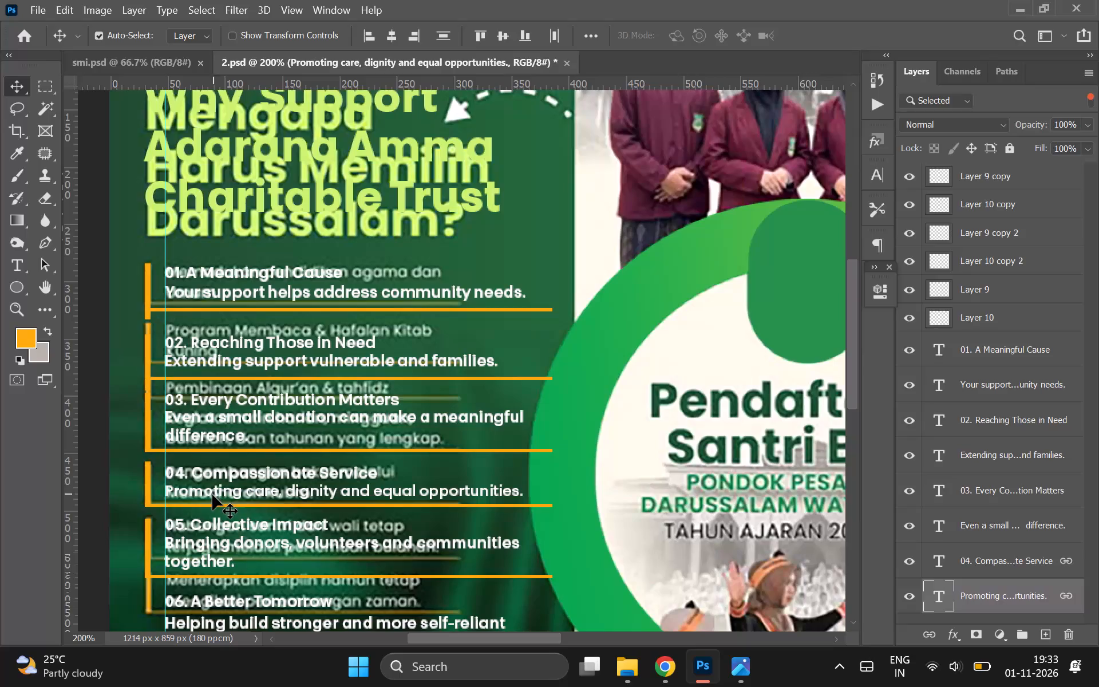
Add the orange bar and underline of item 04, the bar, underline and texts of item 05, and the 06 texts to the isolated layers.
left_click(201, 505)
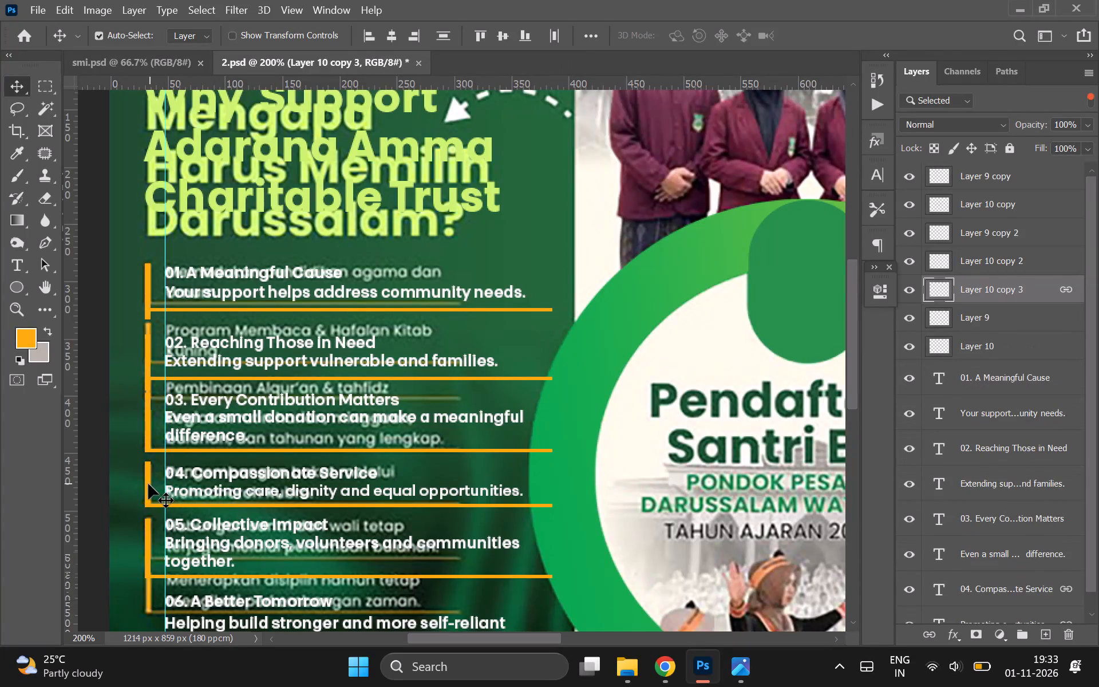
left_click(148, 484)
scroll(148, 484, "down", 1)
left_click(188, 480)
left_click(189, 493)
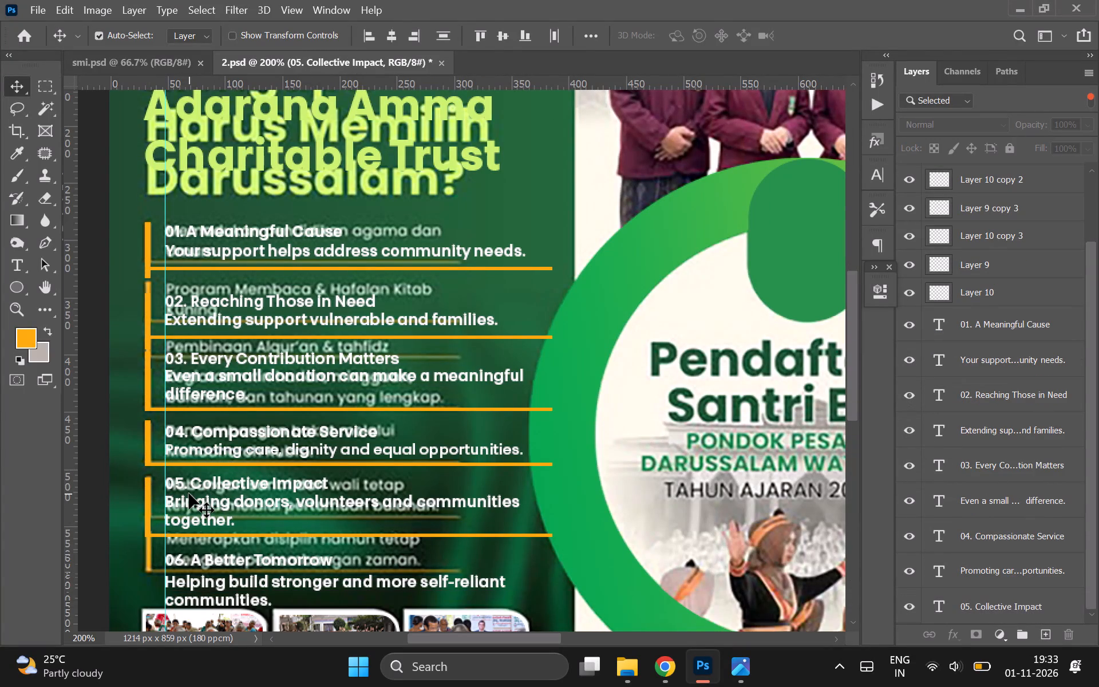
left_click(189, 499)
scroll(1024, 346, "down", 3)
scroll(1024, 346, "up", 3)
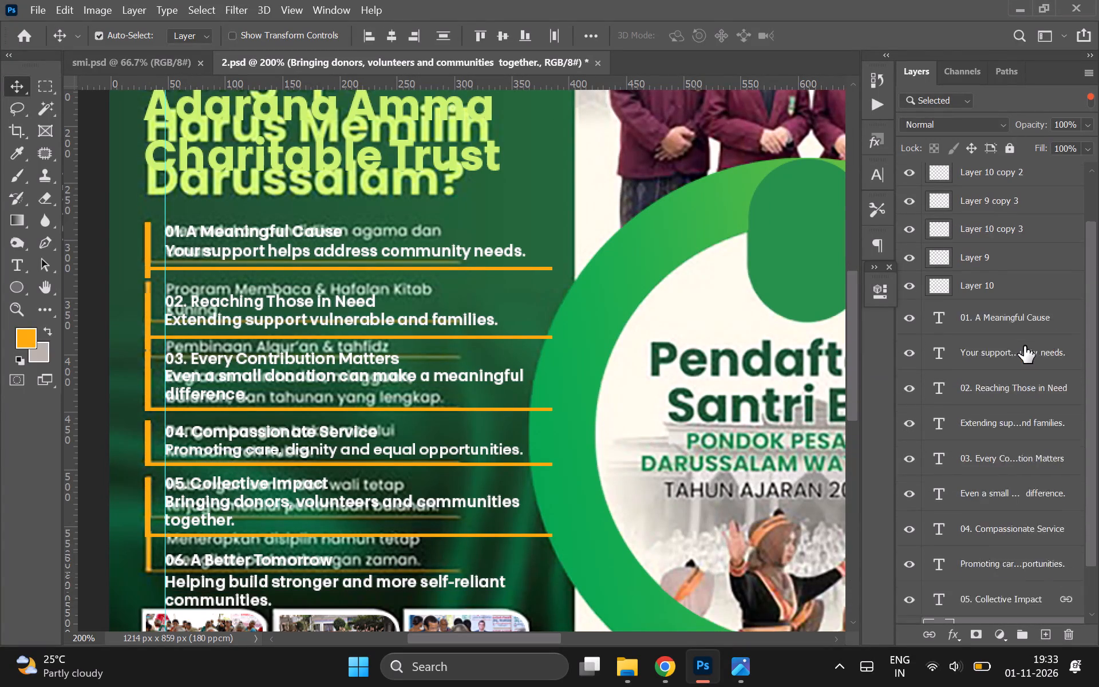
scroll(1024, 346, "up", 5)
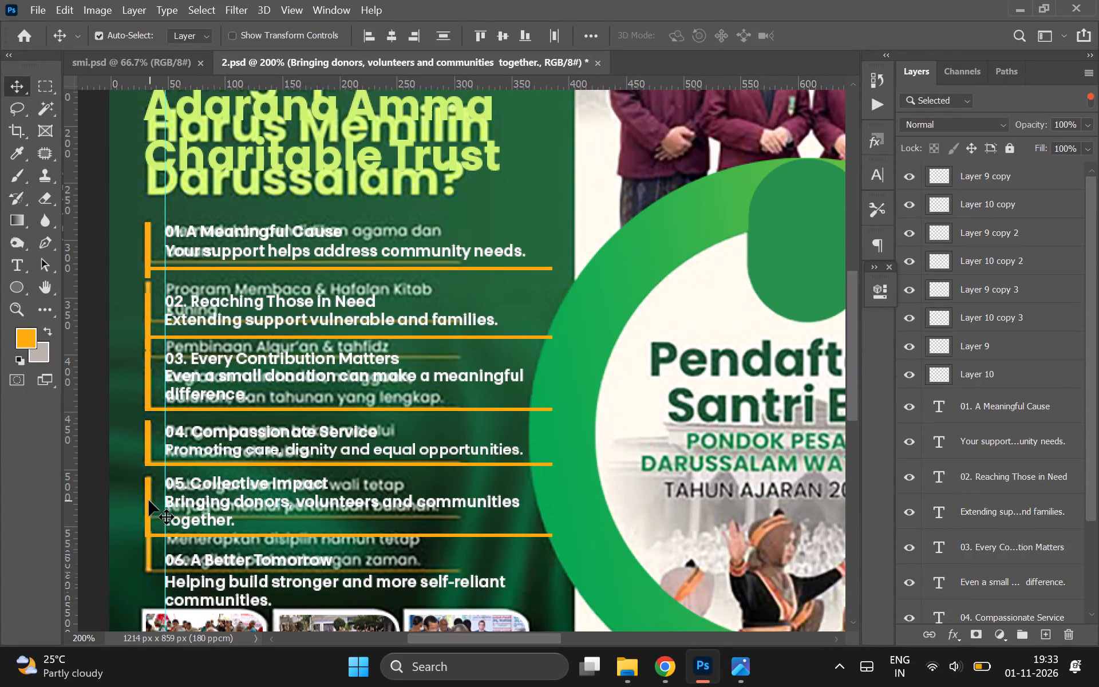
left_click(149, 500)
left_click(195, 535)
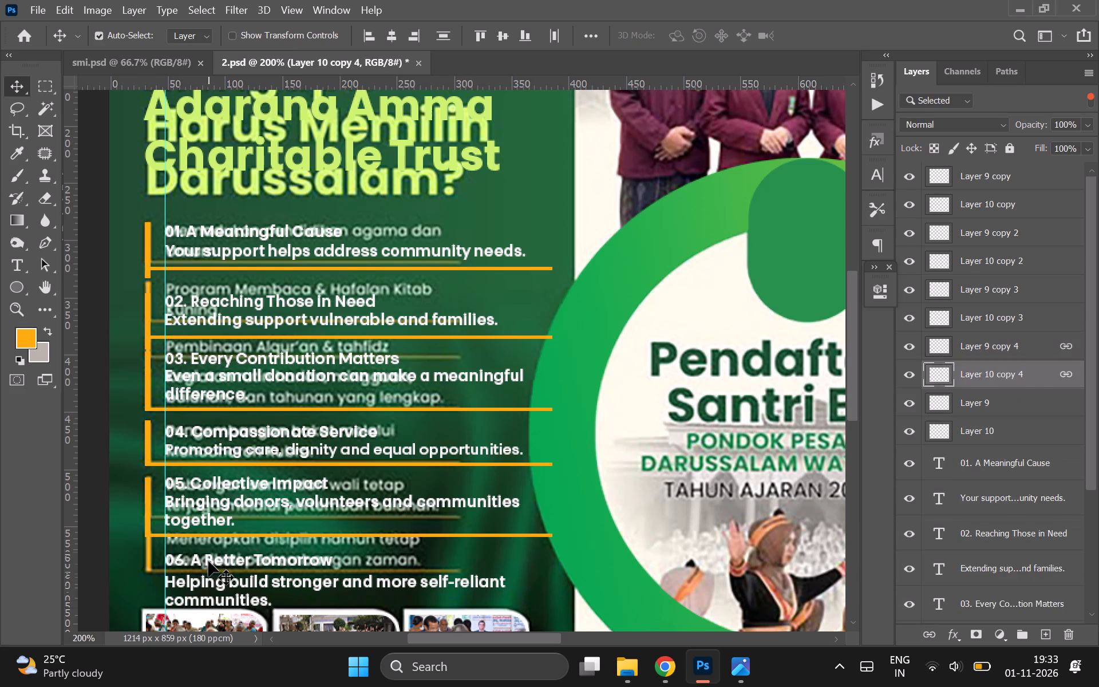
left_click(208, 561)
left_click(197, 594)
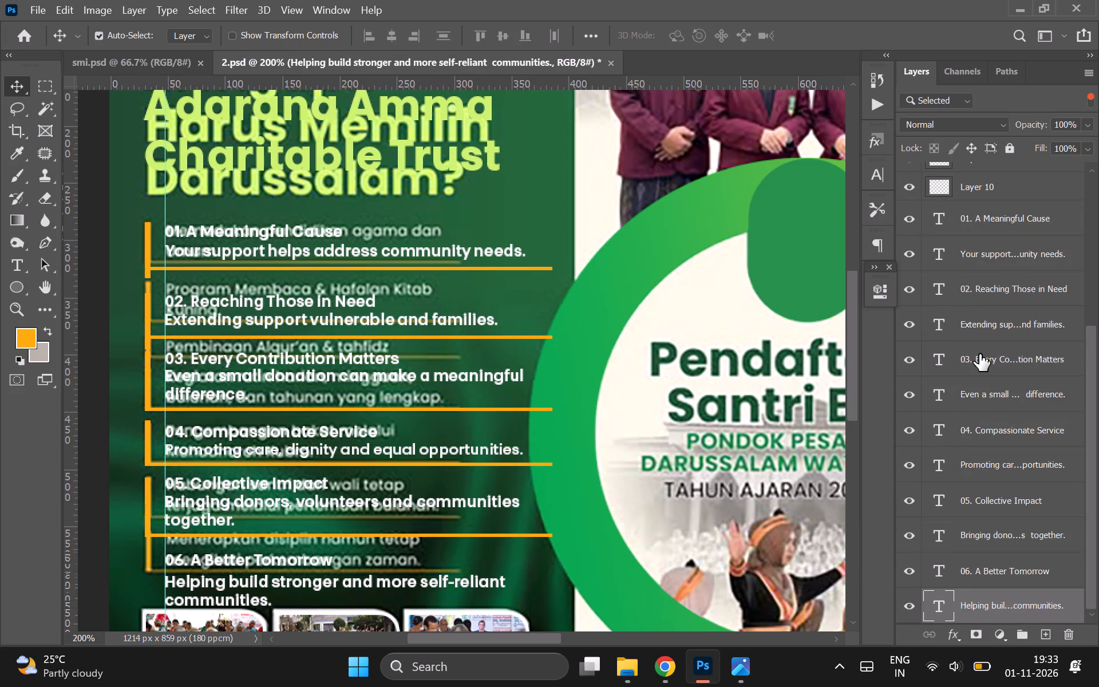
Select all the isolated bar, underline and text layers of the six-item list and nudge them up about 20 px.
scroll(979, 354, "up", 7)
left_click(992, 182, "shift")
key("shift+Up")
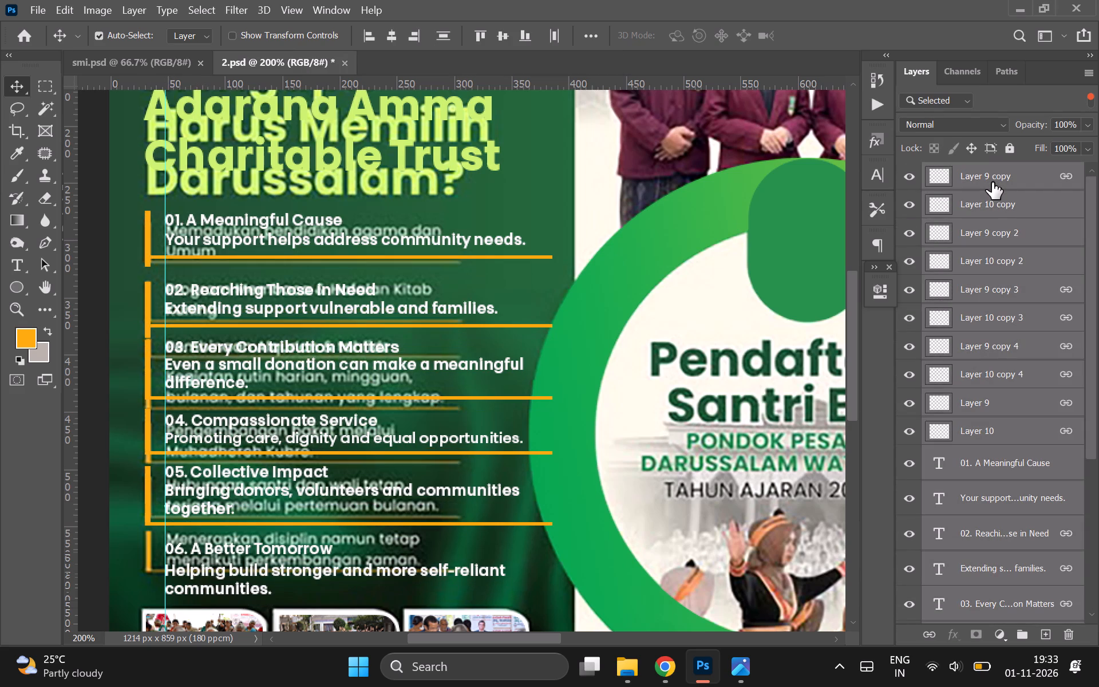
key("Up")
key("Up")
key("Up")
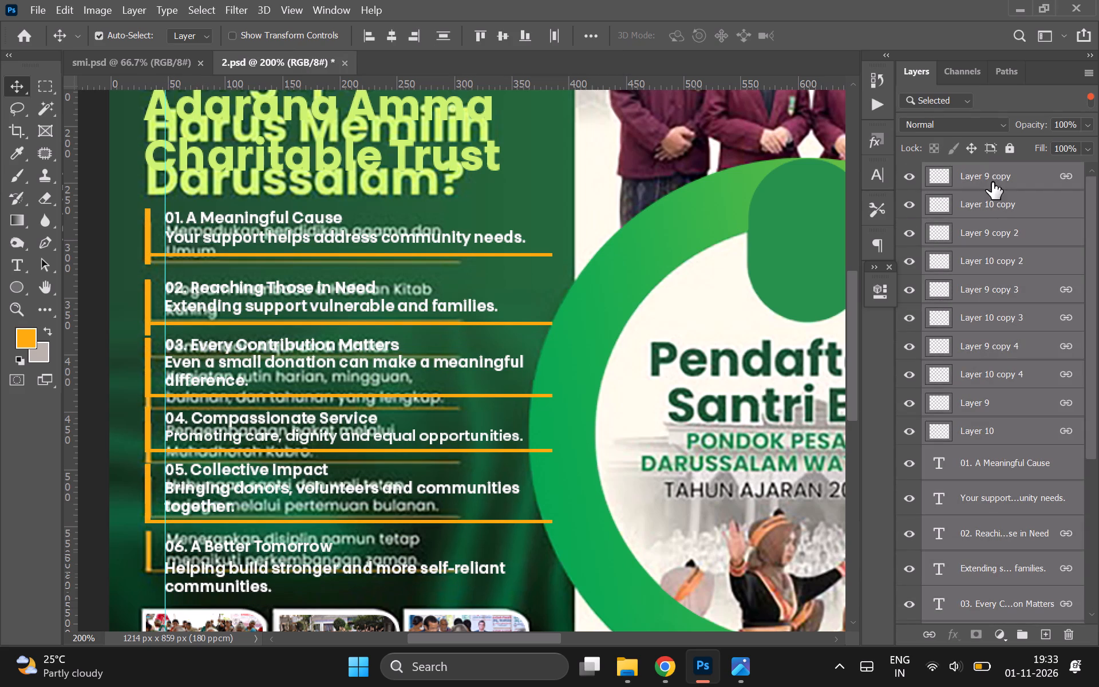
key("Up")
key("Up")
key("Up")
key("Up")
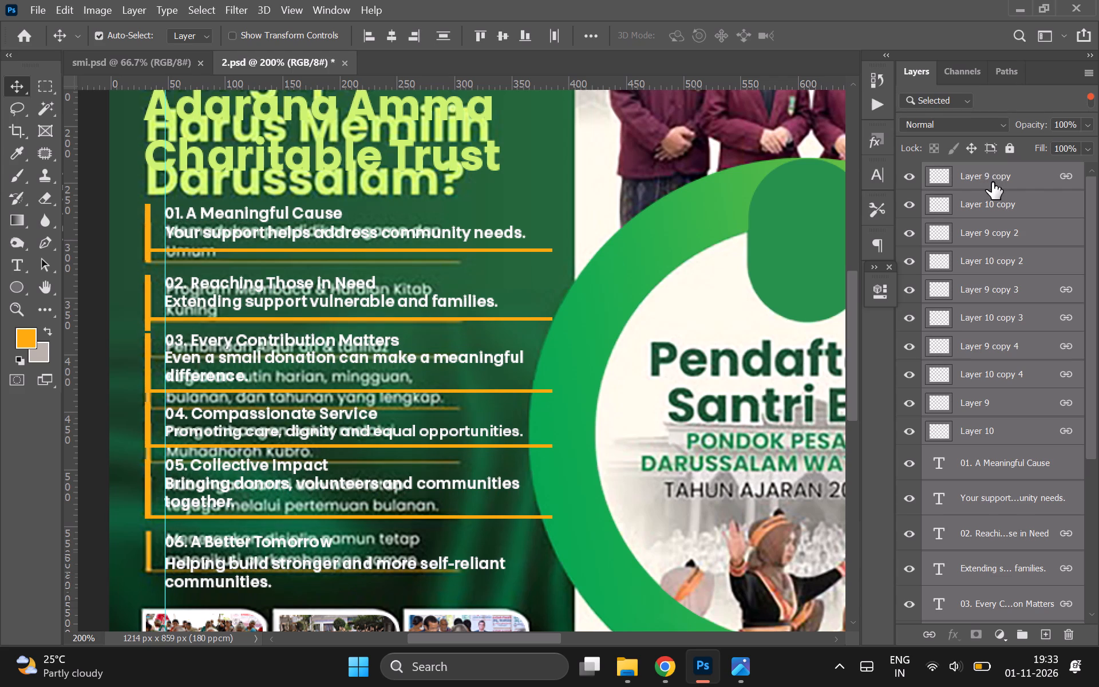
key("Up")
key("Up")
key("Up")
key("Up")
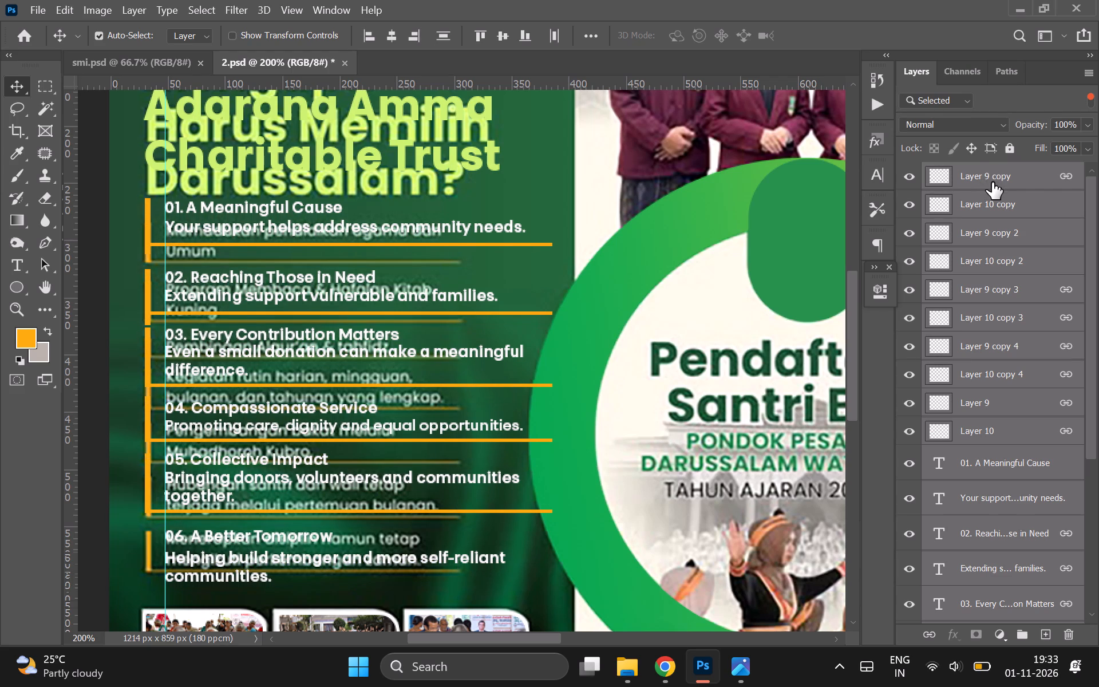
key("Up")
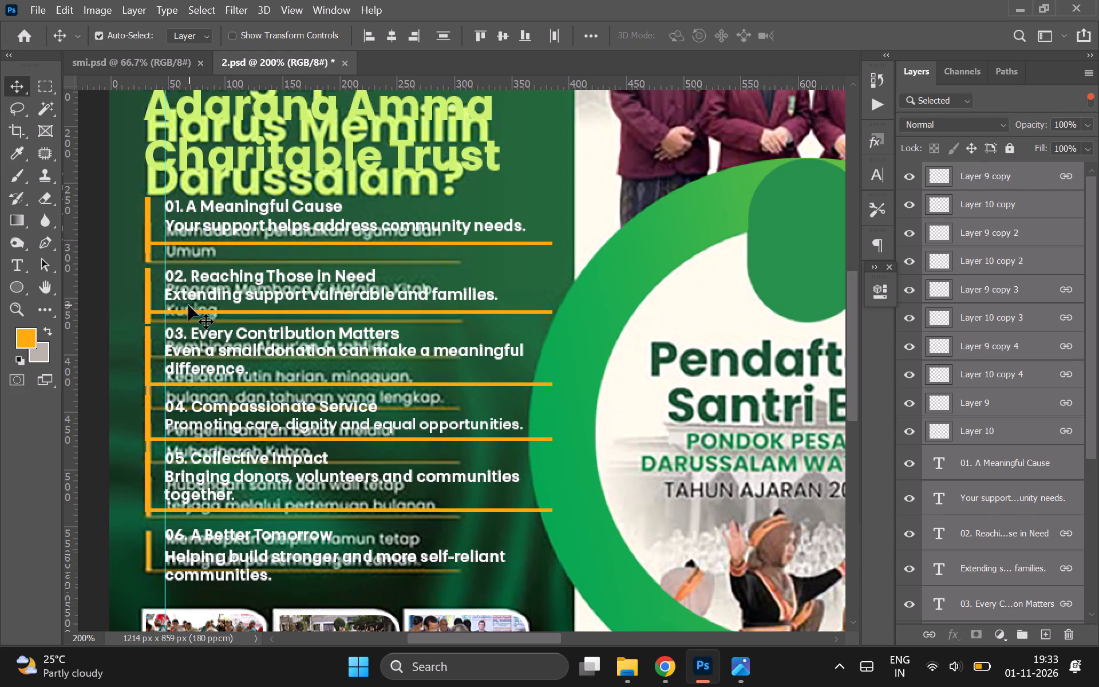
key("Down")
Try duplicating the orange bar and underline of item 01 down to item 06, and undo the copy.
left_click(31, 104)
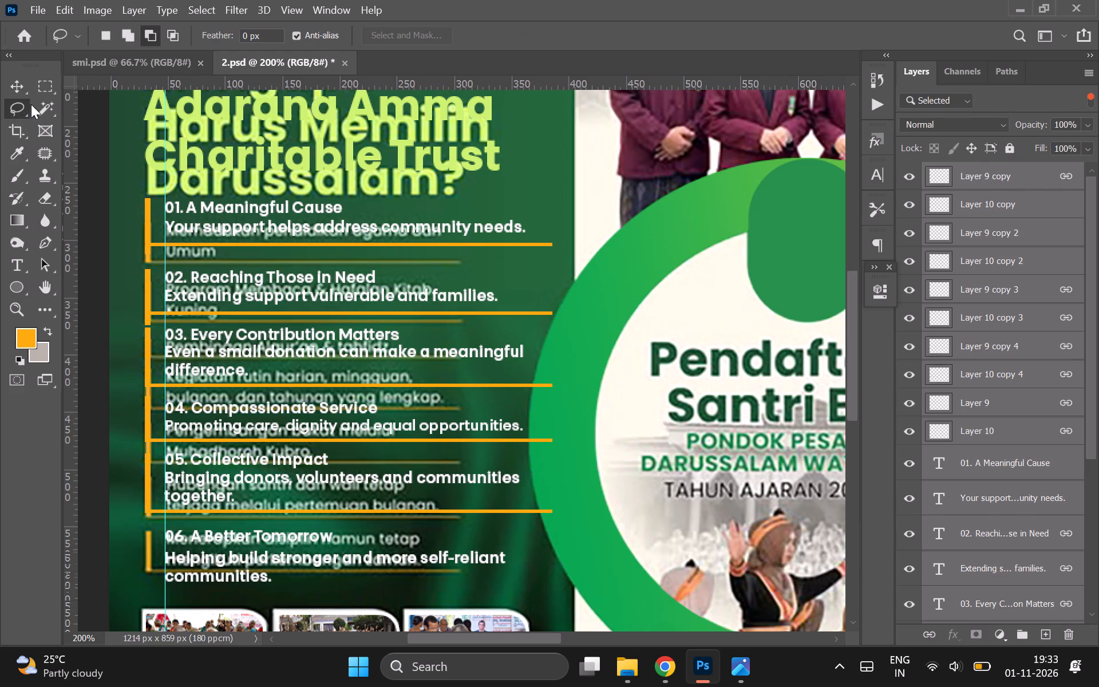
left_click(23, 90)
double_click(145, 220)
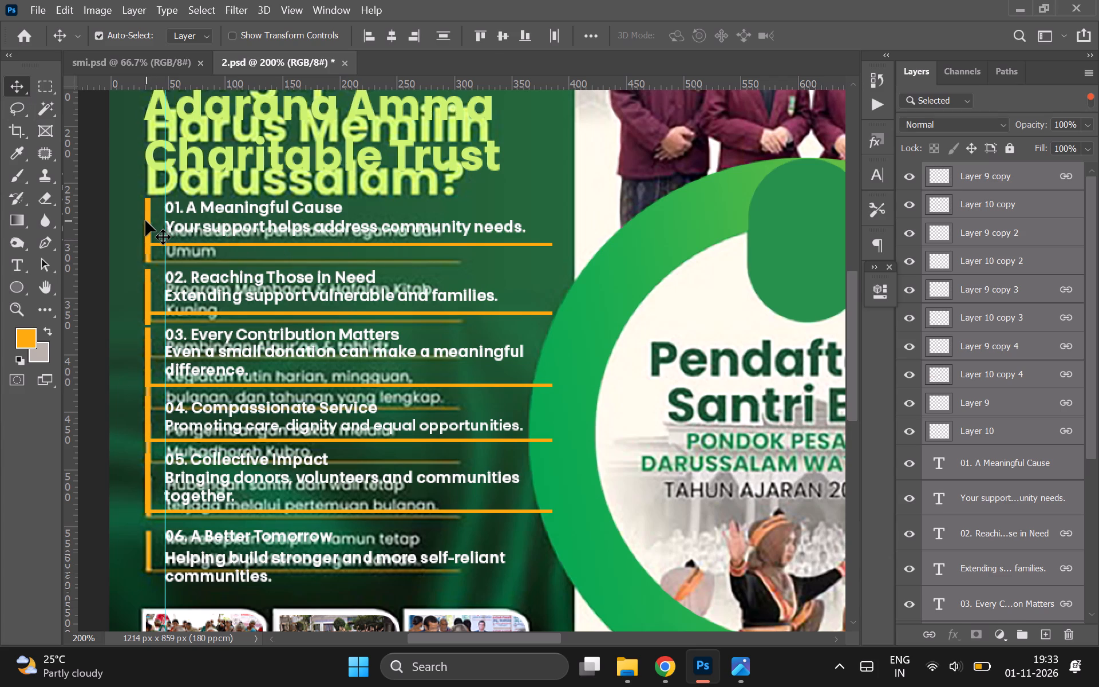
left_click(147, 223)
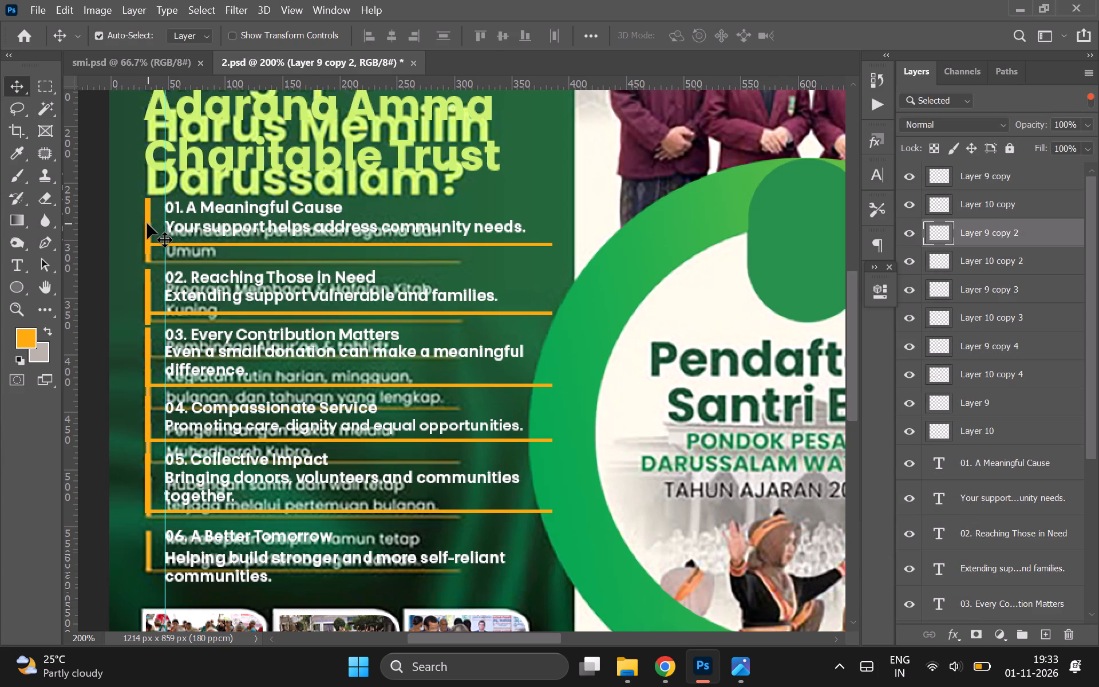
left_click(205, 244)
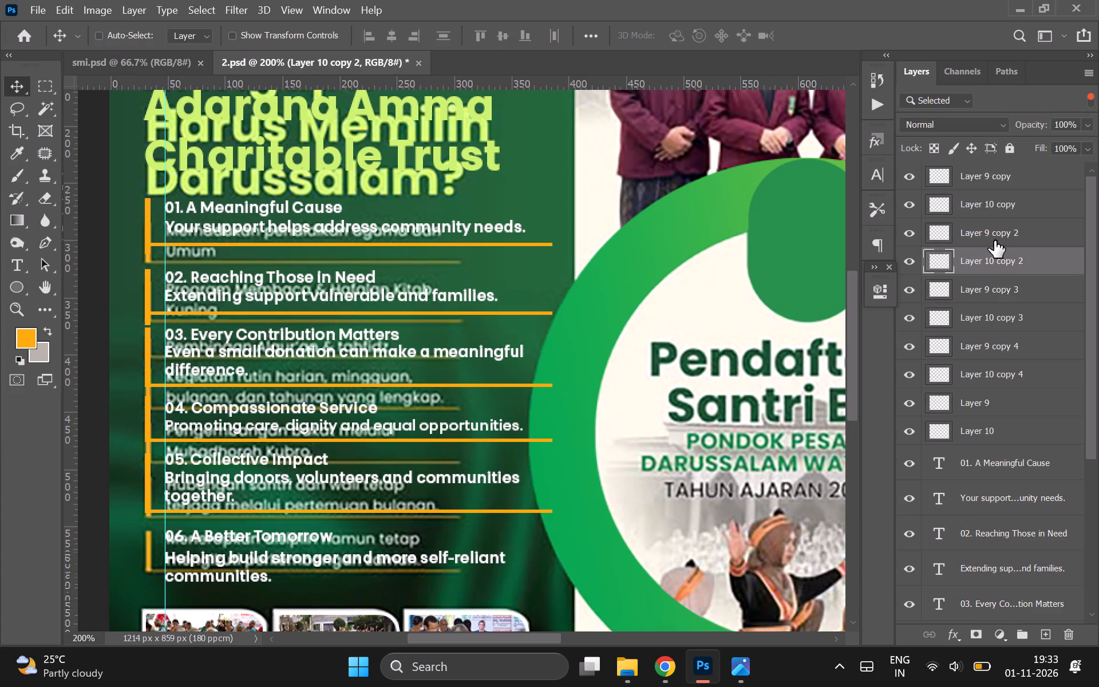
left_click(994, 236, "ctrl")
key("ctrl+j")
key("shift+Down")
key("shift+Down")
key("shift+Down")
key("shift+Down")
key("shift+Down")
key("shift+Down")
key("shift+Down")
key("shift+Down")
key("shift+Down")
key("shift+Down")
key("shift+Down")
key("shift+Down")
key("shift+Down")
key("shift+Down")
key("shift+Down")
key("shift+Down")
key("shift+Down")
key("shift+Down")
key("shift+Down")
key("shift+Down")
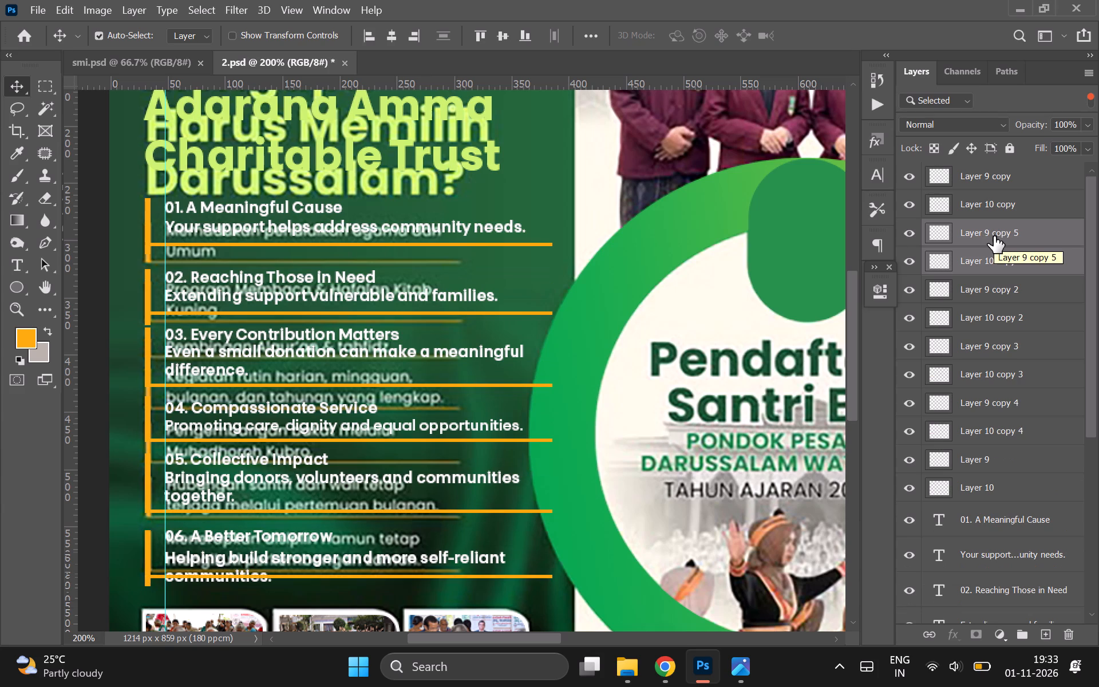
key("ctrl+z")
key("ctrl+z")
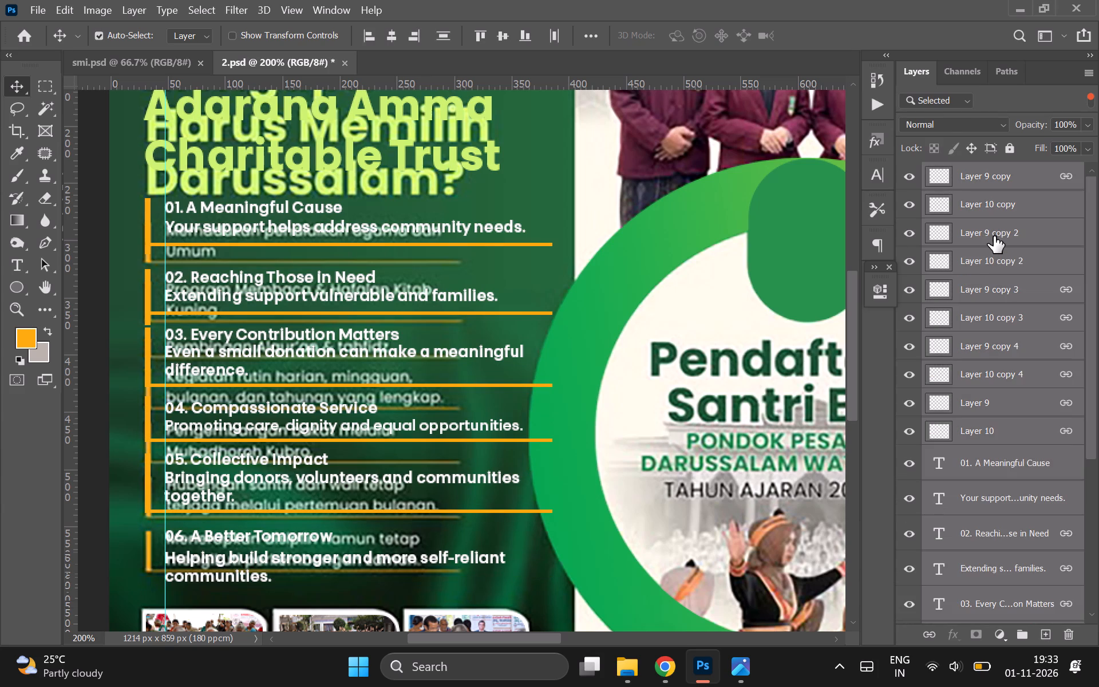
Duplicate the orange bar and underline of item 05 and move the copies down to frame "06. A Better Tomorrow" and its text.
left_click(226, 512)
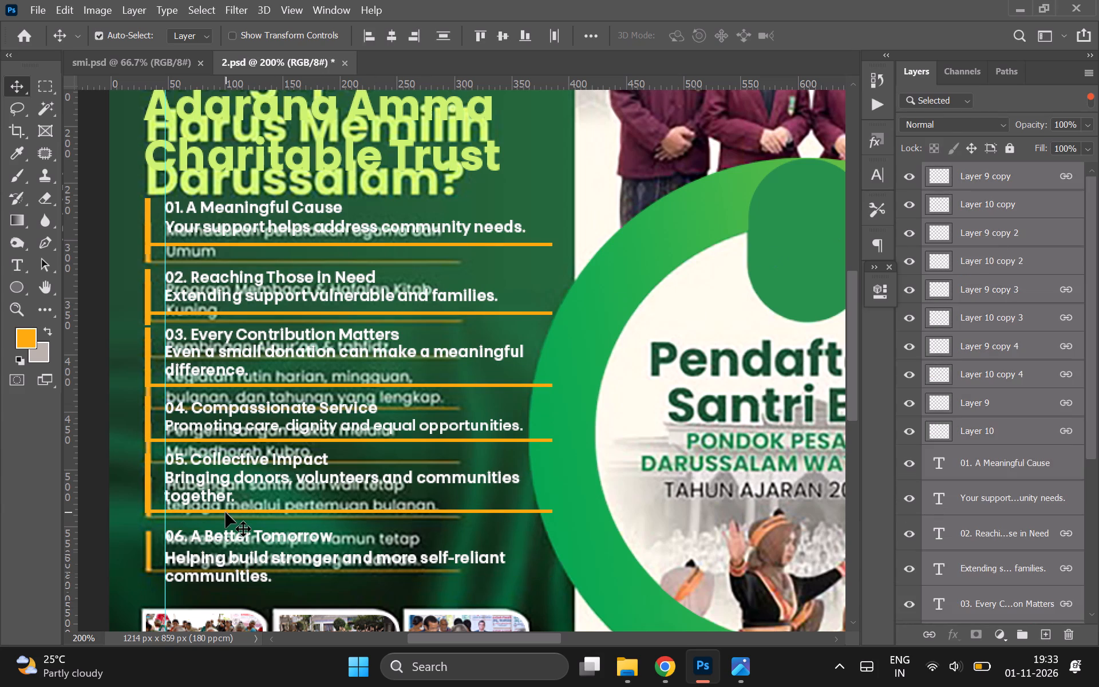
left_click(220, 512)
left_click(217, 497)
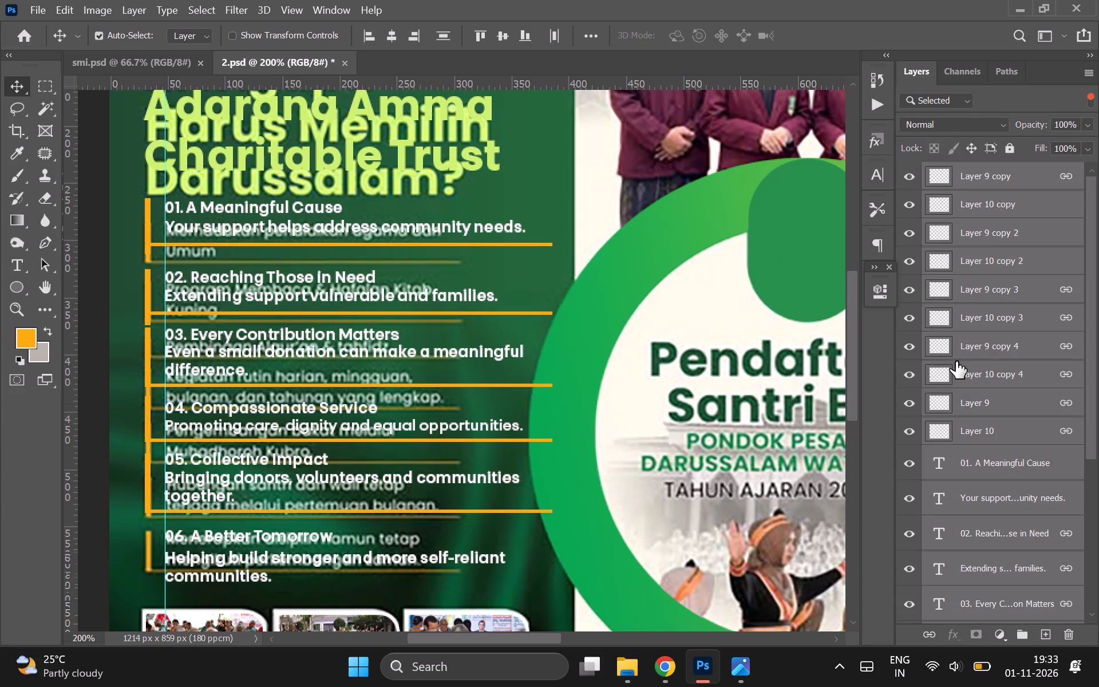
left_click(956, 361)
left_click(303, 511)
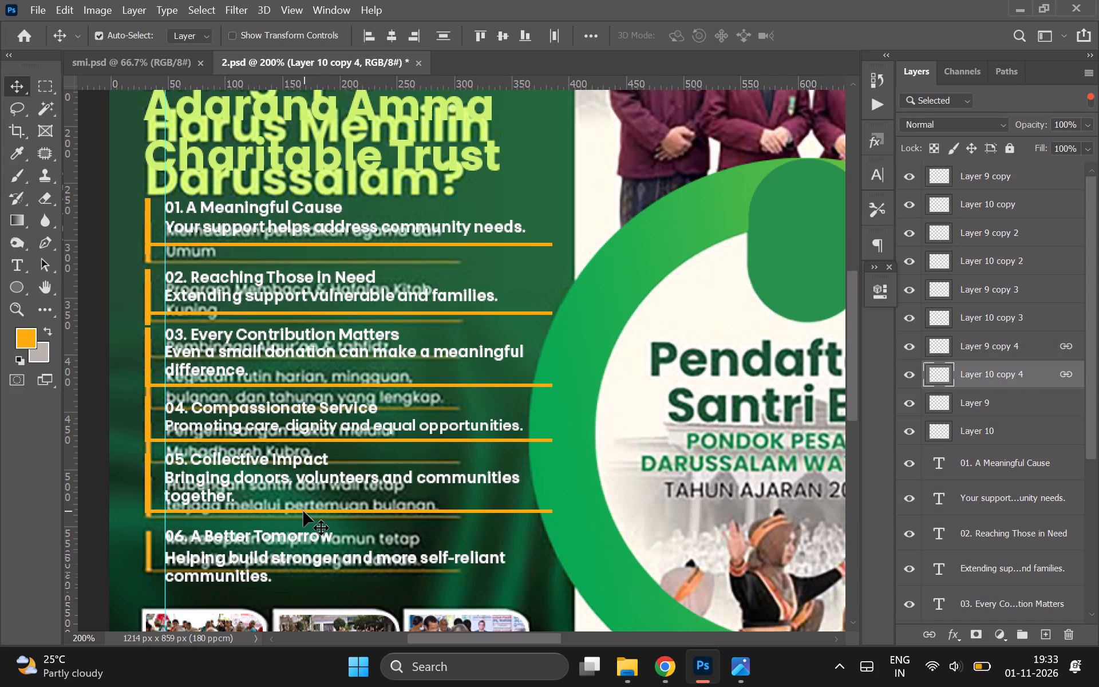
left_click(1009, 343, "ctrl")
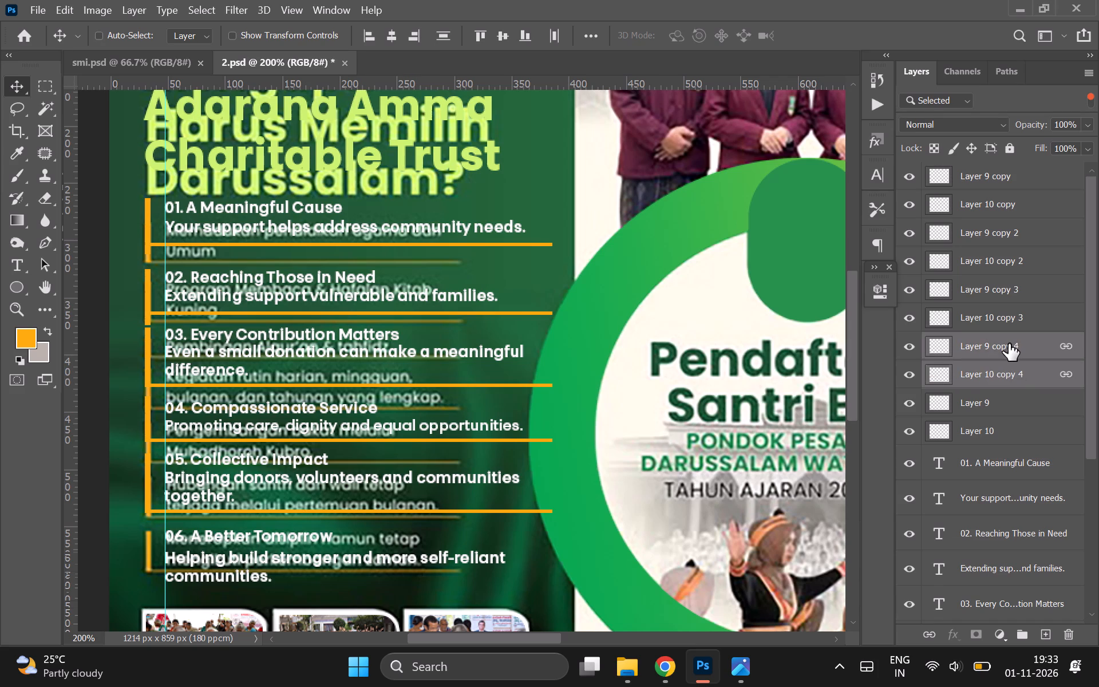
key("ctrl+j")
key("shift+Down")
key("shift+Down")
key("shift+Down")
key("shift+Down")
key("shift+Down")
key("shift+Down")
key("shift+Down")
key("shift+Down")
key("shift+Down")
key("shift+Down")
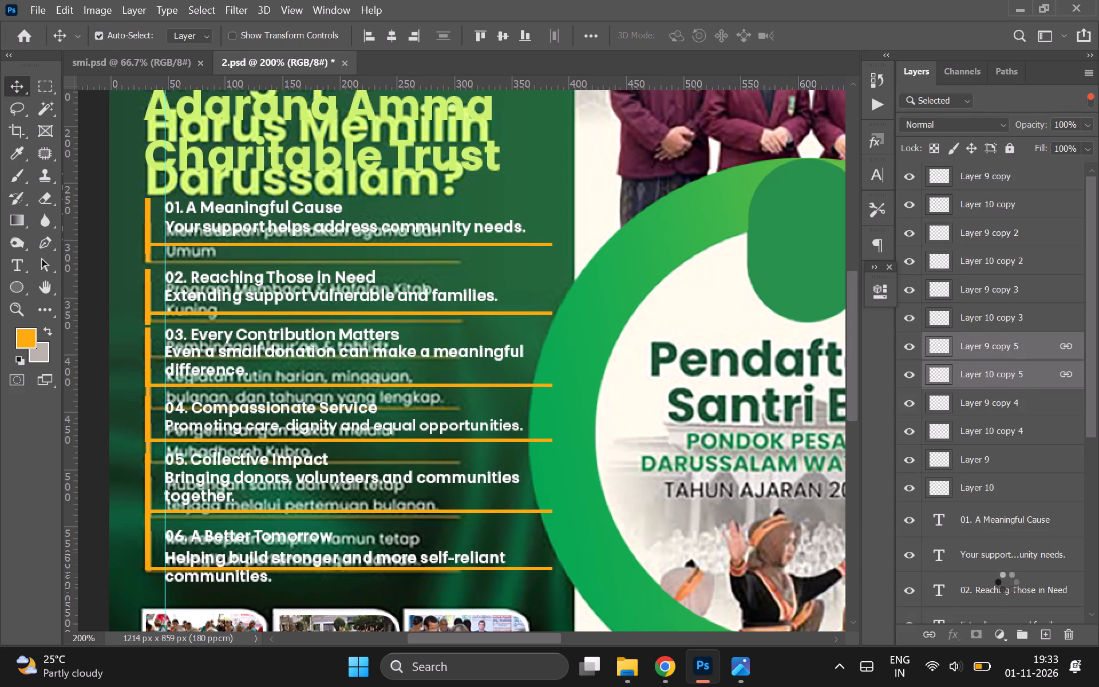
key("Up")
key("Up")
key("Up")
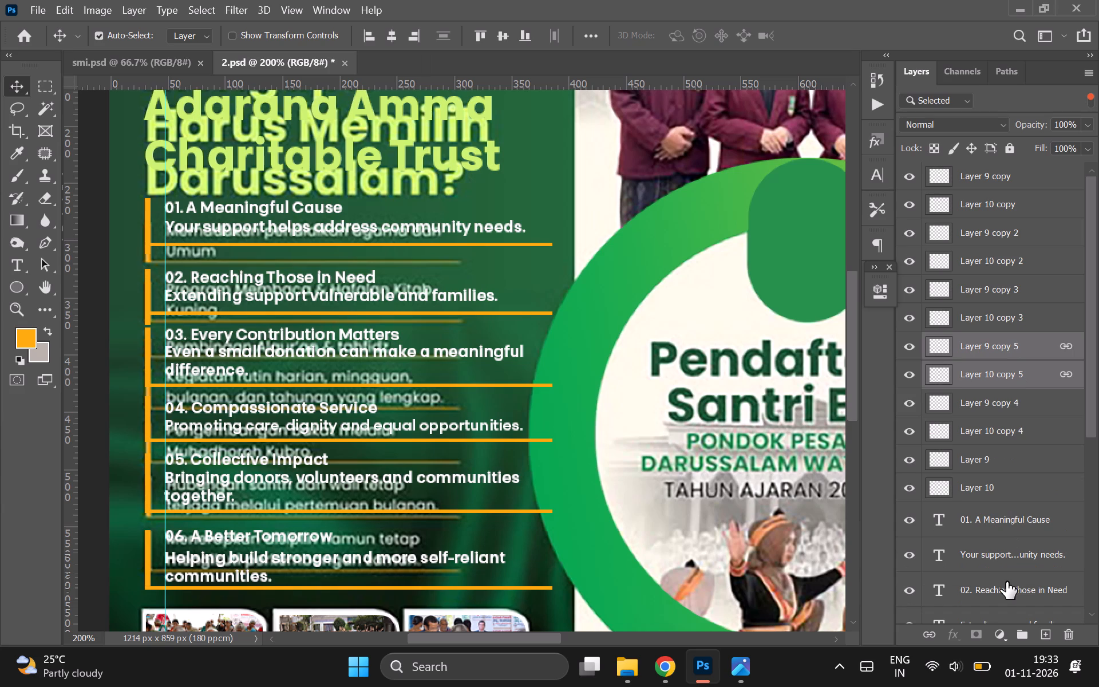
key("Down")
key("Down")
key("Down")
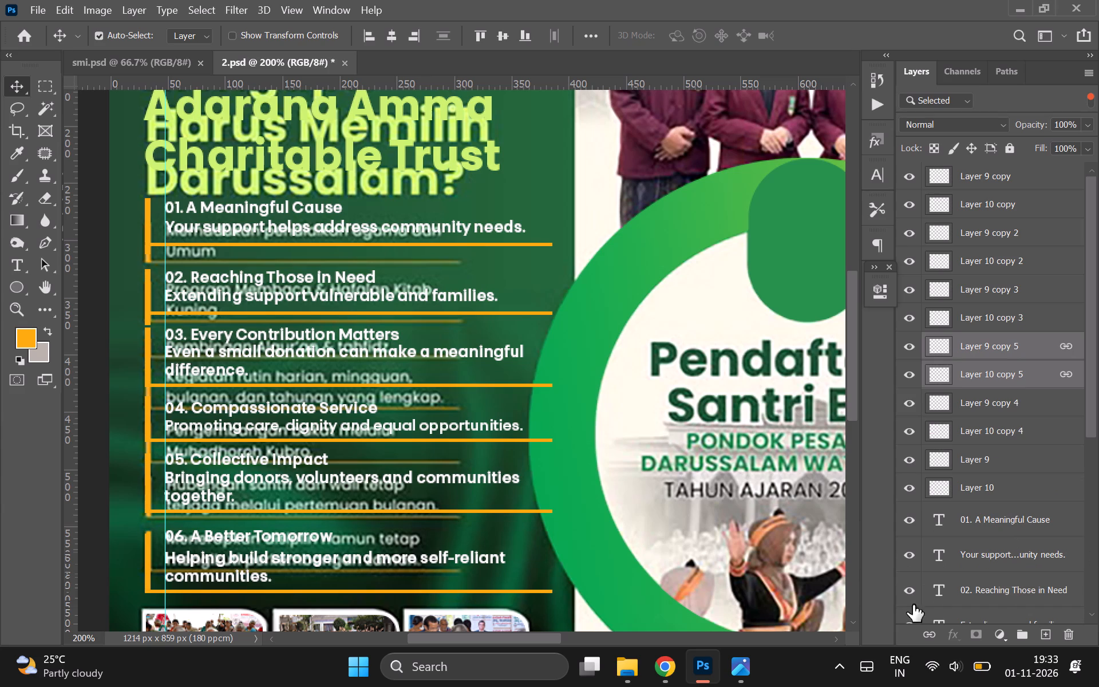
Nudge the "06. A Better Tomorrow" heading and its "Helping build stronger" text down 1 px together.
left_click(257, 534)
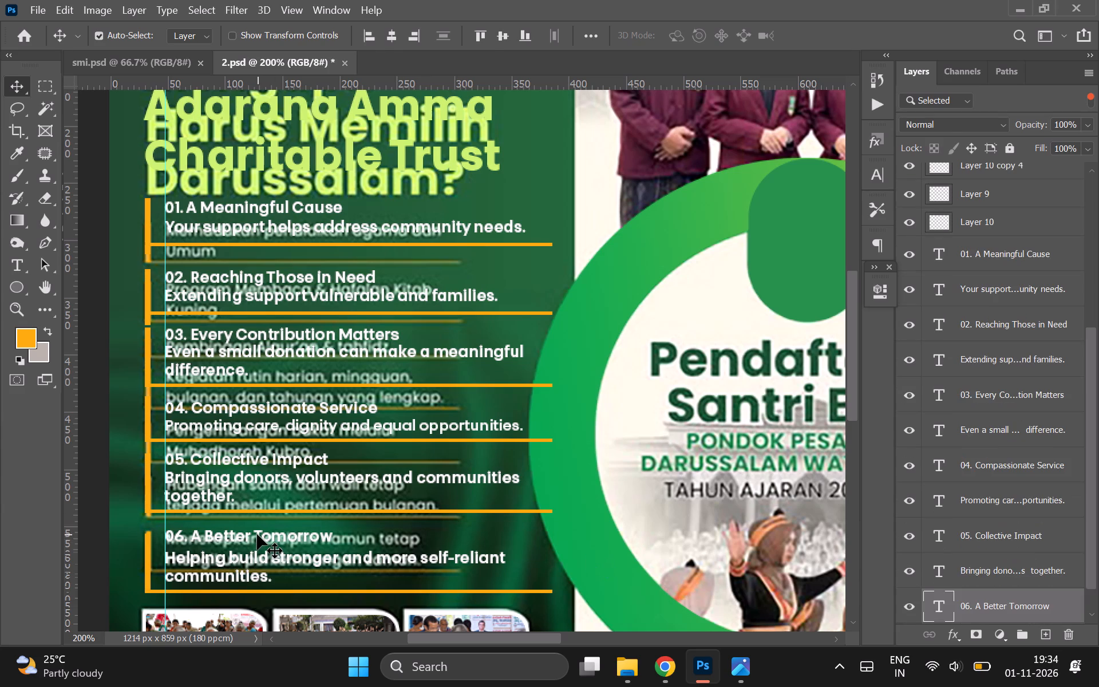
scroll(986, 568, "down", 1)
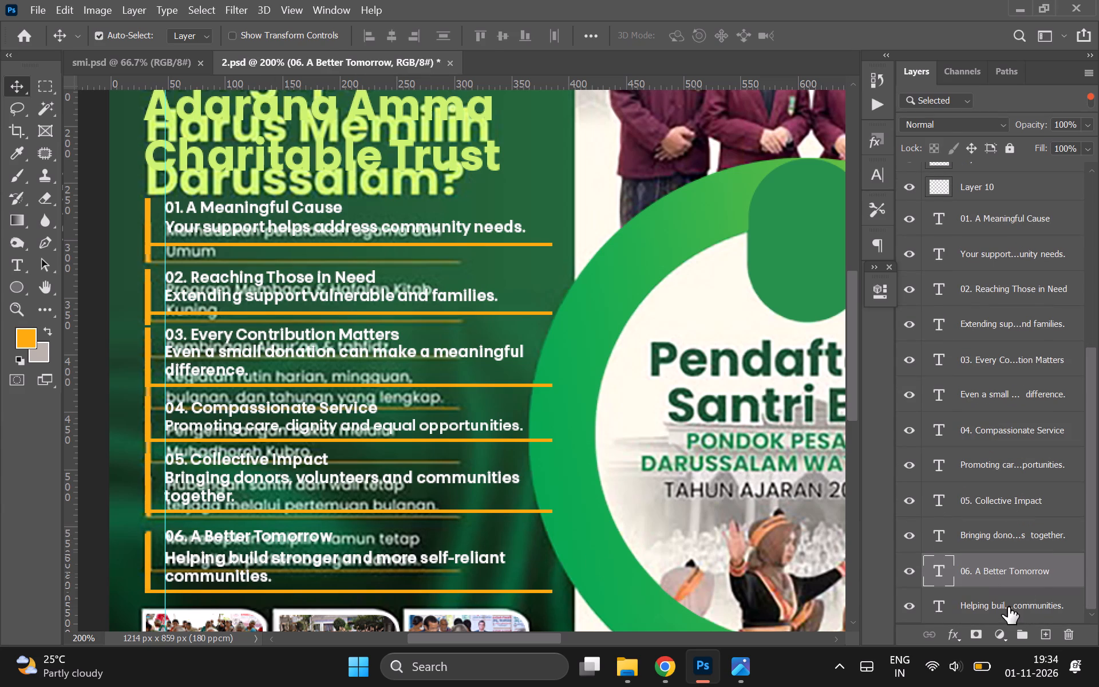
left_click(1008, 607, "shift")
key("Down")
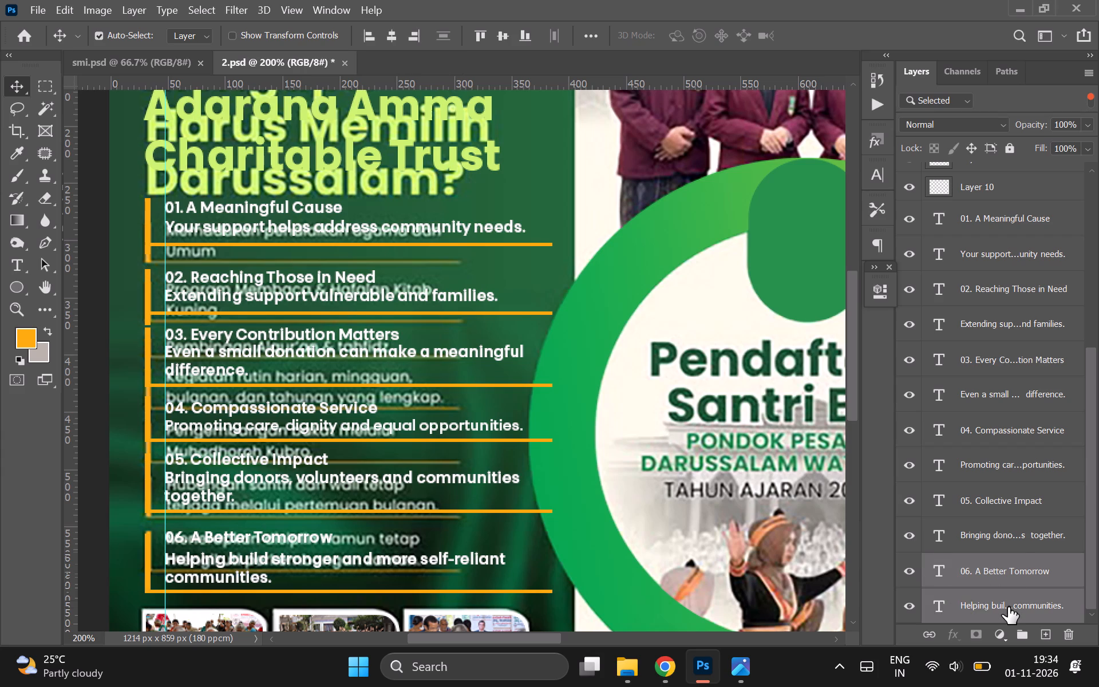
Move layers Layer 9 copy 5 and Layer 10 copy 5 directly above the "06. A Better Tomorrow" layer in the layer order.
scroll(1022, 556, "down", 1)
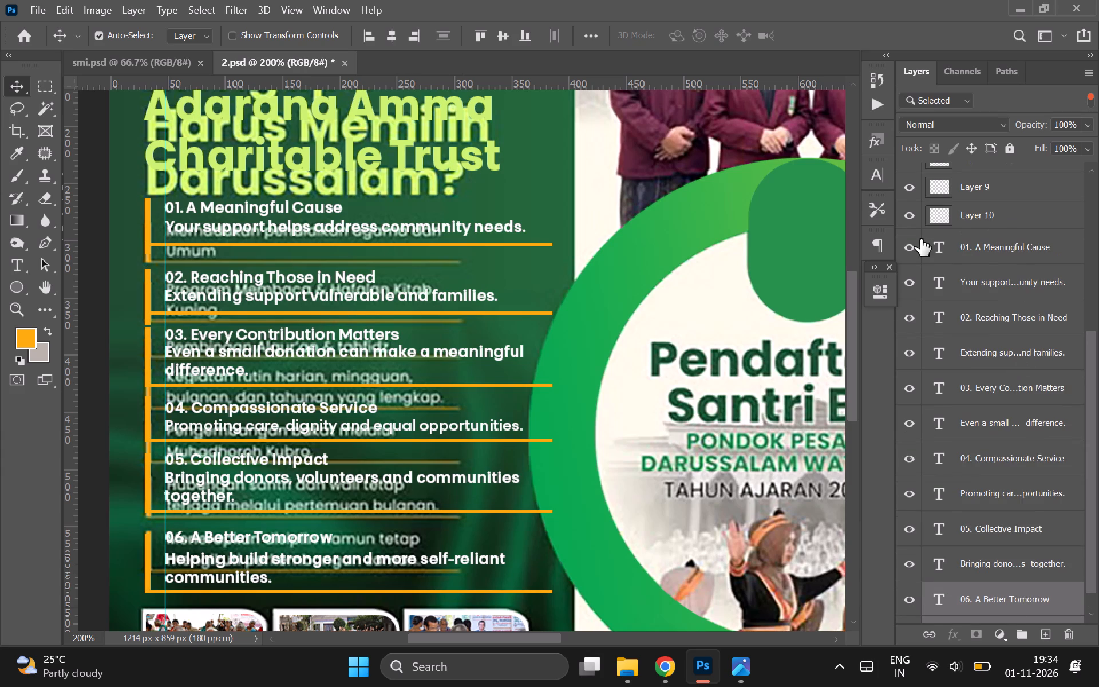
left_click(898, 250)
left_click(898, 250)
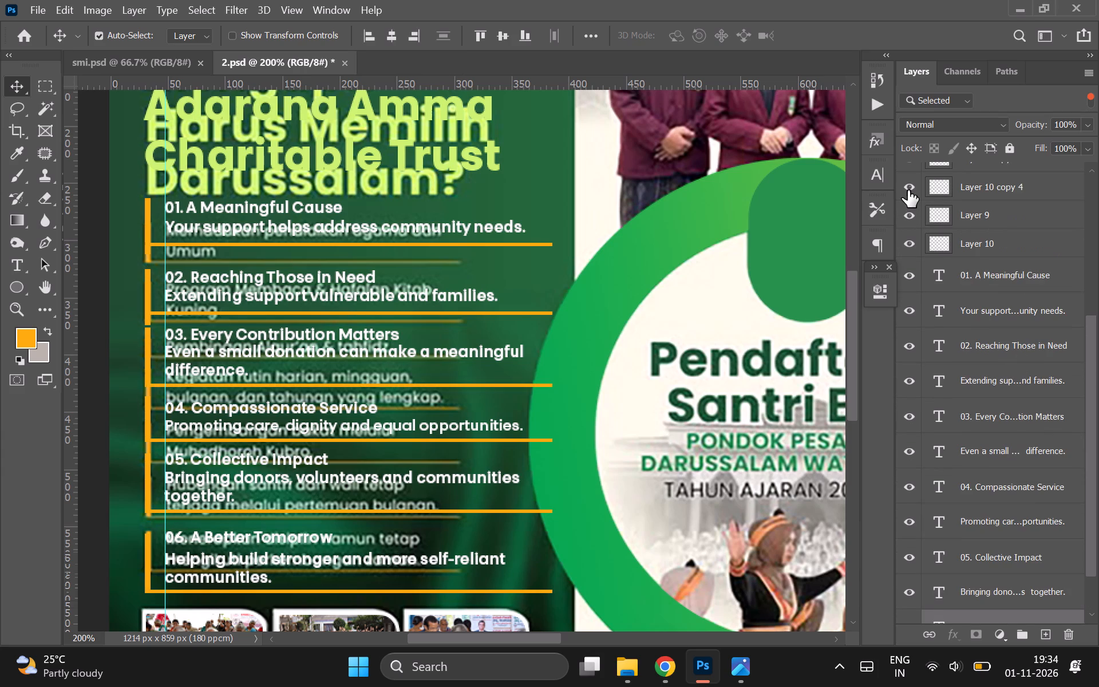
left_click(908, 190)
left_click(908, 190)
scroll(964, 219, "up", 1)
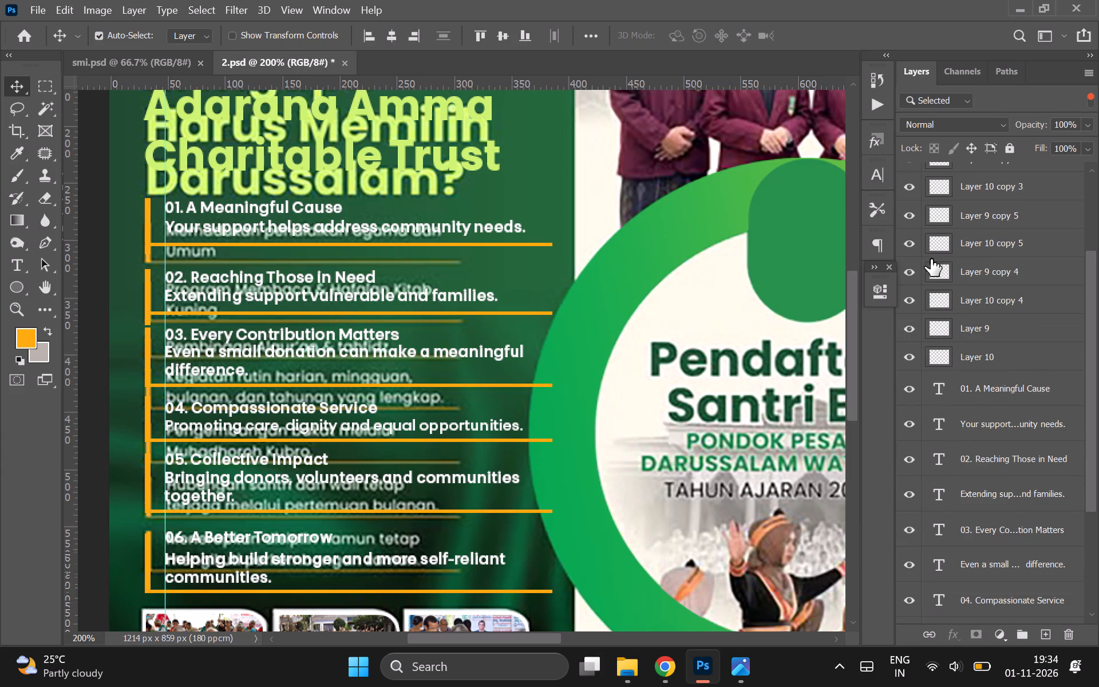
left_click(918, 250)
left_click(918, 250)
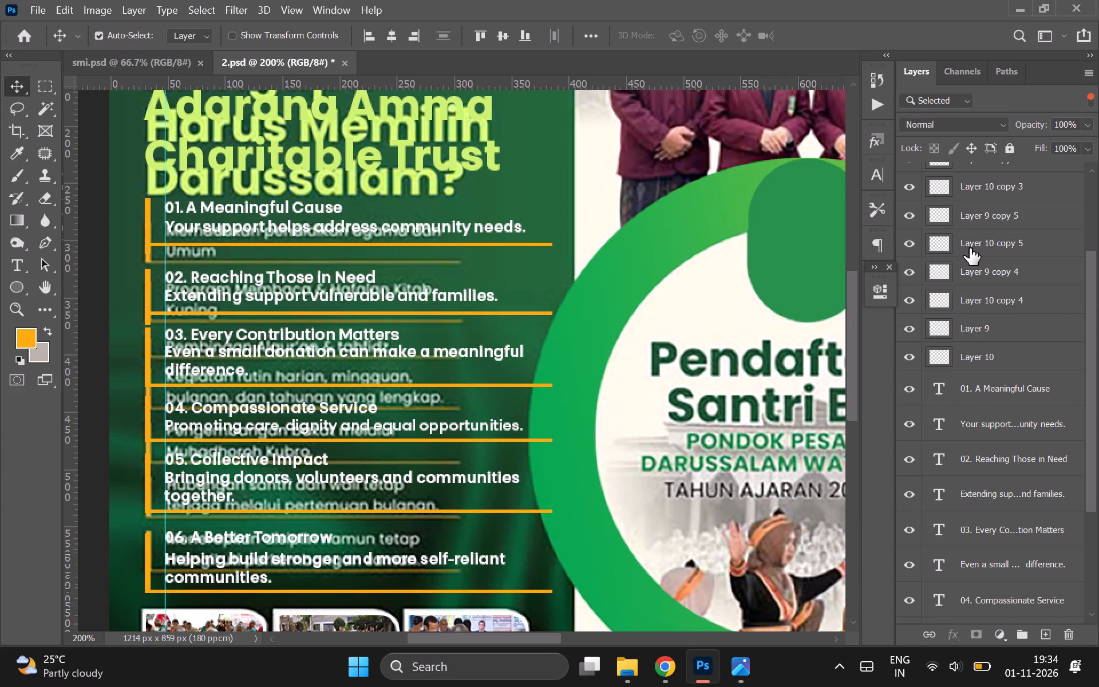
left_click(970, 247)
left_click(988, 212, "ctrl")
left_click_drag(984, 239, 971, 686)
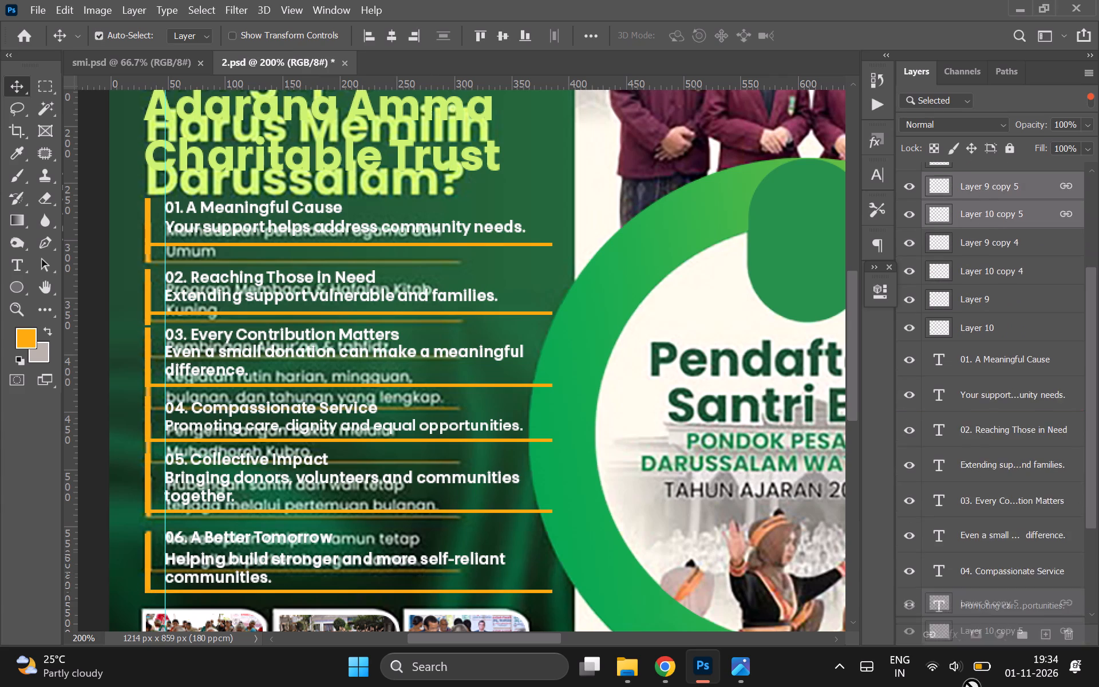
left_click_drag(971, 686, 993, 566)
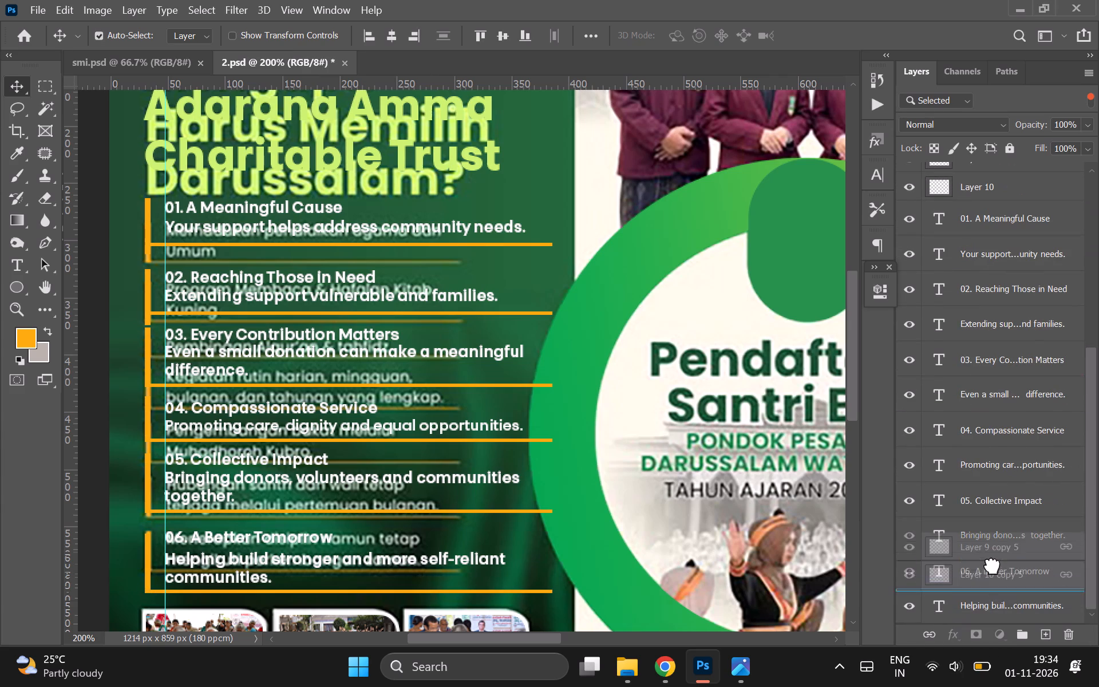
left_click_drag(993, 566, 990, 560)
Nudge item 06's orange bar, underline, heading and description up 3 px together.
scroll(990, 560, "down", 1)
left_click(977, 593, "shift")
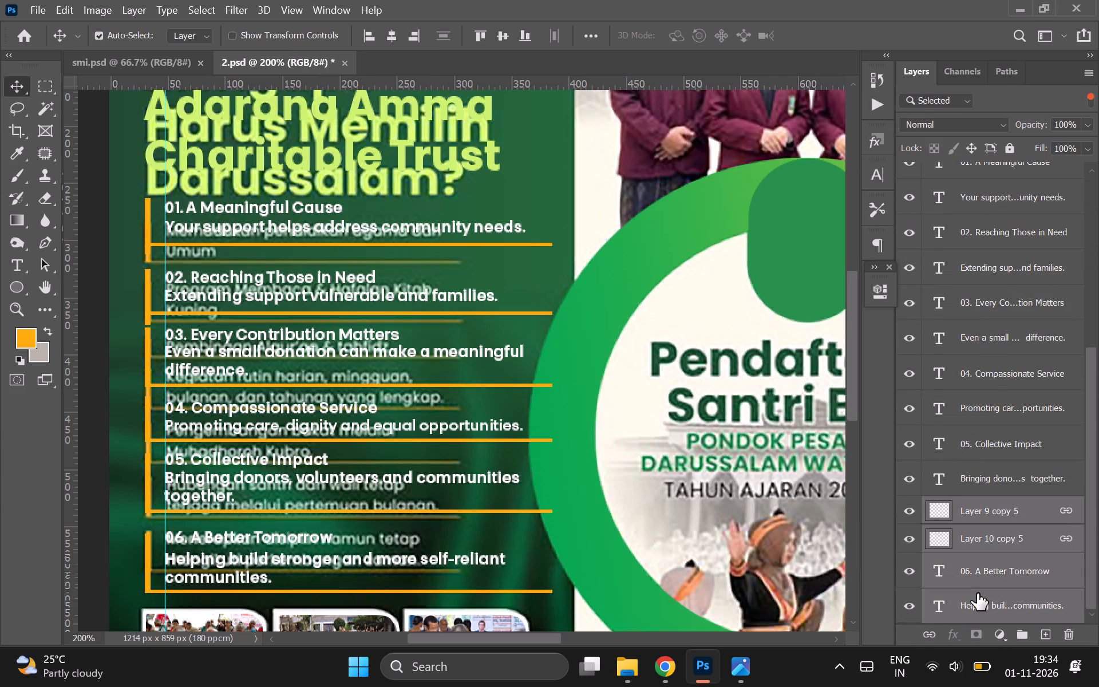
key("Up")
key("Up")
key("Up")
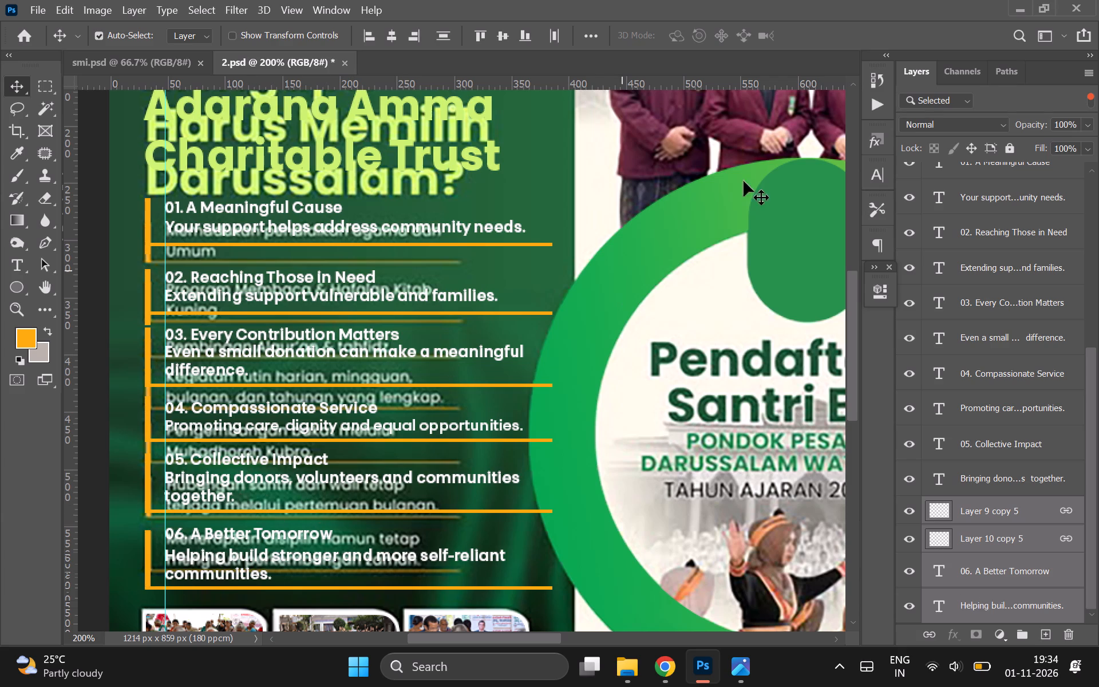
Turn off the selected-layers filter so all layers are listed again, and save the document.
left_click(1089, 100)
left_click(930, 348)
scroll(930, 348, "down", 20)
scroll(930, 348, "down", 20)
scroll(930, 348, "down", 2)
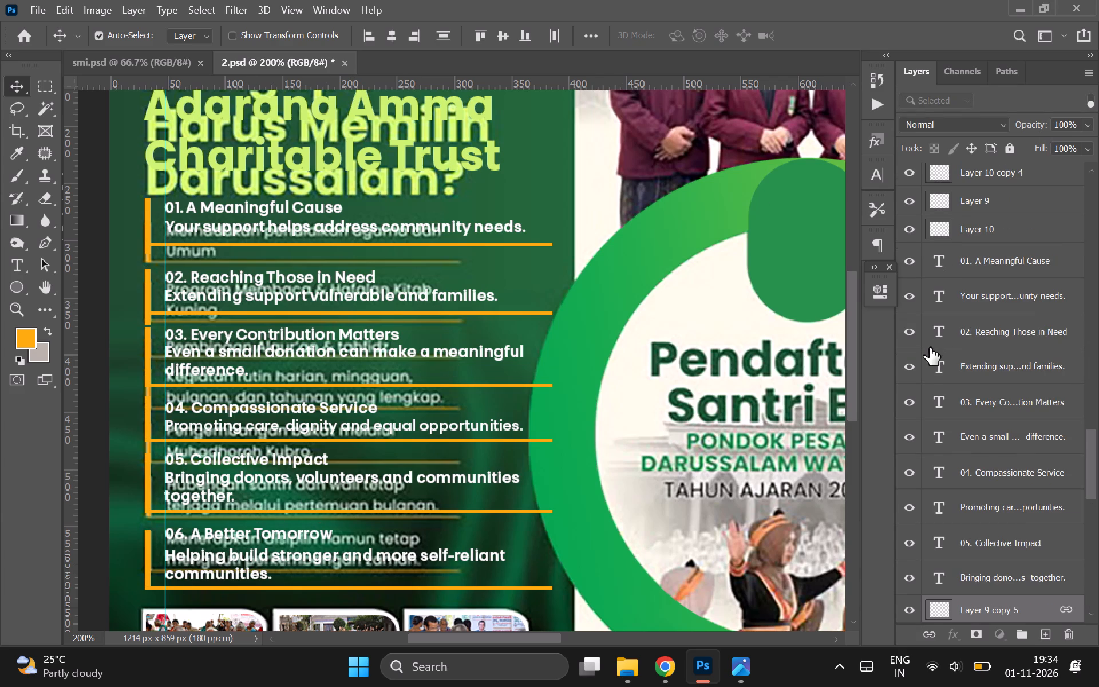
scroll(930, 348, "down", 20)
scroll(930, 348, "down", 20)
scroll(930, 348, "down", 20)
key("ctrl+s")
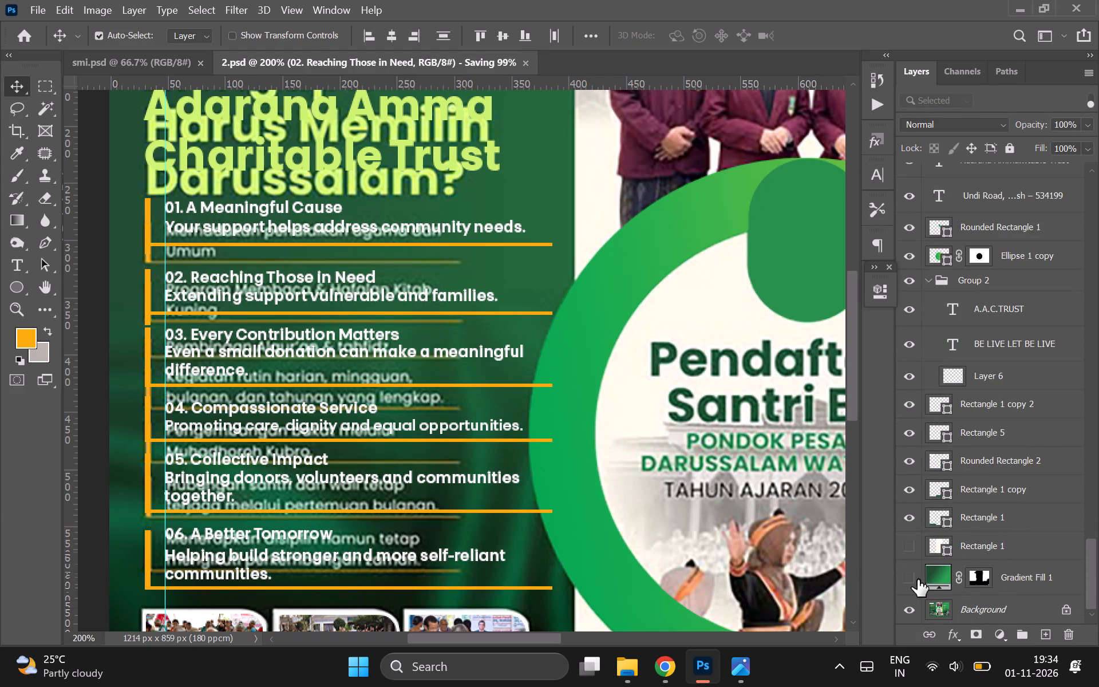
Show the hidden Gradient Fill 1 layer to cover the poster's original Indonesian text.
left_click(918, 579)
left_click(470, 433)
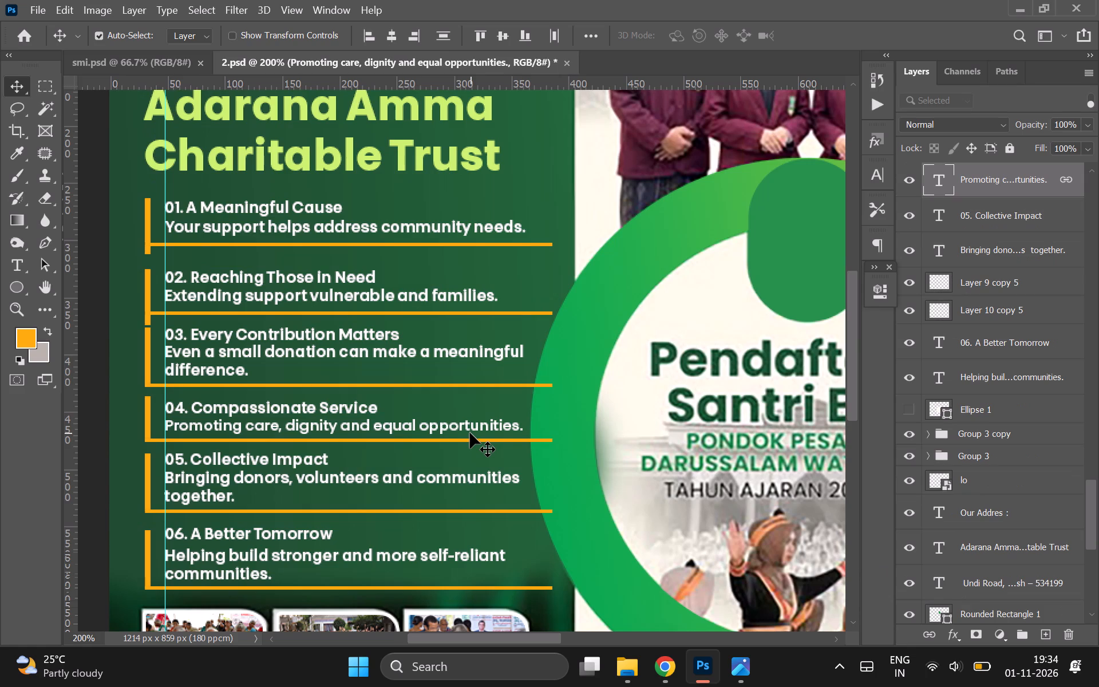
Unlink item 02's orange bar (Layer 9 copy) and shorten it from below to 81.63% height, ending at its underline.
left_click(148, 300)
key("ctrl+t")
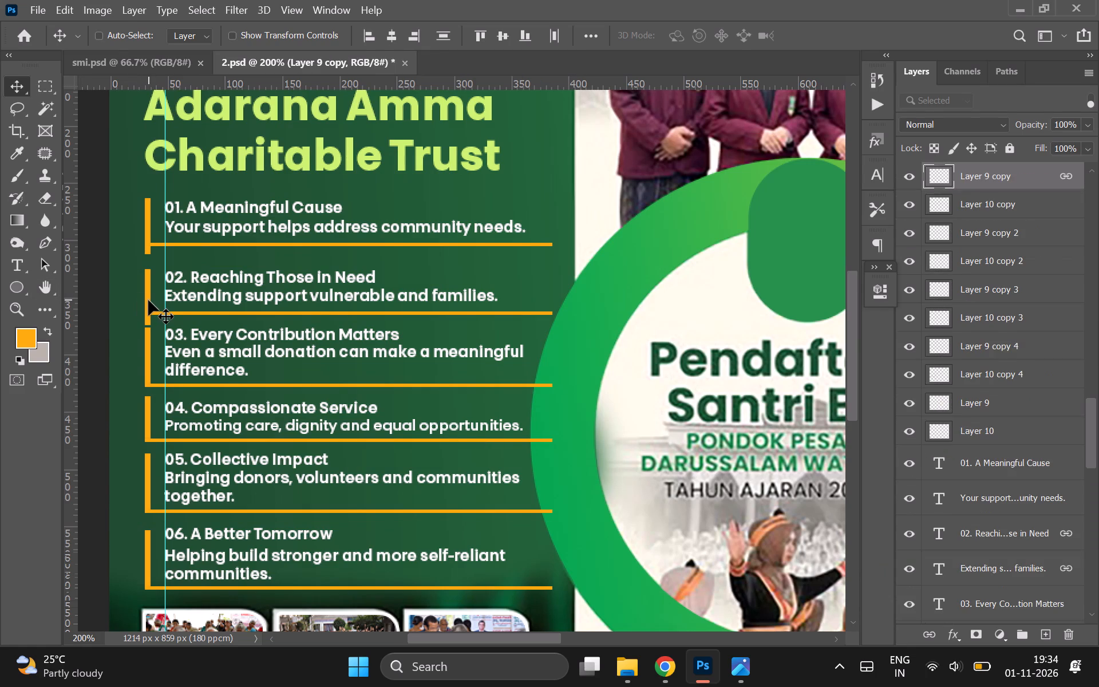
key("ctrl+equal")
key("ctrl+equal")
key("ctrl+equal")
scroll(148, 300, "left", 5)
key("Return")
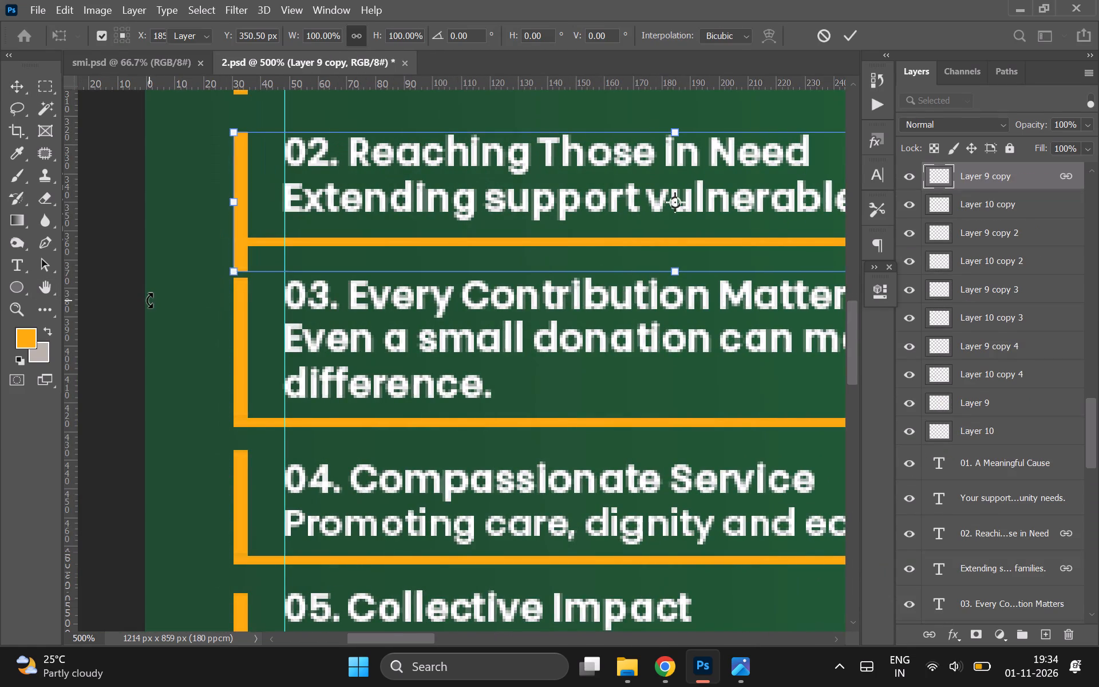
left_click(242, 269)
left_click(239, 258)
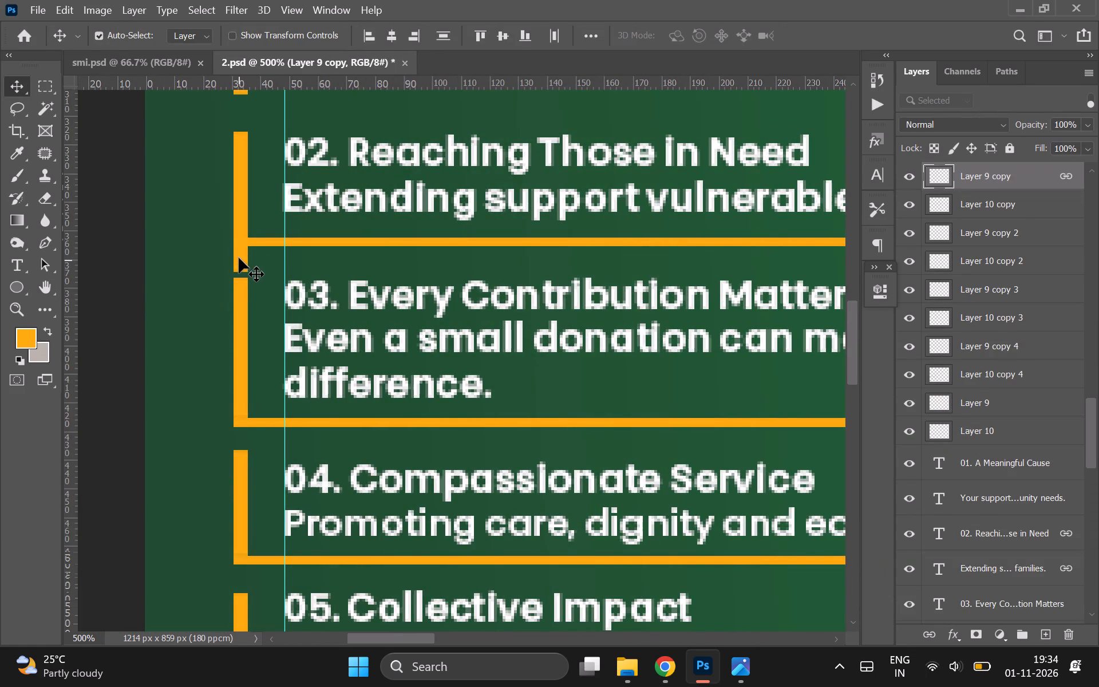
left_click(930, 642)
key("ctrl+t")
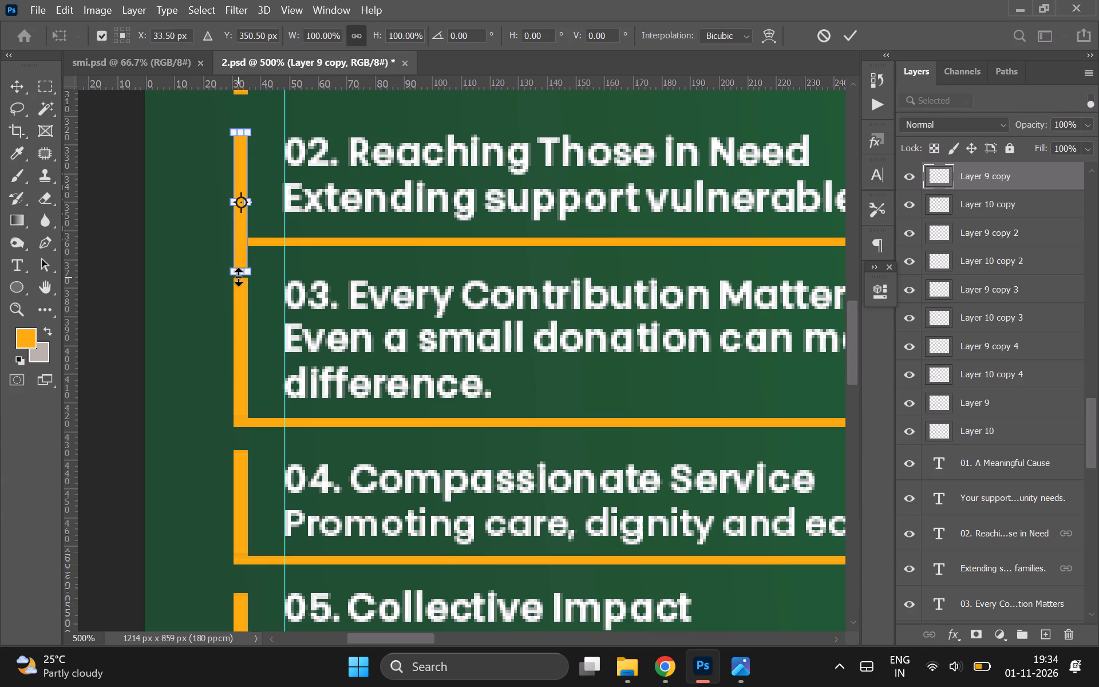
left_click_drag(238, 277, 238, 250, "shift")
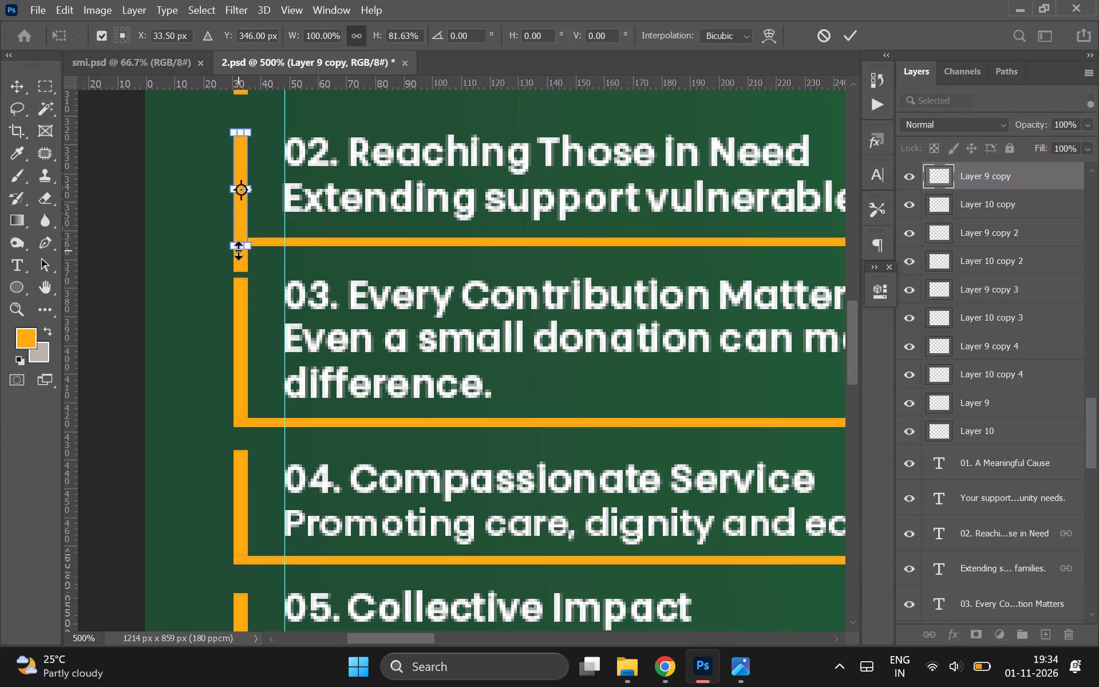
key("Return")
Shorten item 01's orange bar (Layer 9 copy 2) from below to end at its underline, and nudge it 1 px left.
scroll(238, 250, "up", 3)
left_click(240, 294)
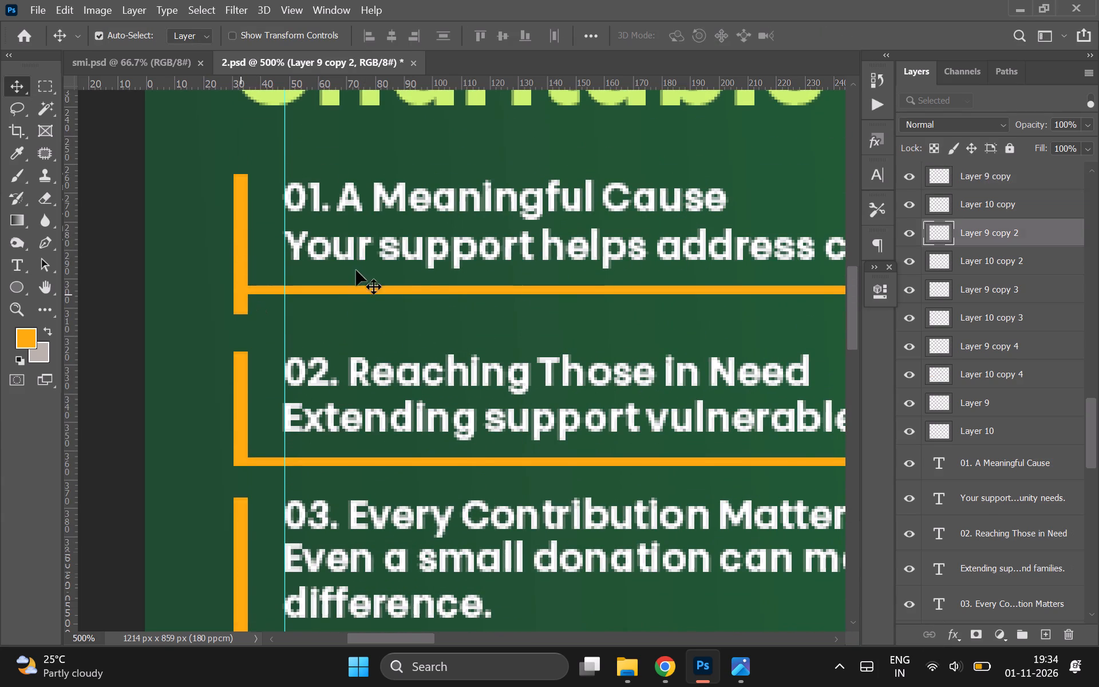
key("ctrl+t")
key("Return")
key("ctrl+t")
key("Return")
key("ctrl+t")
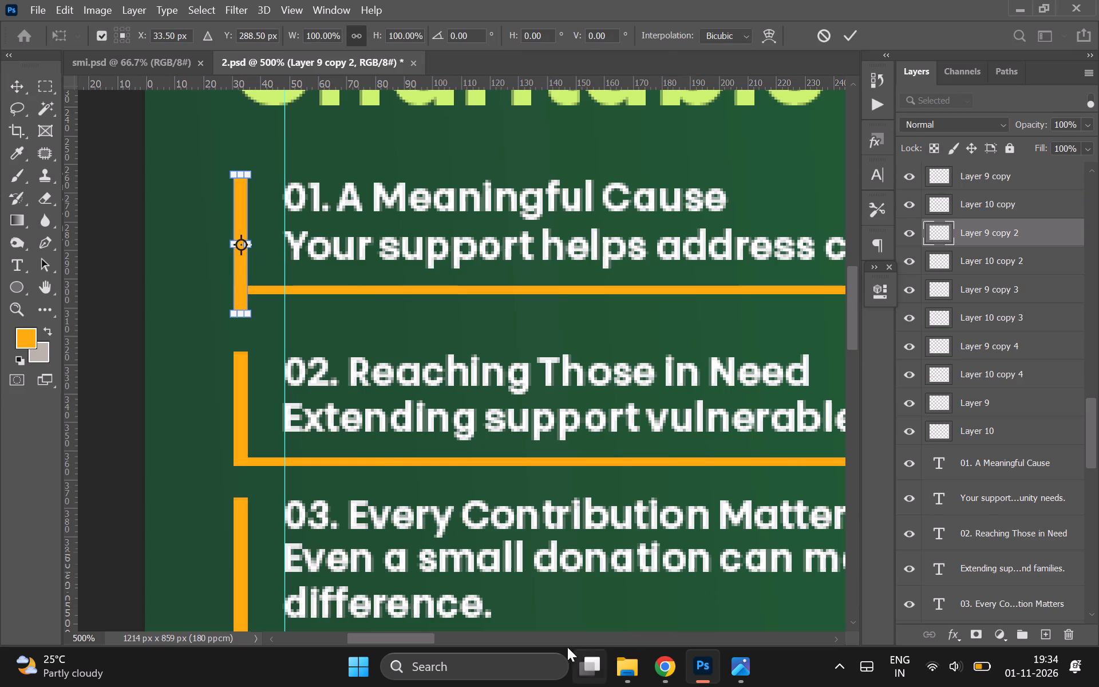
key("Return")
key("ctrl+t")
left_click_drag(242, 315, 238, 299, "shift")
key("Return")
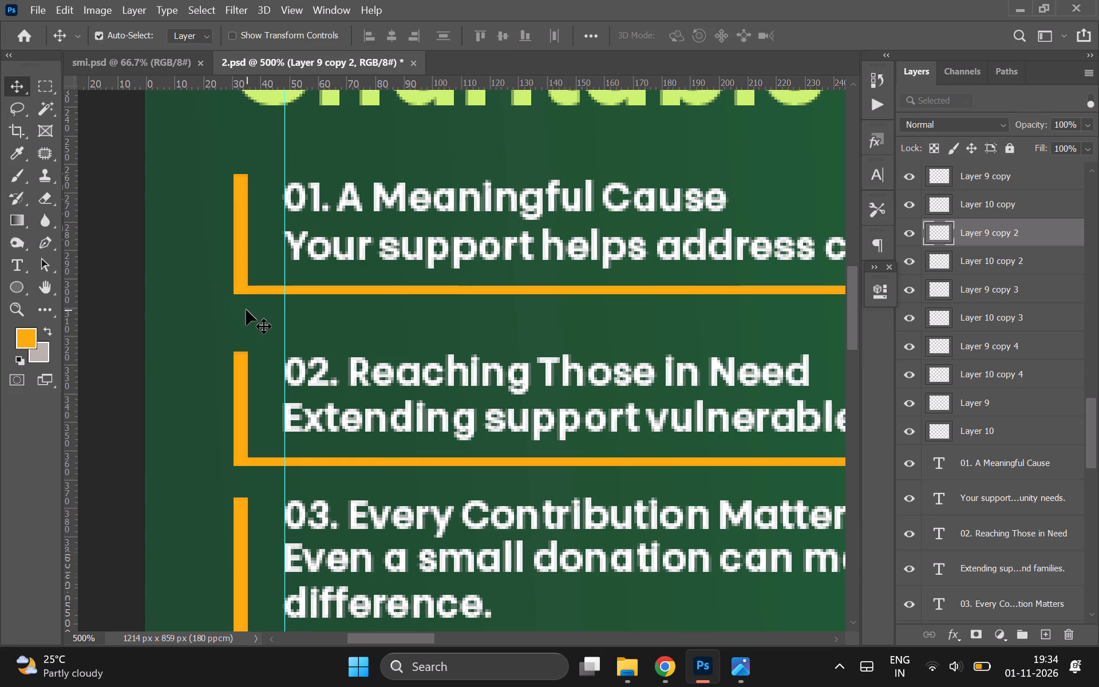
key("Left")
Switch to the original 2.jpg poster in Photos and compare its list styling with the edited one.
key("ctrl+minus")
key("ctrl+minus")
key("ctrl+minus")
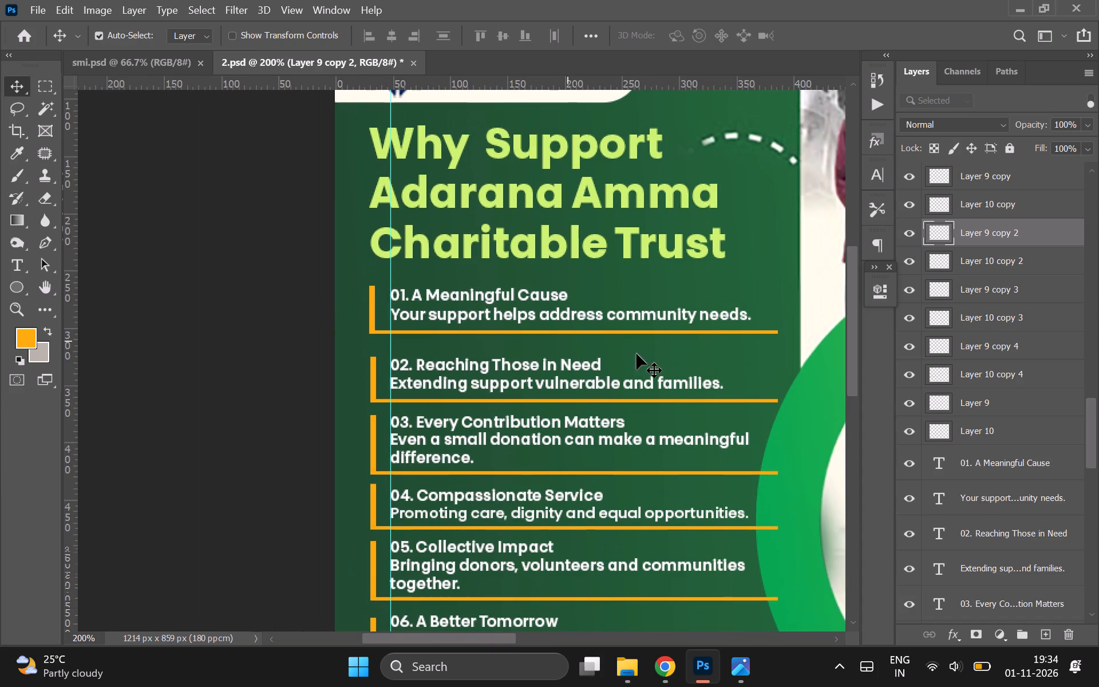
left_click(724, 669)
left_click(724, 669)
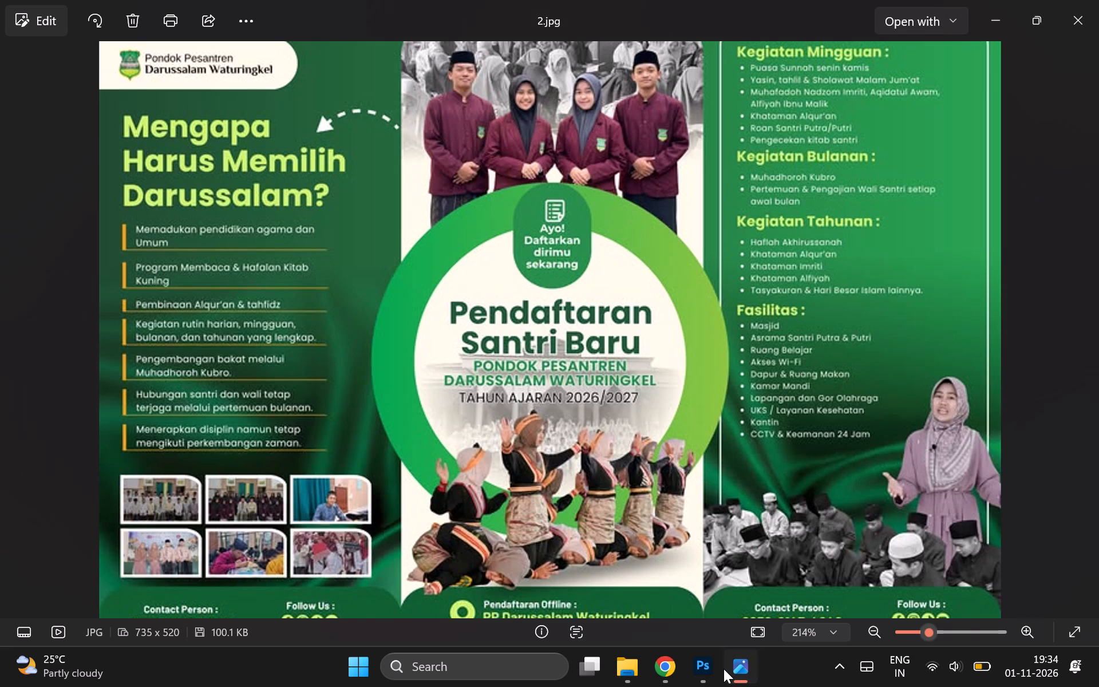
left_click(724, 669)
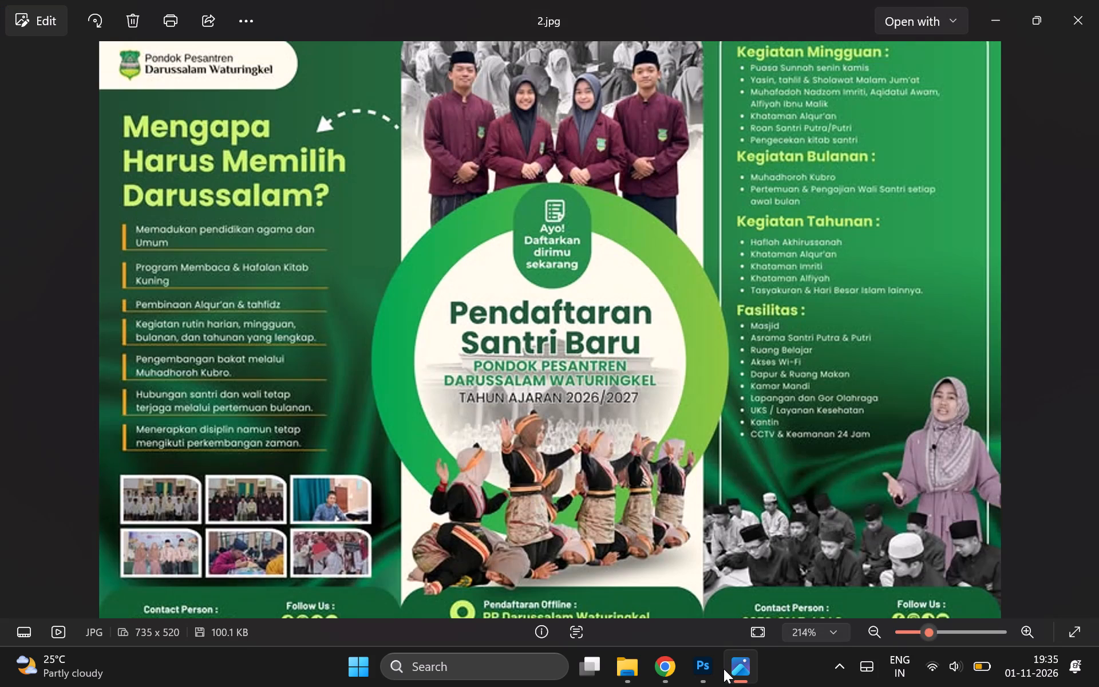
left_click(724, 669)
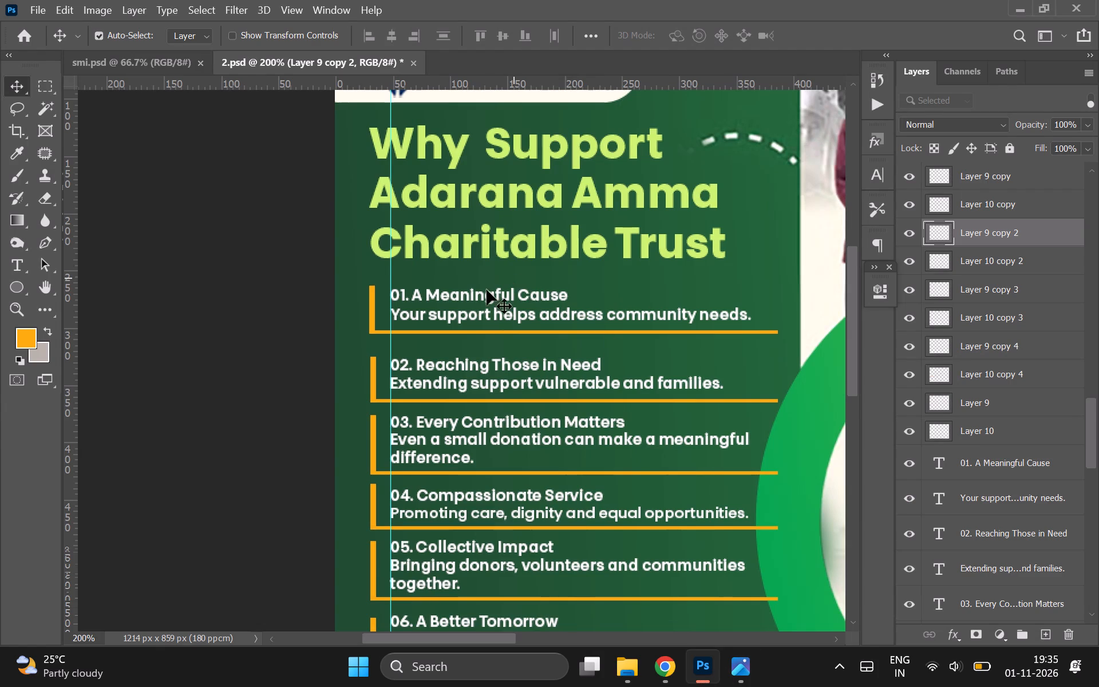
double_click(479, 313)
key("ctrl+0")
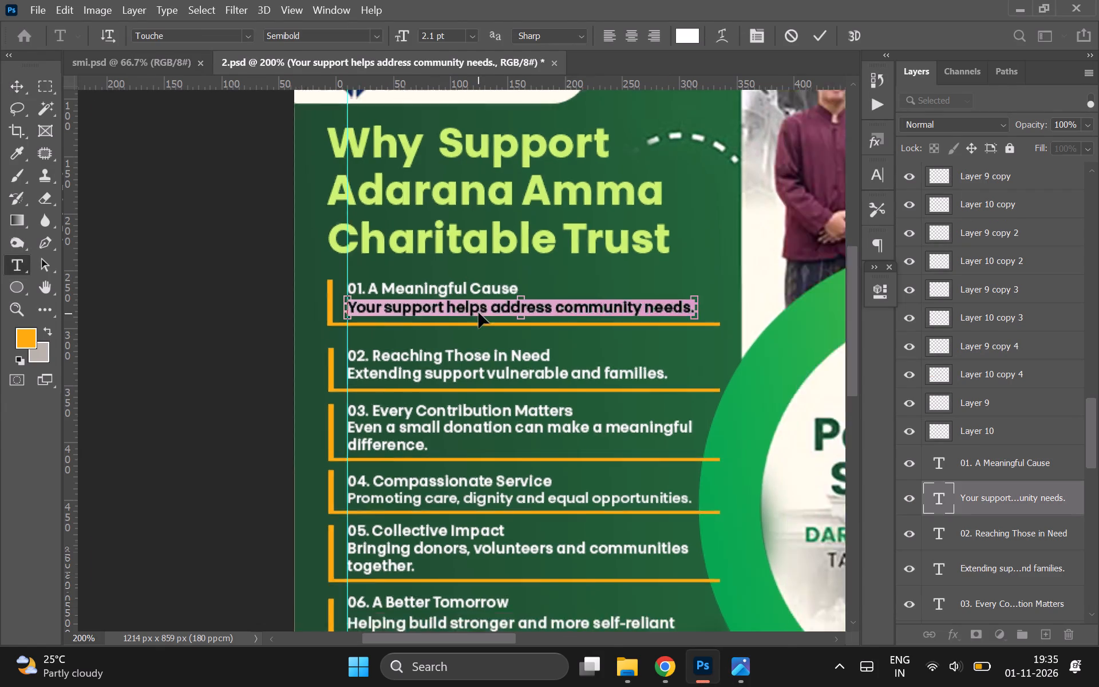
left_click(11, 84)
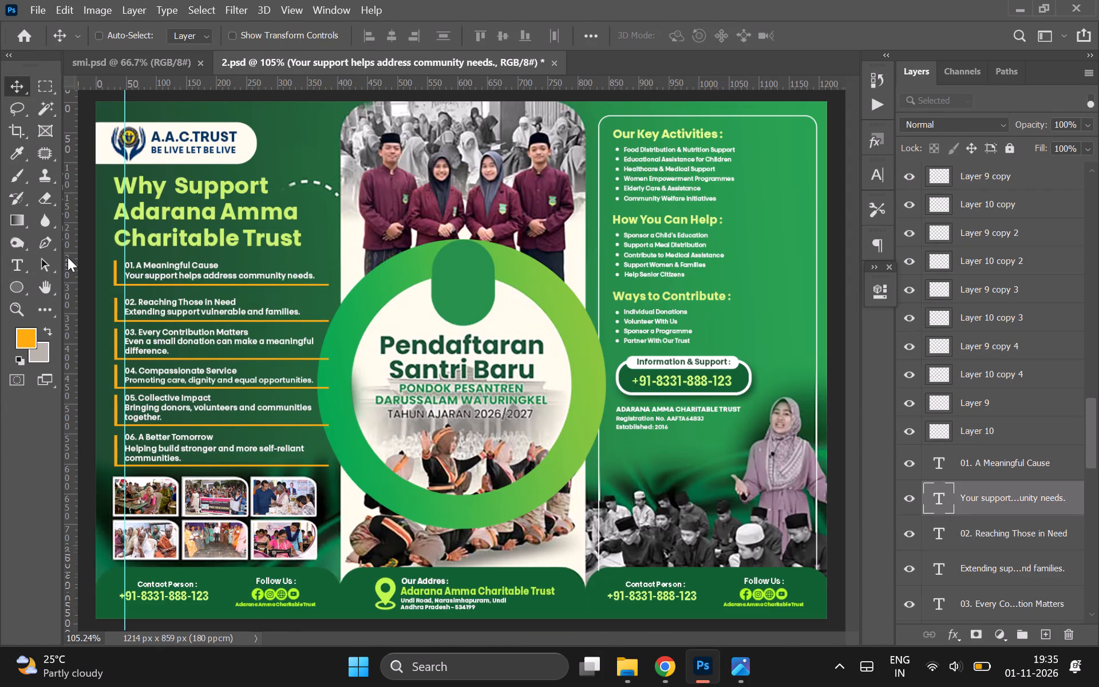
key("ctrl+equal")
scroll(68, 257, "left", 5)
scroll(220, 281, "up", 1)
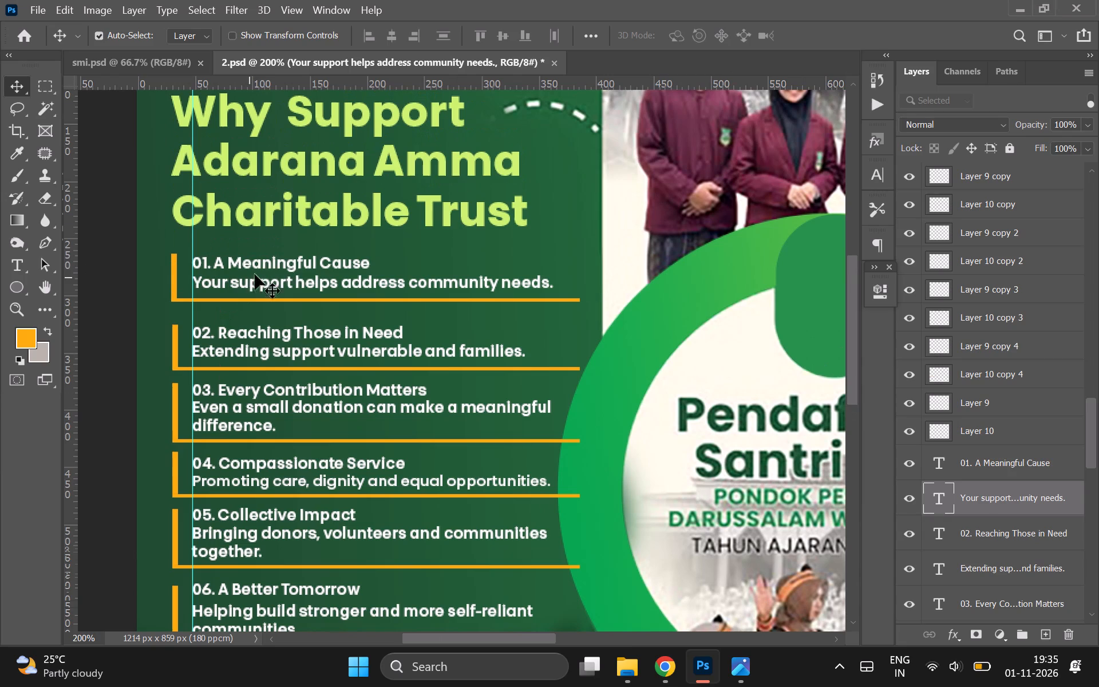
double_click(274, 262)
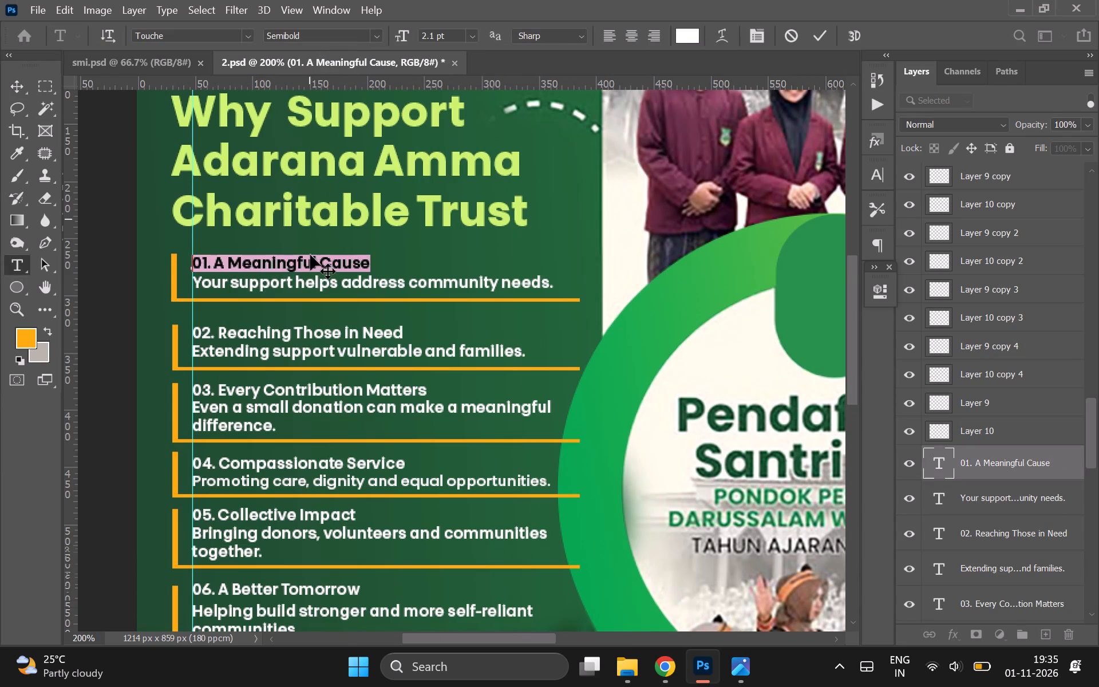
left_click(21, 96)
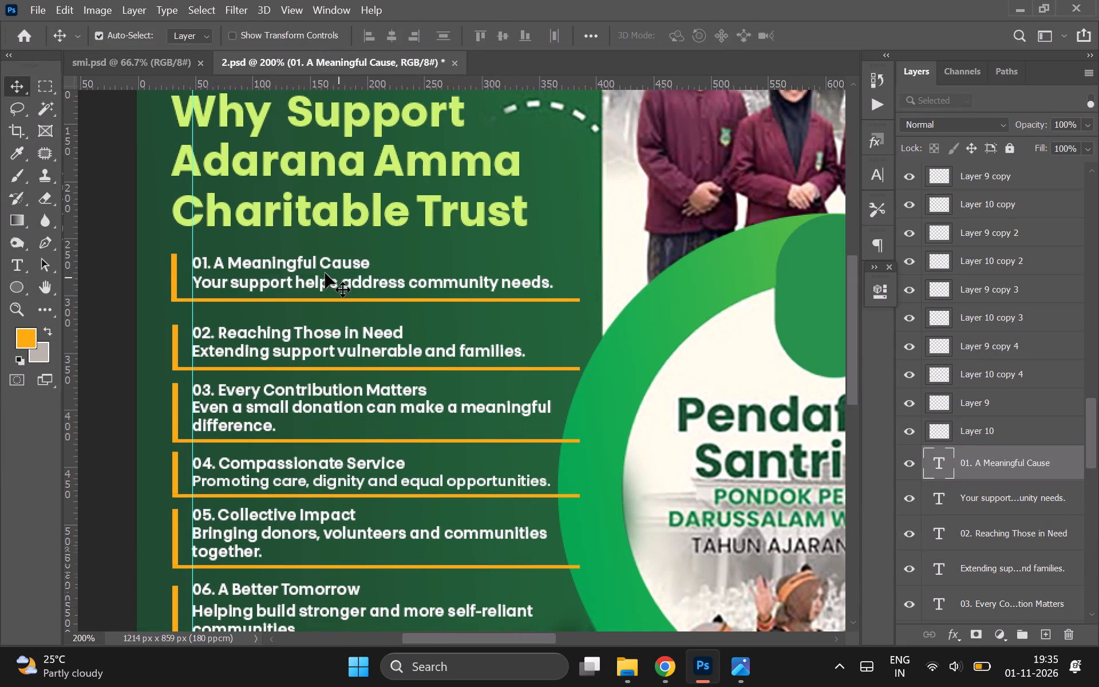
Set item 01's description "Your support helps address community needs." to the Medium font weight.
left_click(325, 272)
double_click(342, 281)
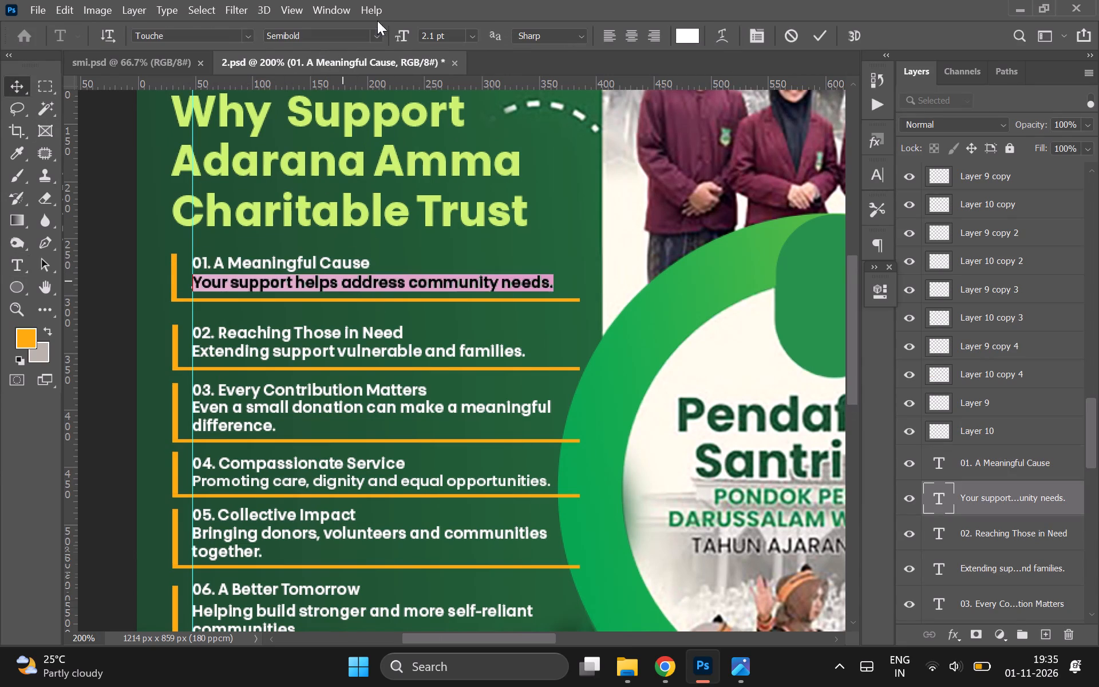
left_click_drag(371, 31, 319, 60)
left_click(319, 60)
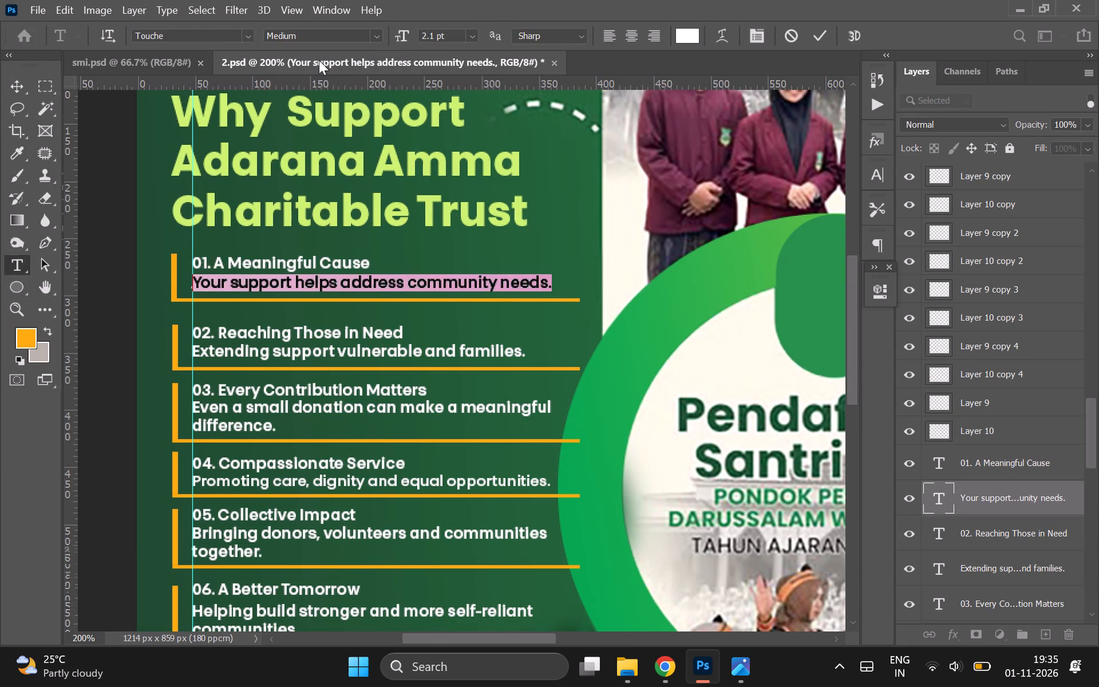
left_click(22, 89)
Set item 02's description "Extending support vulnerable and families." to the Medium font weight.
scroll(382, 264, "down", 1)
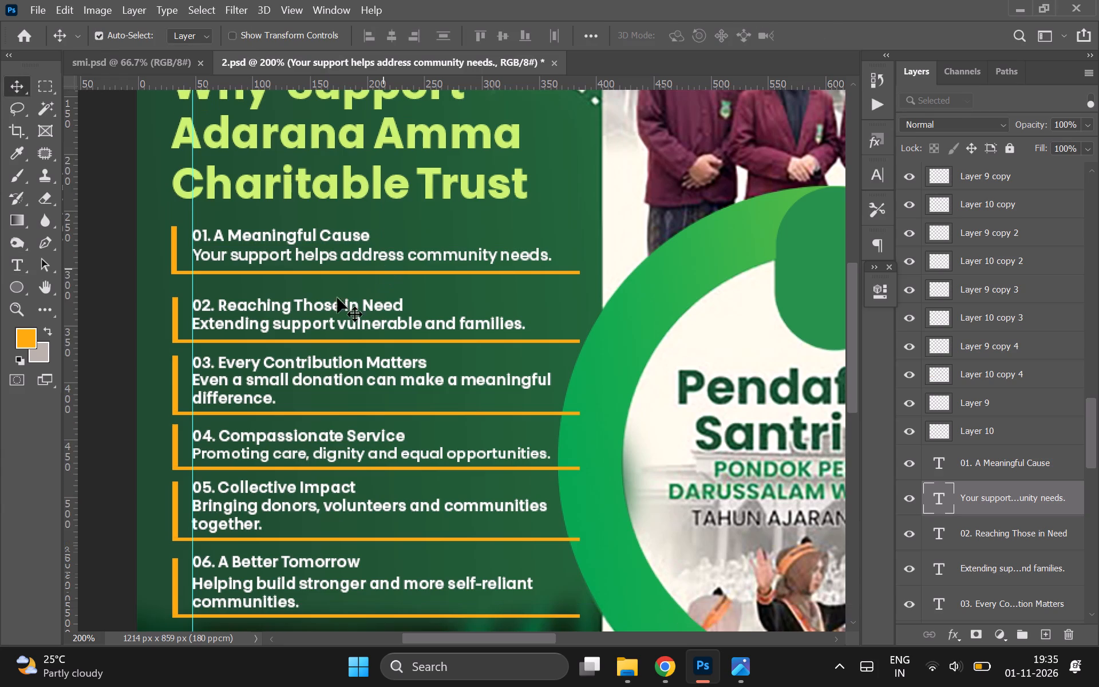
double_click(303, 321)
left_click(369, 40)
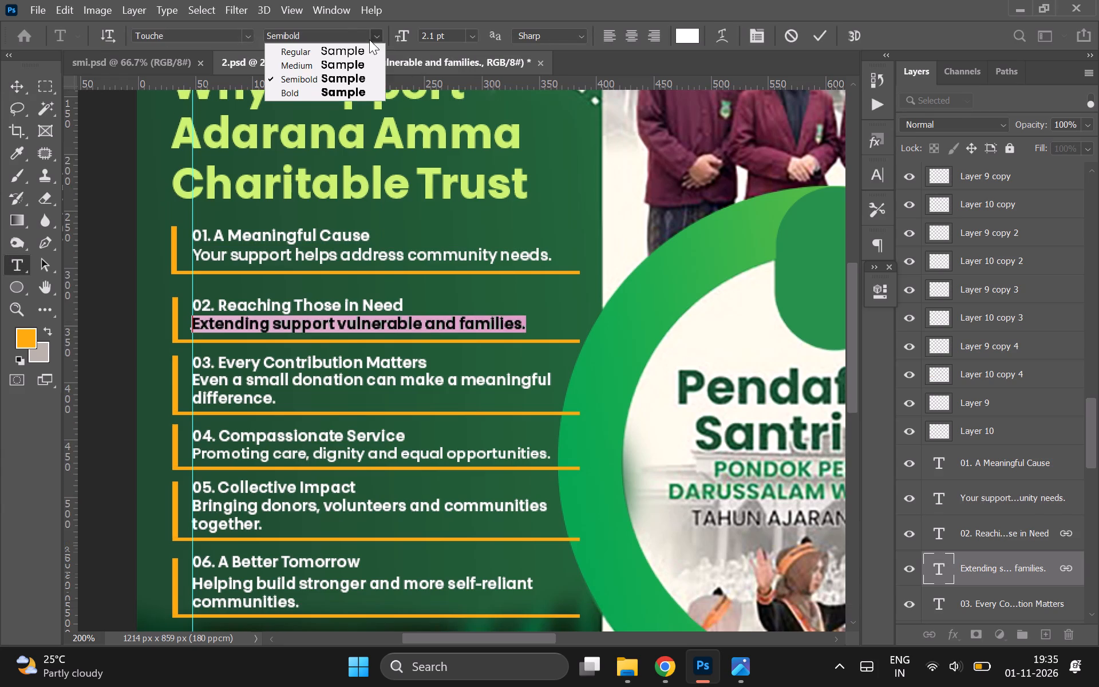
left_click(340, 69)
left_click(29, 83)
Set item 03's description "Even a small donation can make a meaningful difference." to the Medium font weight.
scroll(373, 413, "down", 1)
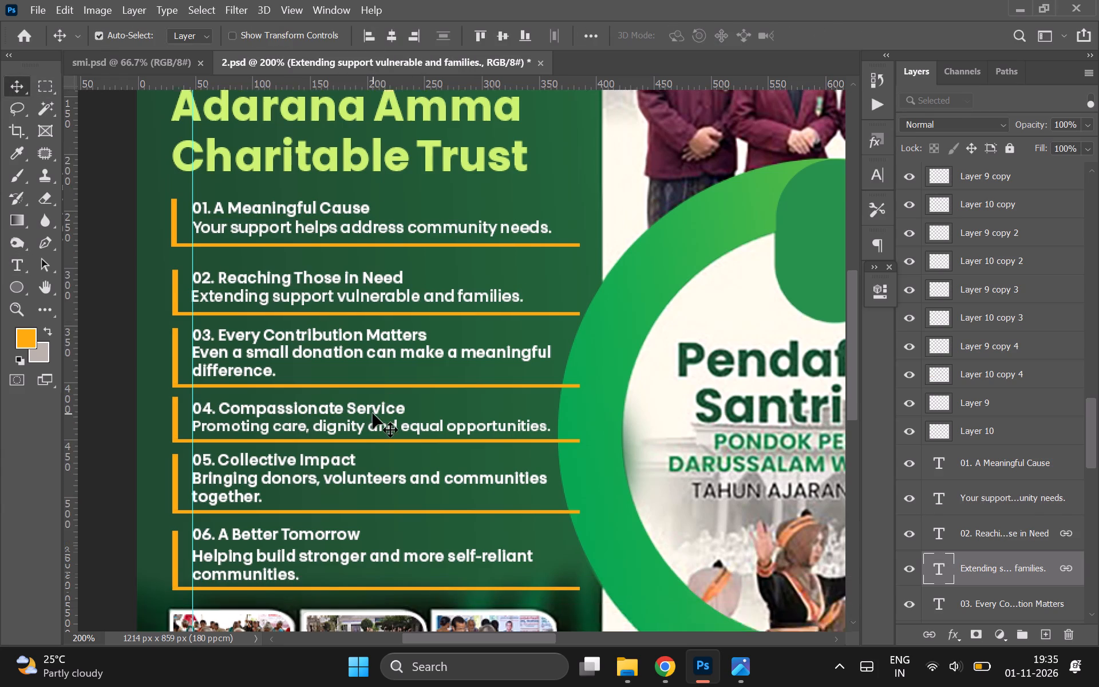
scroll(373, 413, "down", 1)
double_click(307, 325)
left_click(371, 37)
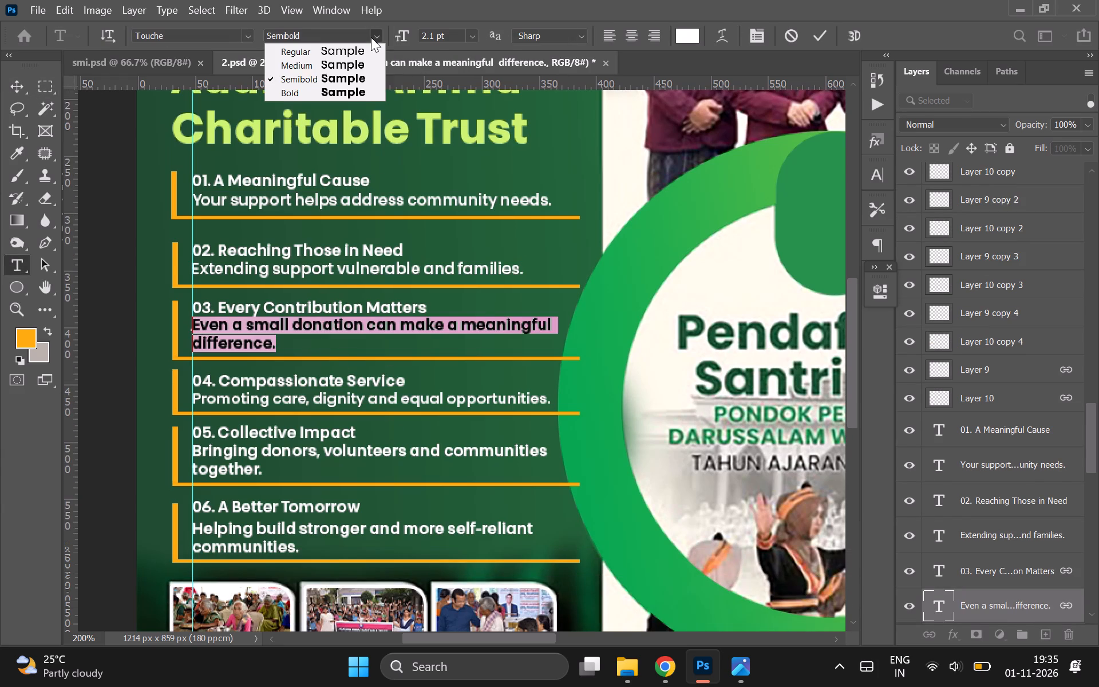
left_click(309, 72)
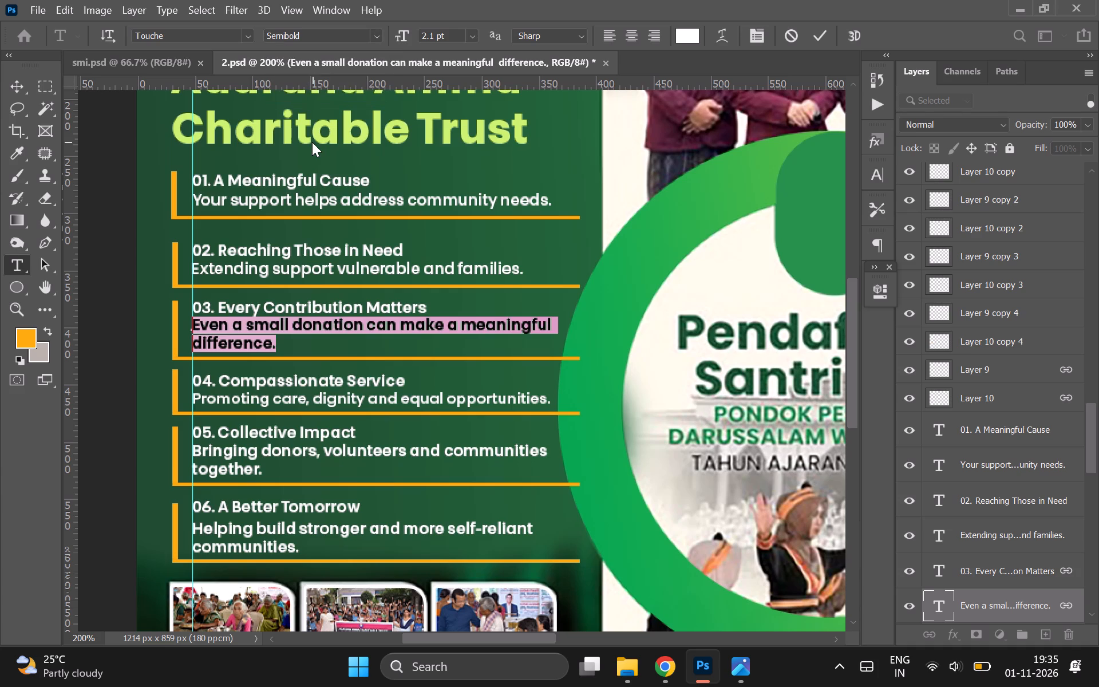
left_click(358, 33)
key("Up")
key("Return")
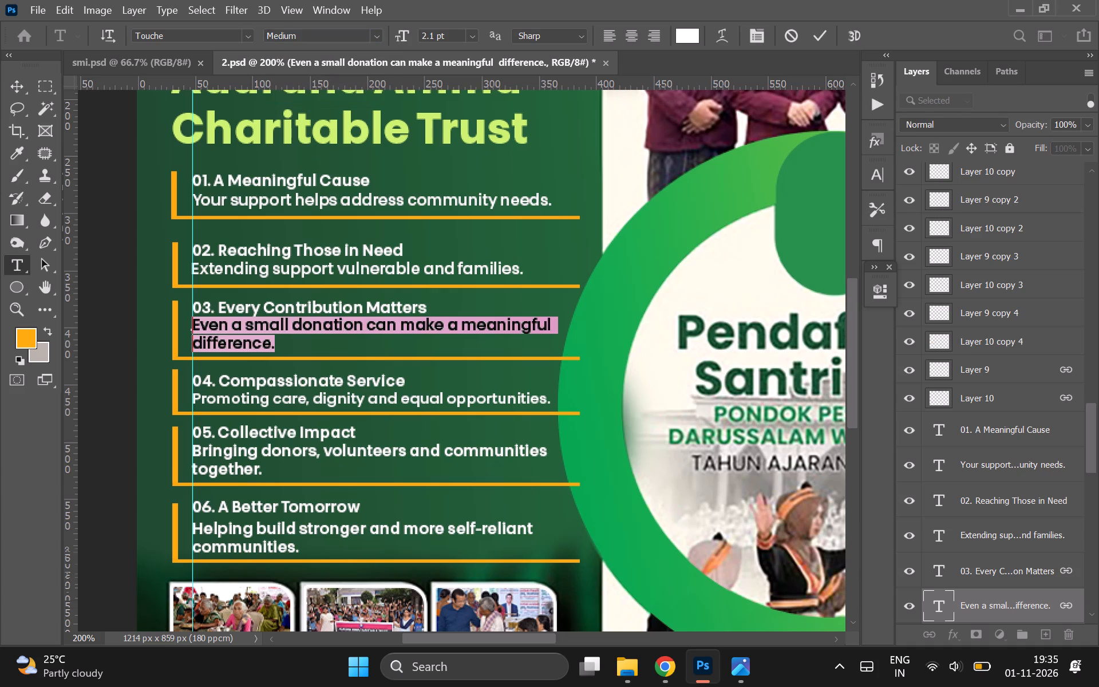
Check the font weight of item 02's and item 04's description texts.
double_click(272, 393)
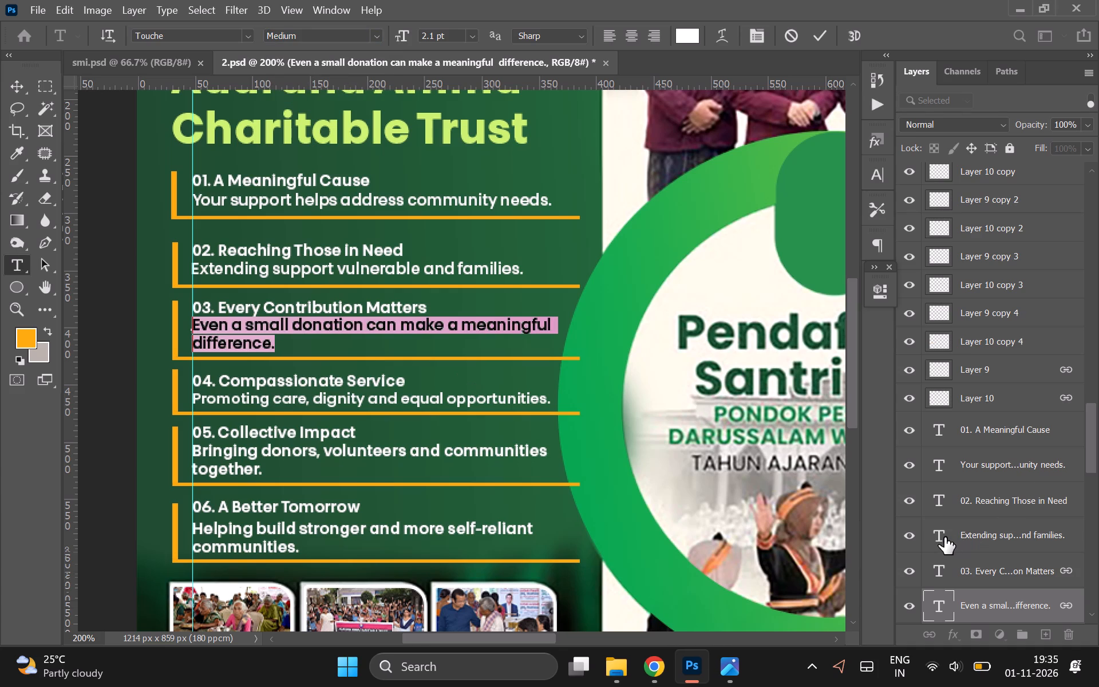
double_click(944, 537)
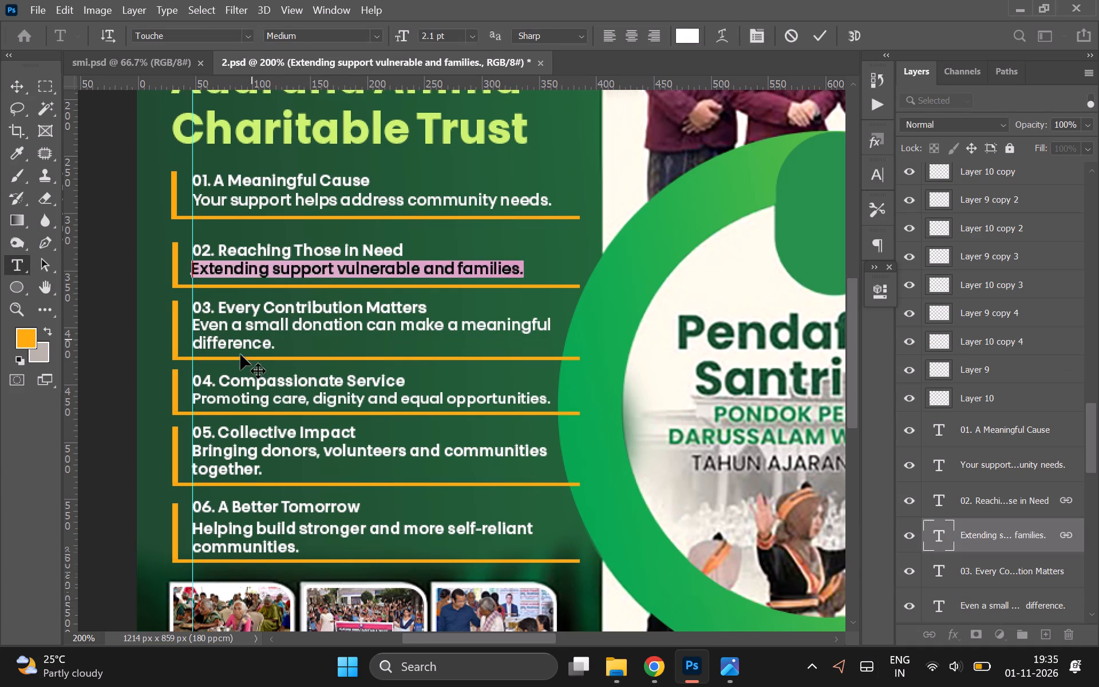
left_click(13, 240)
left_click(18, 264)
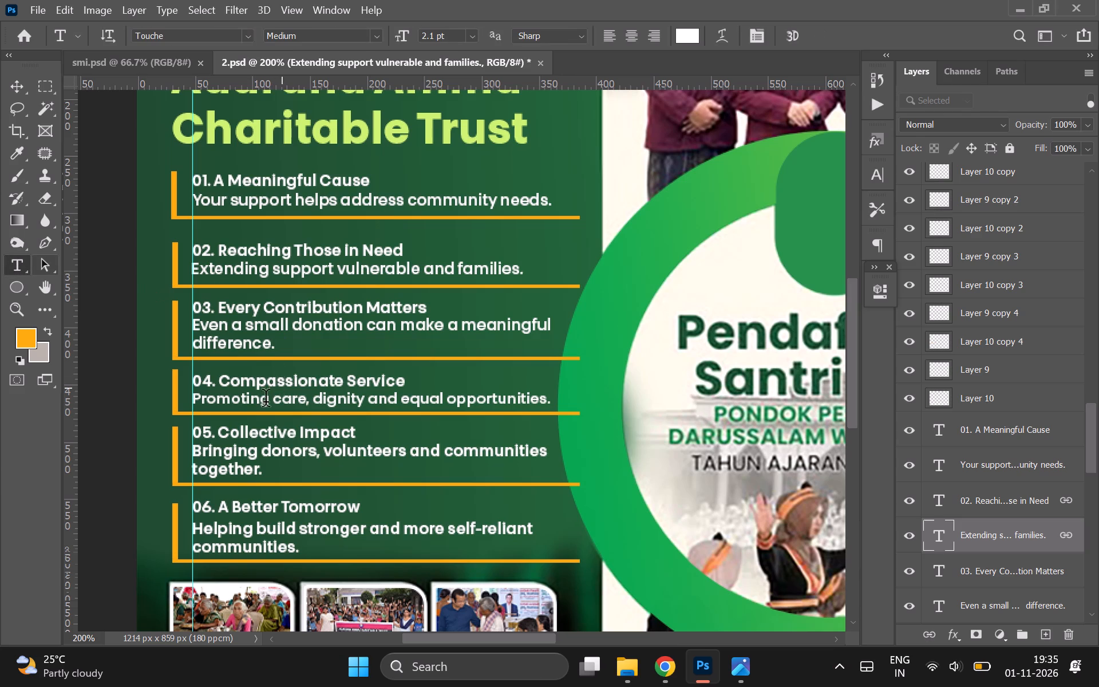
double_click(259, 406)
key("ctrl+a")
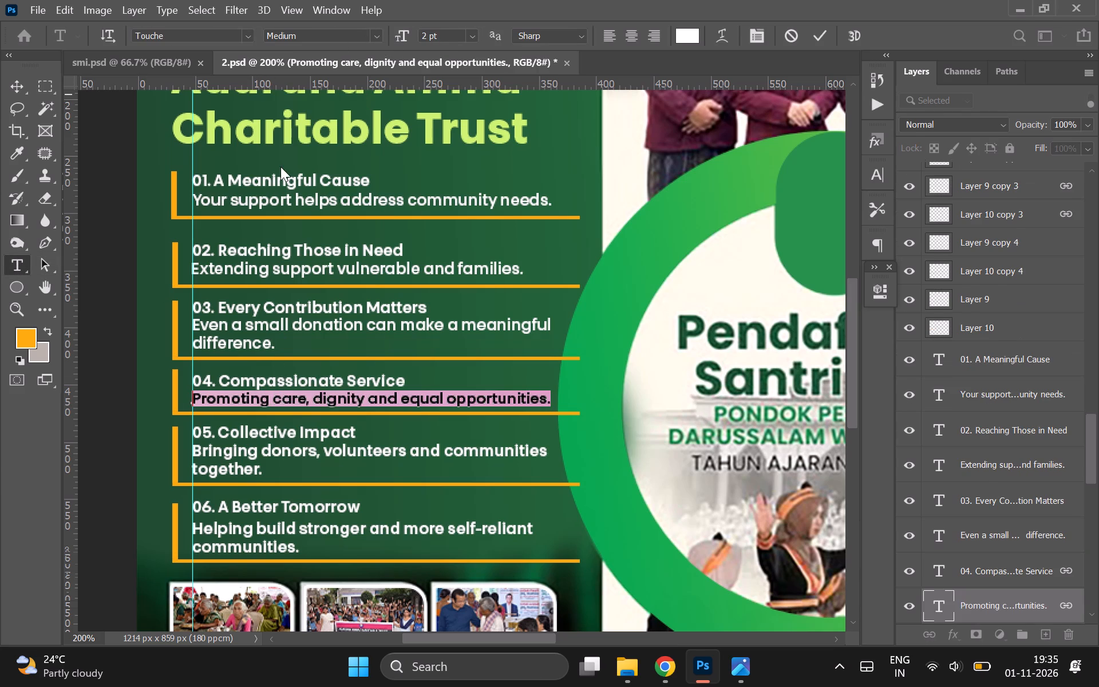
left_click(25, 89)
Set item 05's description "Bringing donors, volunteers and communities together." to the Medium font weight.
left_click(21, 268)
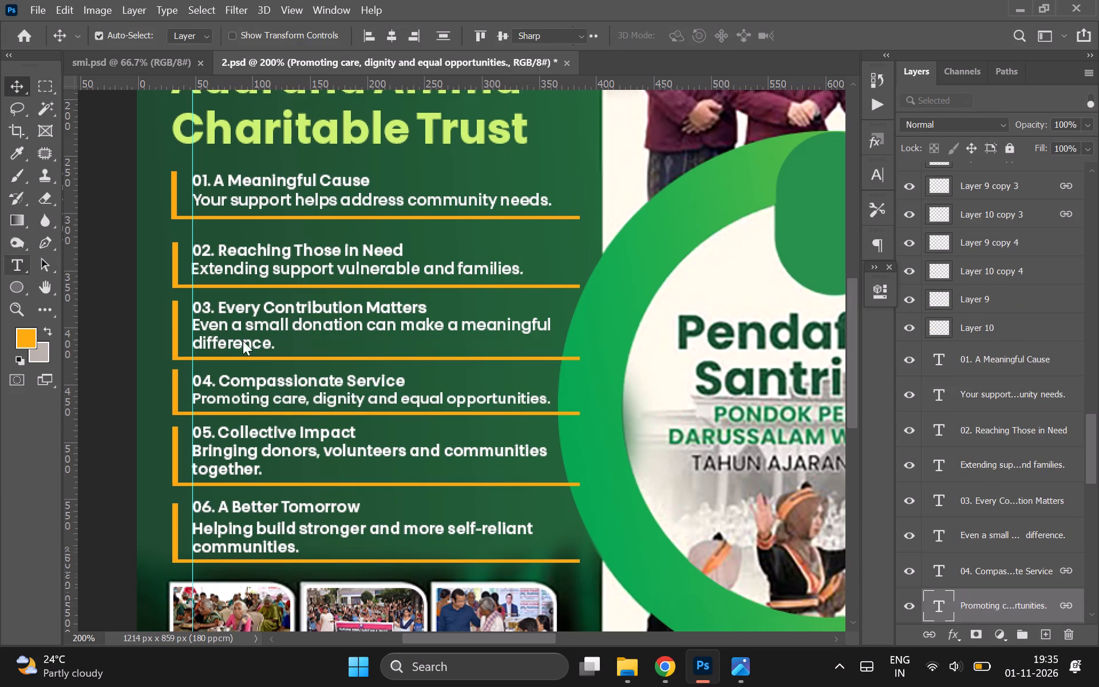
left_click(245, 462)
key("ctrl+a")
left_click(373, 31)
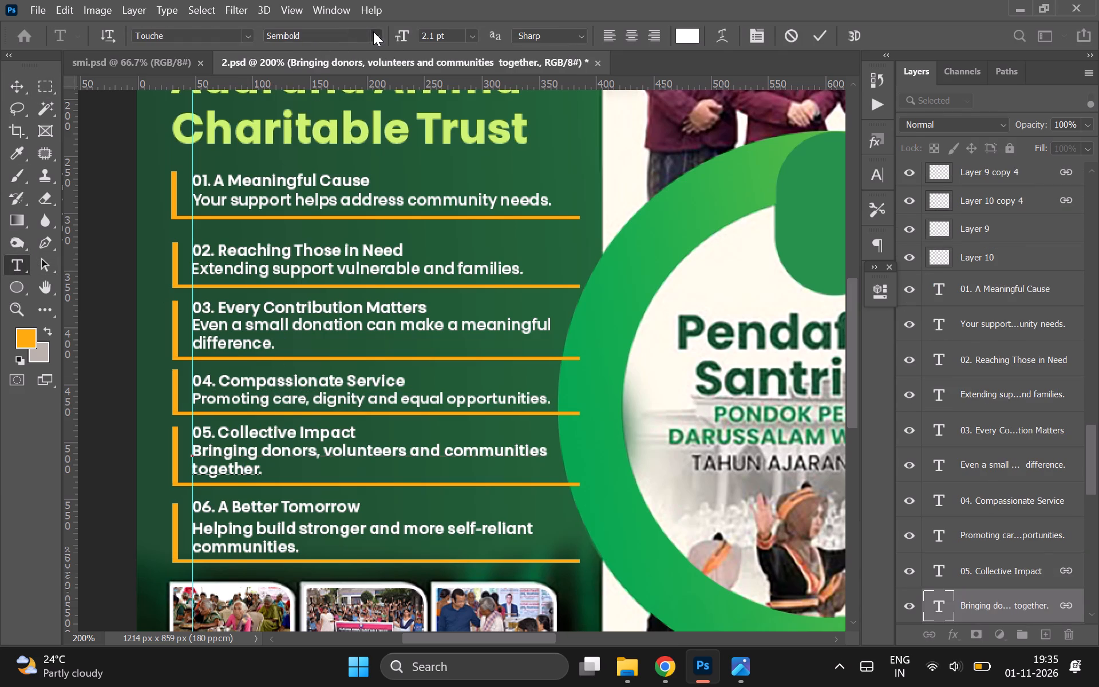
key("ctrl+a")
left_click(313, 68)
key("ctrl+a")
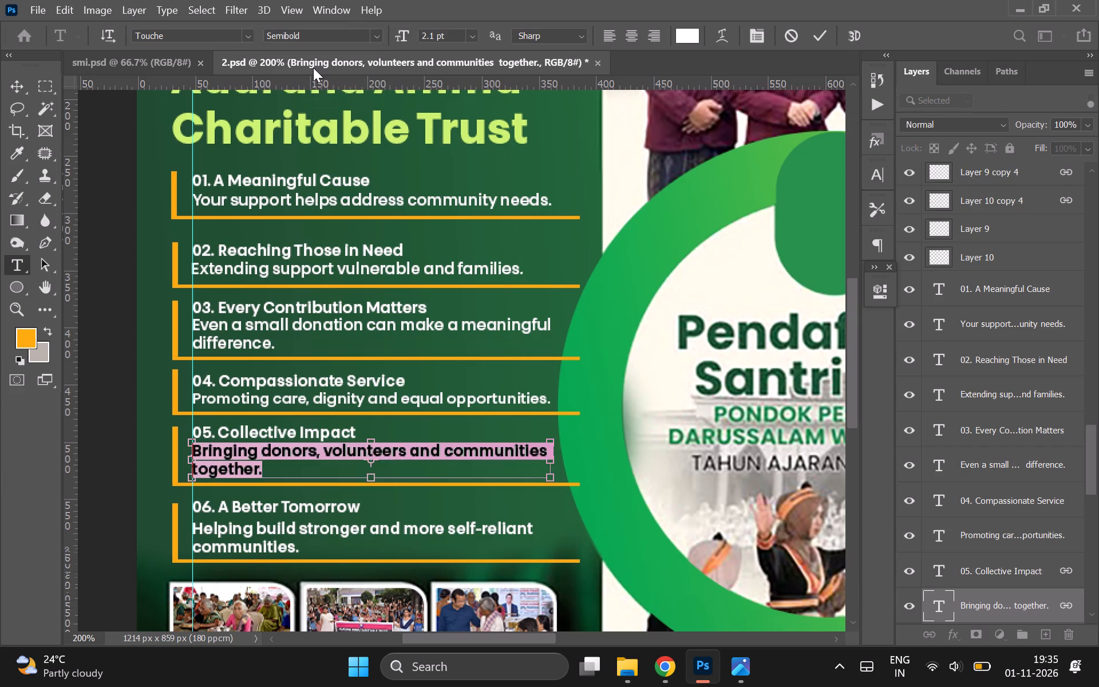
left_click(339, 31)
key("Up")
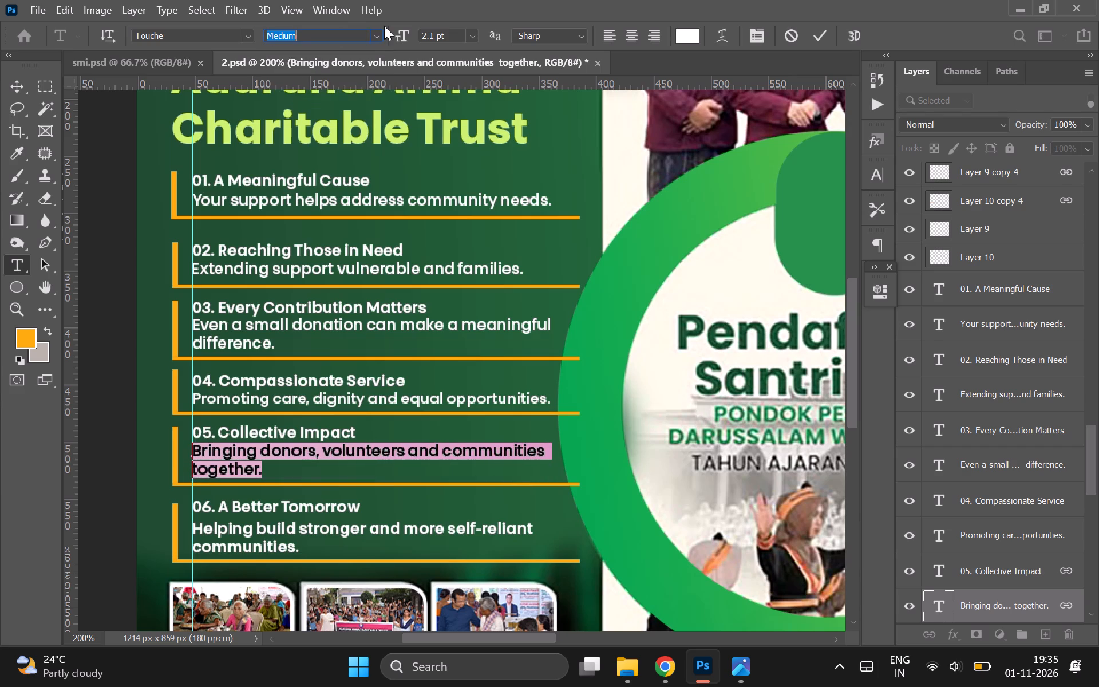
left_click(384, 26)
key("Down")
left_click(374, 33)
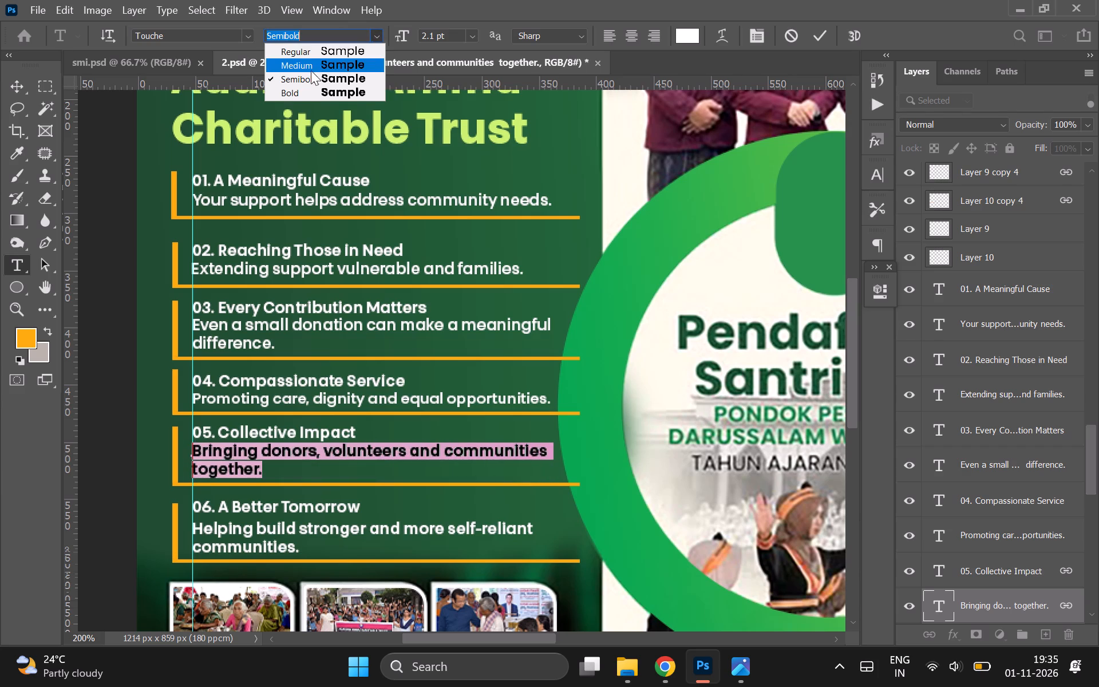
left_click(308, 67)
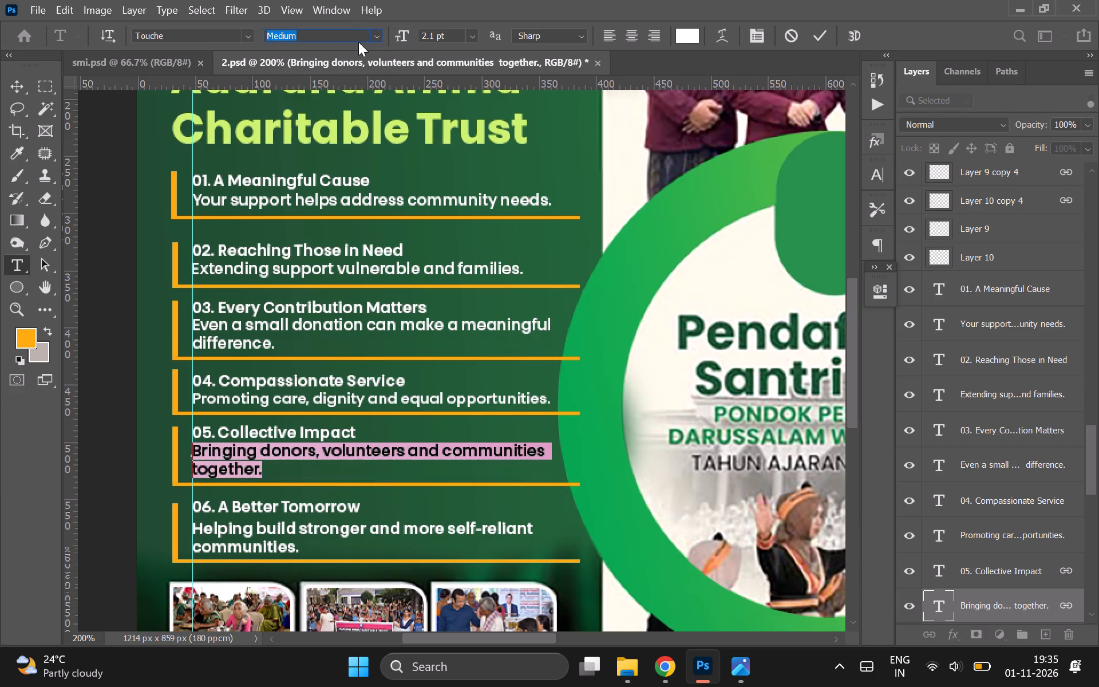
left_click(370, 35)
left_click(324, 85)
left_click(372, 31)
left_click(298, 62)
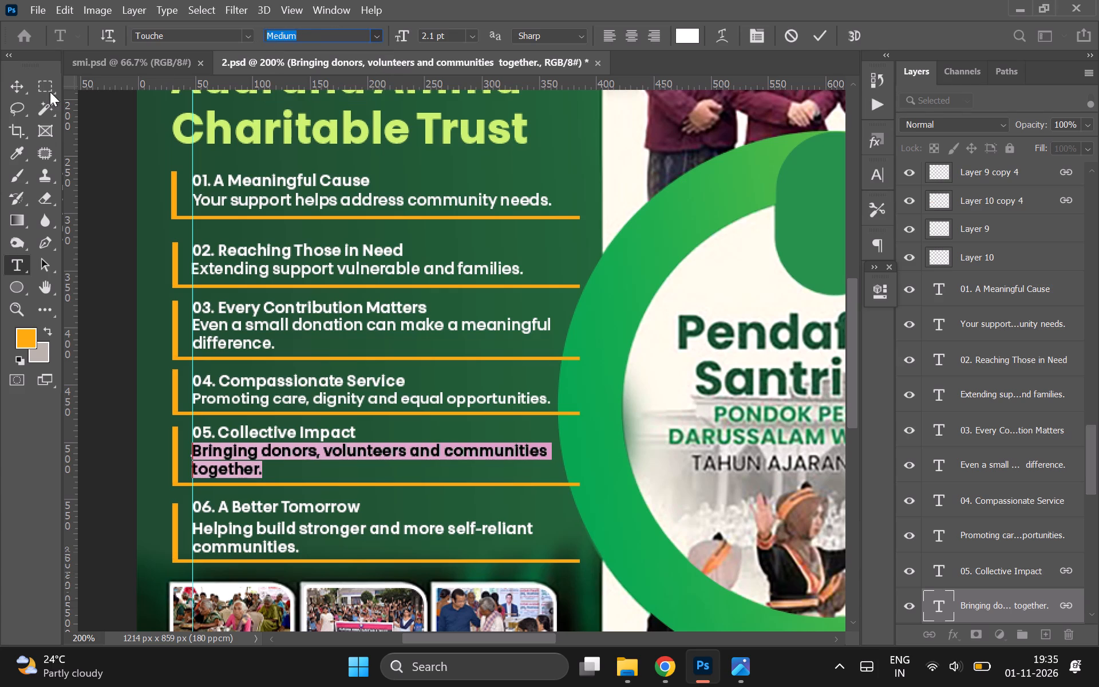
left_click(23, 87)
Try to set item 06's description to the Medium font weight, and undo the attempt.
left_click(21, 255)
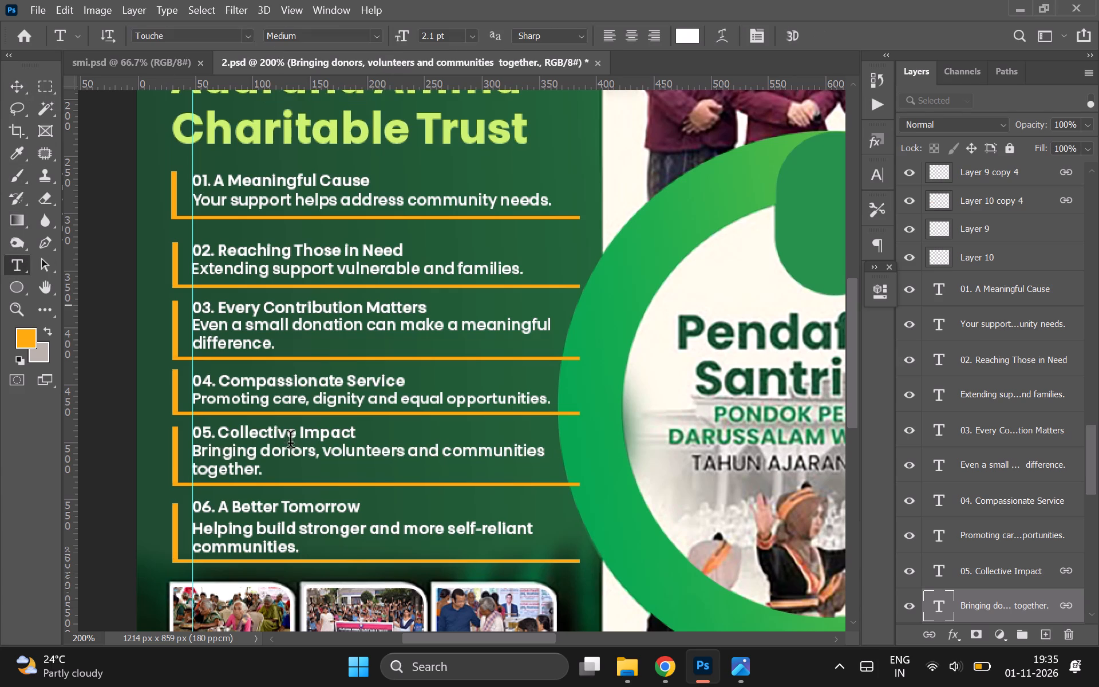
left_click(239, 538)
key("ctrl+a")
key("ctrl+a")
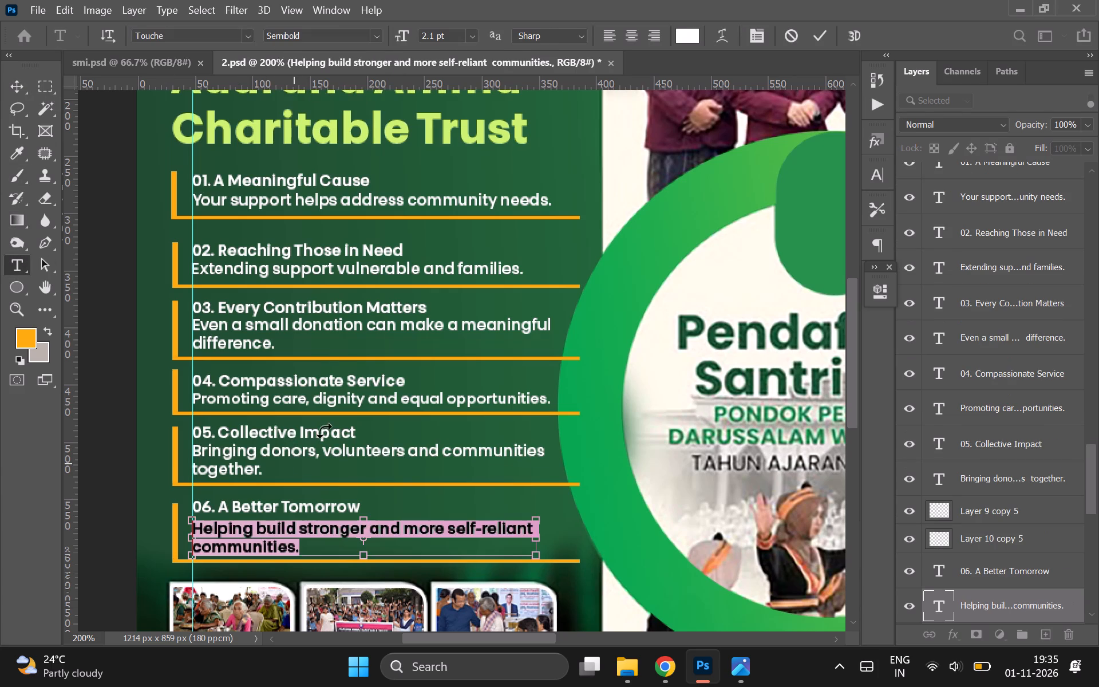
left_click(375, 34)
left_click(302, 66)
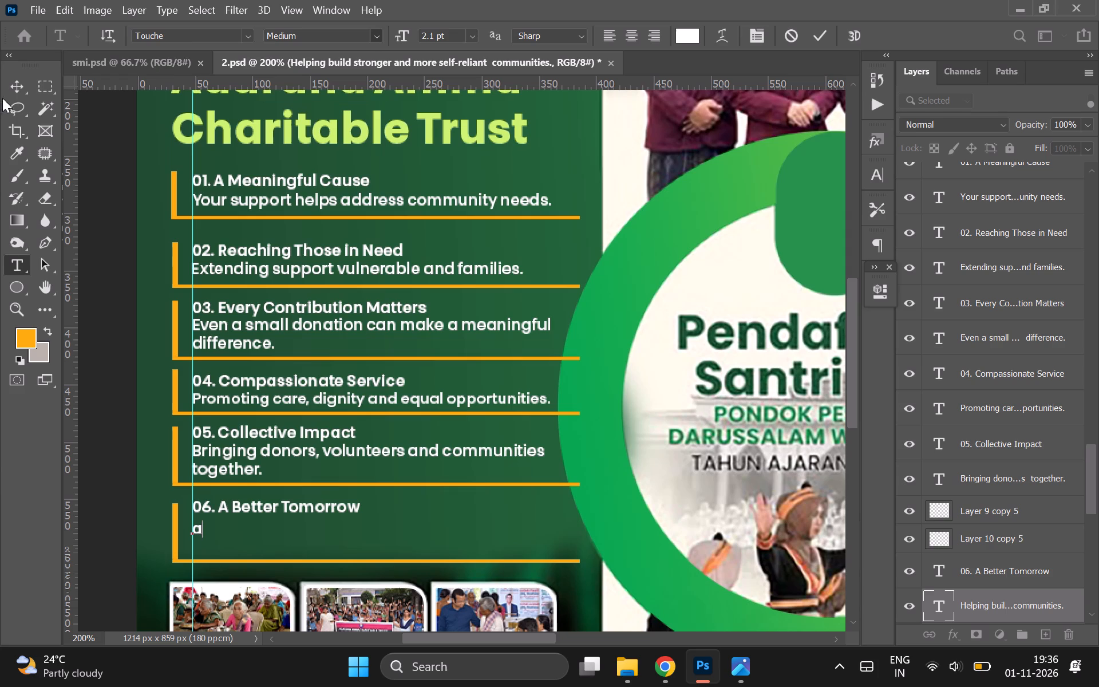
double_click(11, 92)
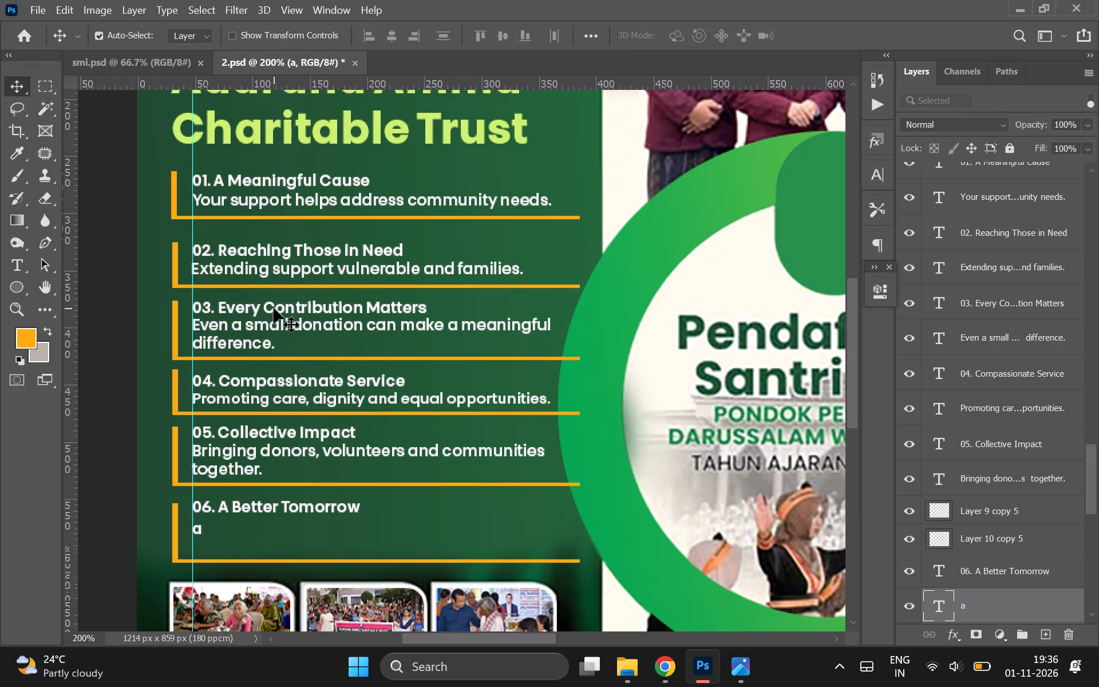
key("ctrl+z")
Set item 06's description "Helping build stronger and more self-reliant communities." to the Medium font weight.
left_click(287, 394)
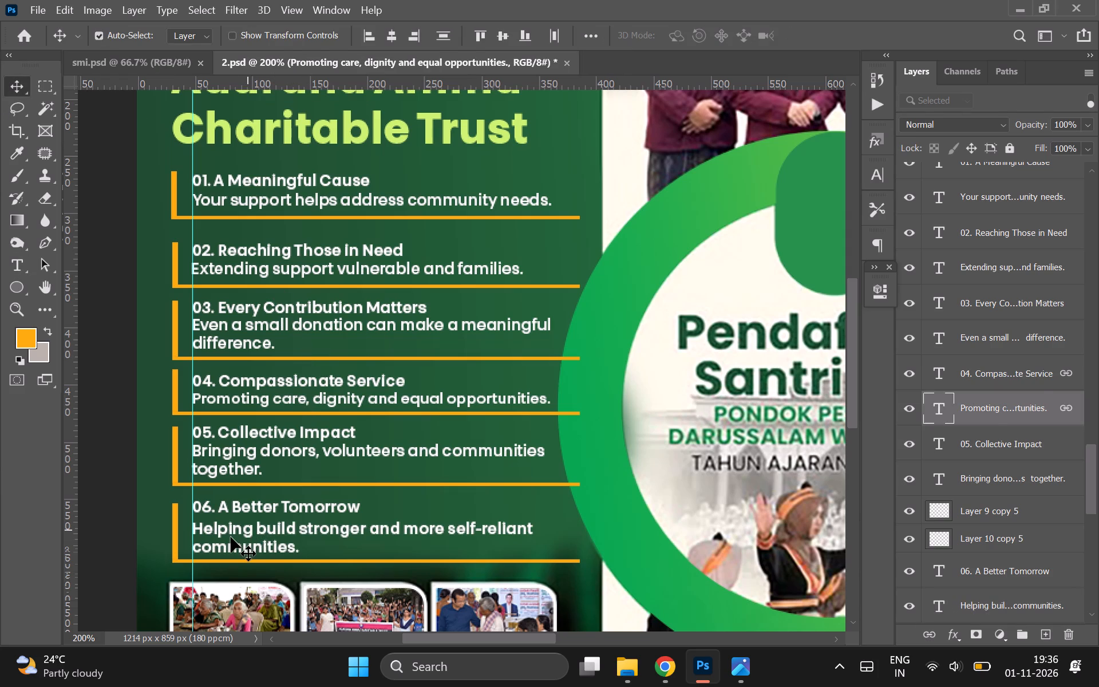
double_click(231, 537)
left_click(377, 29)
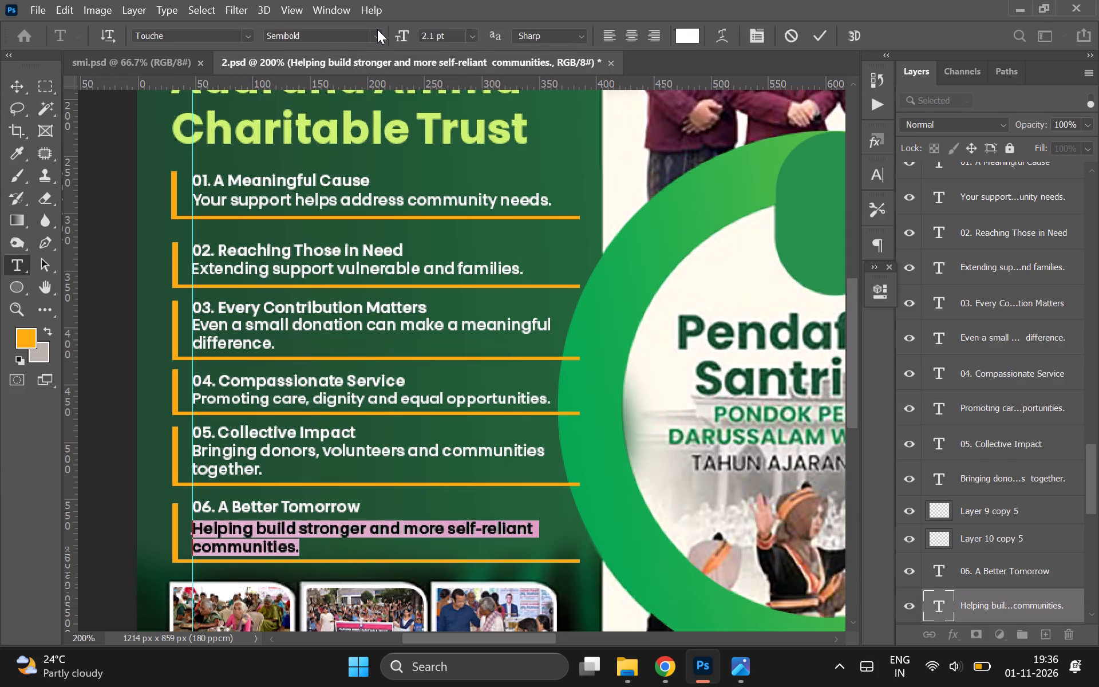
left_click(296, 66)
double_click(27, 88)
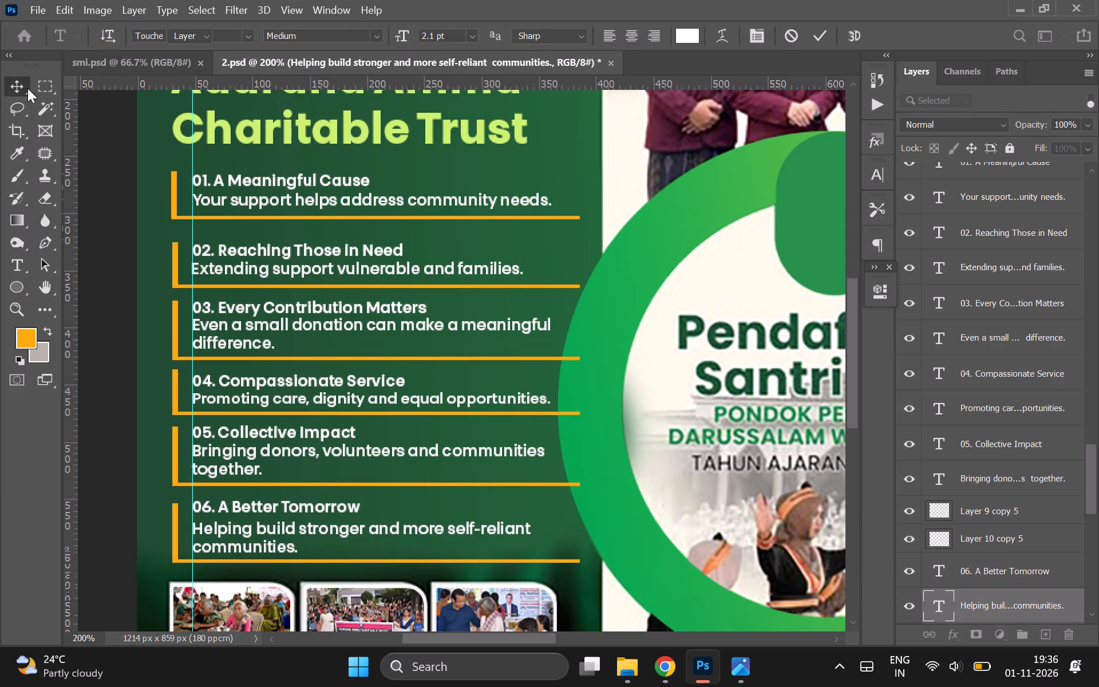
Recheck the descriptions of items 05 and 01 for the Medium font weight.
left_click(20, 257)
left_click(255, 459)
key("ctrl+a")
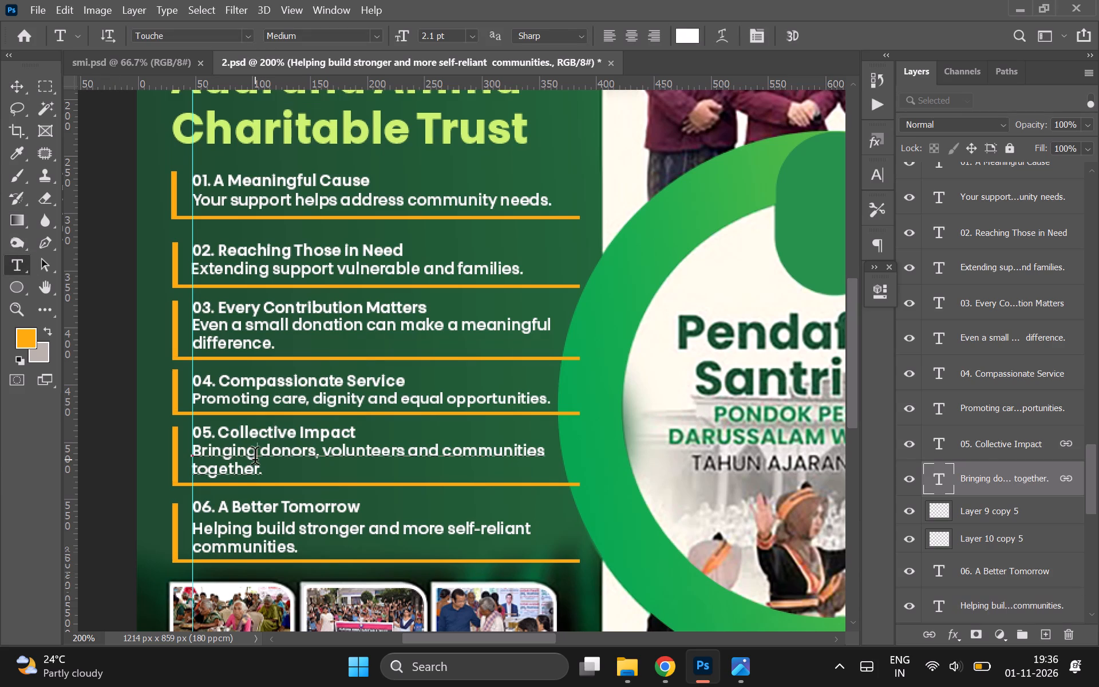
left_click(17, 79)
left_click(11, 269)
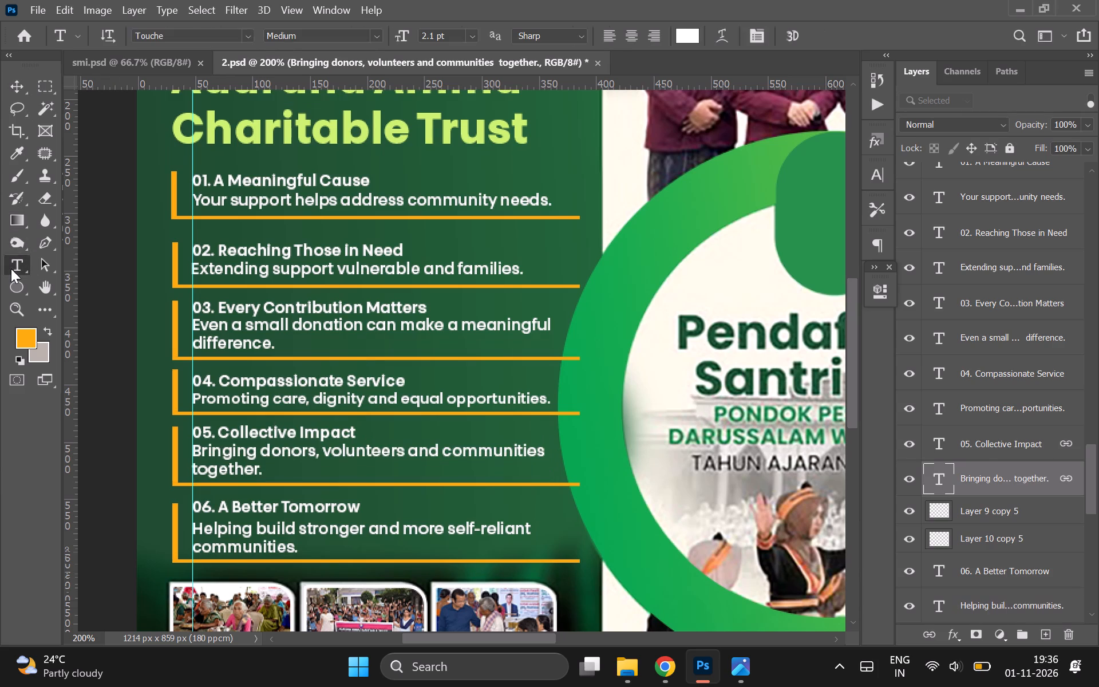
left_click(259, 204)
key("ctrl+a")
left_click(378, 38)
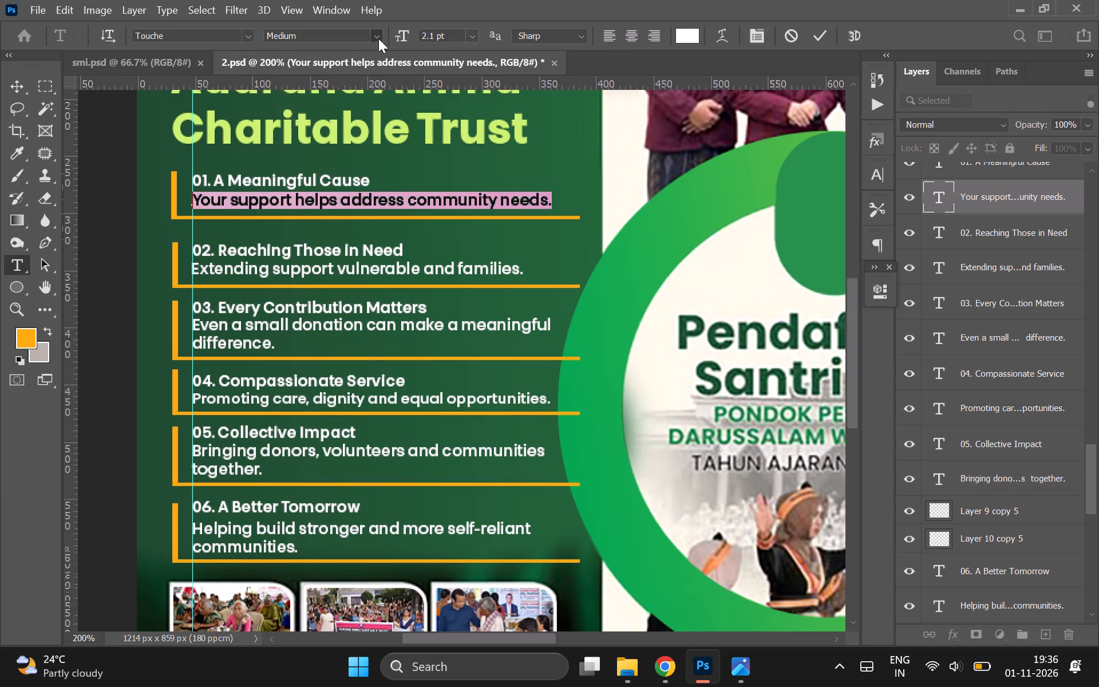
left_click(296, 67)
left_click(10, 93)
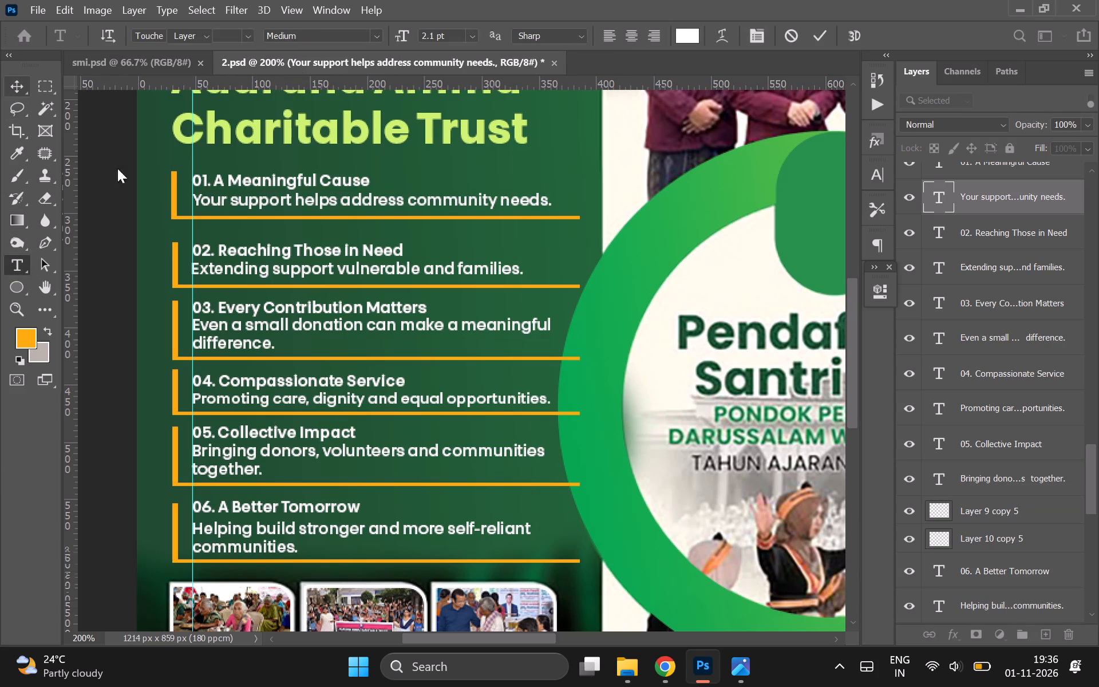
Save the 2.psd poster document.
left_click(215, 256)
key("ctrl+s")
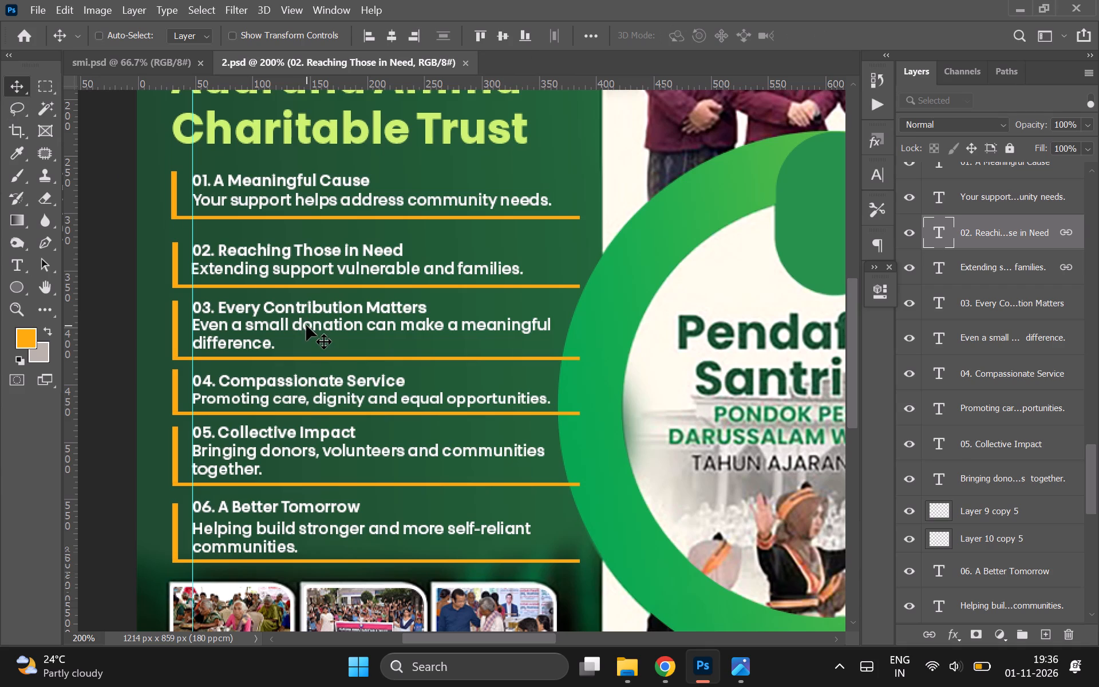
Add a vertical guide and align it with the right edge of item 03's description text.
left_click(567, 220)
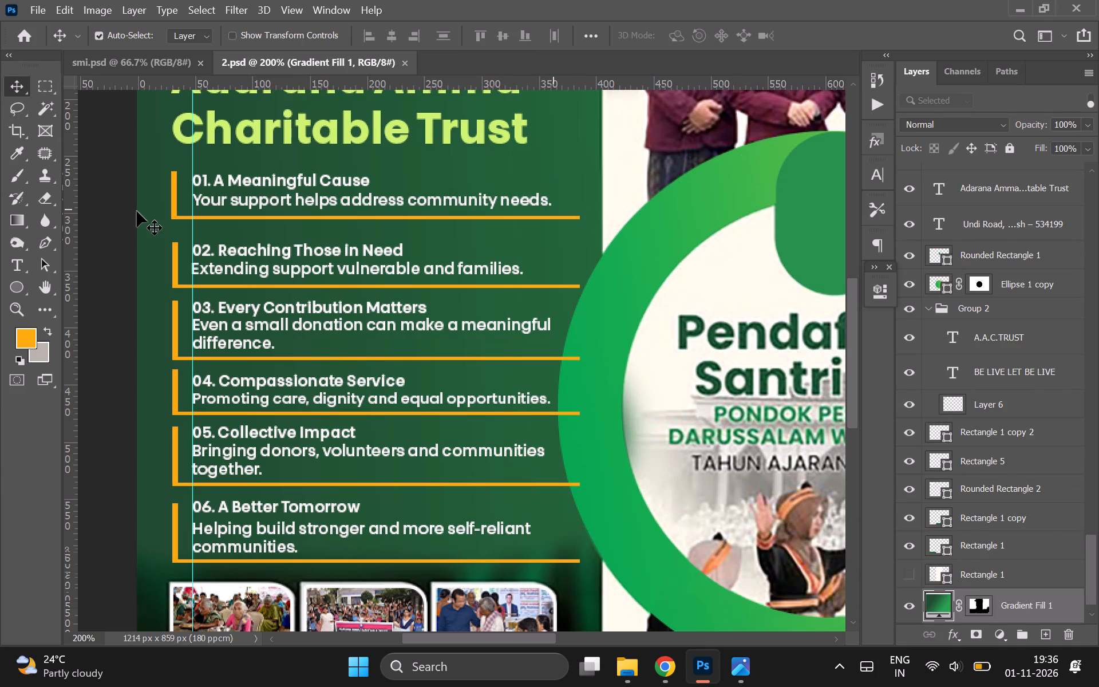
left_click_drag(78, 207, 554, 234)
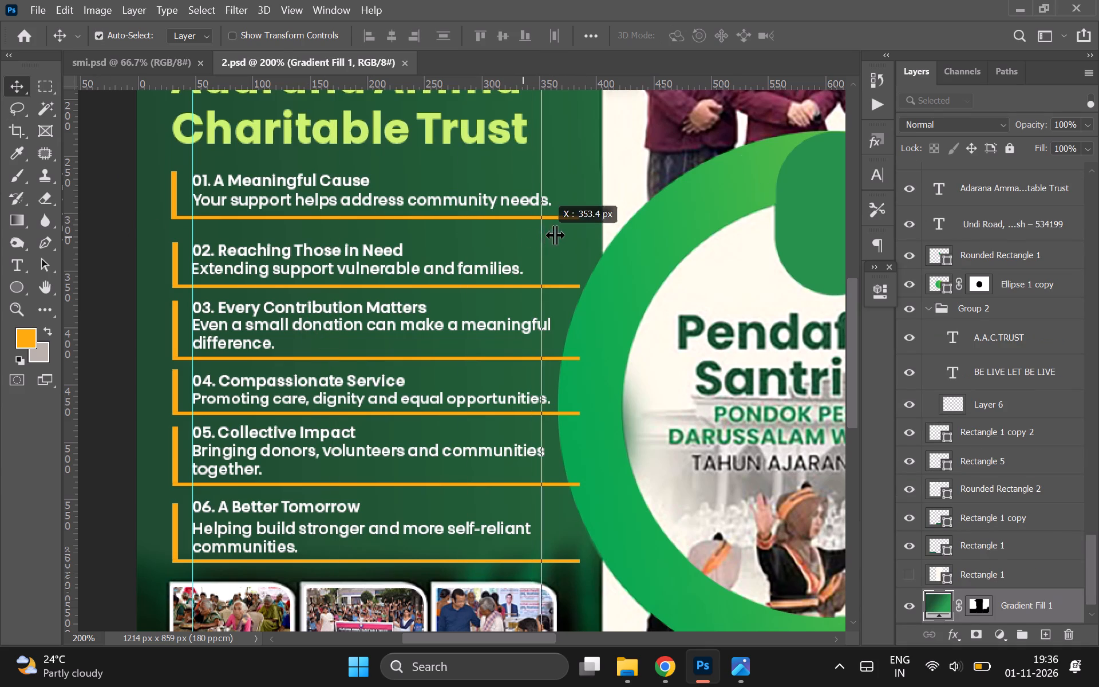
left_click_drag(554, 234, 560, 234)
left_click(537, 330)
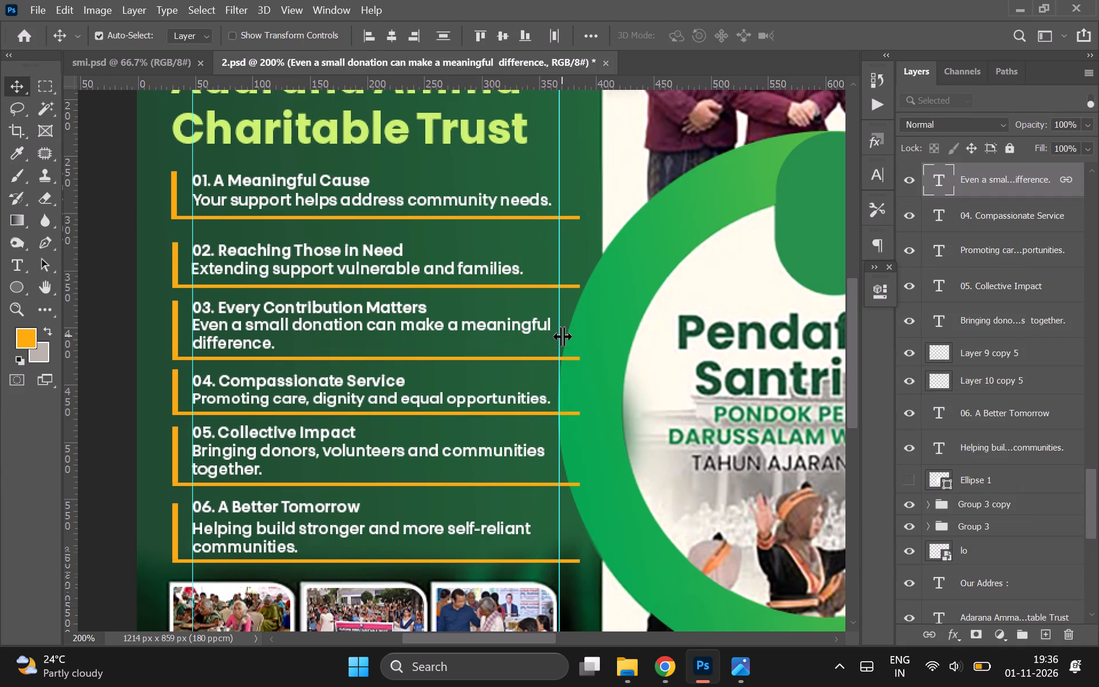
left_click_drag(562, 335, 553, 334)
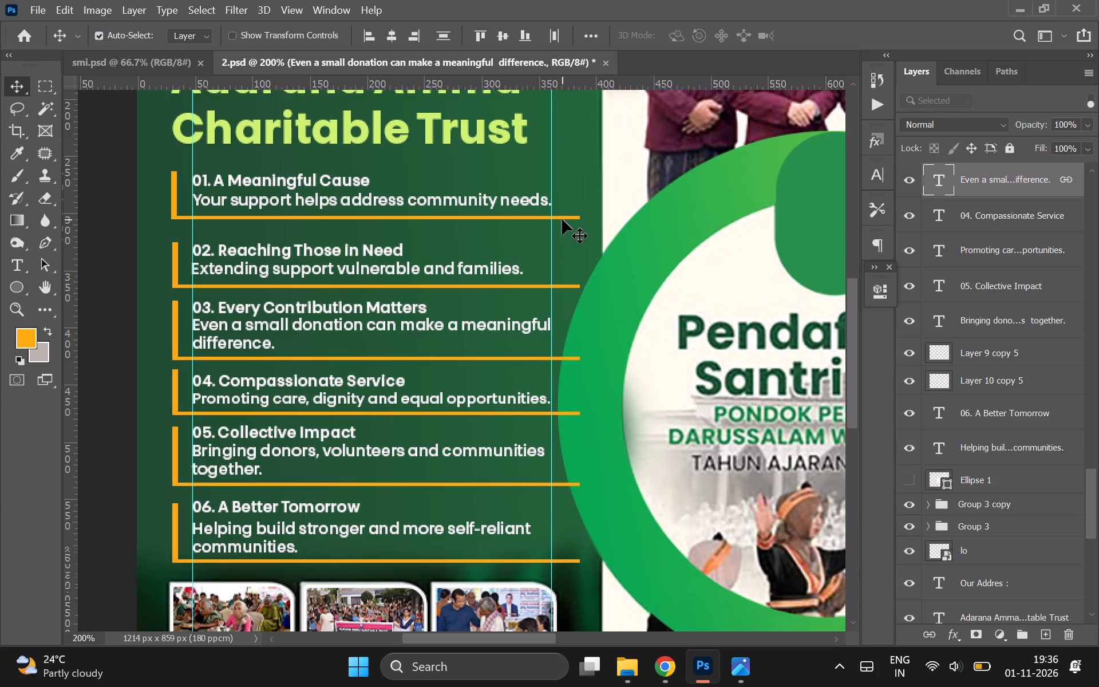
Shorten the orange underline beneath item 01 so its right end meets the new vertical guide.
left_click(563, 219)
key("ctrl+t")
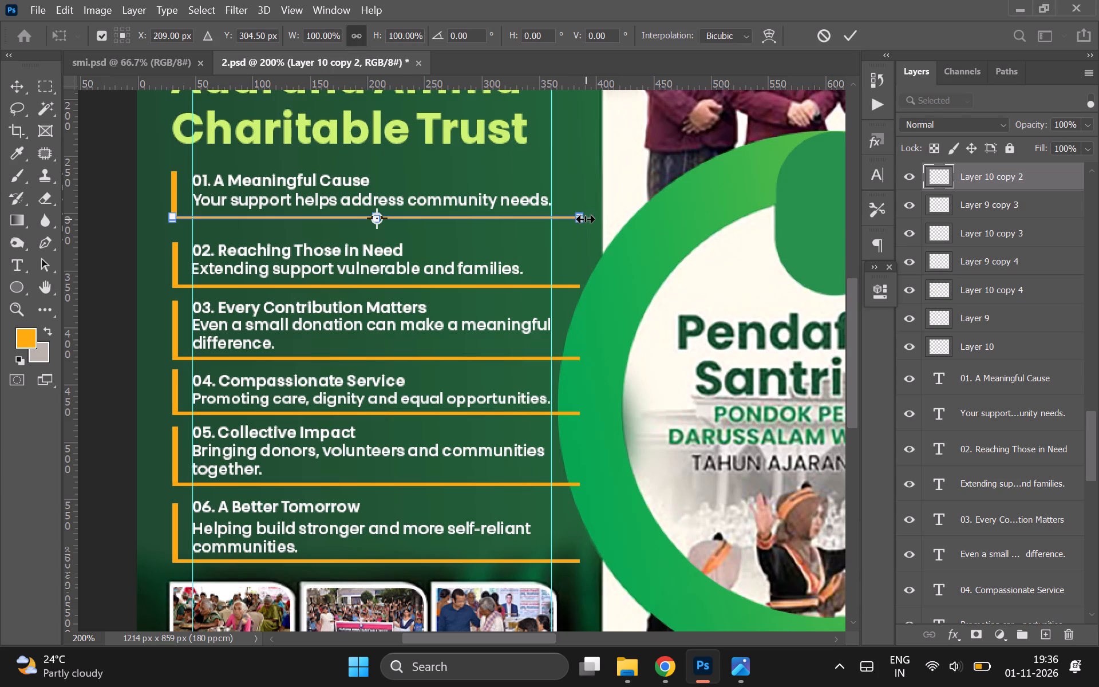
left_click_drag(585, 219, 557, 220)
key("Return")
Shorten the orange underline beneath item 02 so its right end comes in to the vertical guide.
key("ctrl+equal")
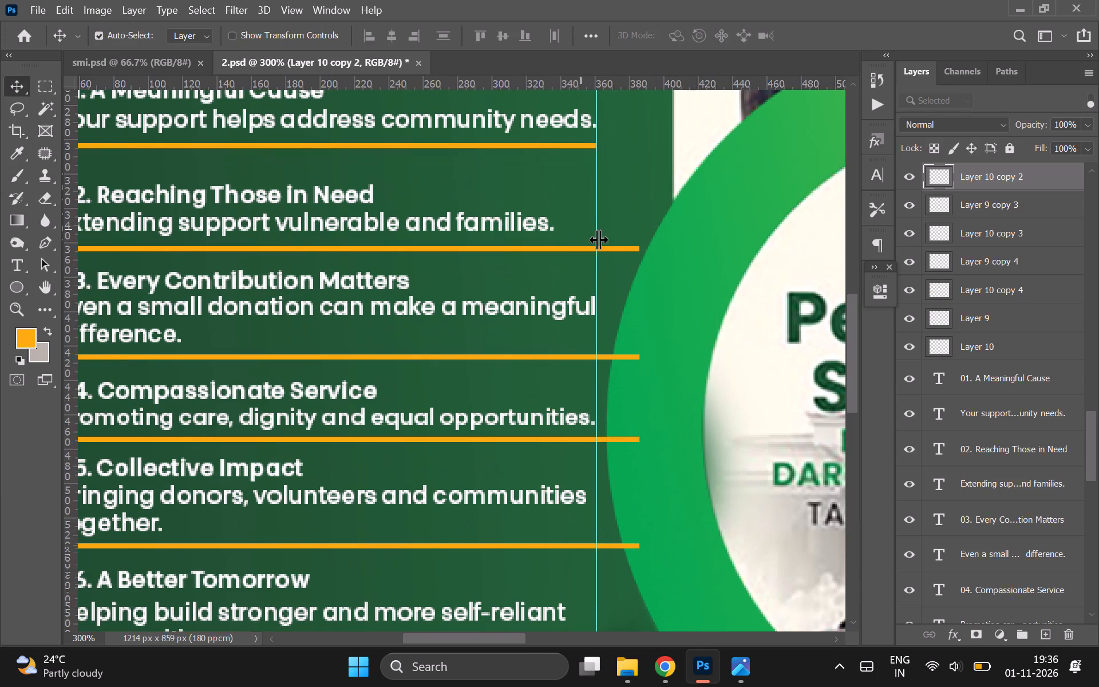
left_click(627, 249)
key("ctrl+t")
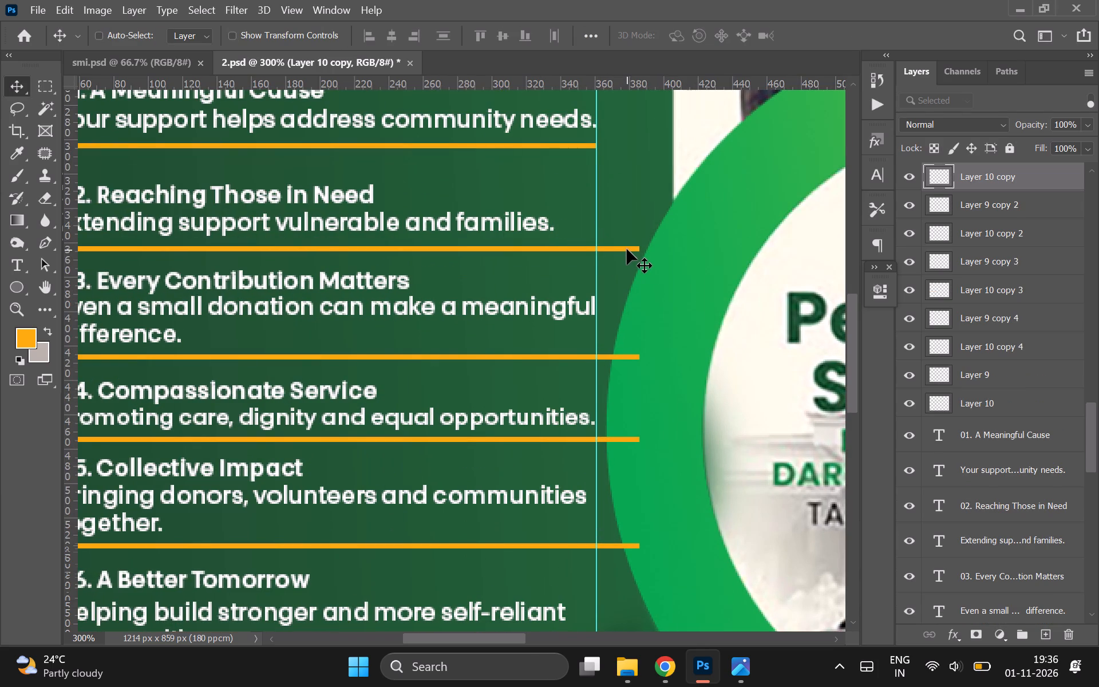
left_click_drag(644, 249, 606, 249, "shift")
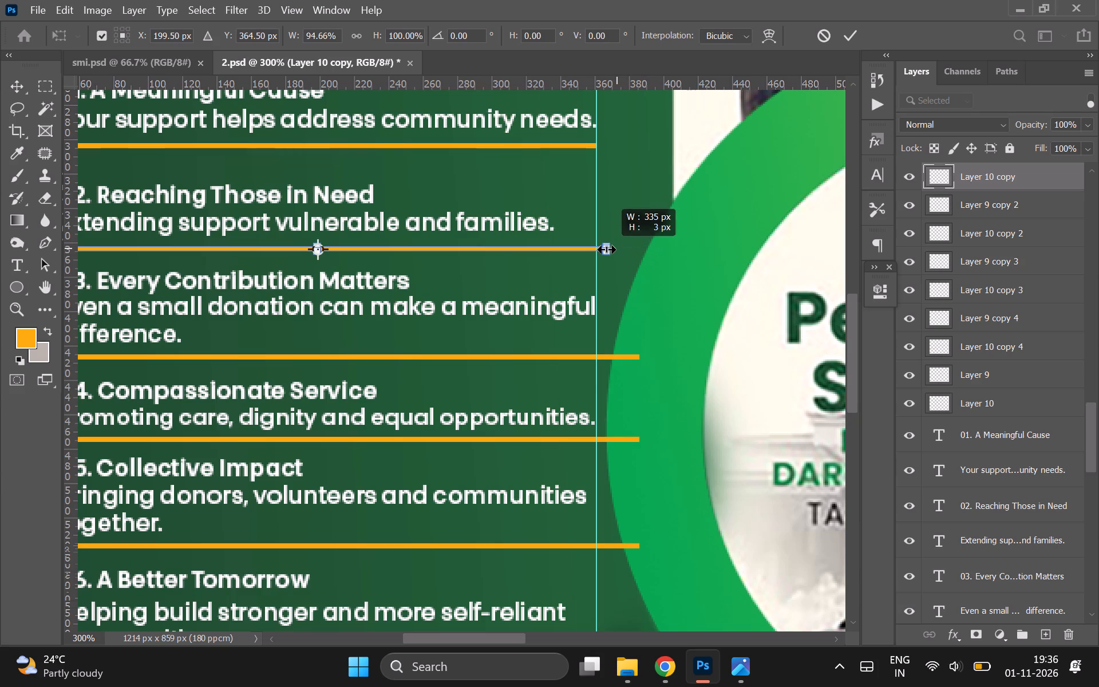
left_click_drag(606, 249, 599, 249, "shift")
key("Return")
Fine-tune the length of item 02's orange underline so its right end sits exactly on the vertical guide.
key("ctrl+t")
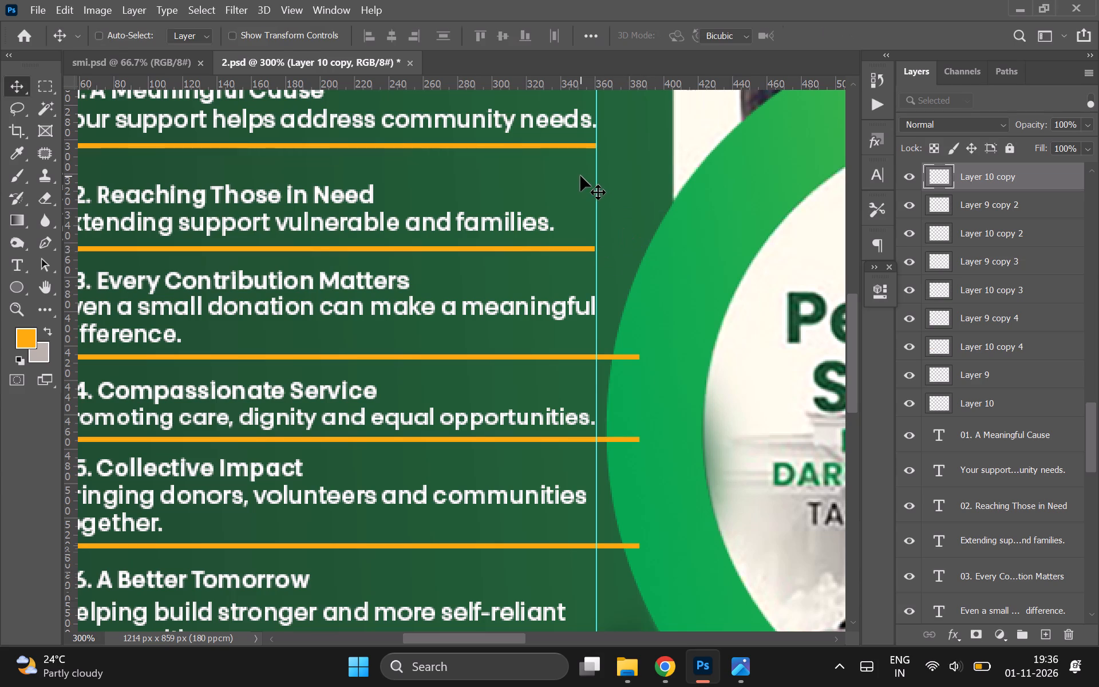
key("ctrl+equal")
key("ctrl+equal")
key("ctrl+equal")
key("ctrl+equal")
scroll(580, 176, "up", 1)
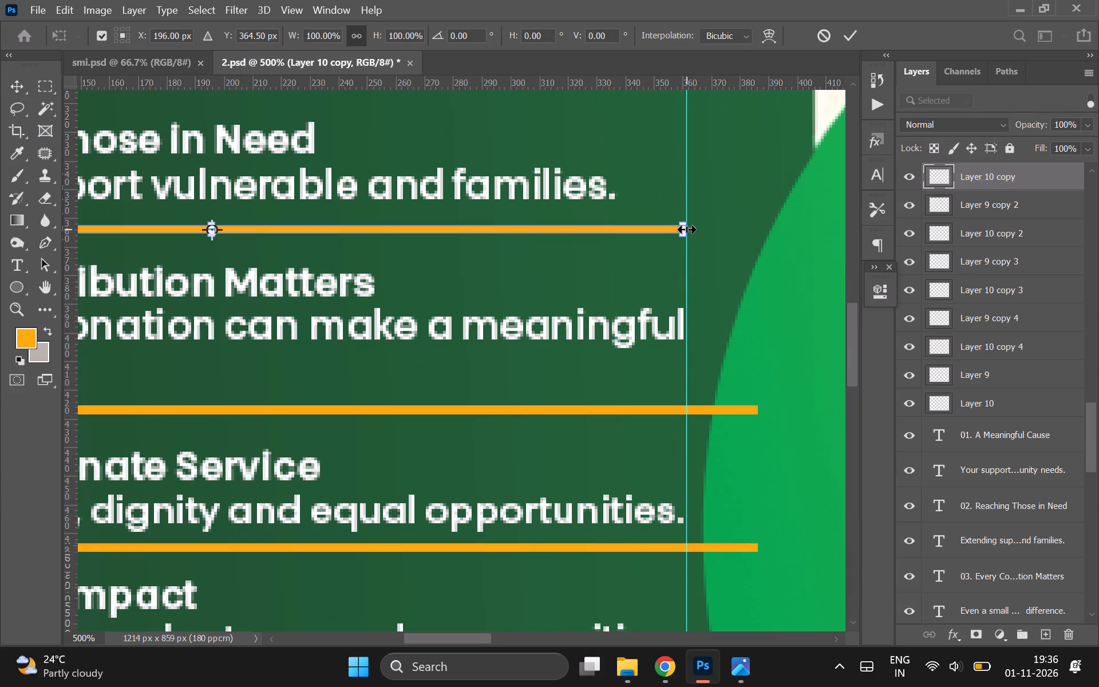
left_click(686, 229, "shift")
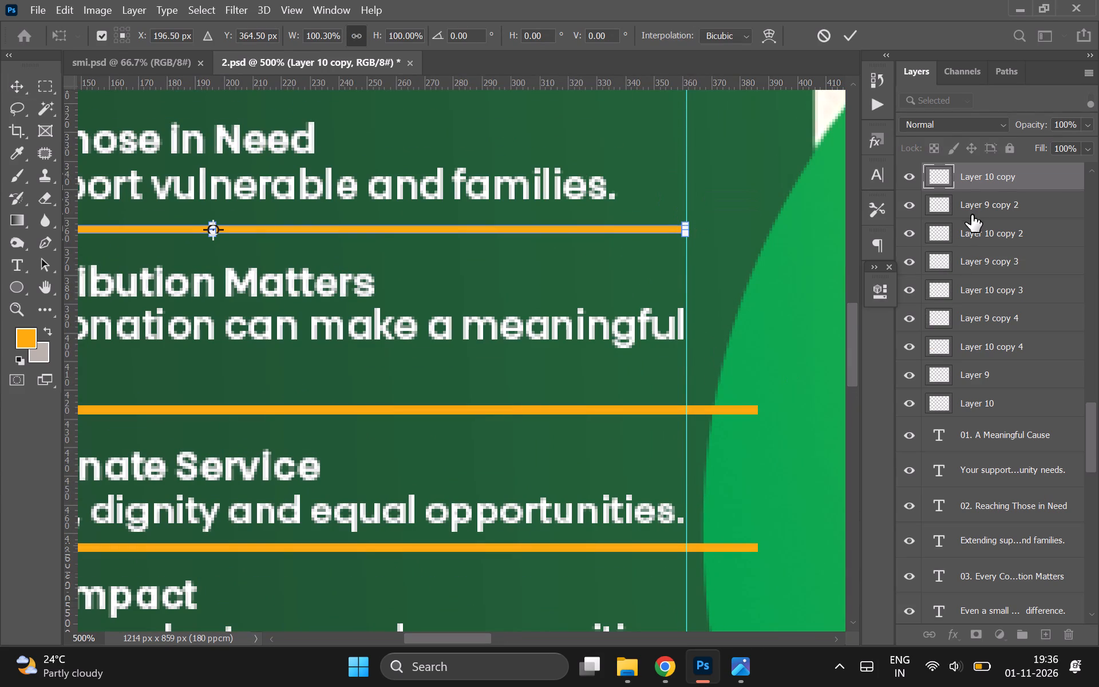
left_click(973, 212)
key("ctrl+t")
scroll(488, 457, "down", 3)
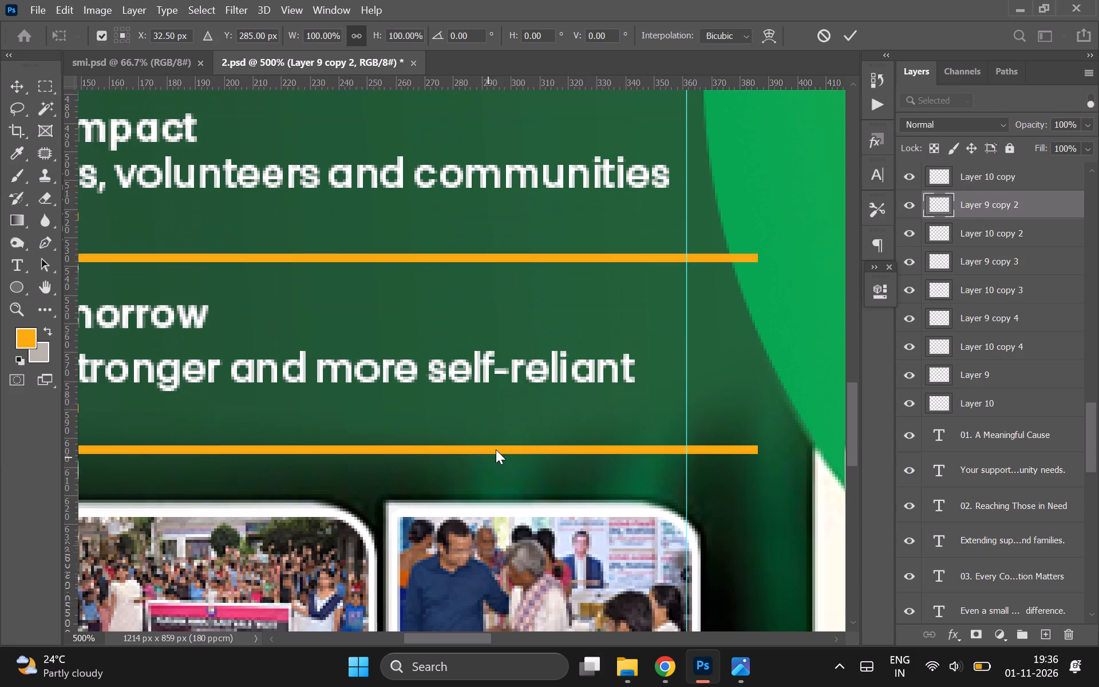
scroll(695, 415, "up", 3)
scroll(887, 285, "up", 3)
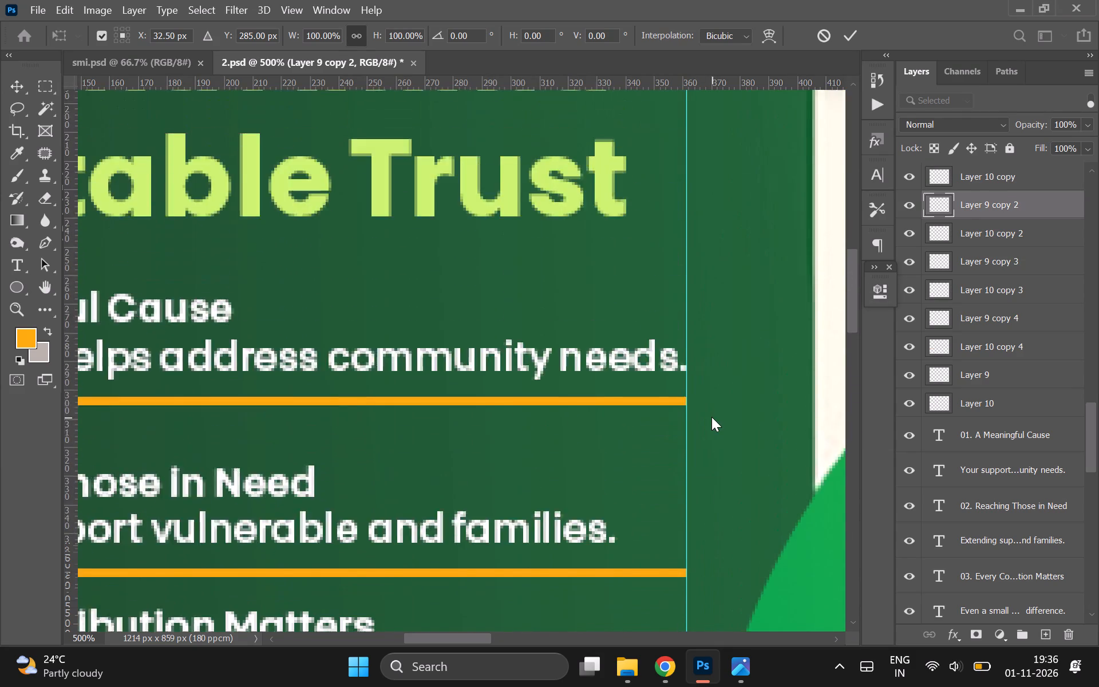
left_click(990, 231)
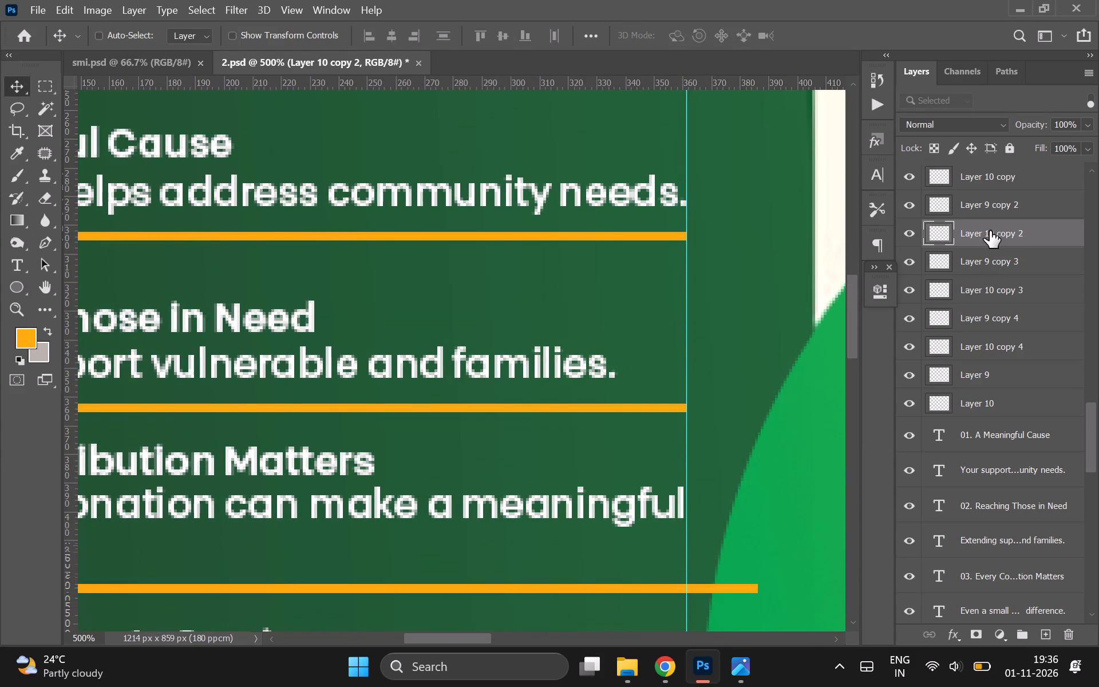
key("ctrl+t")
Unlink item 04's orange underline layer, Layer 10 copy 3, from the elements it is linked to.
left_click(981, 289)
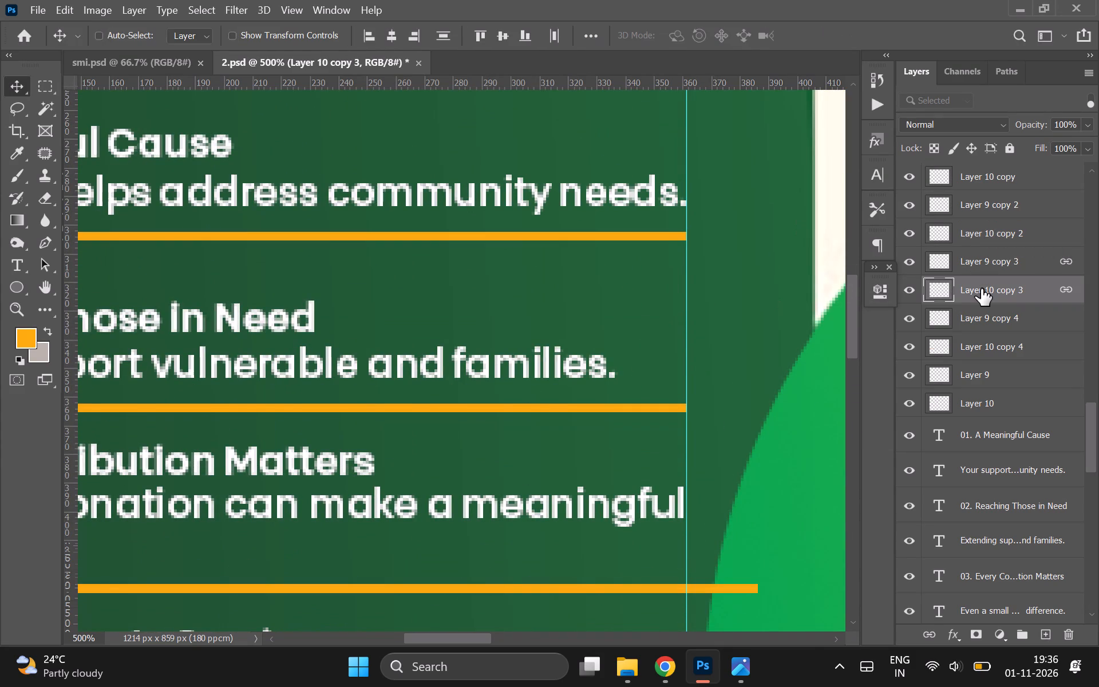
key("ctrl+t")
scroll(724, 543, "down", 1)
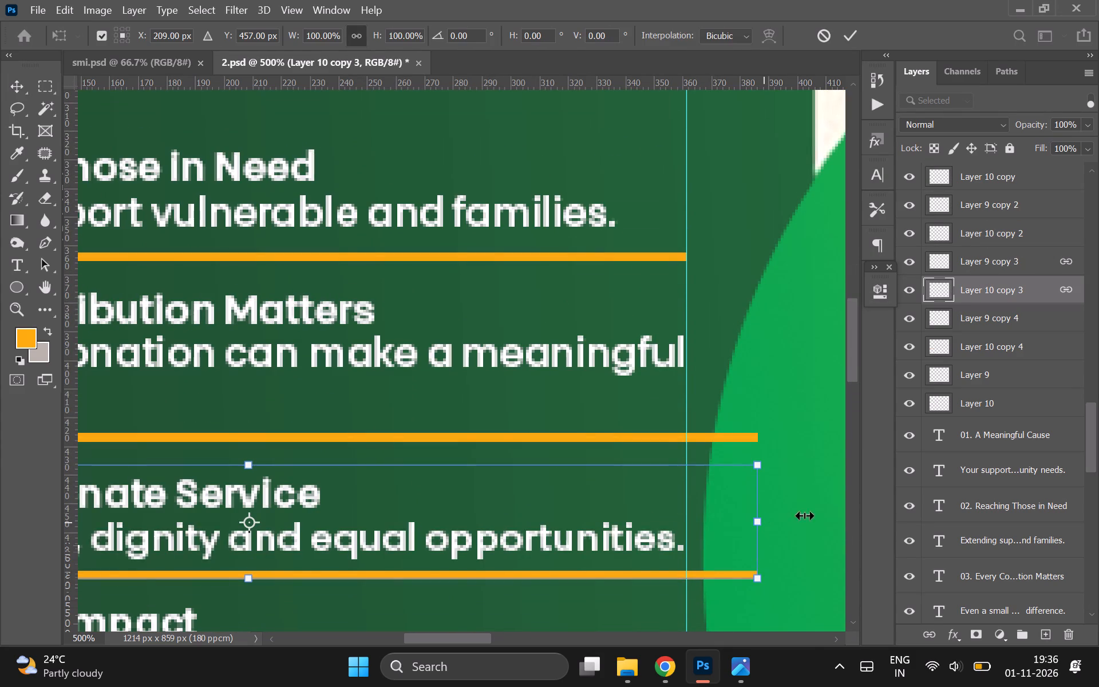
left_click(920, 625)
key("Return")
left_click(920, 634)
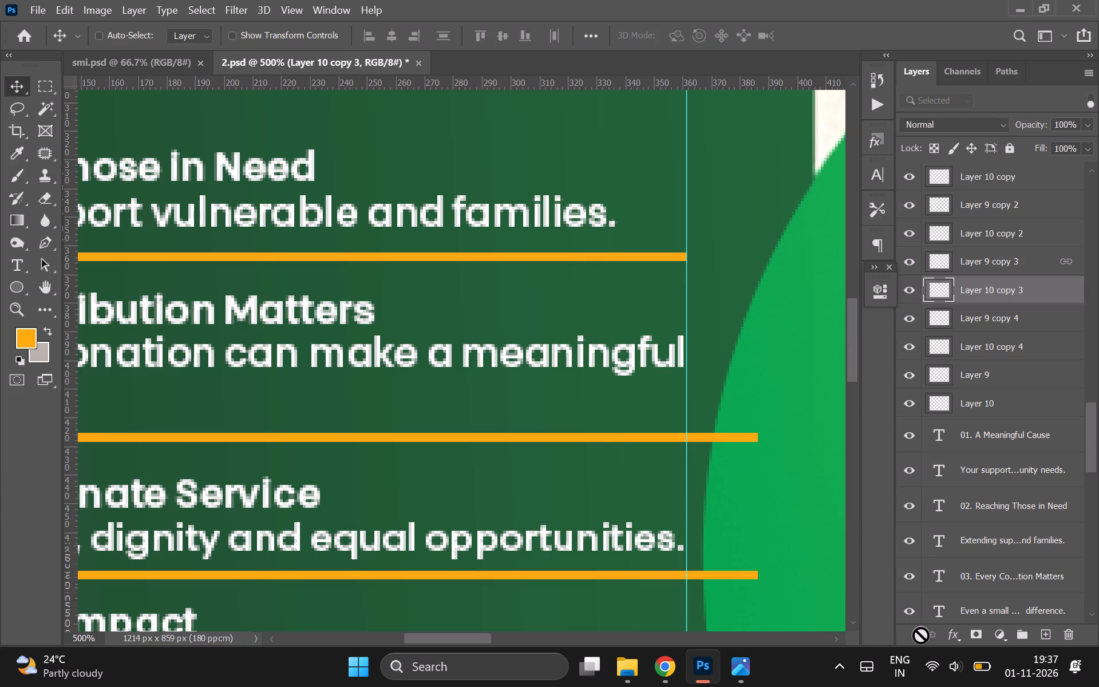
key("ctrl+t")
key("Return")
Unlink item 03's orange underline layer and shorten the line so its right end meets the vertical guide.
left_click(745, 438)
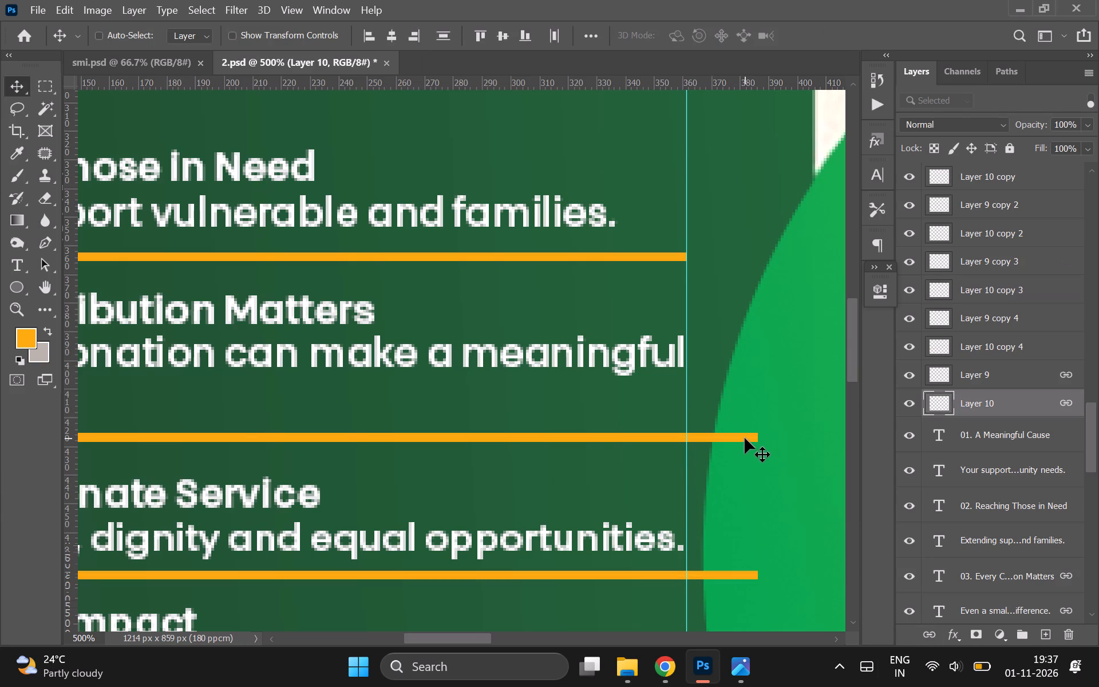
key("ctrl+t")
key("Return")
left_click(931, 632)
key("ctrl+t")
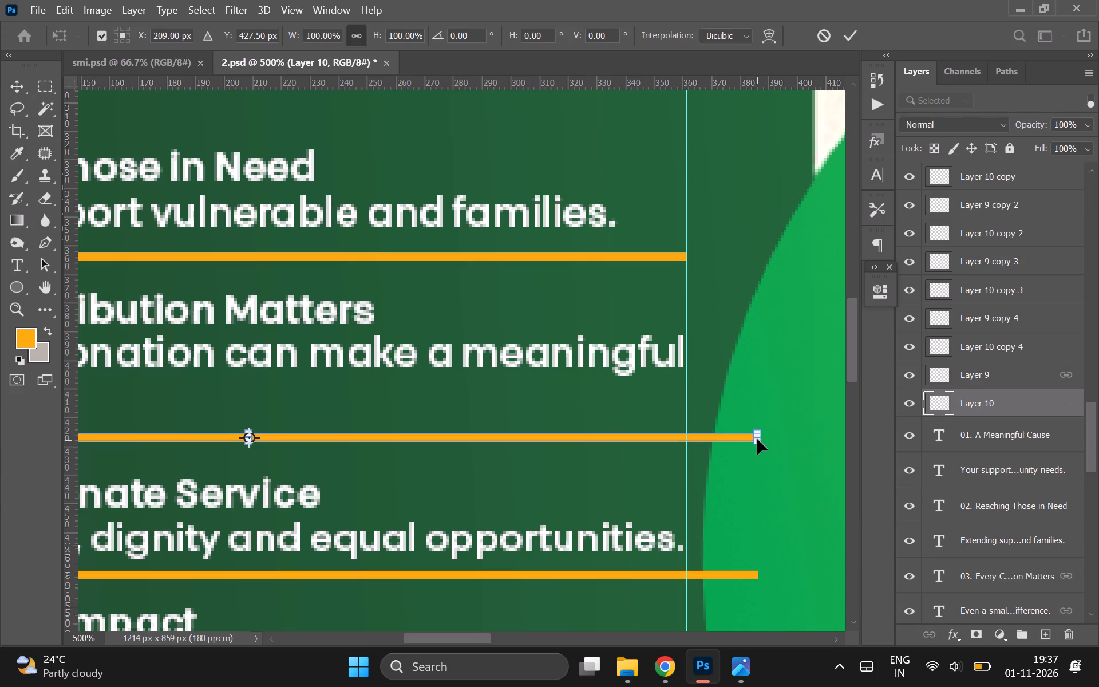
left_click_drag(761, 437, 699, 443)
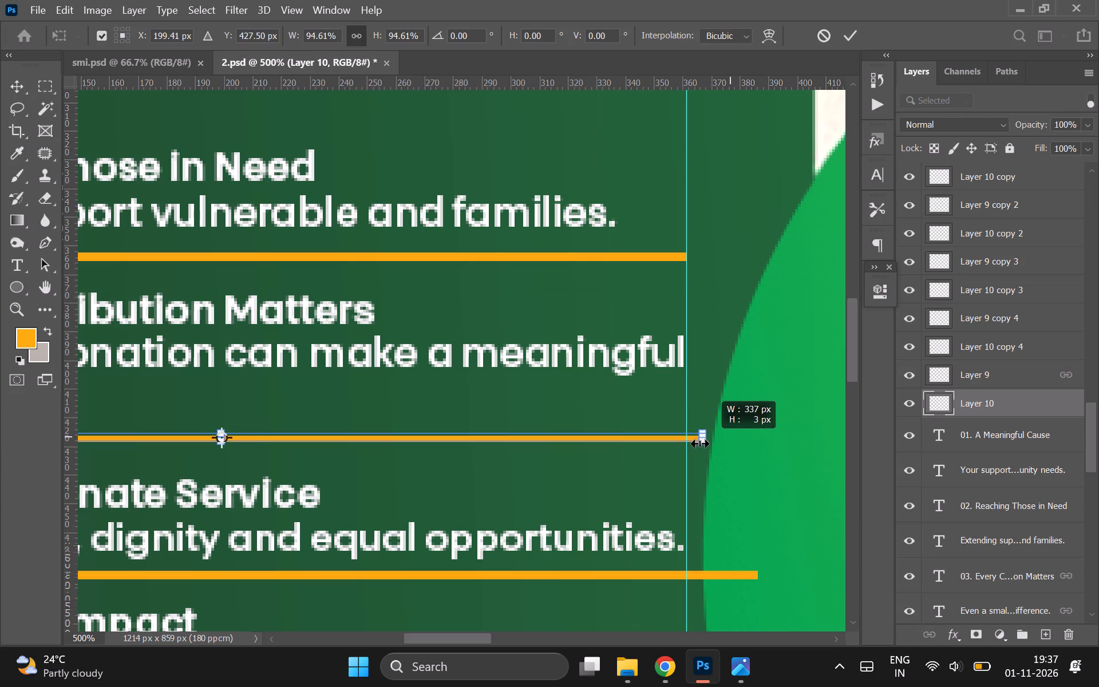
left_click_drag(699, 443, 691, 444)
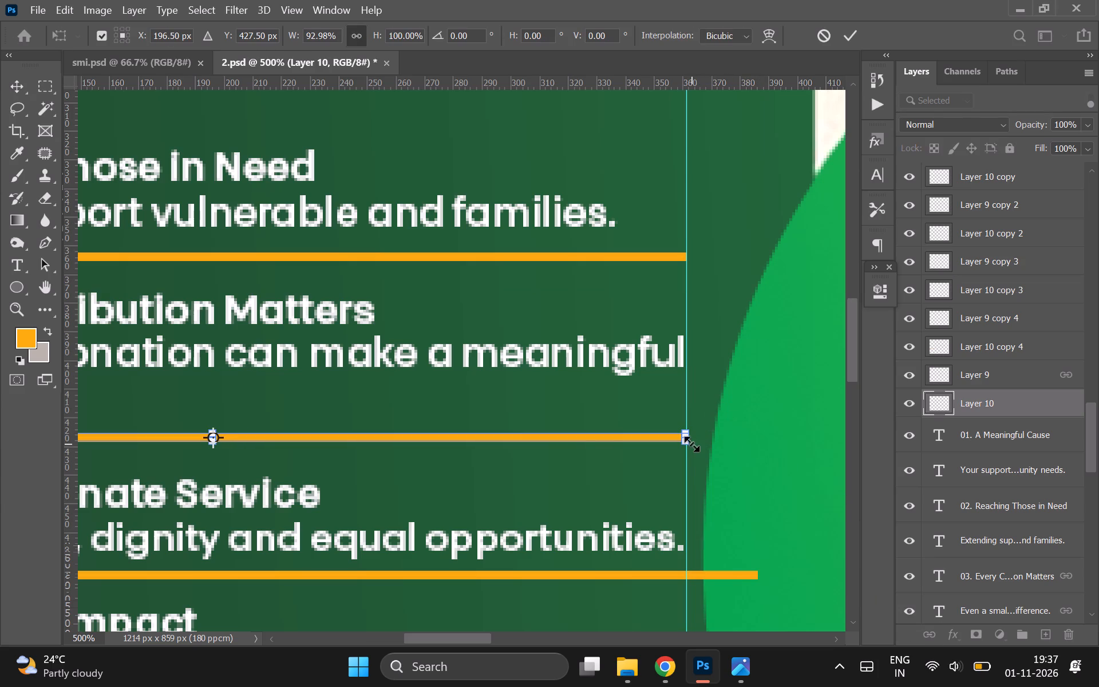
key("Return")
Shorten the orange underline beneath item 04 so its right end meets the vertical guide.
scroll(691, 444, "down", 1)
left_click(726, 494)
key("ctrl+t")
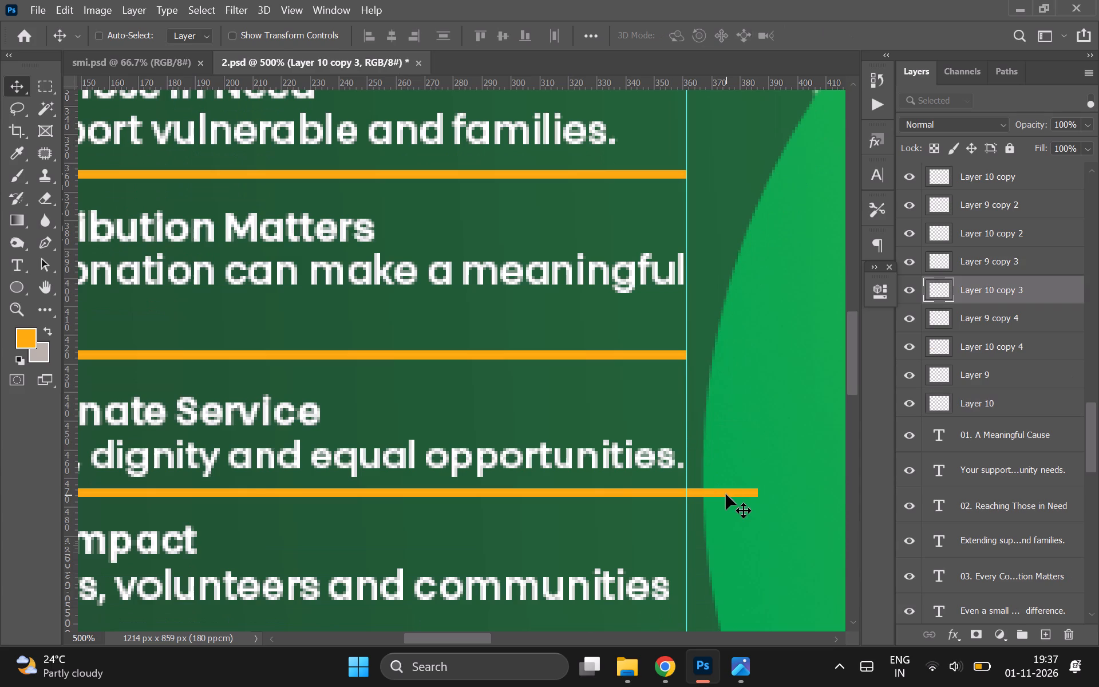
left_click_drag(761, 493, 685, 495, "shift")
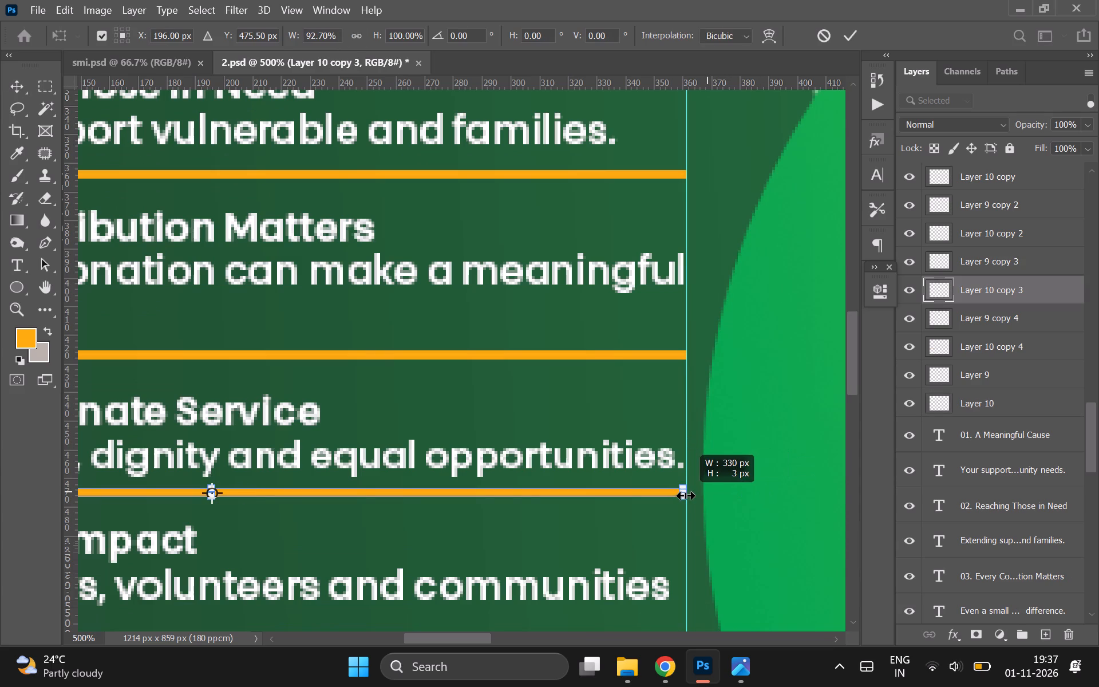
left_click_drag(685, 495, 689, 497, "shift")
key("Return")
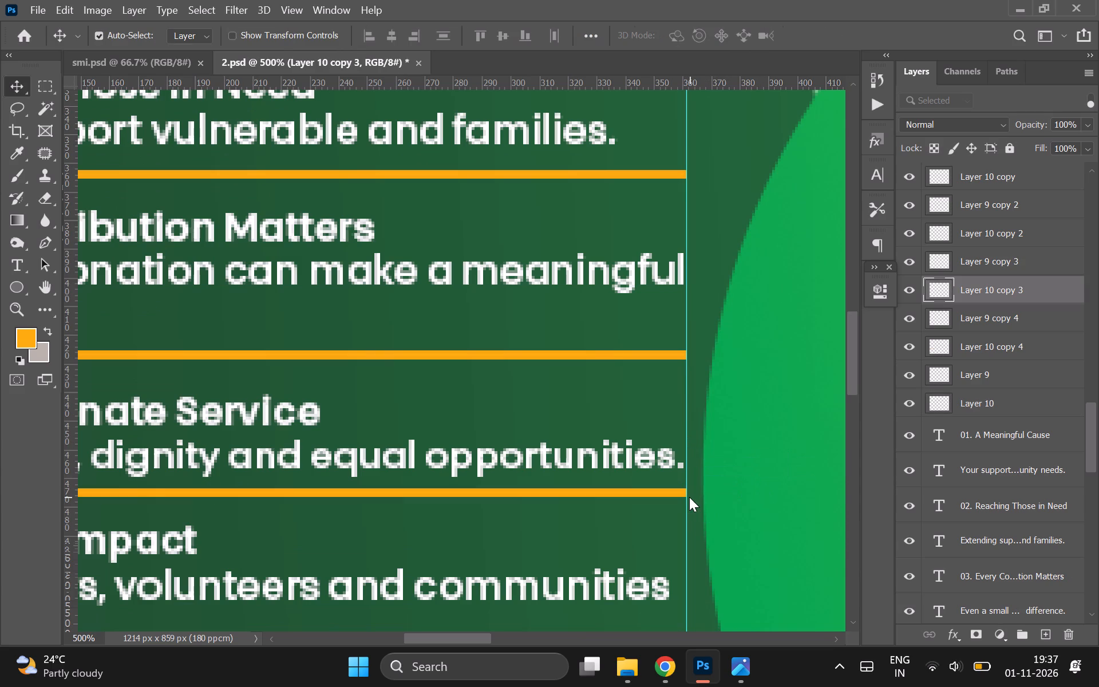
Unlink item 05's orange underline layer and shorten the line so its right end meets the vertical guide.
scroll(689, 497, "down", 4)
left_click(724, 367)
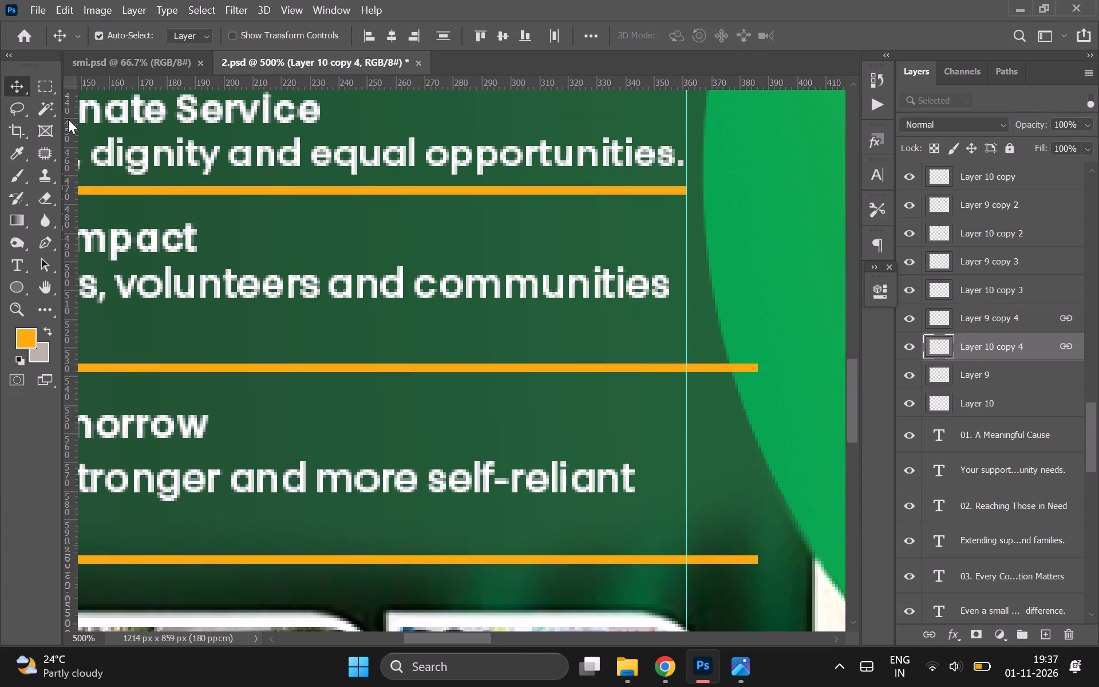
left_click(931, 628)
key("ctrl+t")
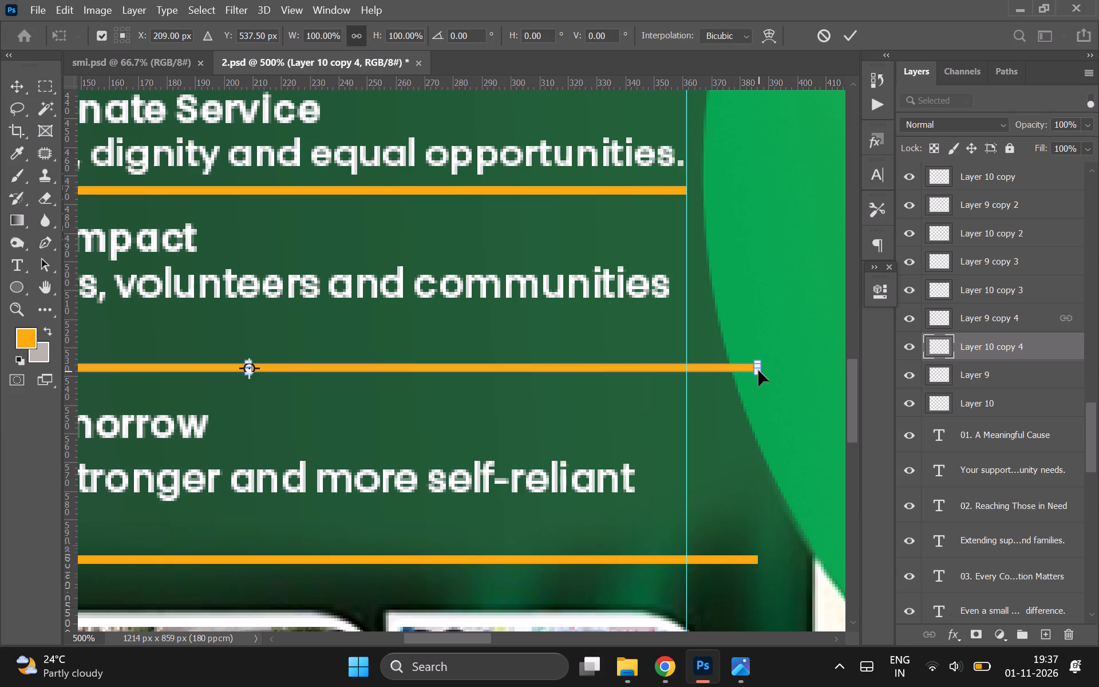
left_click_drag(761, 368, 686, 372, "shift")
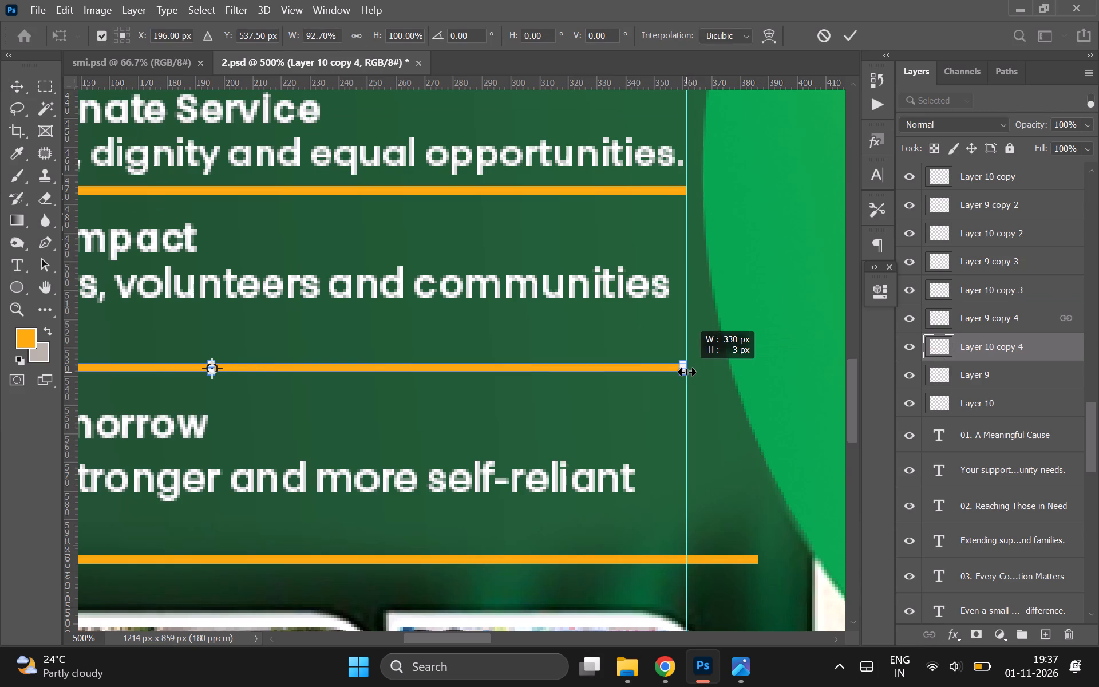
left_click_drag(686, 372, 690, 374, "shift")
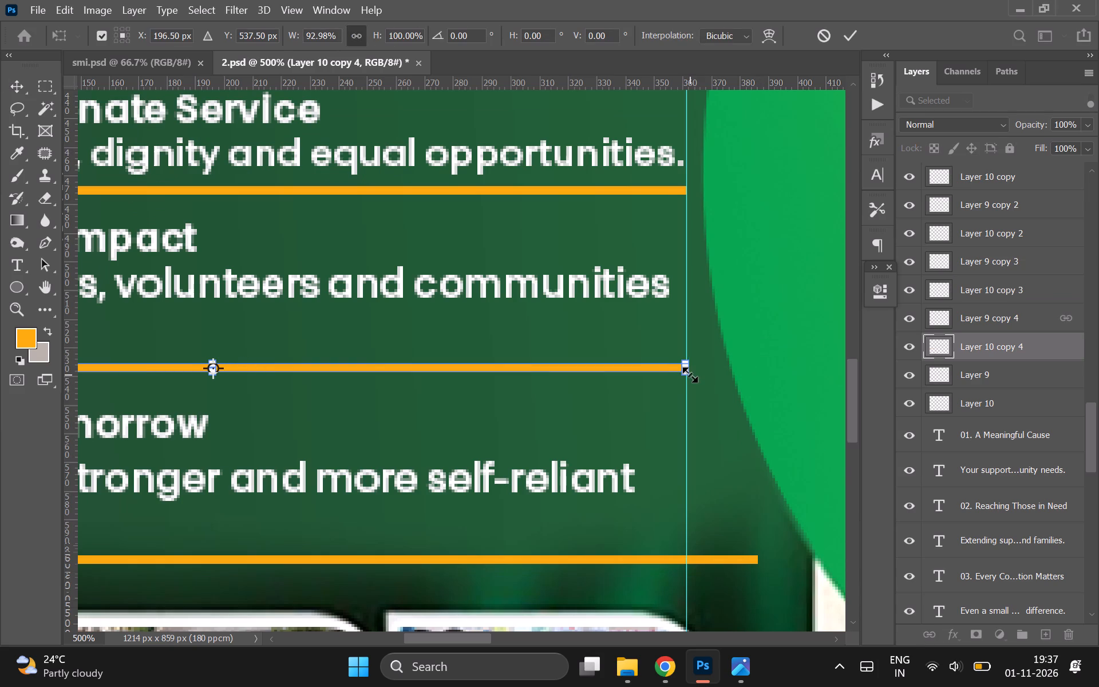
key("Return")
Unlink item 06's orange underline layer and shorten the line so its right end meets the vertical guide.
scroll(690, 374, "down", 1)
left_click(732, 449)
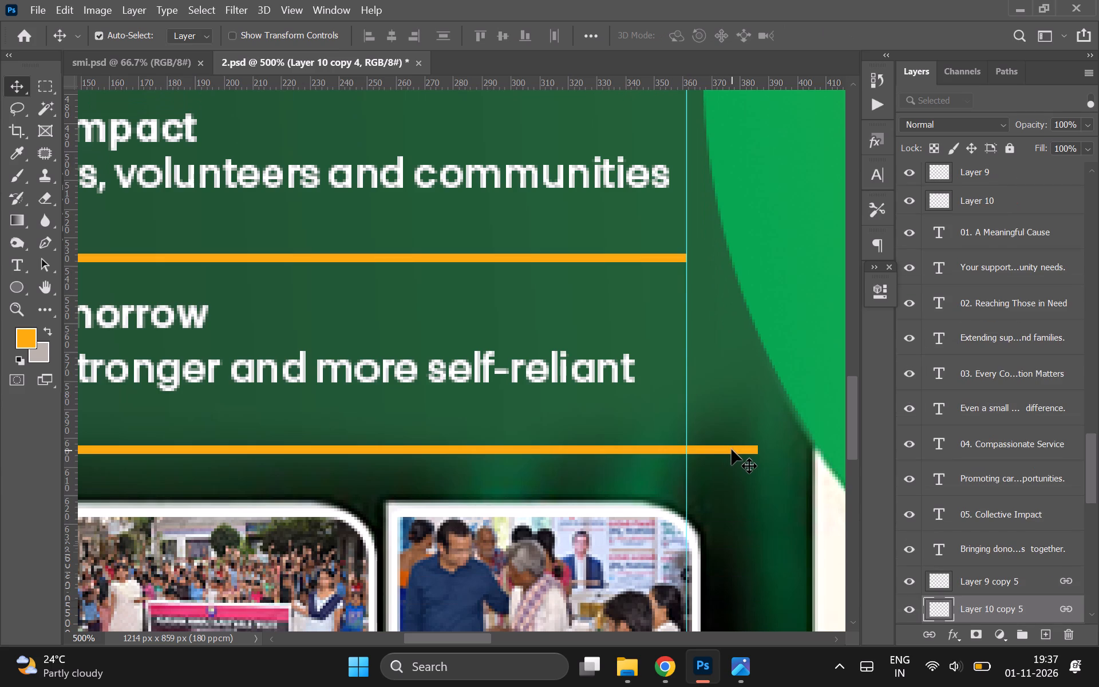
key("ctrl+t")
key("Return")
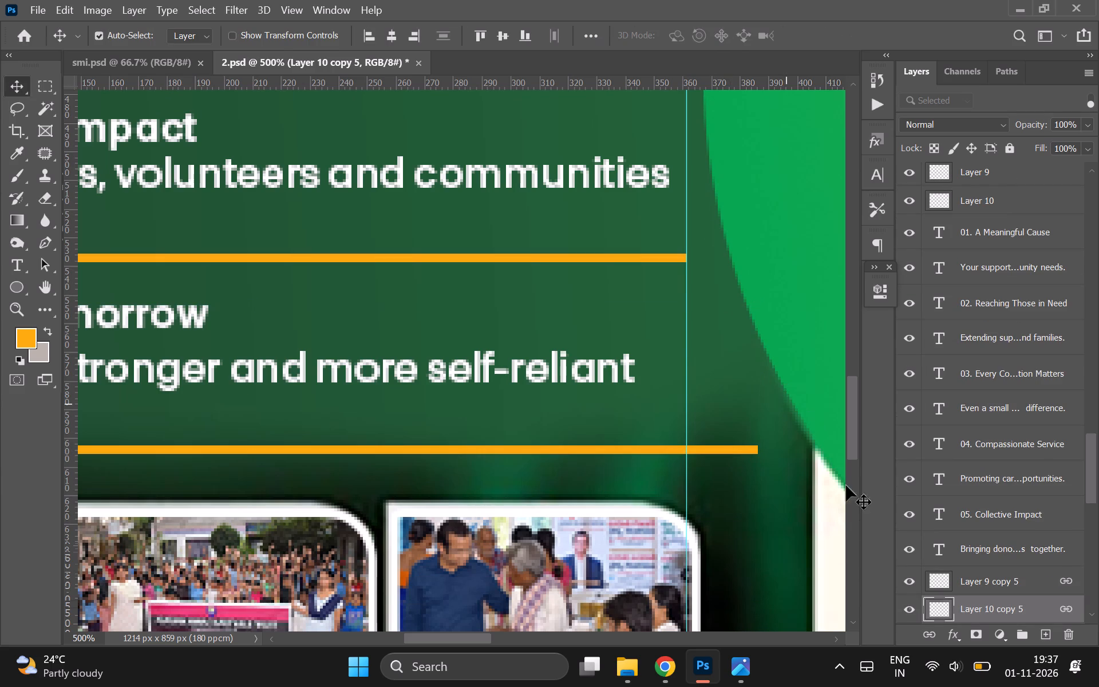
left_click(932, 631)
key("ctrl+t")
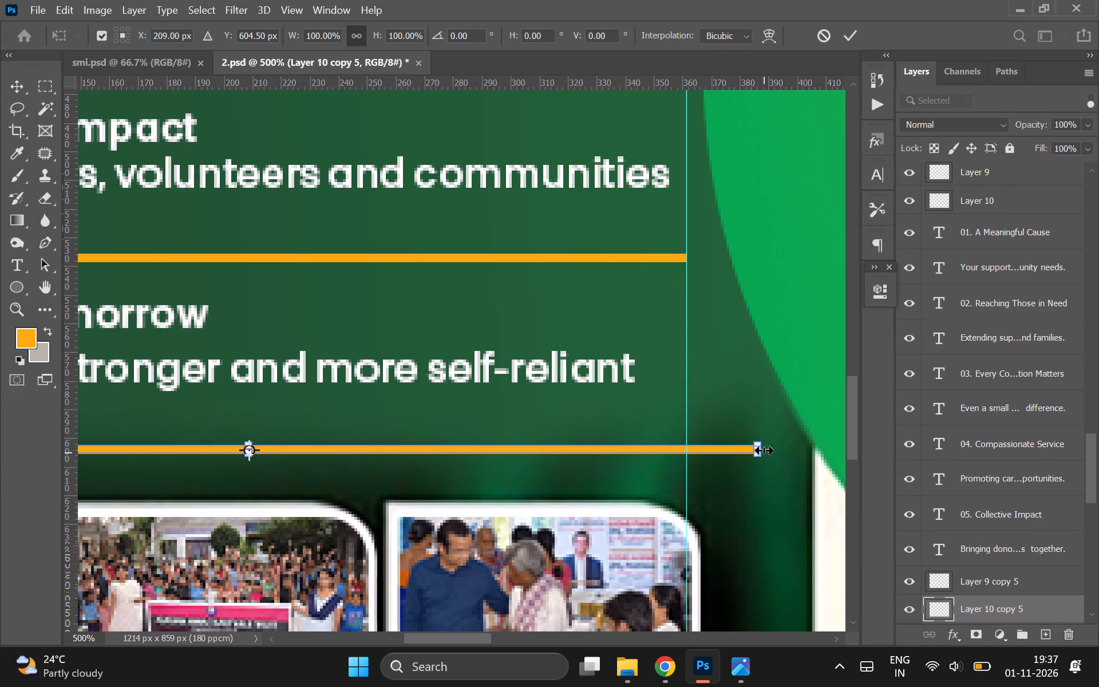
left_click_drag(764, 449, 696, 461, "shift")
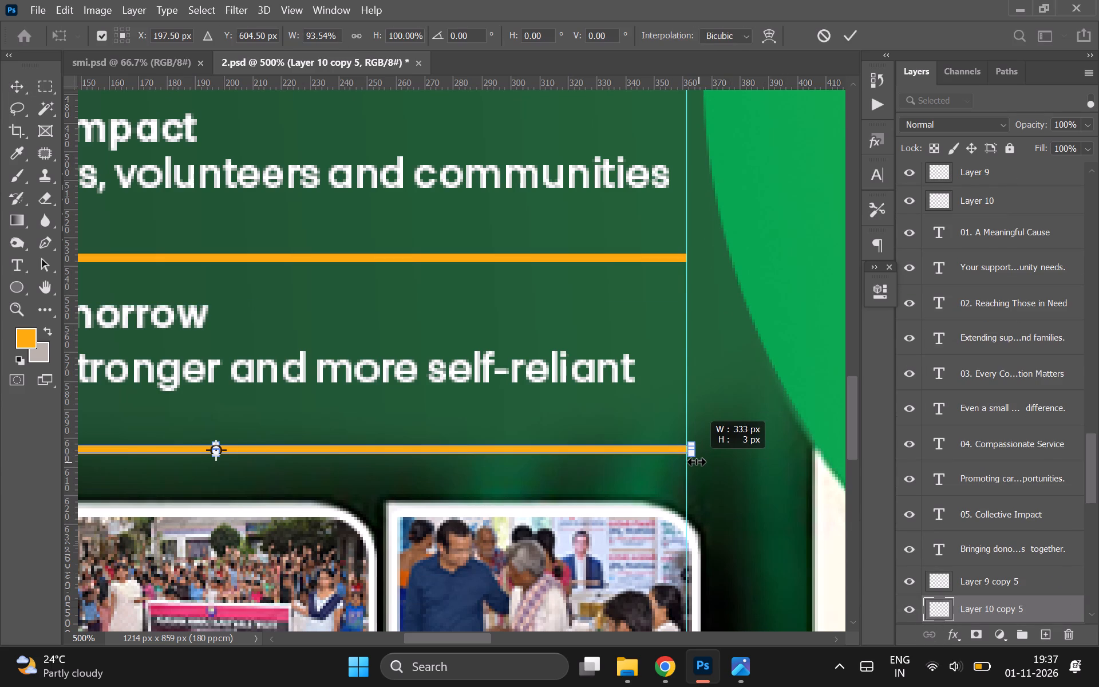
left_click_drag(696, 461, 692, 460, "shift")
key("Return")
Remove the vertical guide at the list's right edge and hide the remaining guide.
key("ctrl+minus")
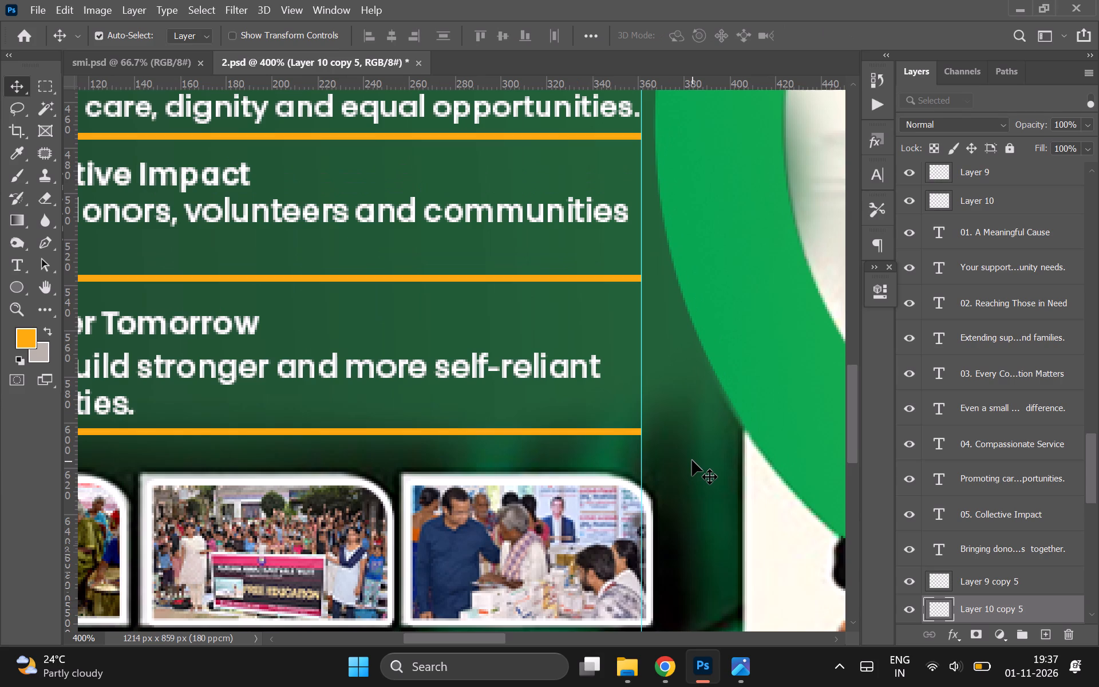
type("--")
key("ctrl+equal")
key("ctrl+minus")
key("ctrl+0")
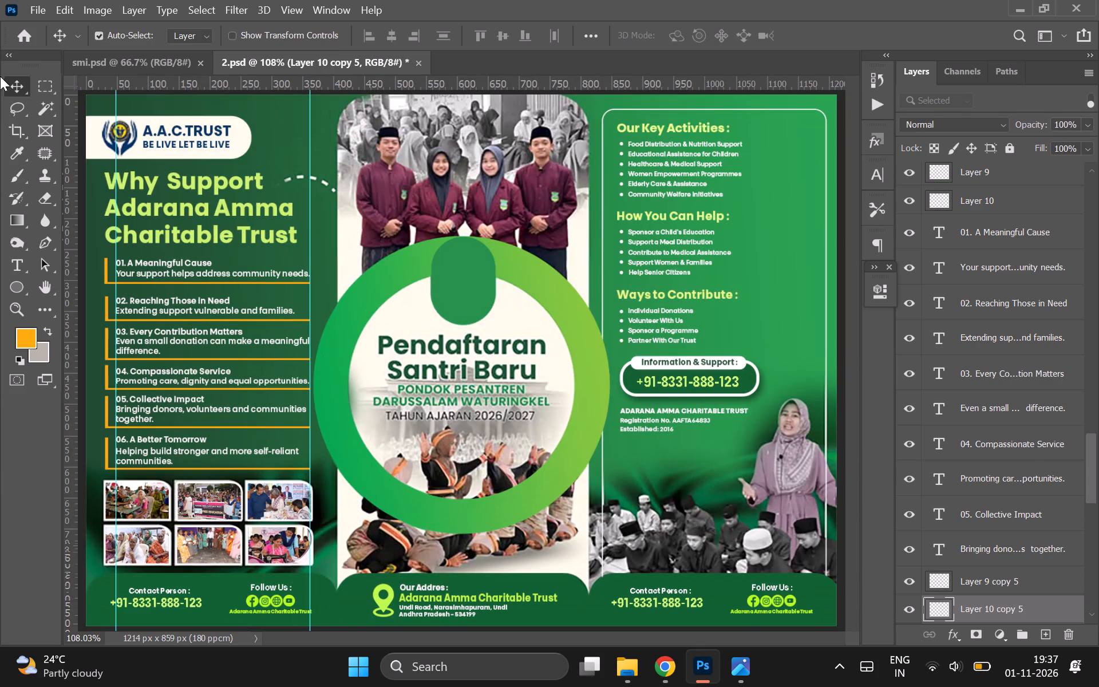
key("ctrl+h")
key("ctrl+h")
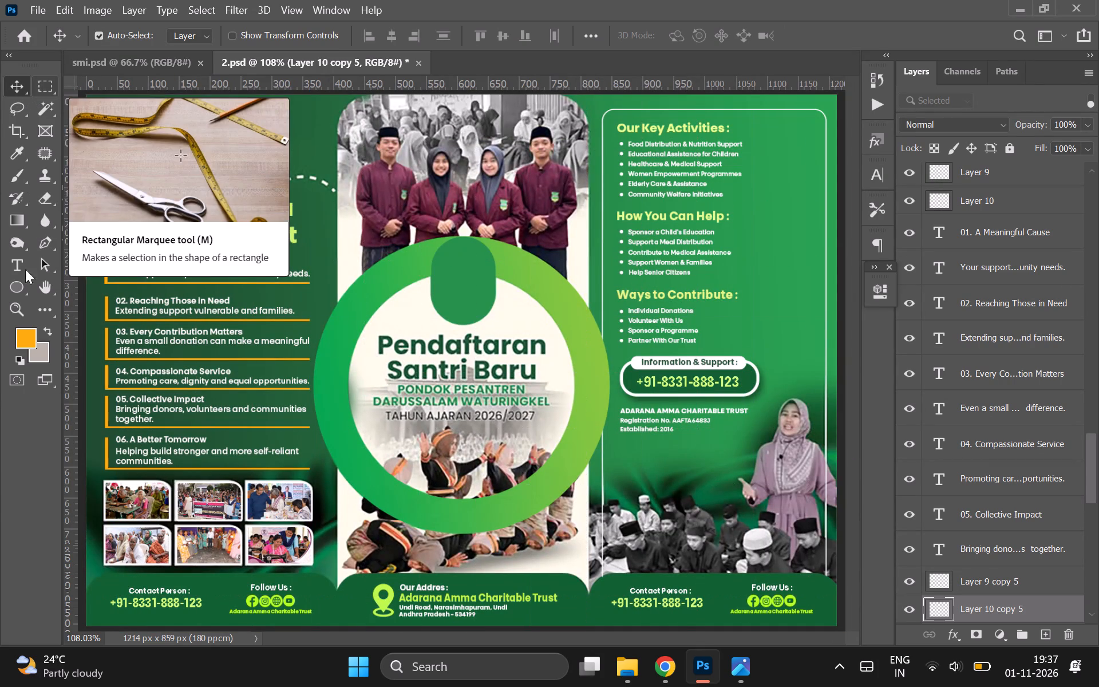
key("ctrl+h")
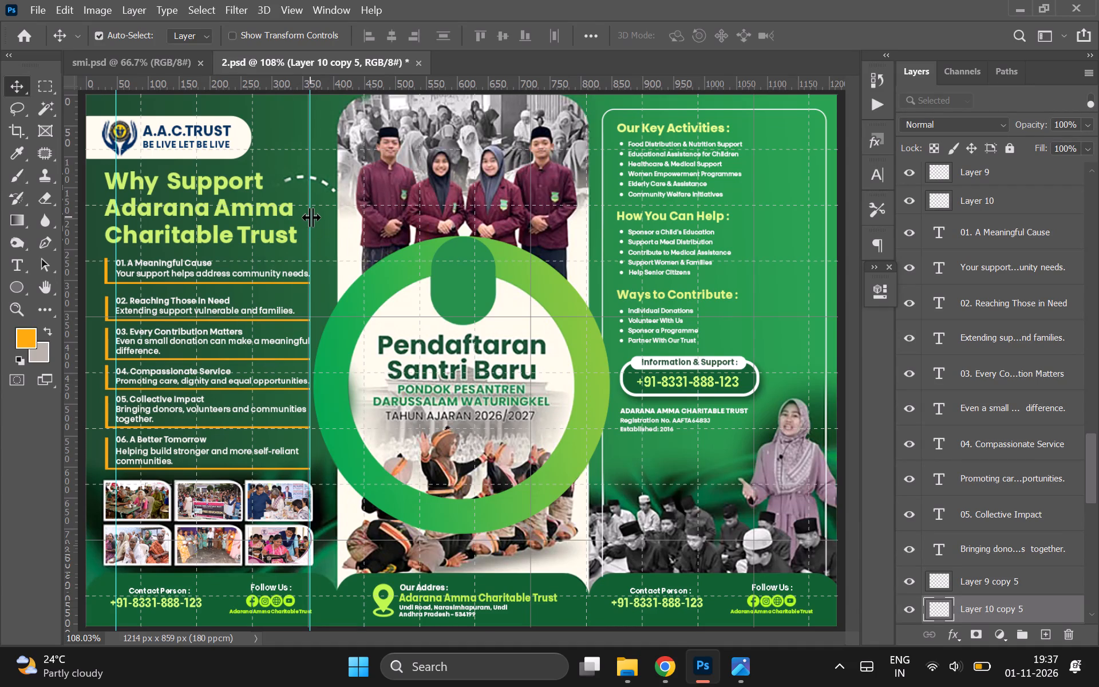
left_click_drag(310, 216, 0, 249)
key("ctrl+h")
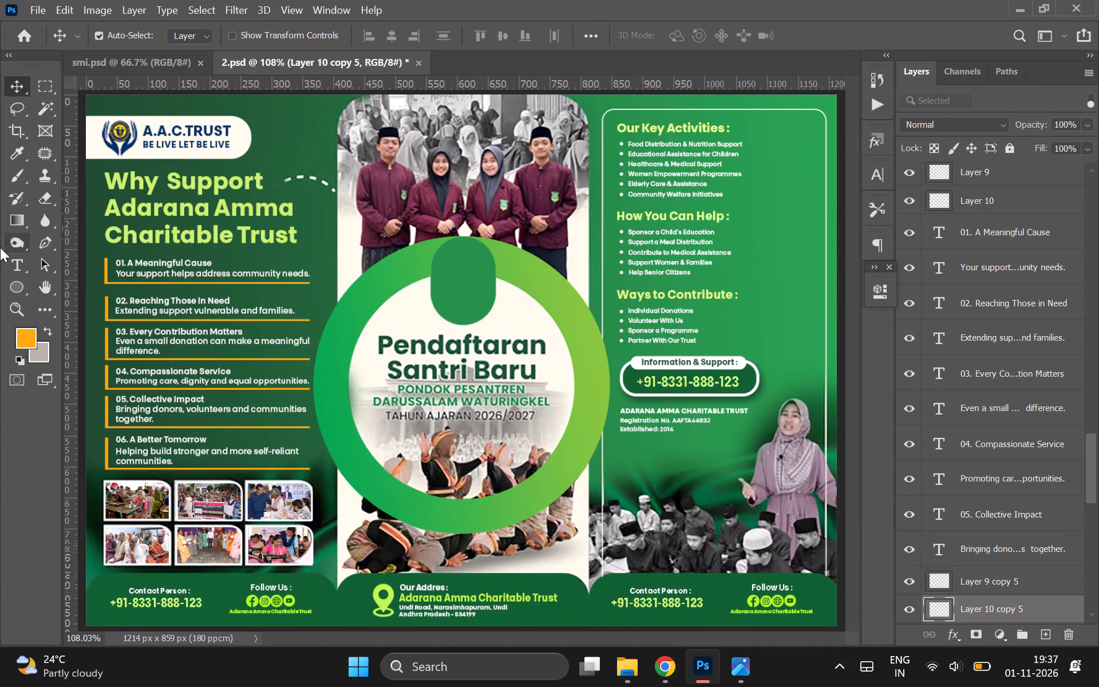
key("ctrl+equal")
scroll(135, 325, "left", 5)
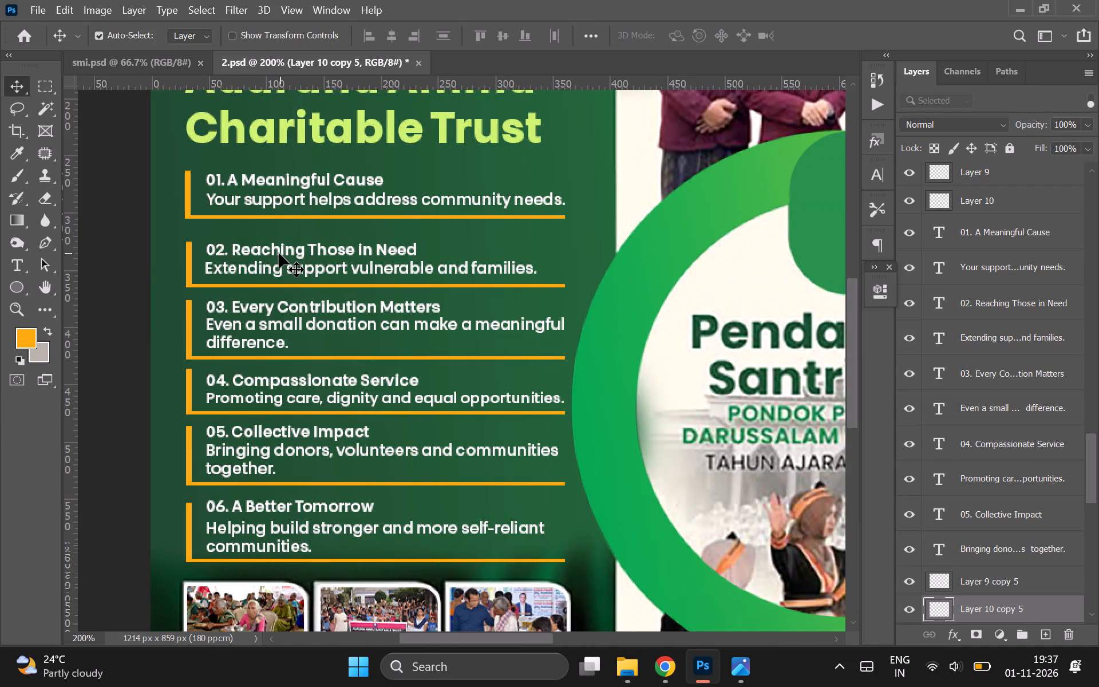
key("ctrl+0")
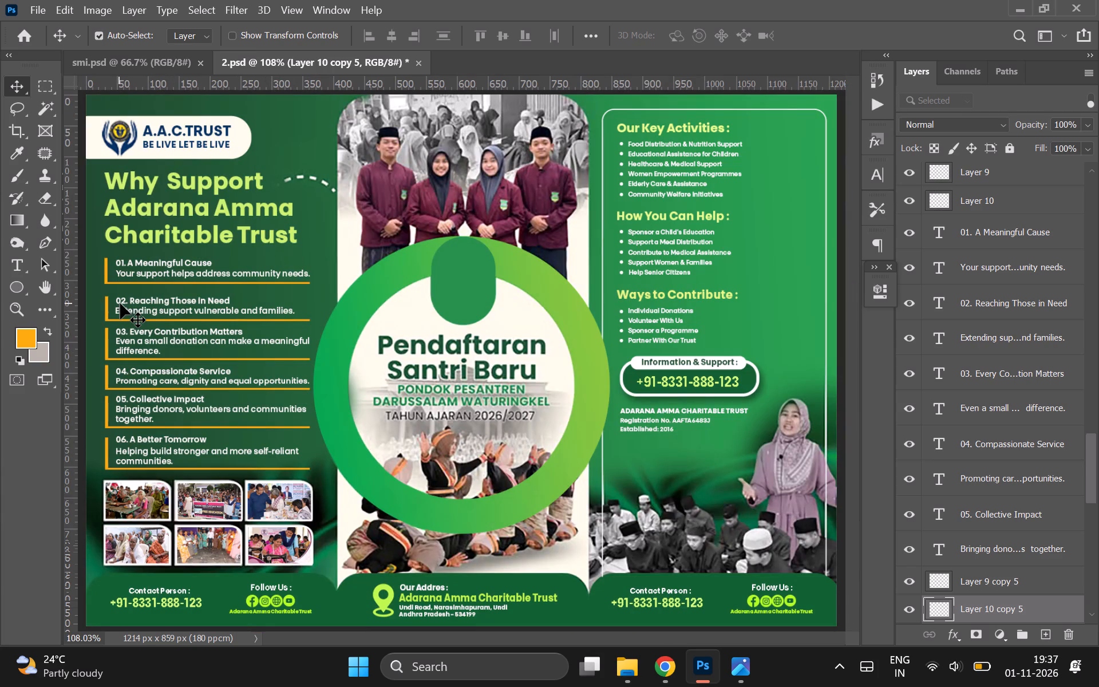
Move item 02's orange bar and underline layers, Layer 9 copy and Layer 10 copy, directly above its heading text layer.
left_click(120, 303)
left_click(1012, 347, "shift")
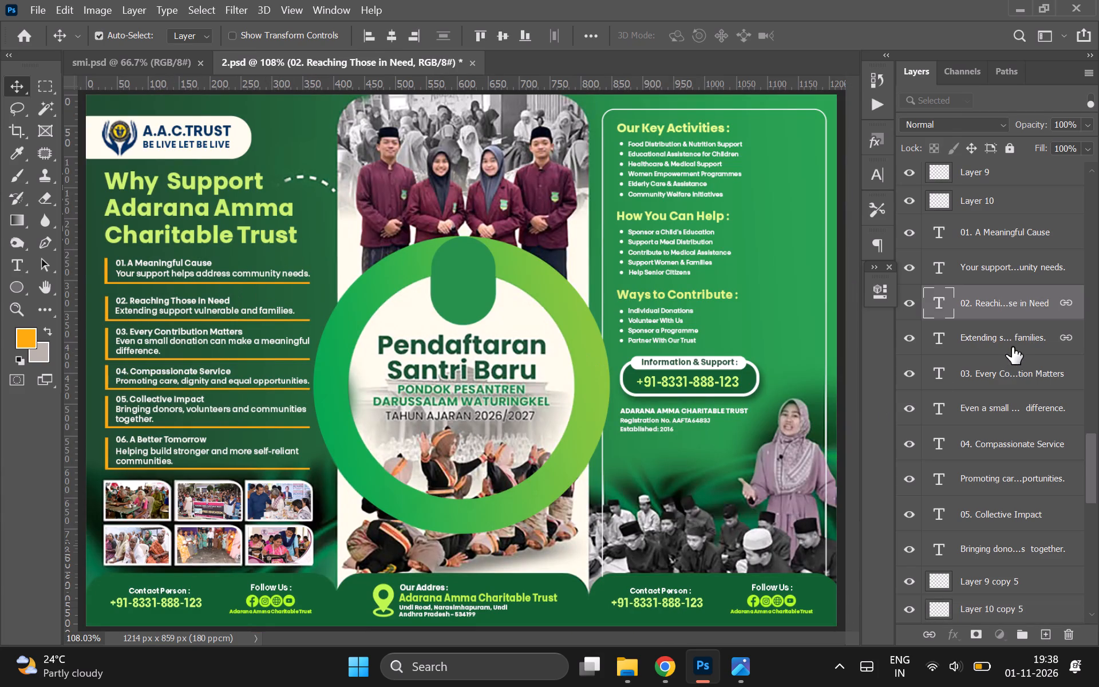
scroll(987, 288, "up", 1)
scroll(976, 203, "up", 2)
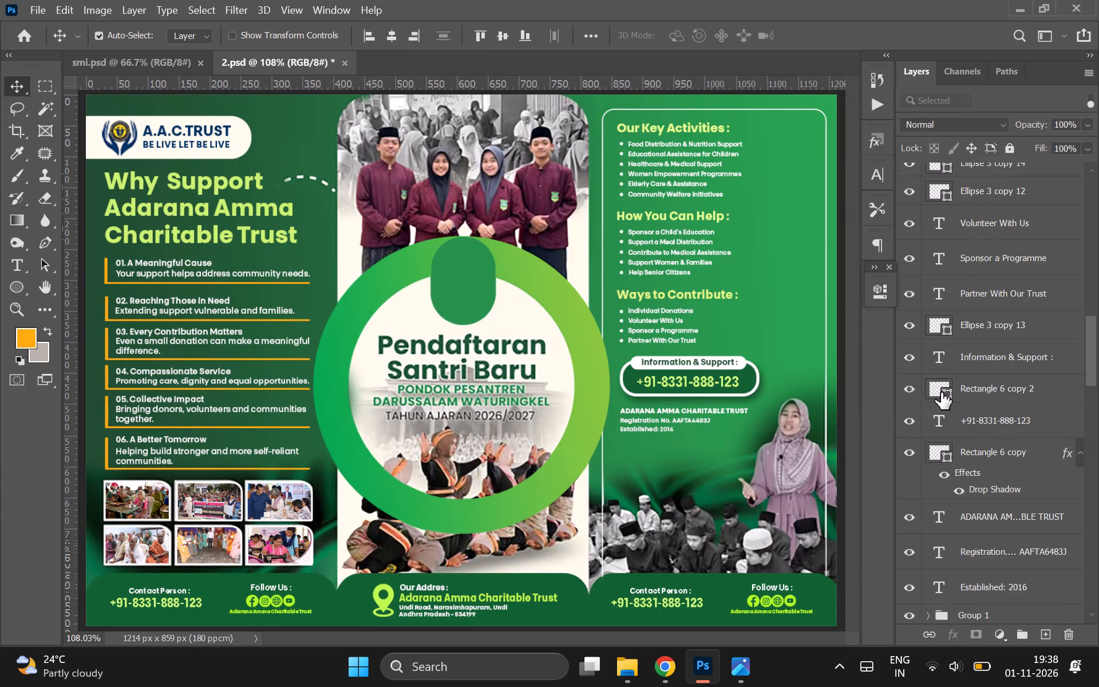
scroll(941, 392, "down", 3)
left_click(973, 387)
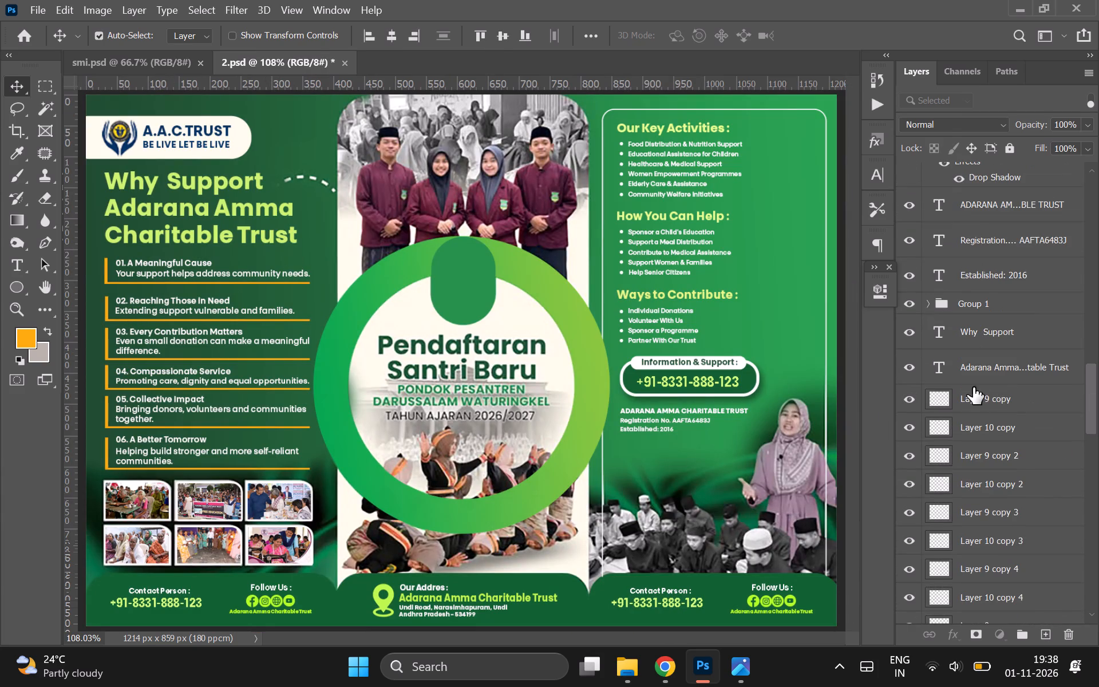
left_click(912, 405)
left_click(912, 405)
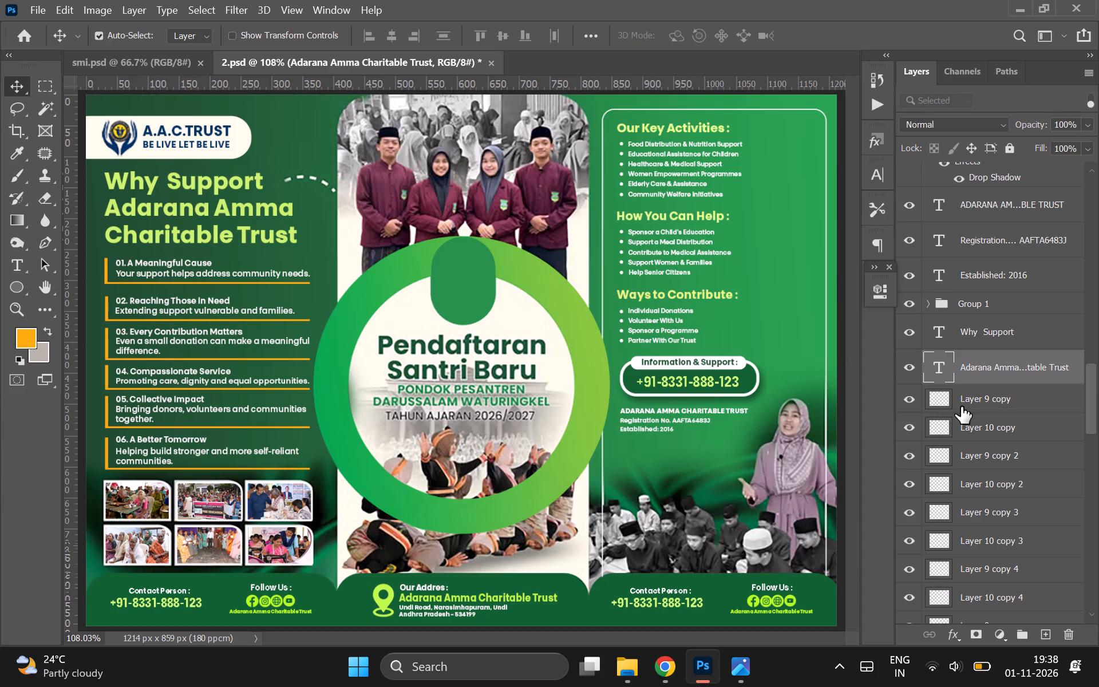
double_click(918, 426)
left_click(980, 431)
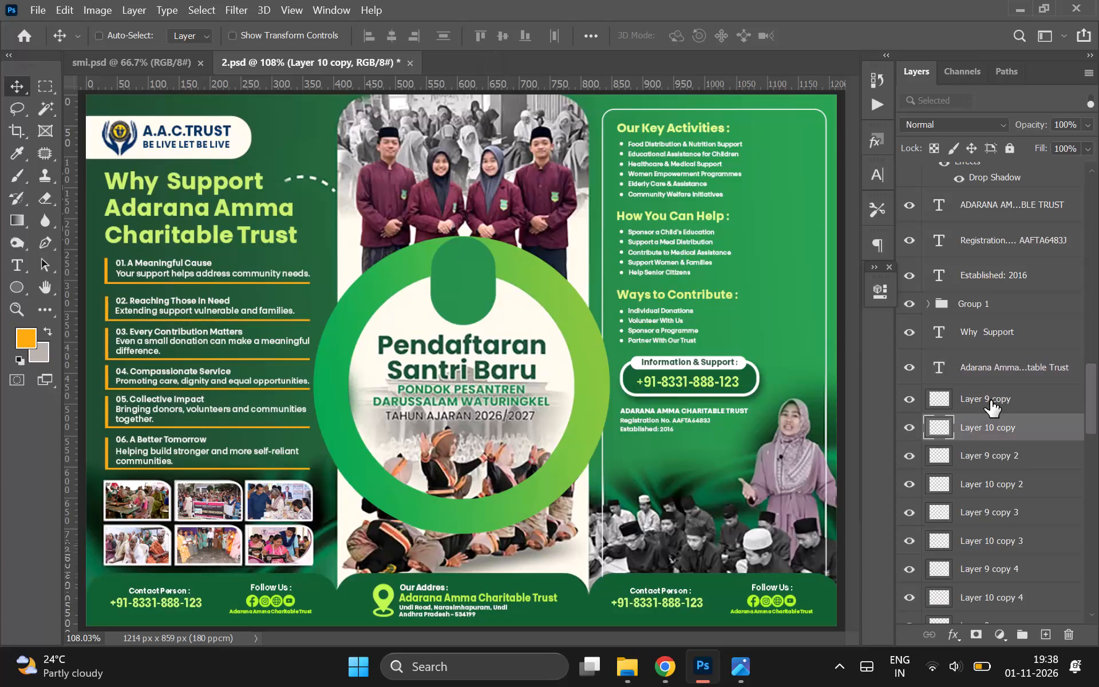
left_click(990, 400, "ctrl")
scroll(990, 400, "down", 1)
left_click_drag(993, 319, 1006, 597)
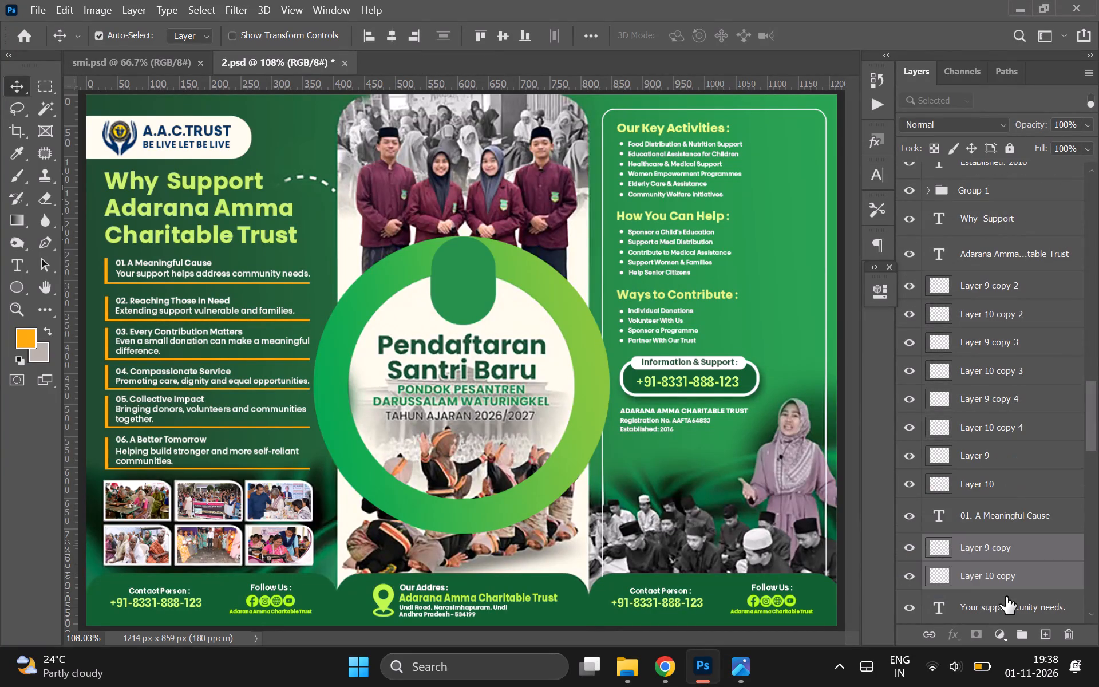
scroll(1006, 597, "down", 1)
left_click_drag(994, 465, 992, 518)
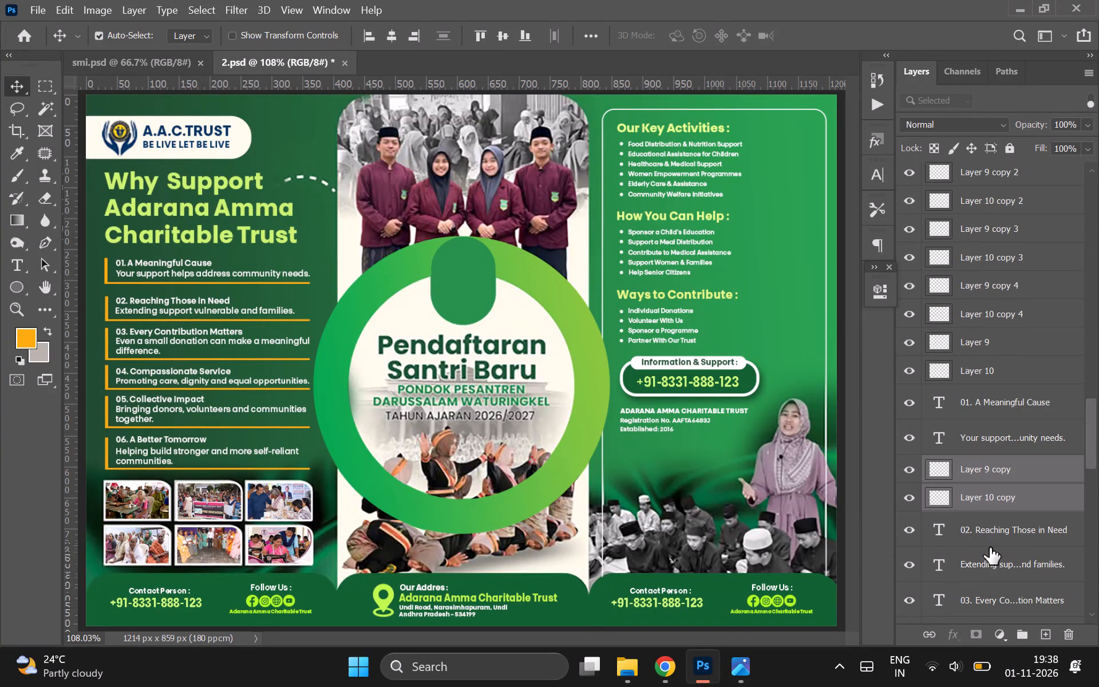
Link item 02's orange bar, underline, heading and description layers together.
left_click(989, 559, "shift")
double_click(938, 639)
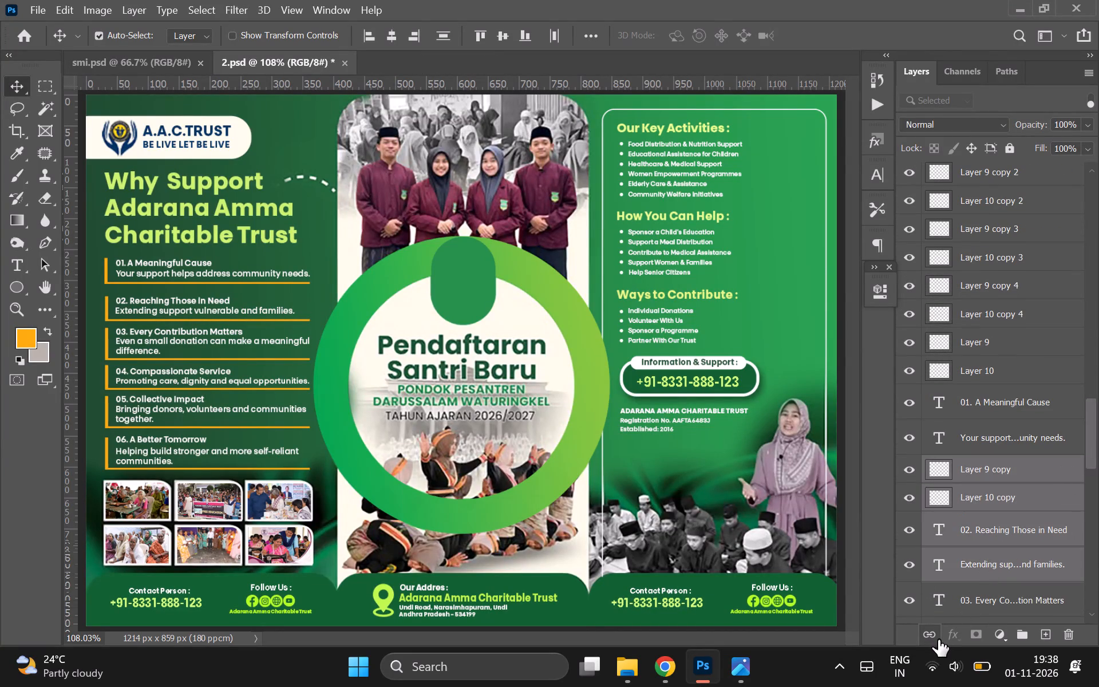
left_click(938, 639)
Nudge the linked item 02 block slightly up to tighten the gap below item 01.
key("Up")
key("Up")
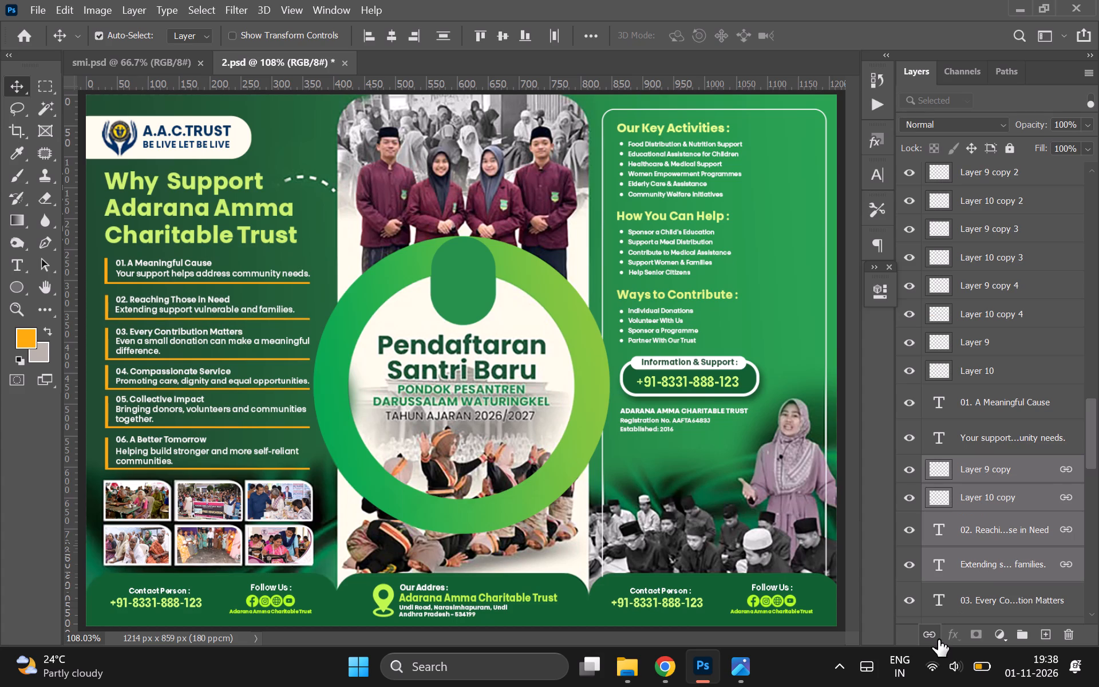
key("Up")
key("Up")
key("Up")
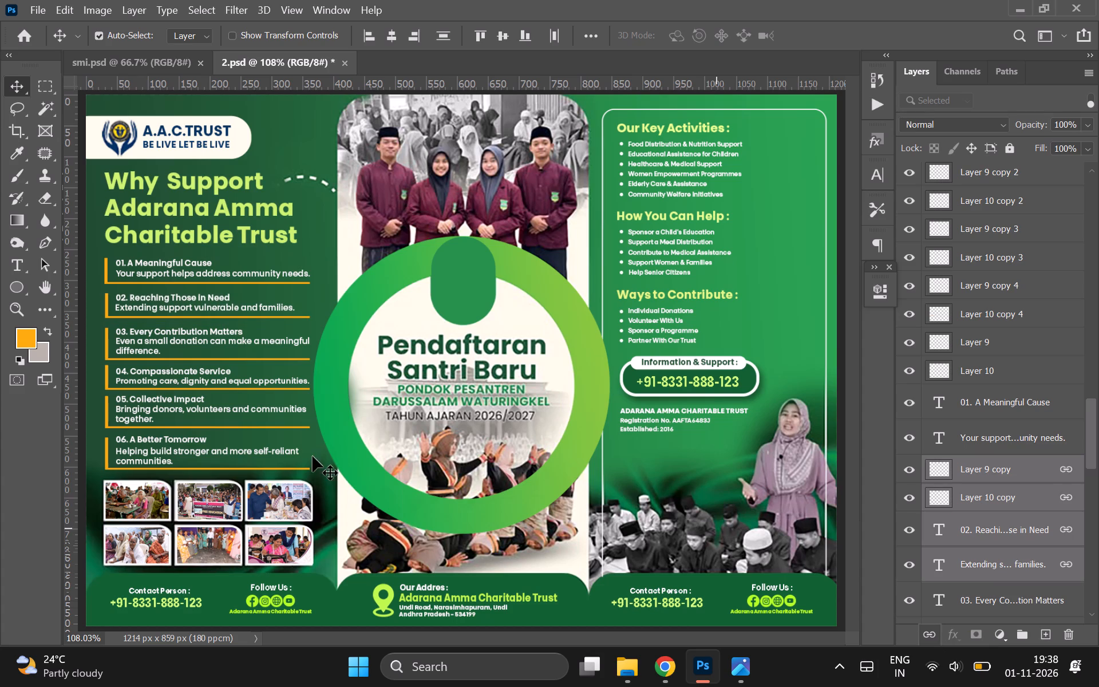
key("Down")
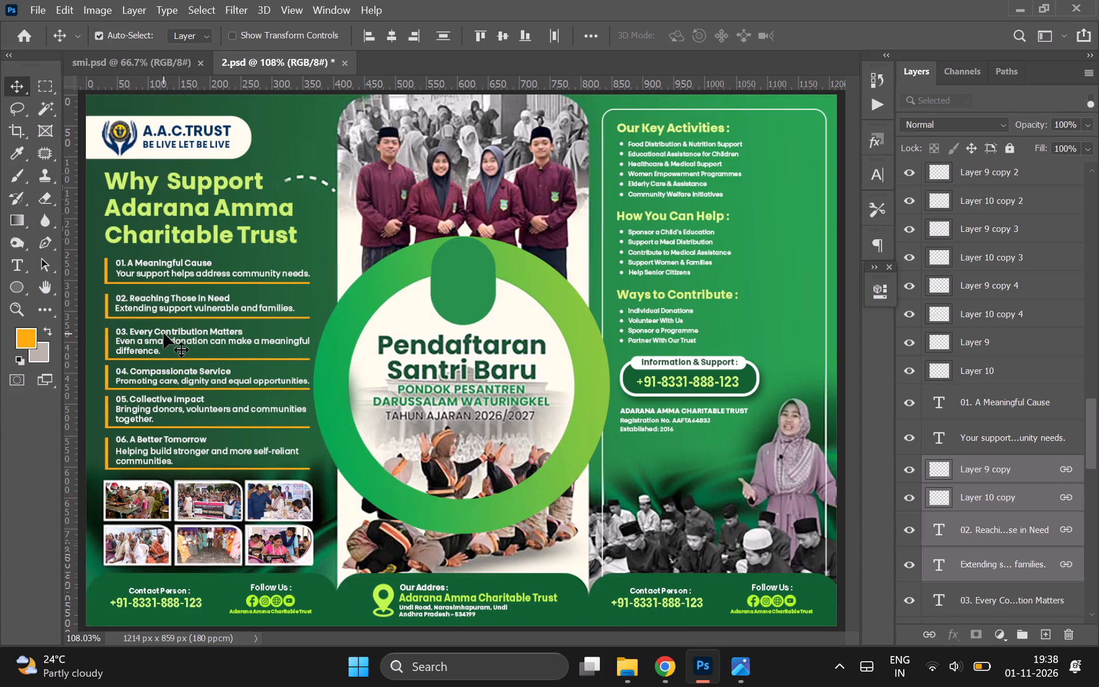
Unlink item 03's description text layer and nudge it down slightly on its own.
left_click(137, 335)
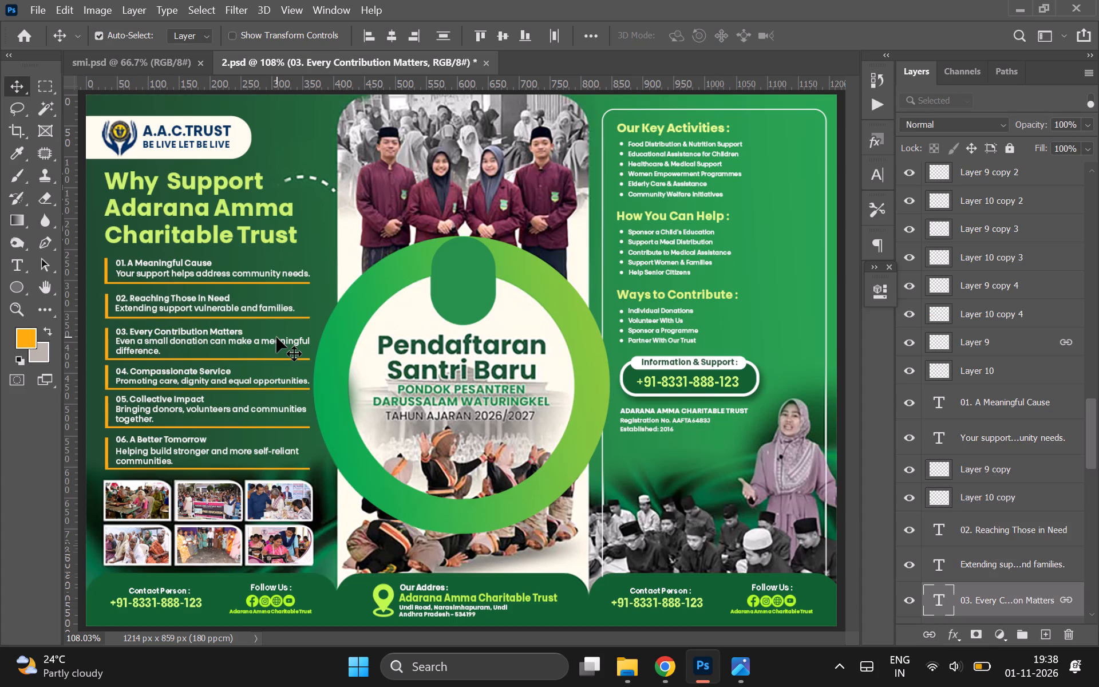
left_click(137, 342)
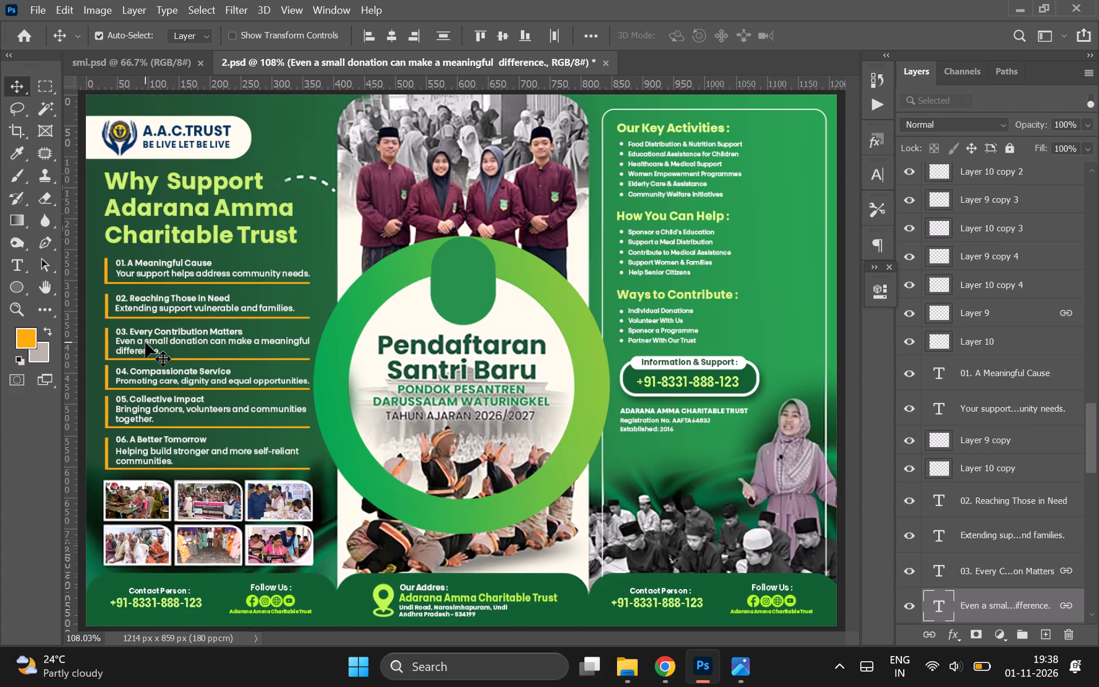
key("Down")
key("ctrl+z")
left_click(925, 633)
key("Down")
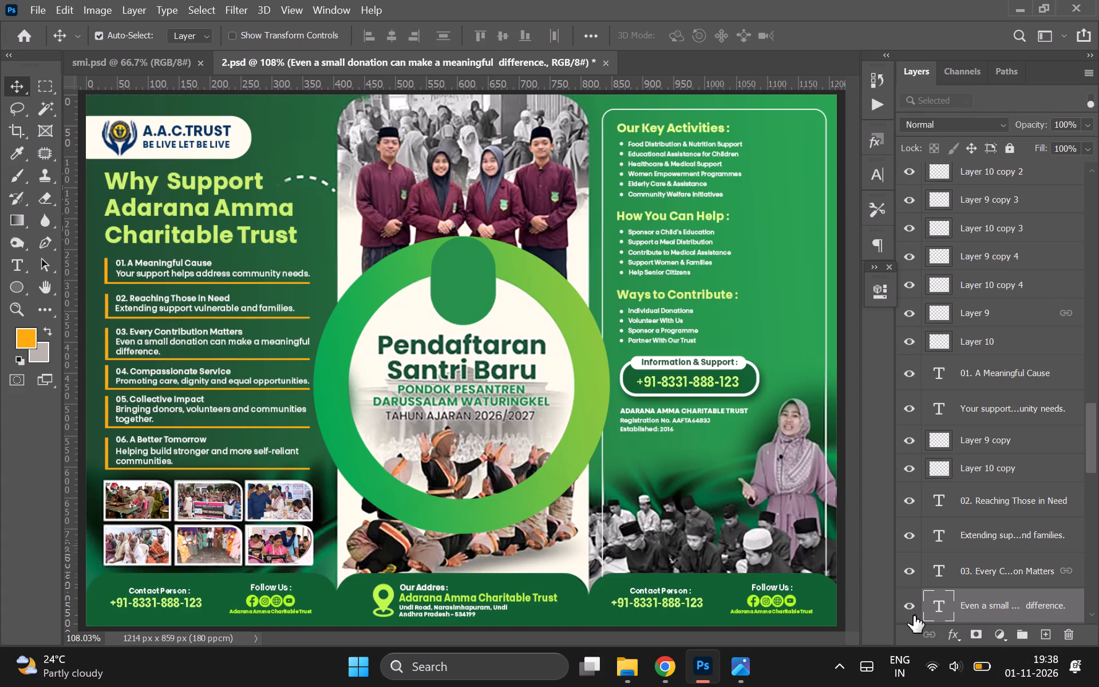
Check the orange line layers by toggling their visibility to identify the bar and underline belonging to item 03.
left_click(998, 570, "shift")
scroll(998, 570, "down", 1)
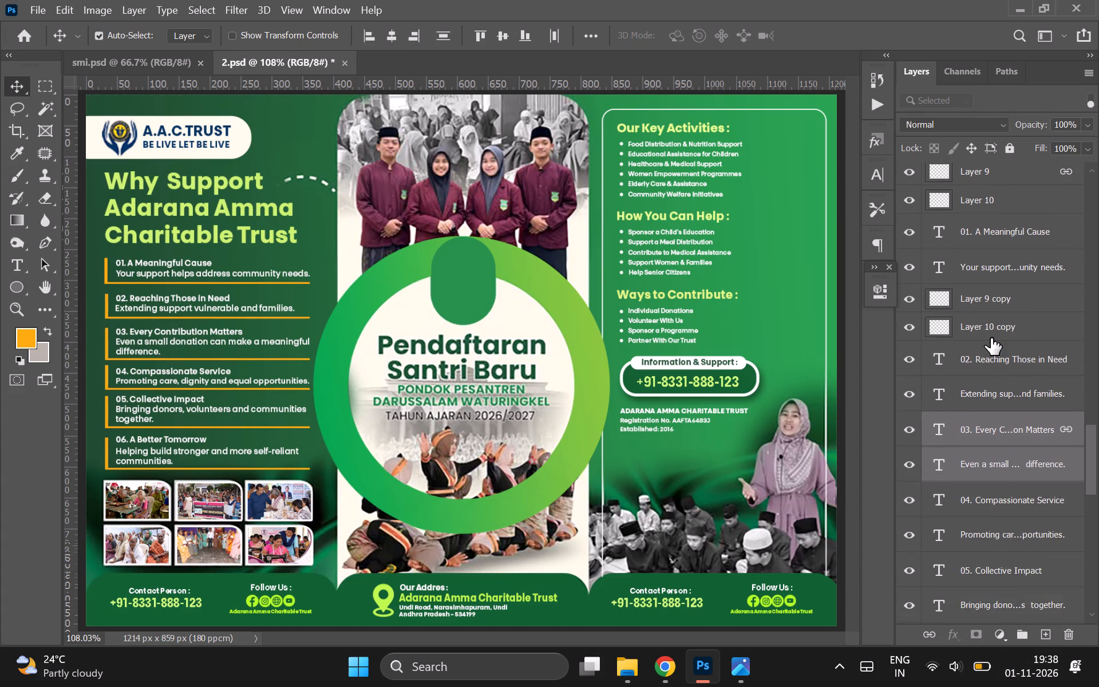
scroll(991, 338, "up", 1)
left_click(916, 259)
left_click(916, 259)
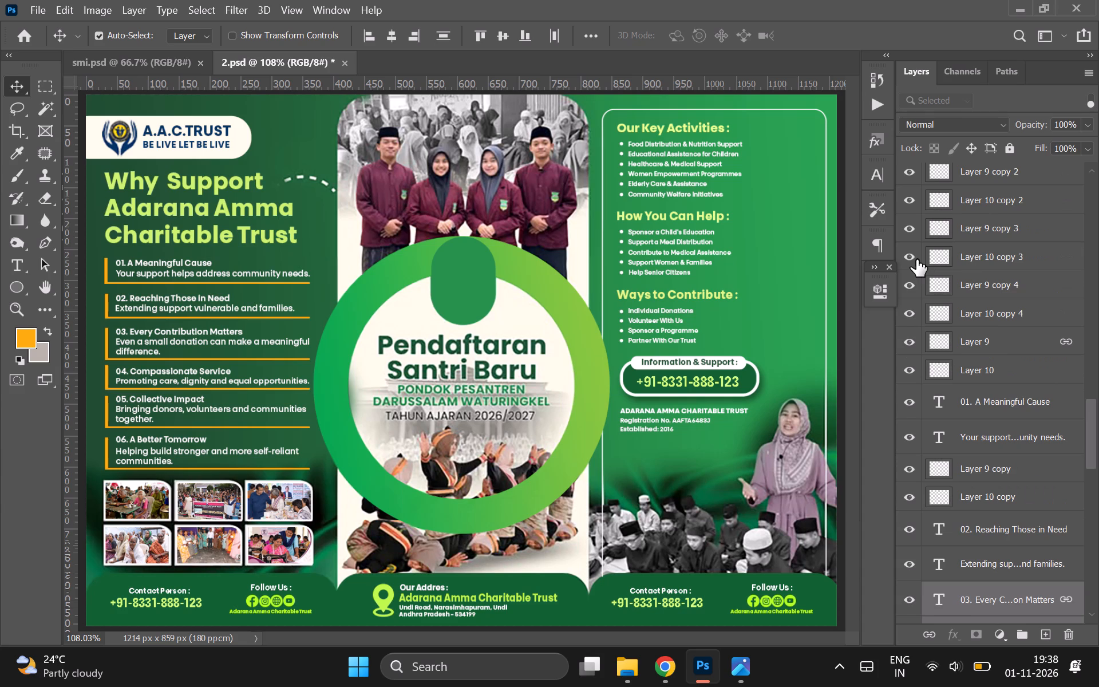
scroll(973, 277, "up", 1)
left_click(909, 297)
left_click(909, 297)
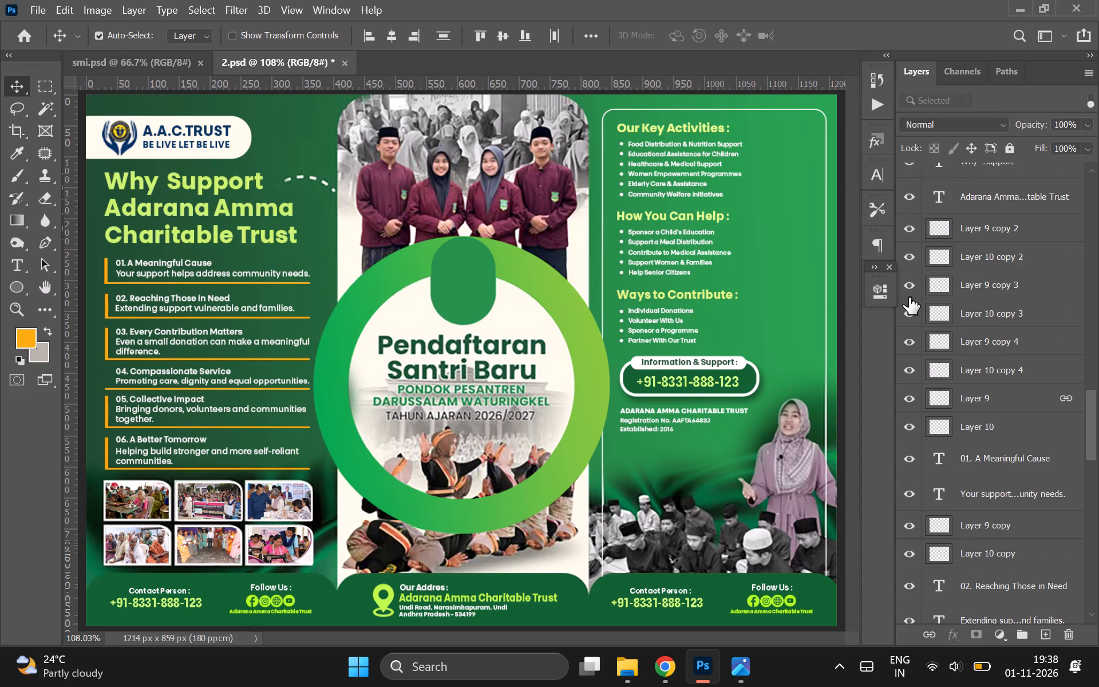
left_click(911, 224)
left_click(911, 224)
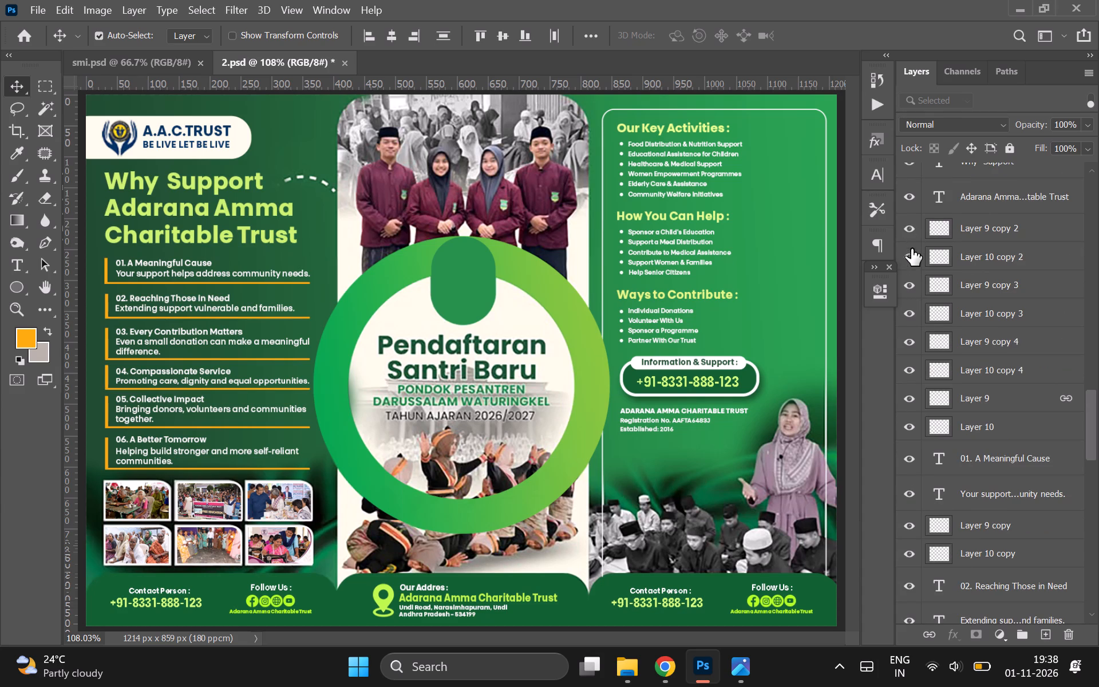
left_click(911, 251)
left_click(911, 251)
left_click(908, 280)
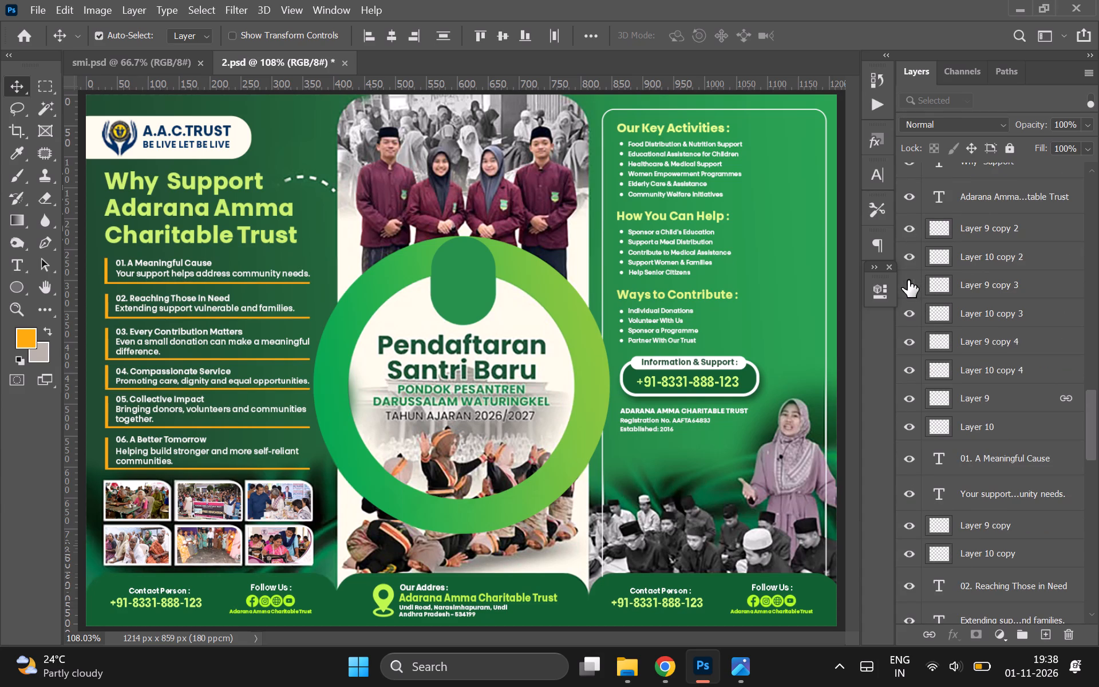
left_click(908, 280)
left_click(907, 316)
left_click(907, 316)
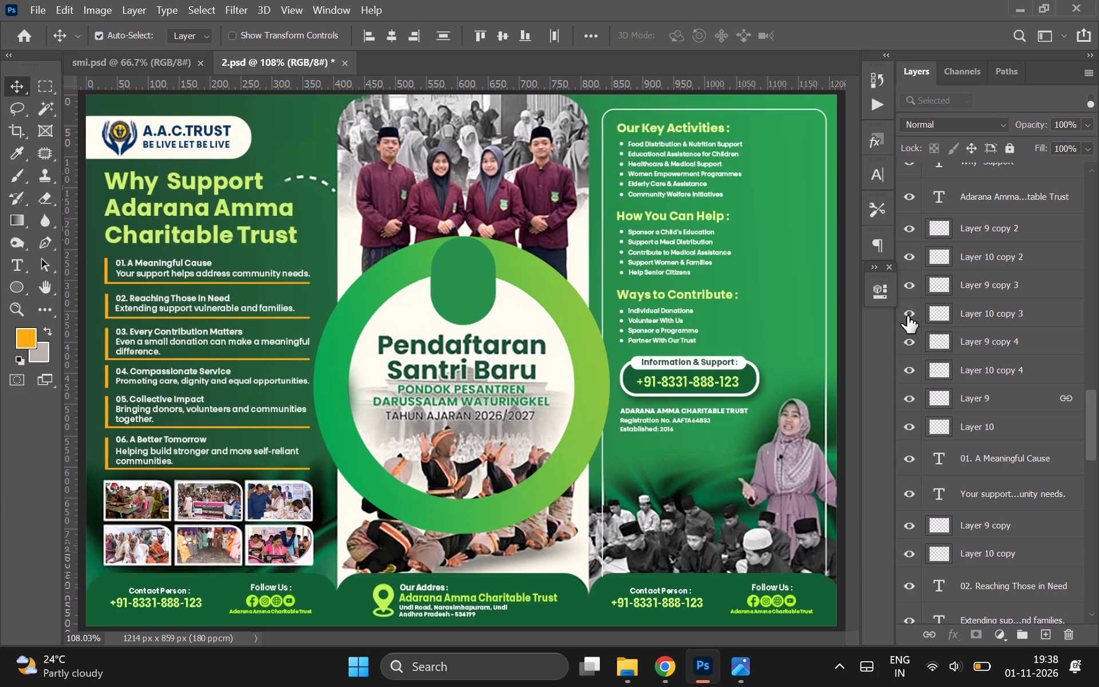
left_click(903, 365)
left_click(903, 365)
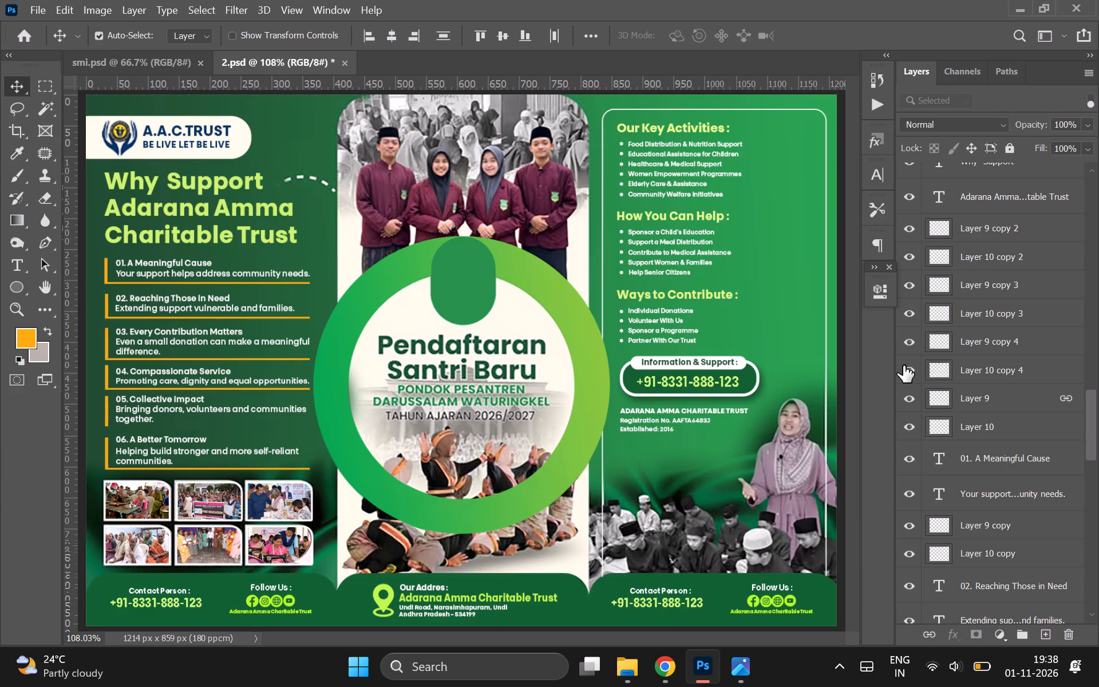
left_click(902, 418)
left_click(902, 418)
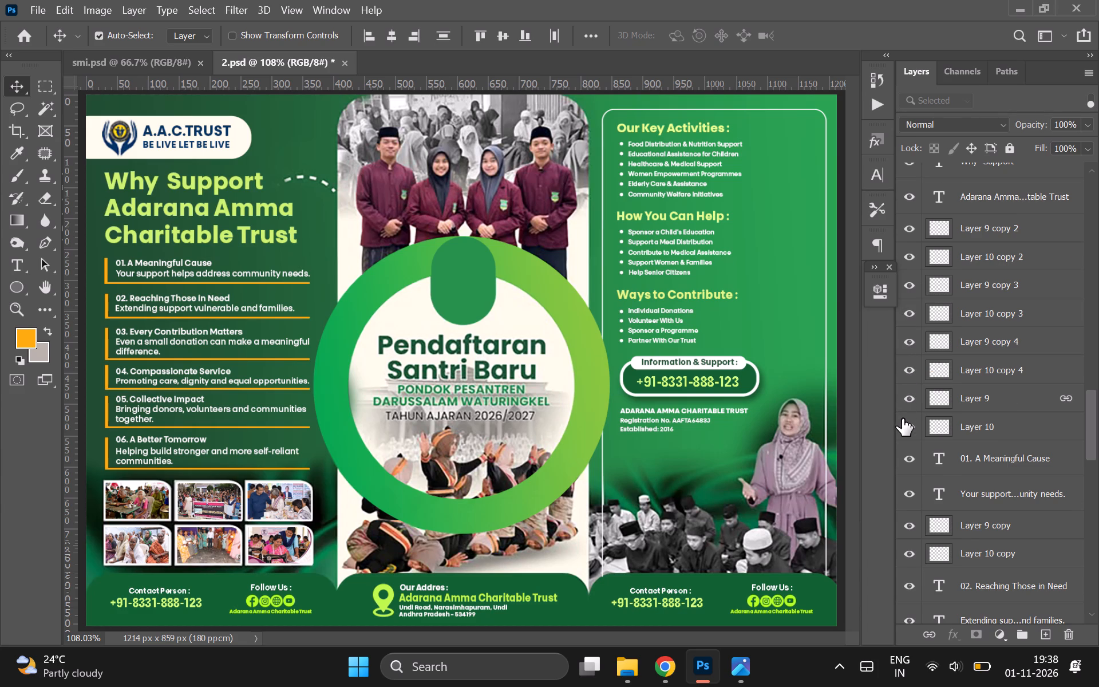
scroll(902, 418, "down", 2)
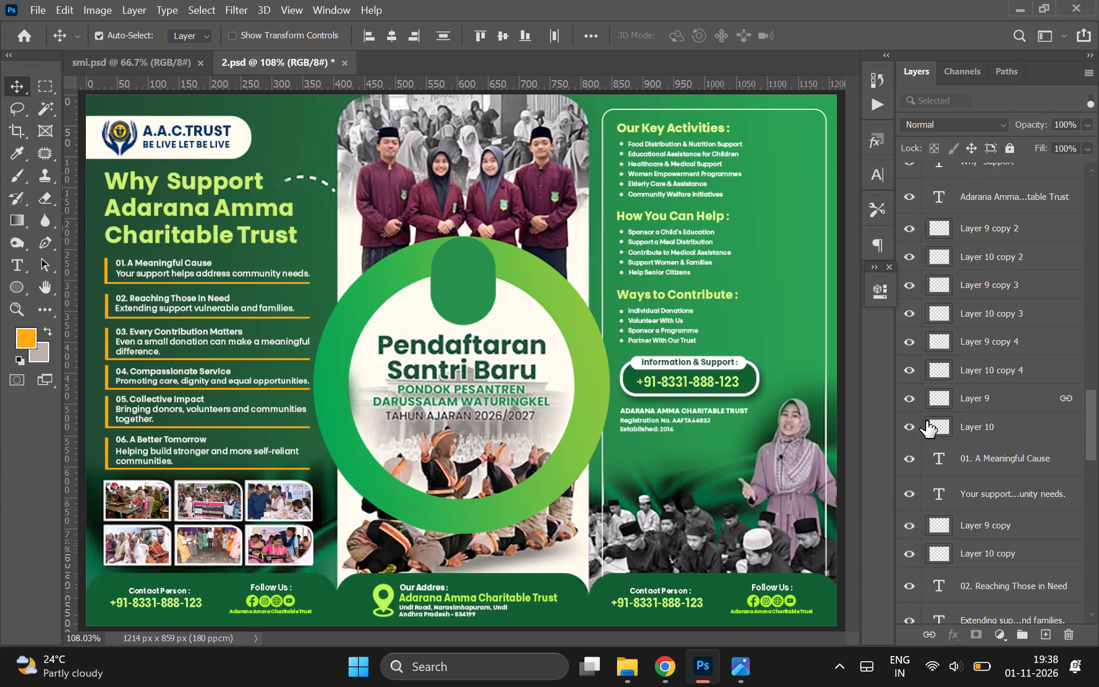
left_click(914, 423)
left_click(914, 423)
left_click(908, 394)
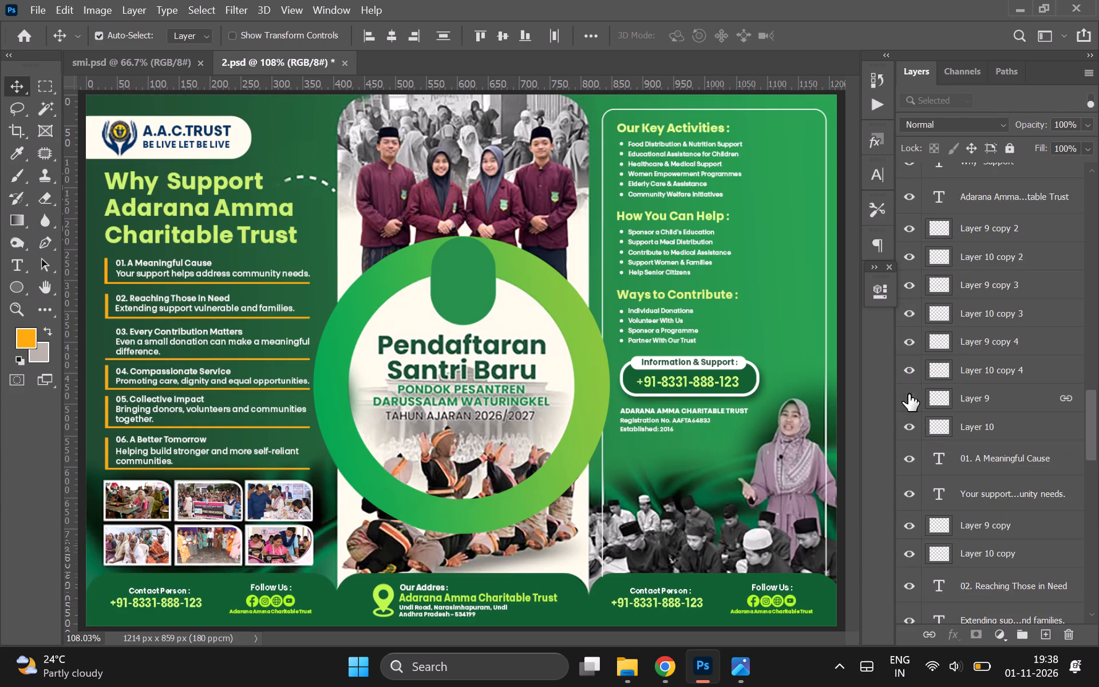
left_click(908, 394)
Nudge item 03's bar (Layer 9), underline (Layer 10), heading and description up slightly together and link all four layers.
left_click(959, 421, "shift")
left_click(993, 401, "shift")
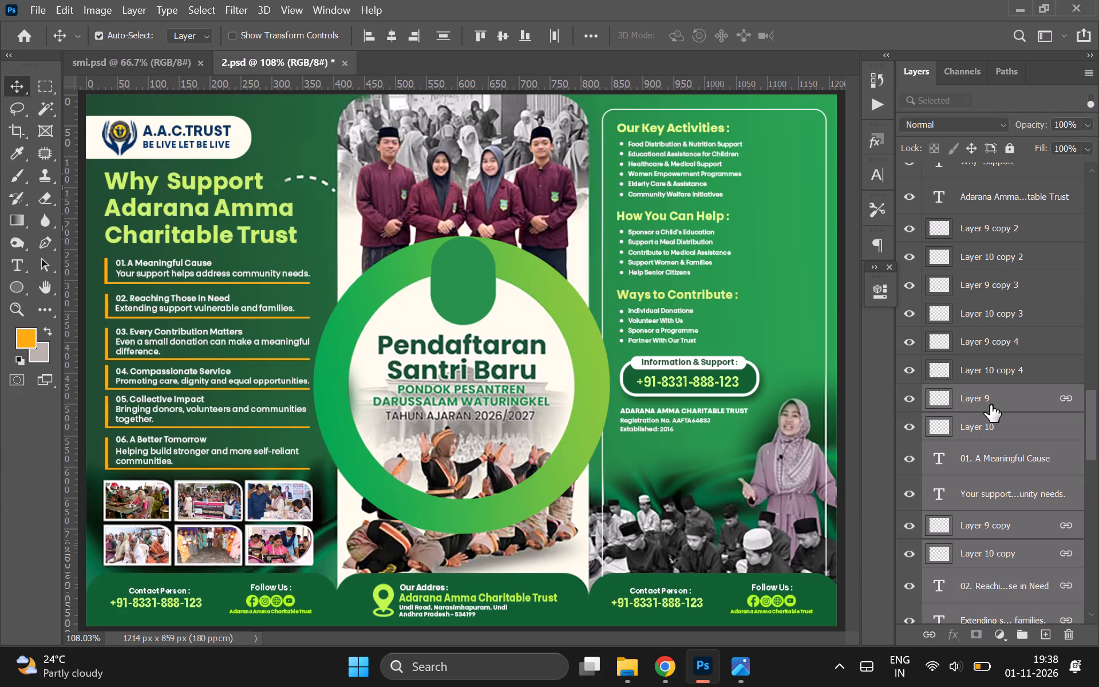
left_click(981, 418, "ctrl")
left_click(992, 400)
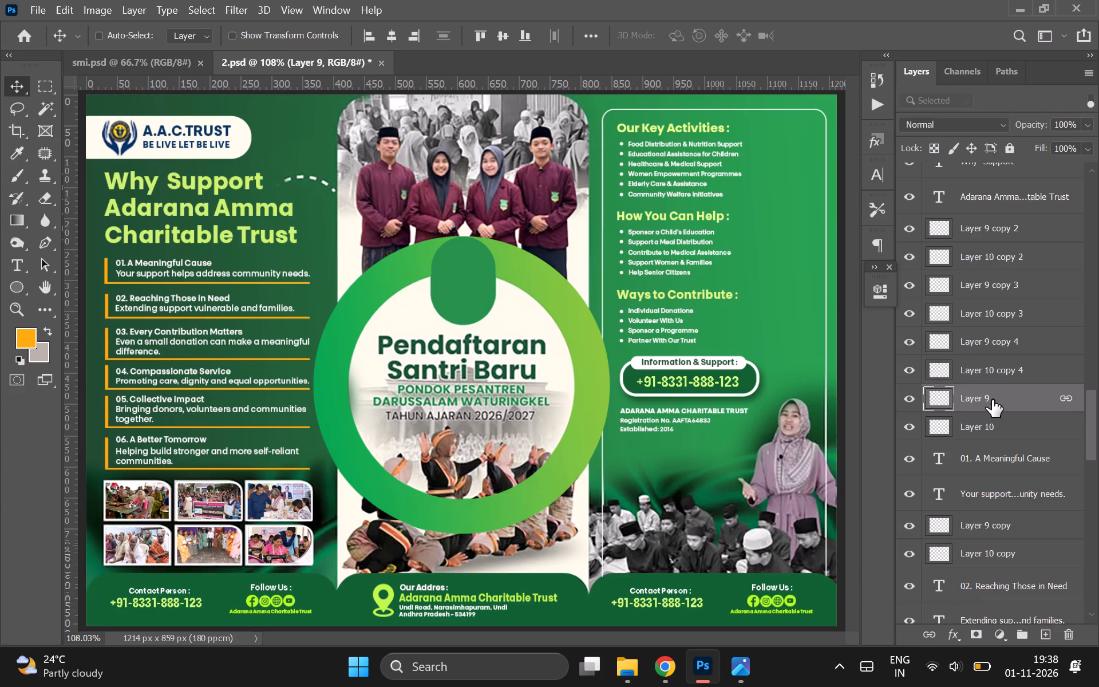
left_click(980, 427, "ctrl")
scroll(980, 427, "down", 1)
left_click(993, 427, "ctrl")
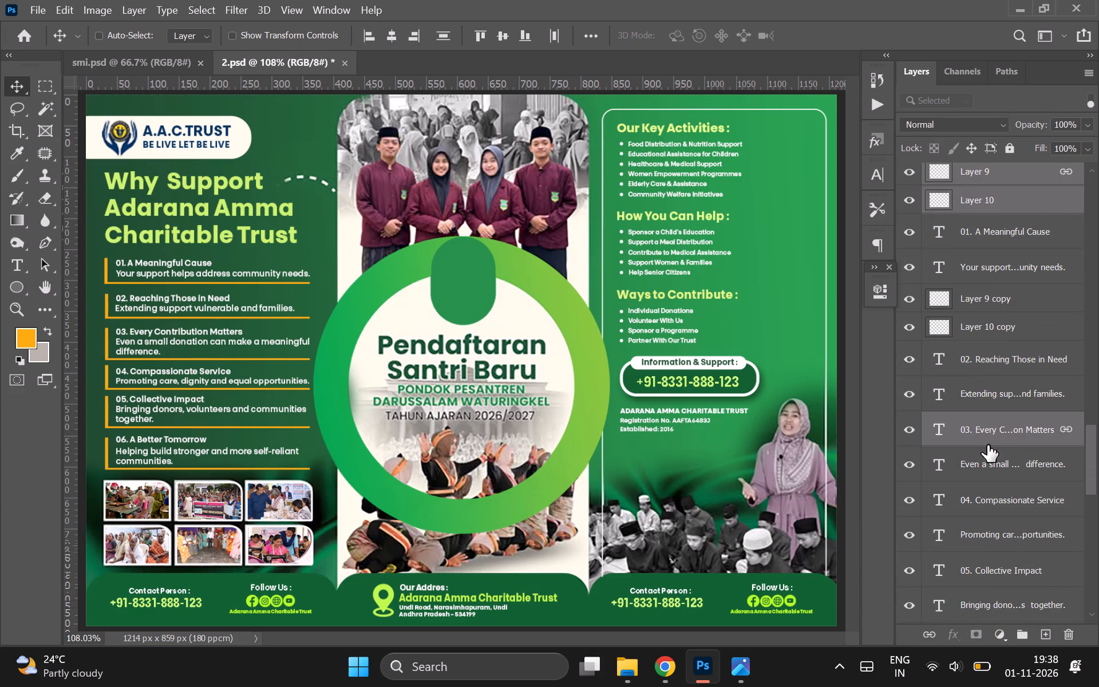
left_click(982, 467, "ctrl")
key("Up")
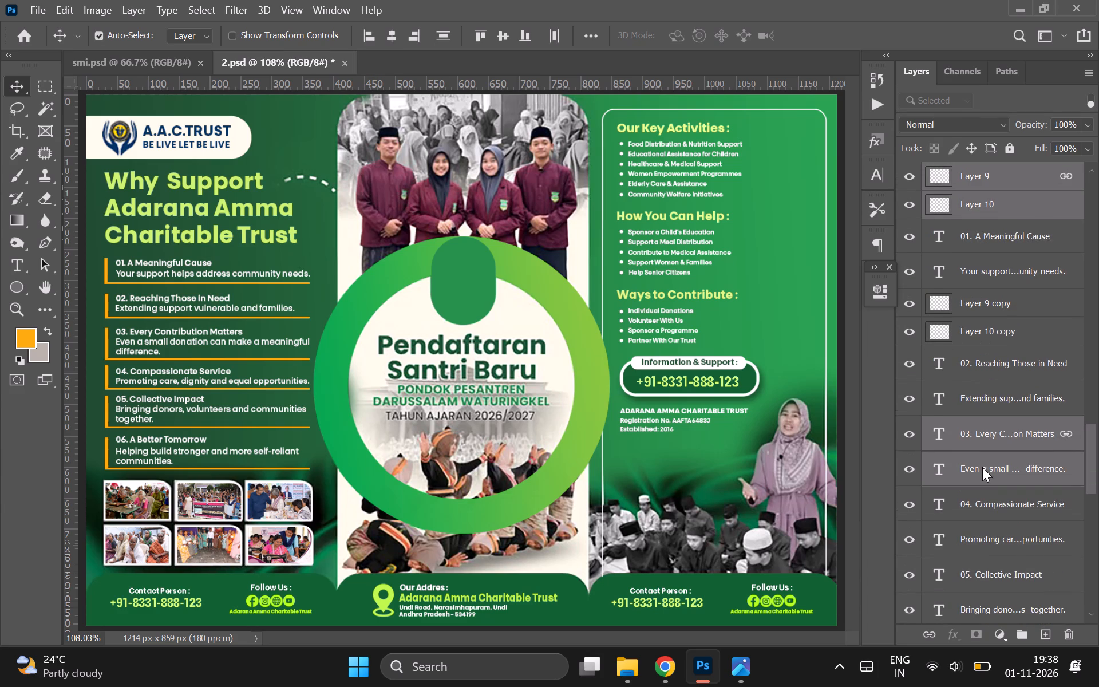
left_click(928, 628)
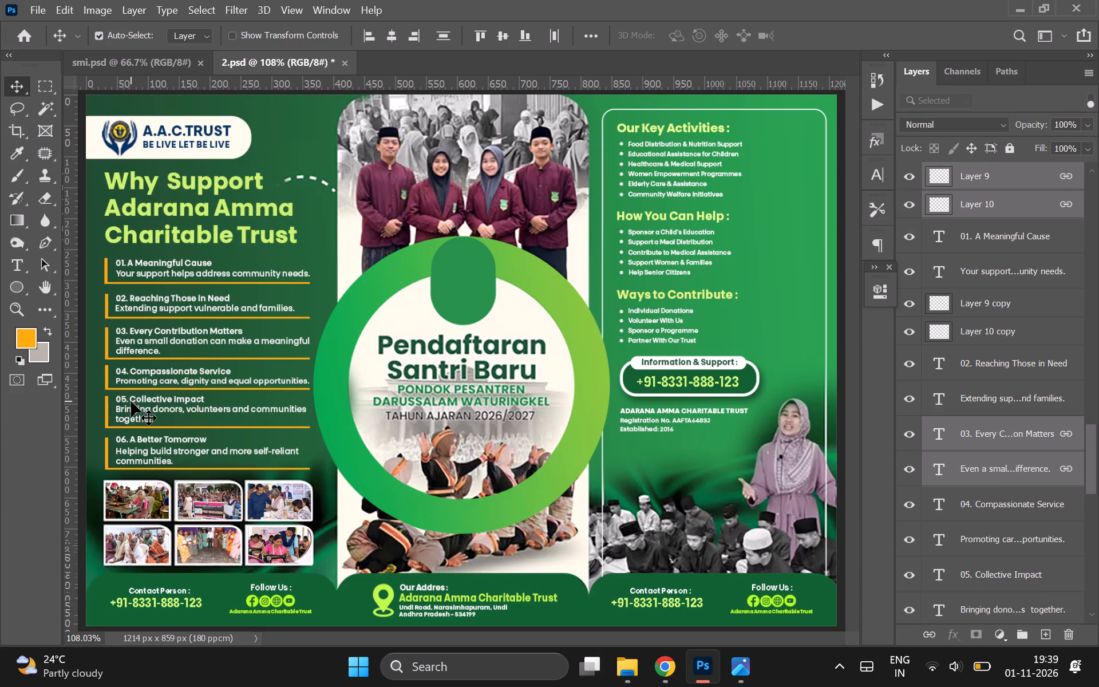
Check the orange line layers by toggling their visibility to identify the bar and underline belonging to item 04.
left_click(136, 374)
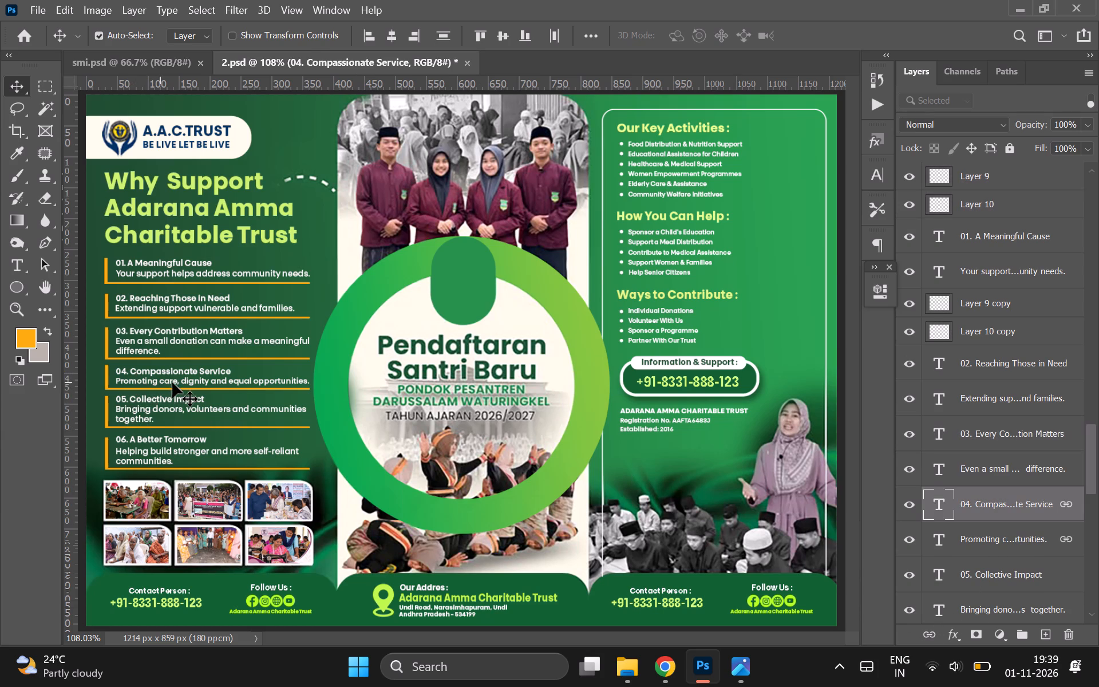
scroll(993, 373, "up", 2)
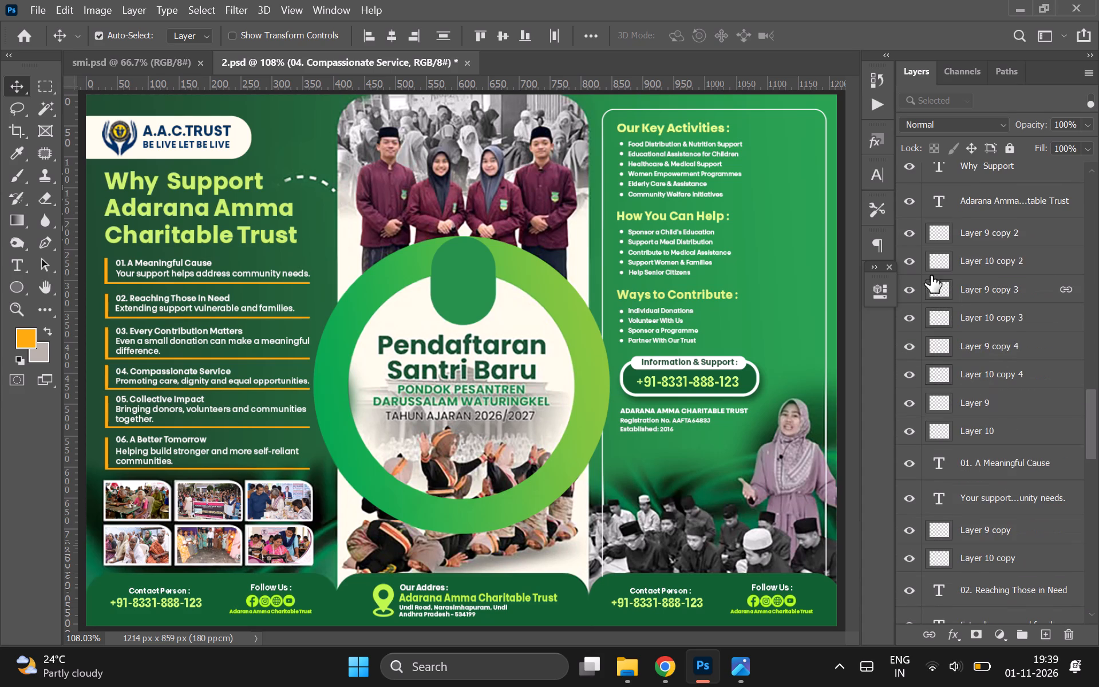
left_click(907, 236)
left_click(907, 236)
double_click(908, 284)
left_click(908, 284)
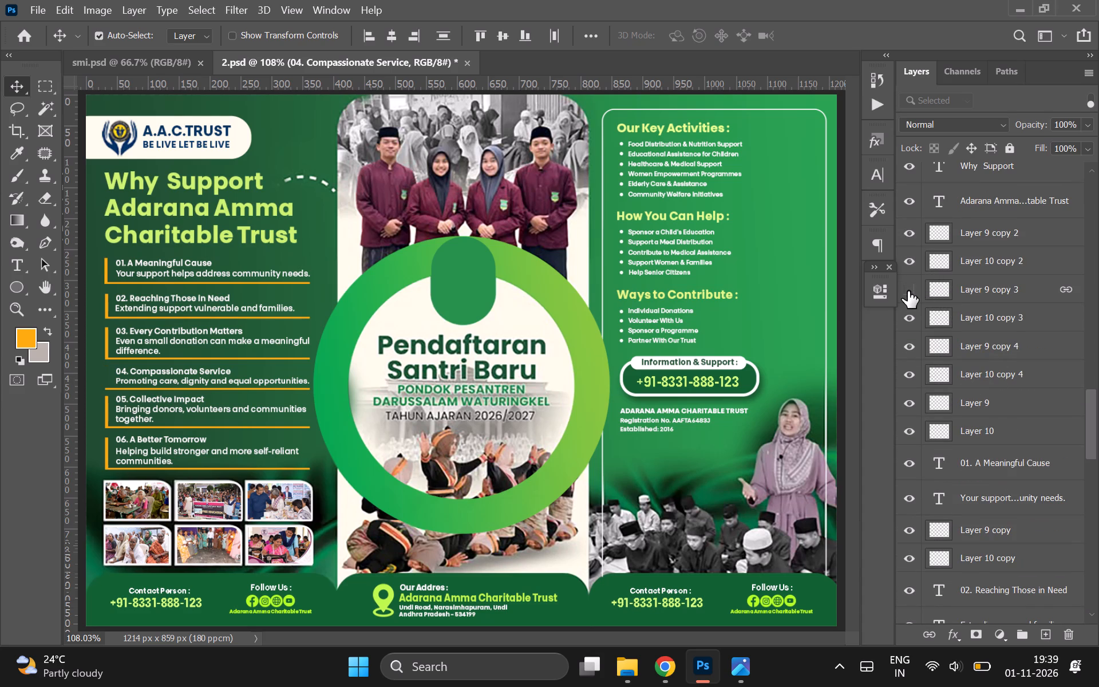
left_click(908, 291)
left_click(908, 291)
left_click(907, 291)
left_click(908, 323)
left_click(908, 323)
Move Layer 9 copy 3 and Layer 10 copy 3 down the layer stack to directly above item 04's heading layer.
left_click(981, 322, "shift")
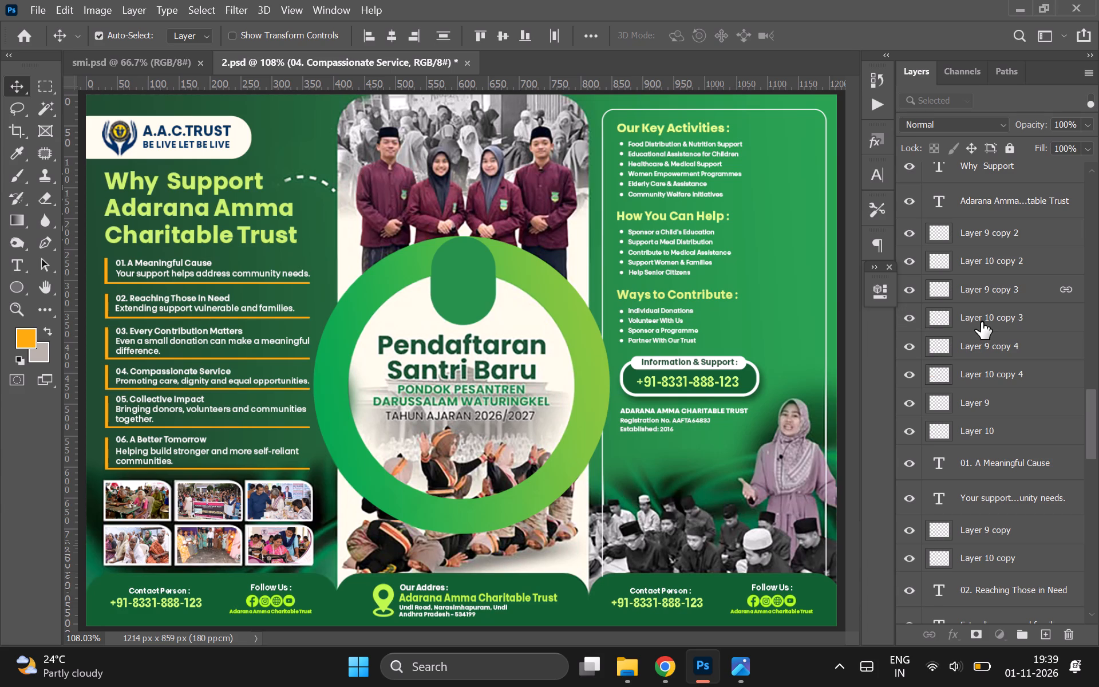
left_click(981, 322)
left_click(1039, 294)
left_click(1024, 316, "ctrl")
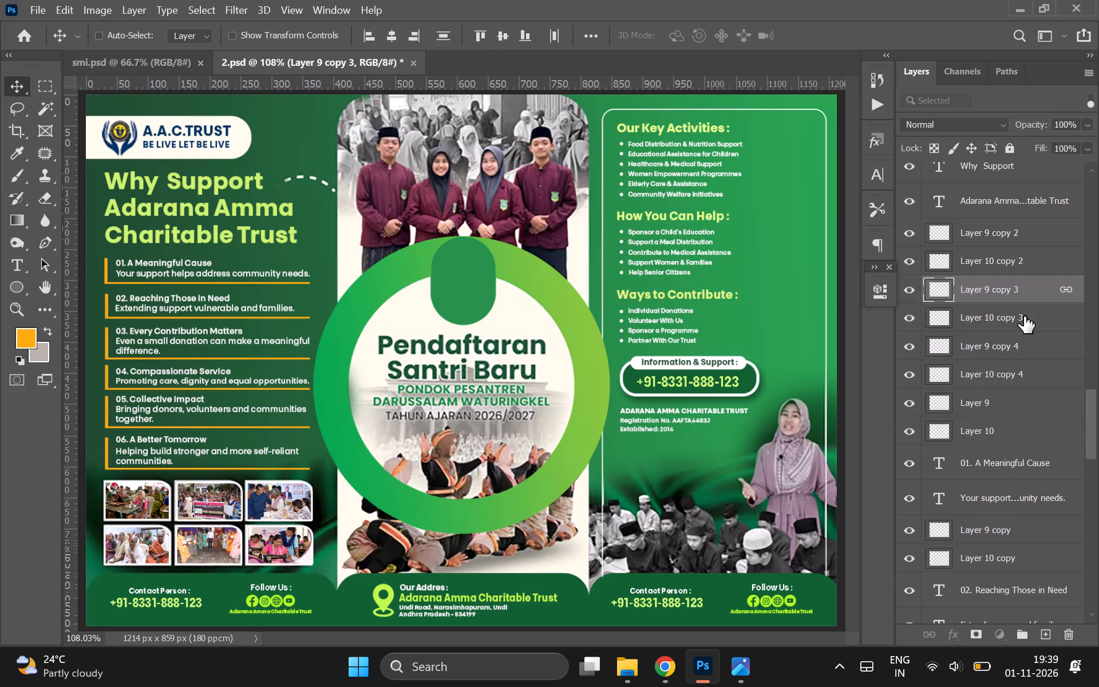
scroll(1024, 316, "down", 1)
scroll(997, 160, "up", 2)
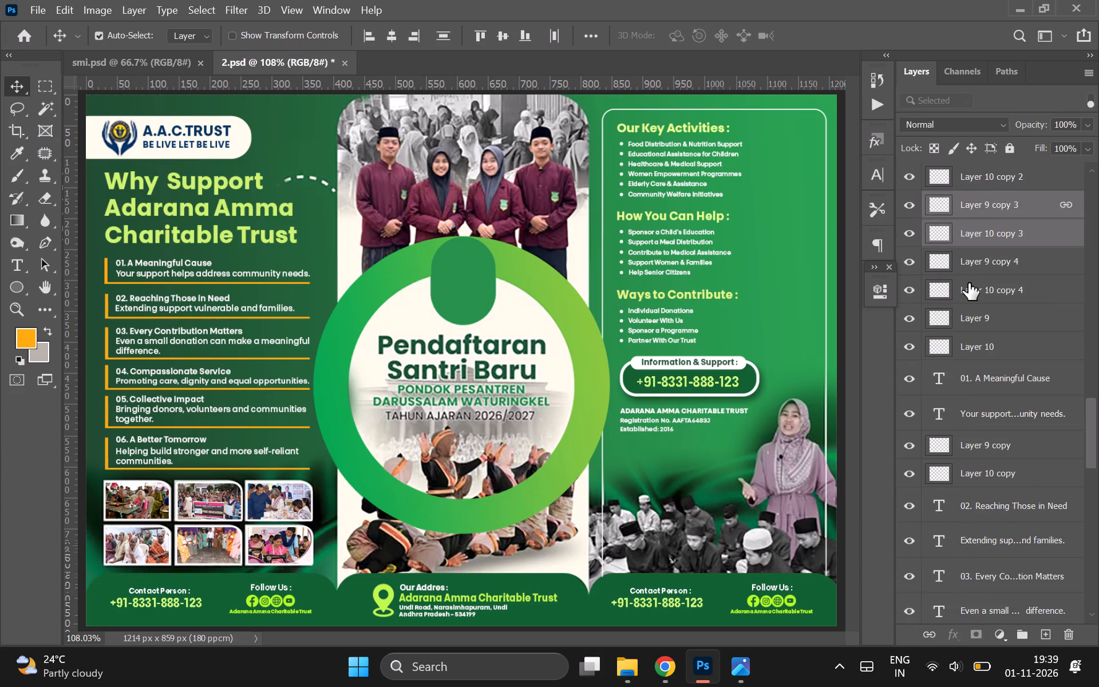
left_click_drag(968, 283, 998, 574)
scroll(998, 574, "down", 1)
left_click_drag(990, 334, 997, 457)
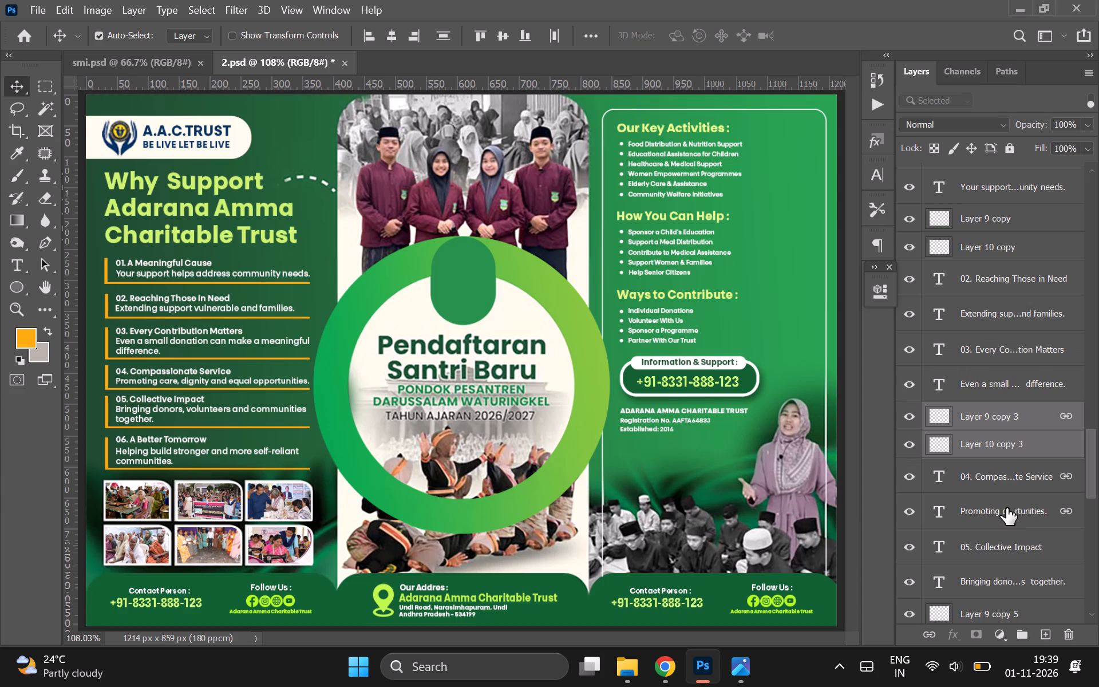
Link Layer 9 copy 3, Layer 10 copy 3 and item 04's heading and description, and nudge the block slightly down.
left_click(1006, 508, "shift")
left_click(982, 410, "ctrl")
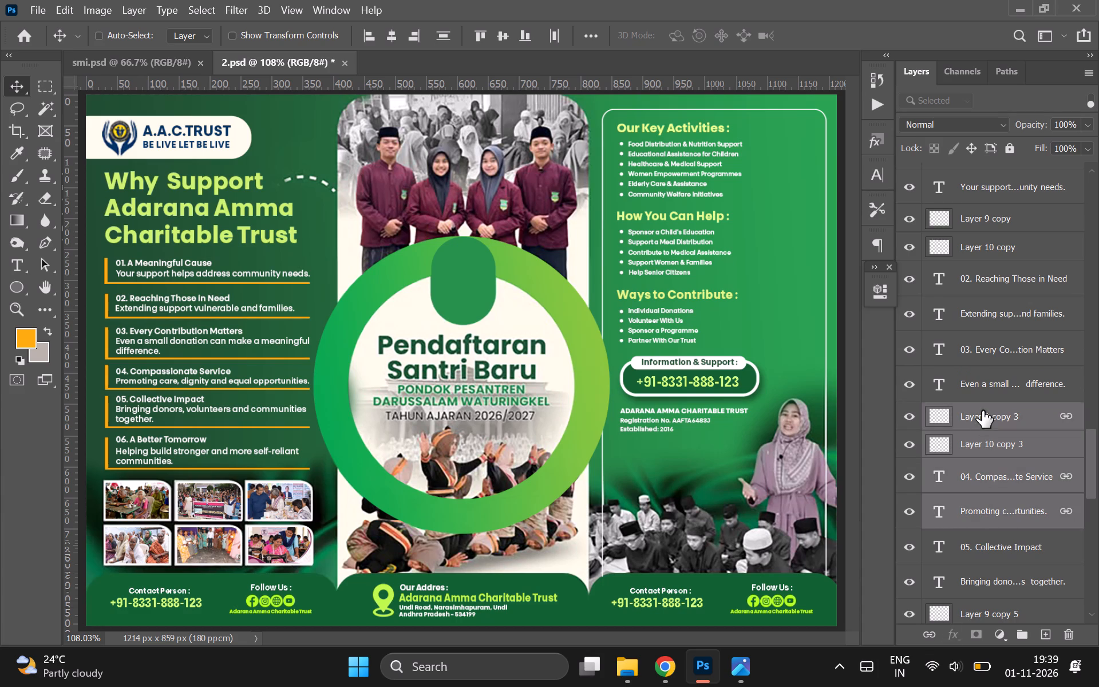
left_click(970, 403, "ctrl")
left_click(965, 443, "ctrl")
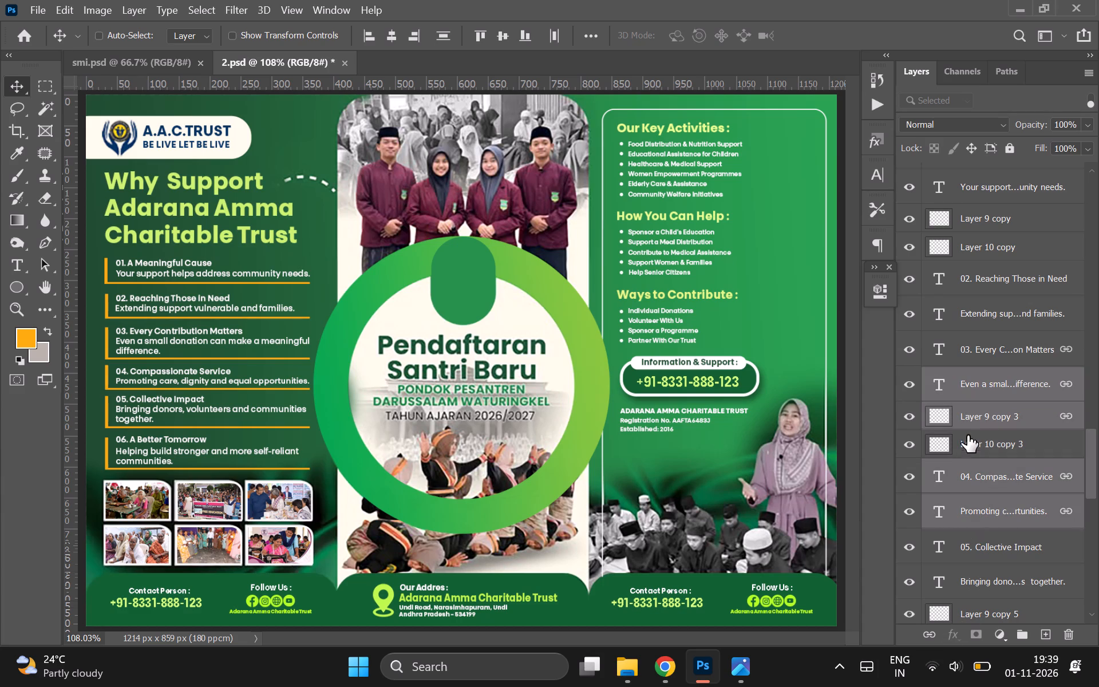
left_click(966, 427)
left_click(970, 512, "shift")
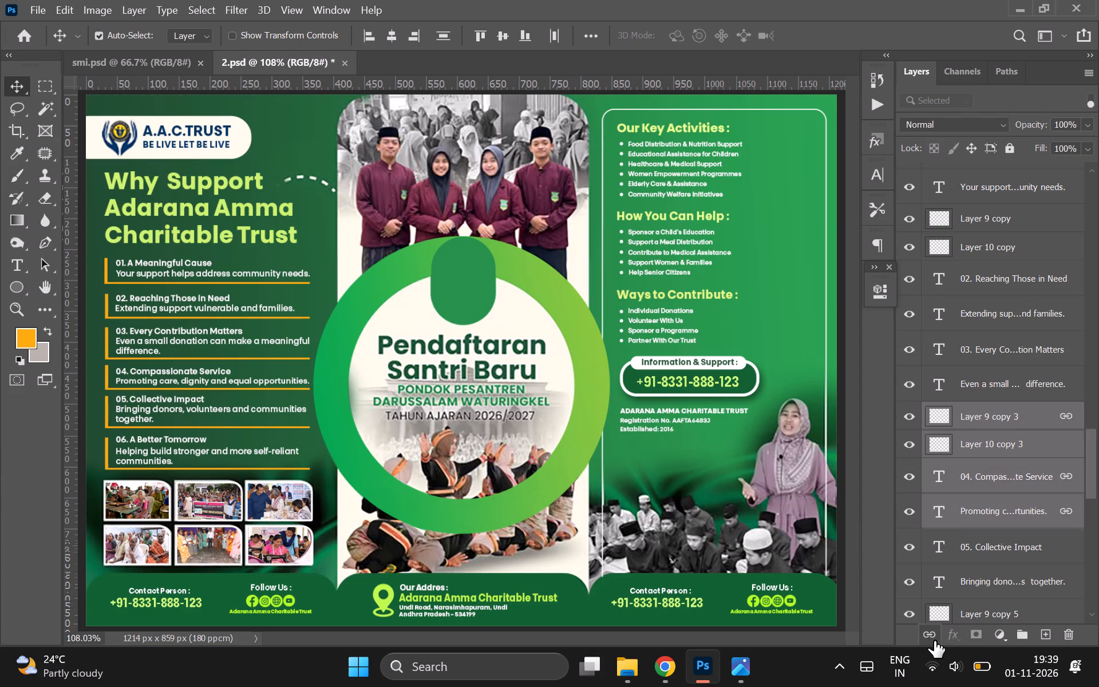
double_click(934, 641)
left_click(921, 635)
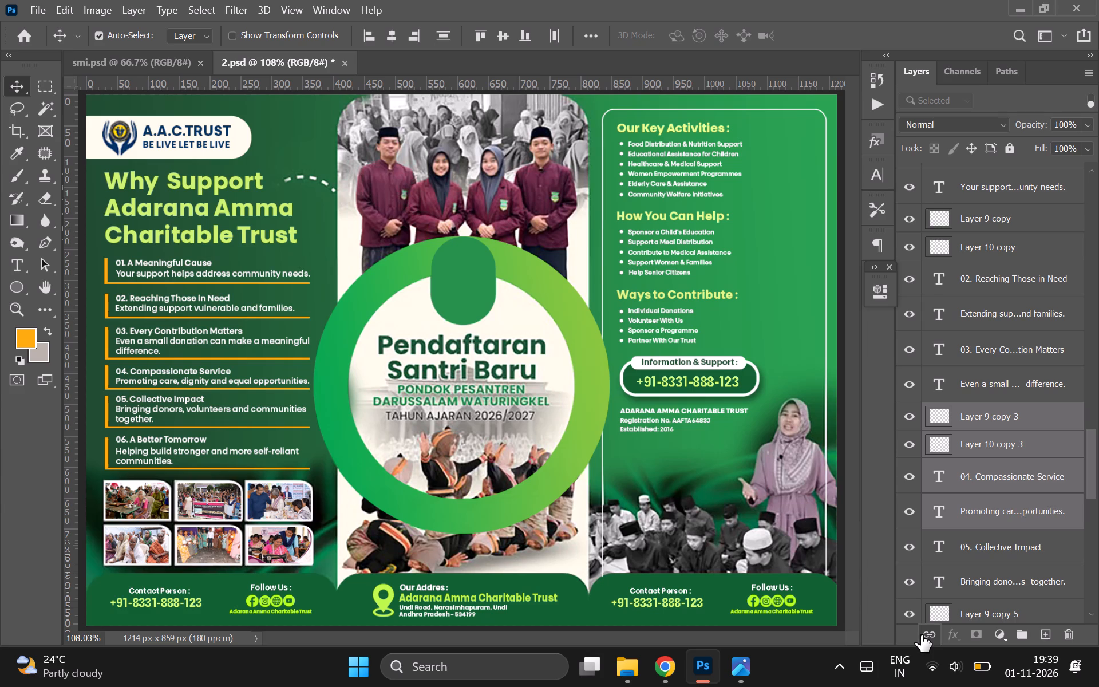
key("Down")
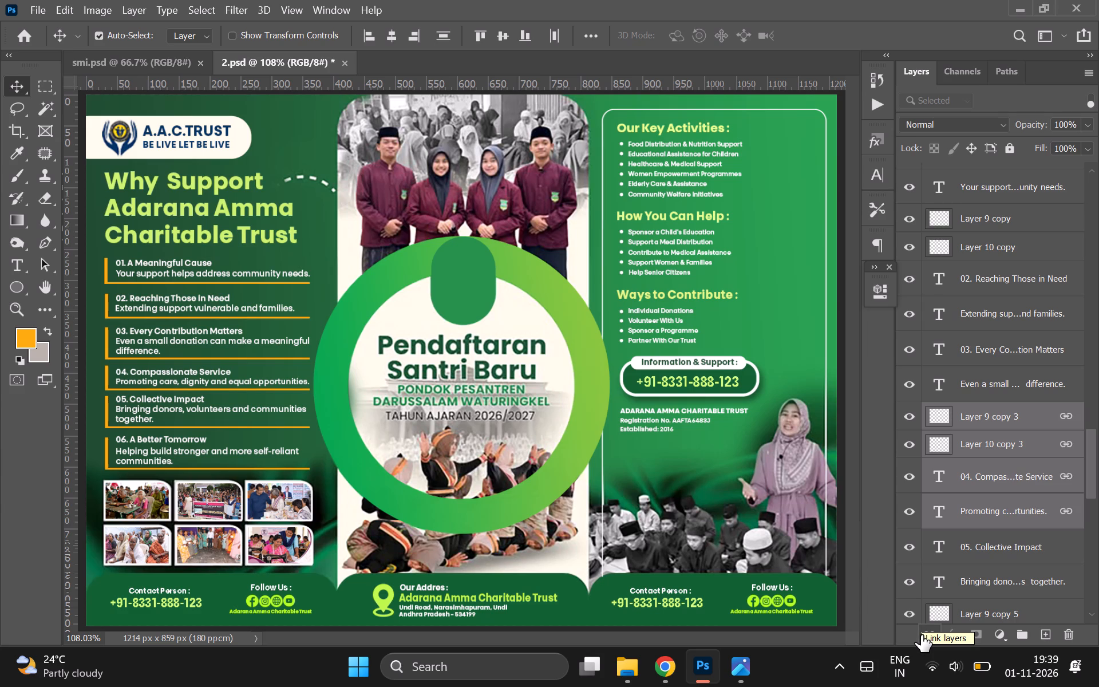
key("Down")
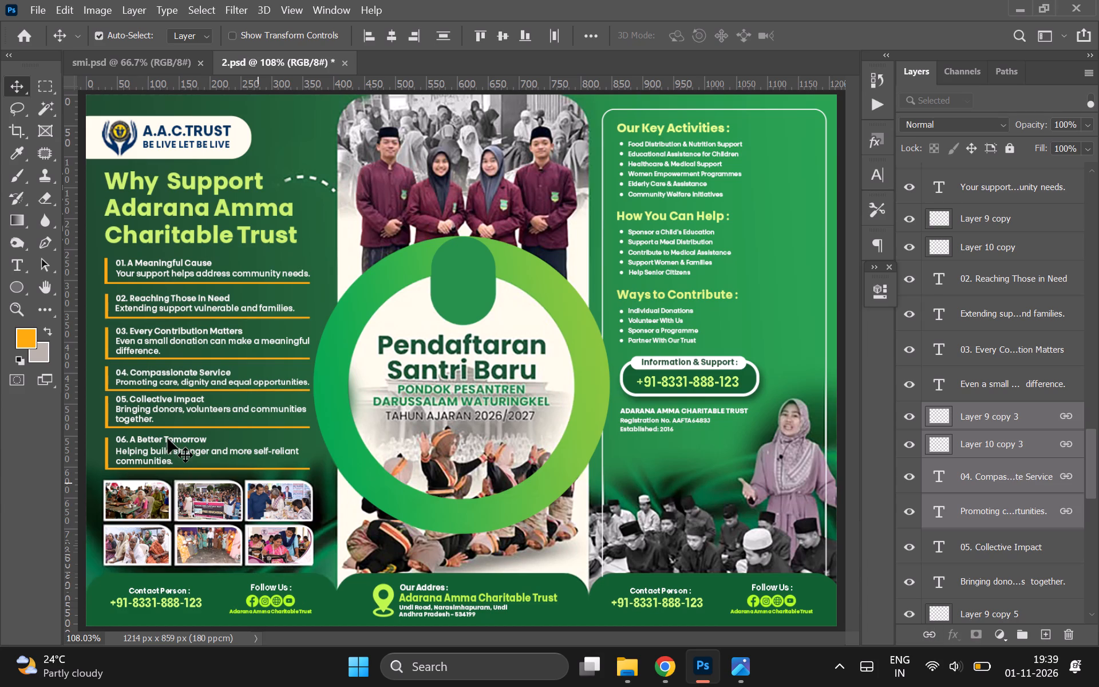
Move item 05's orange line layers, Layer 9 copy 4 and Layer 10 copy 4, to directly above the item 05 heading layer.
left_click(138, 397)
scroll(938, 461, "up", 3)
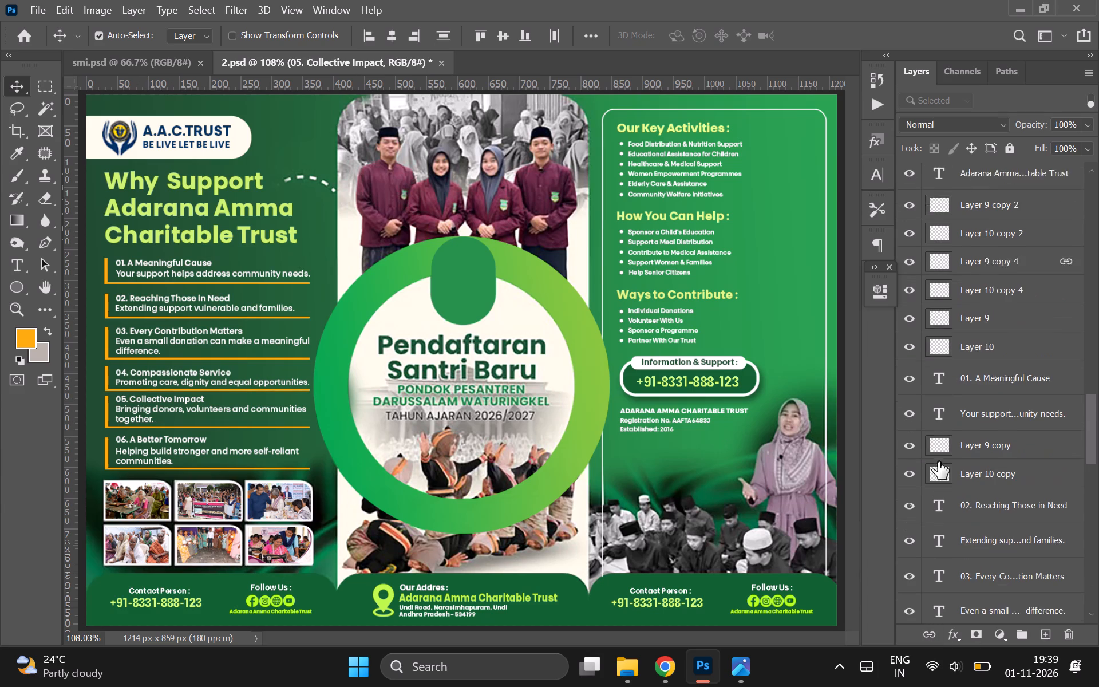
left_click(984, 317)
left_click(993, 342, "ctrl")
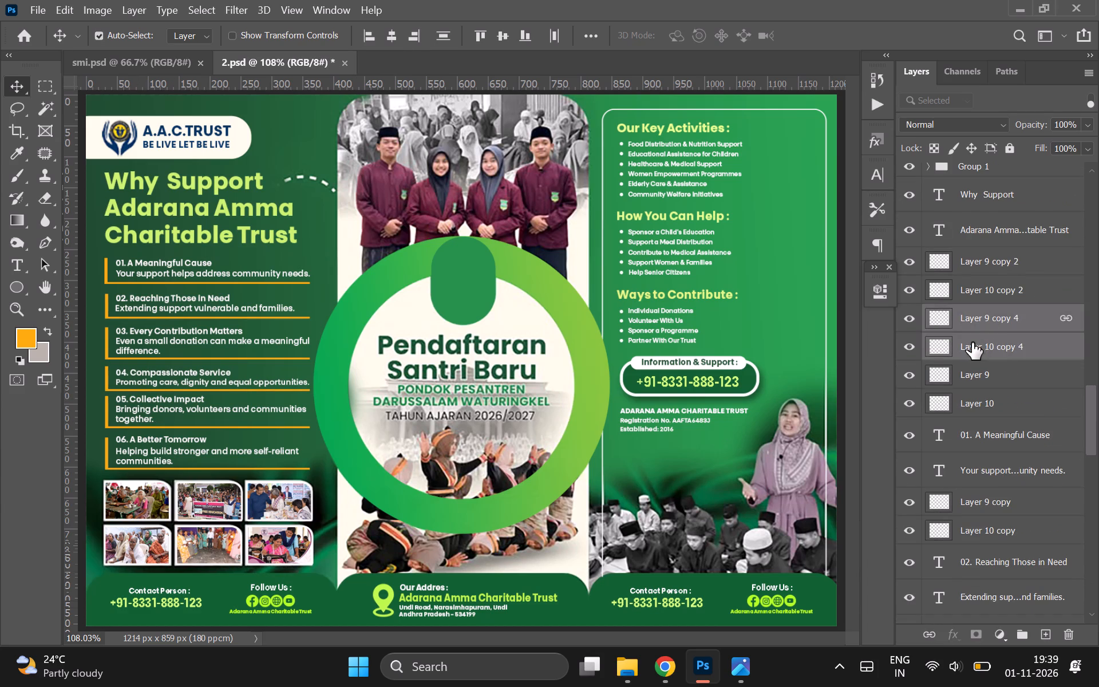
left_click_drag(972, 342, 987, 629)
left_click_drag(973, 312, 996, 511)
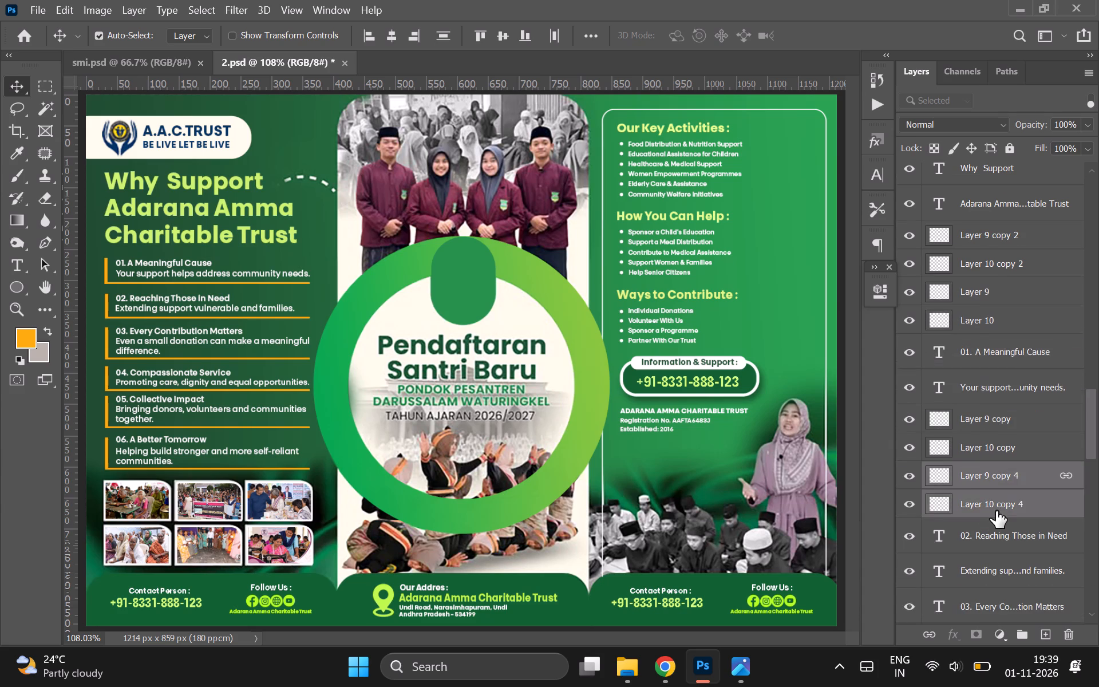
scroll(996, 511, "down", 1)
left_click_drag(983, 386, 994, 521)
scroll(994, 521, "down", 1)
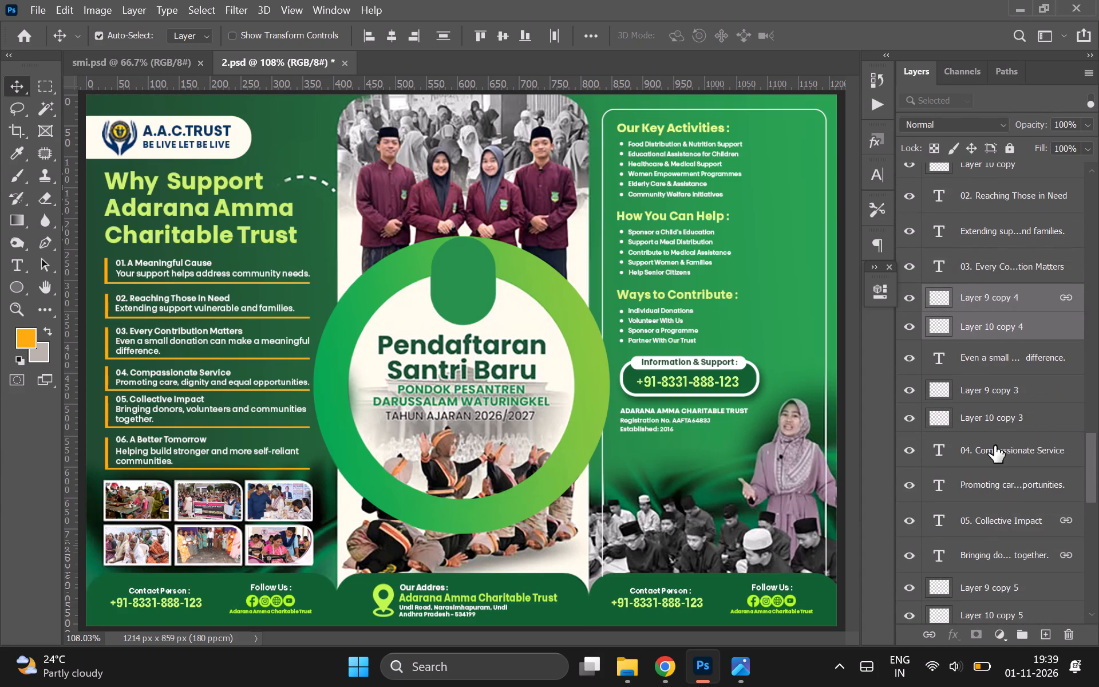
left_click_drag(976, 322, 1003, 502)
Link Layer 9 copy 4, Layer 10 copy 4 and item 05's heading and description, and nudge the block slightly down.
left_click(990, 558, "shift")
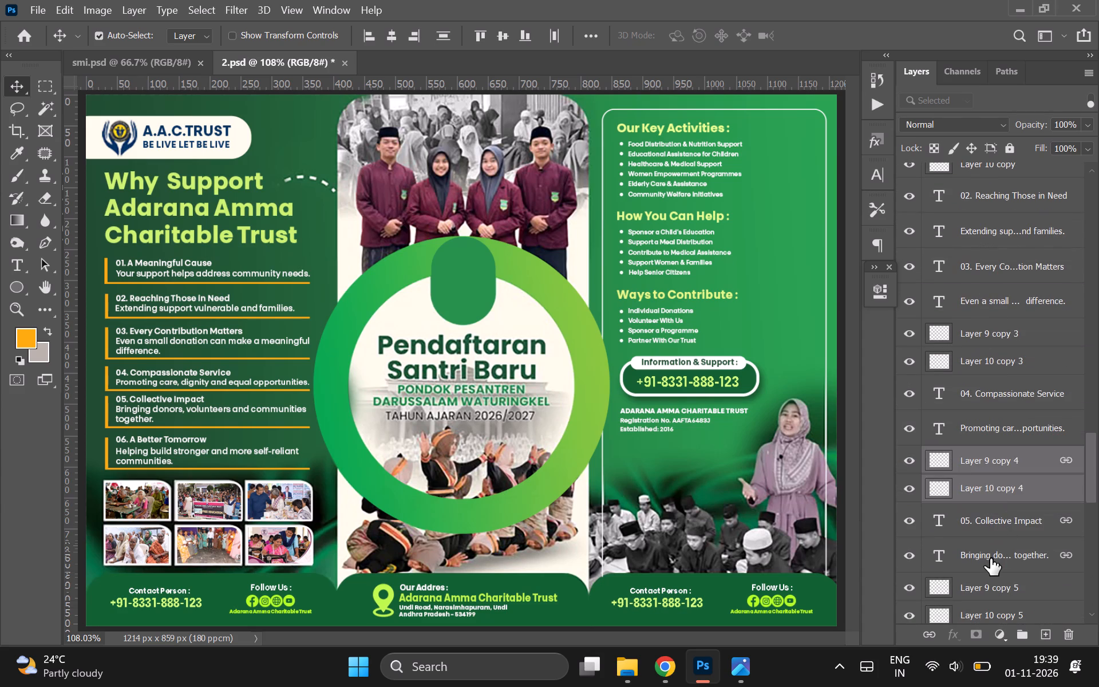
left_click(994, 469, "ctrl")
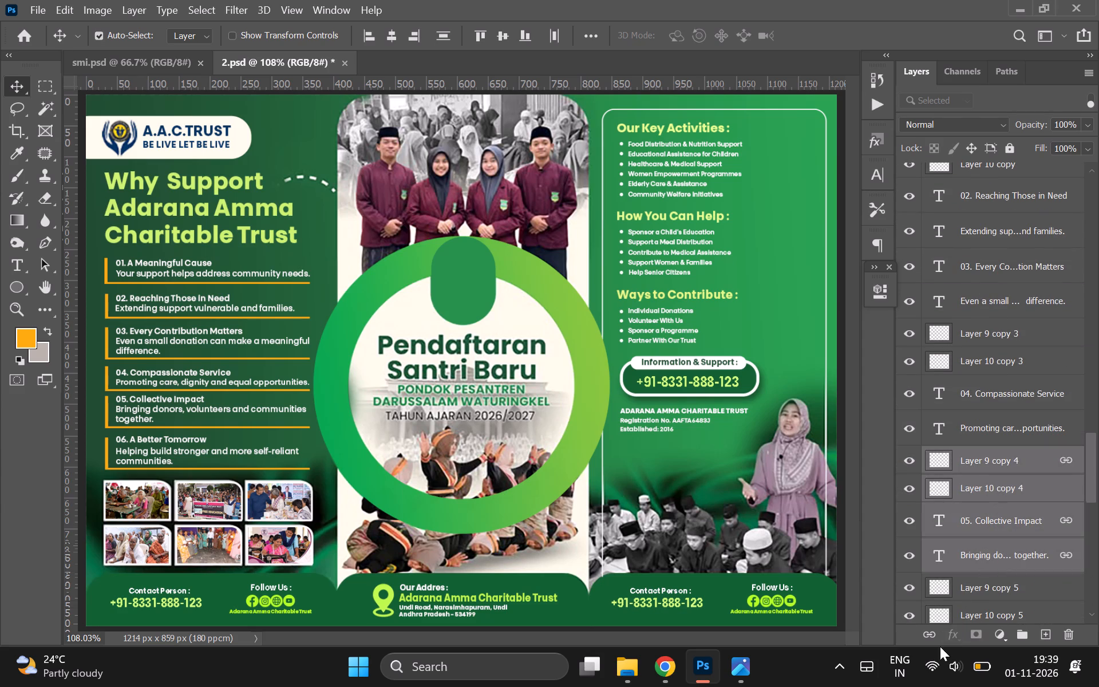
double_click(927, 639)
left_click(927, 639)
key("Down")
key("Down")
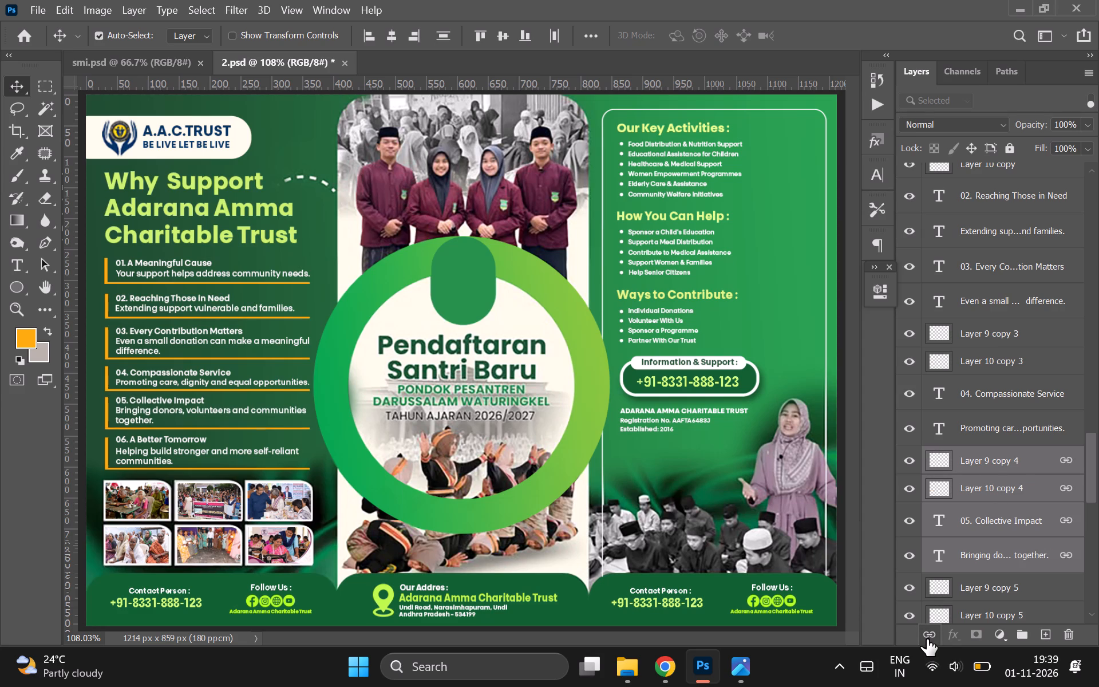
key("Down")
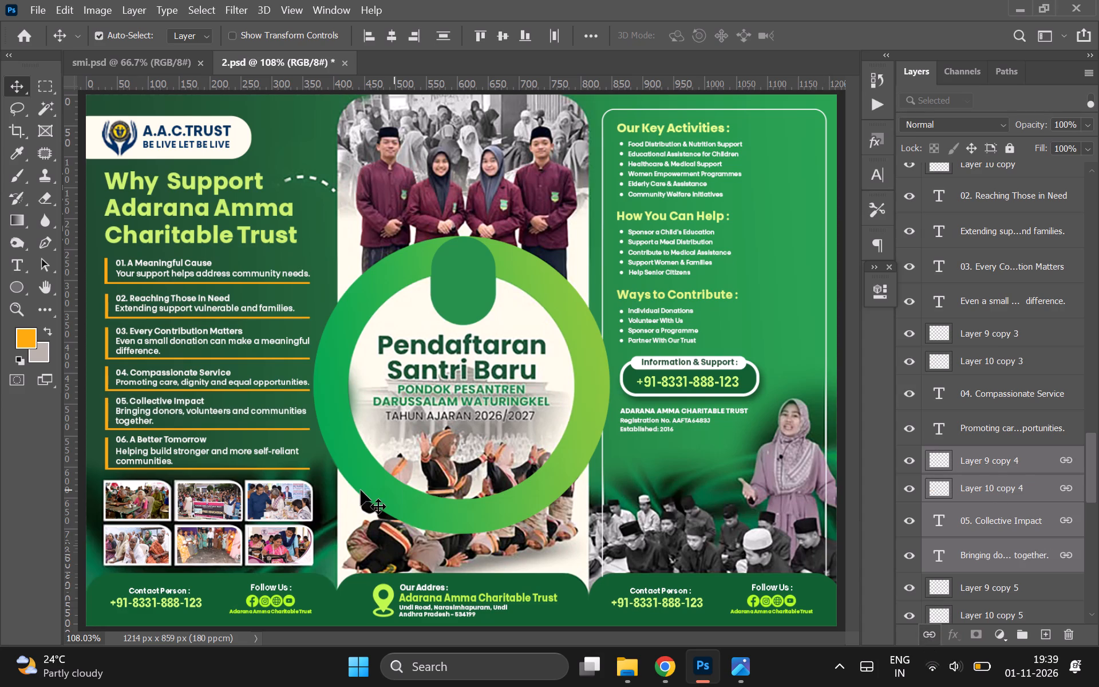
Look for item 06's orange line layers by toggling the visibility of Layer 9 and Layer 10 copy 2.
scroll(361, 490, "down", 1)
left_click(161, 439)
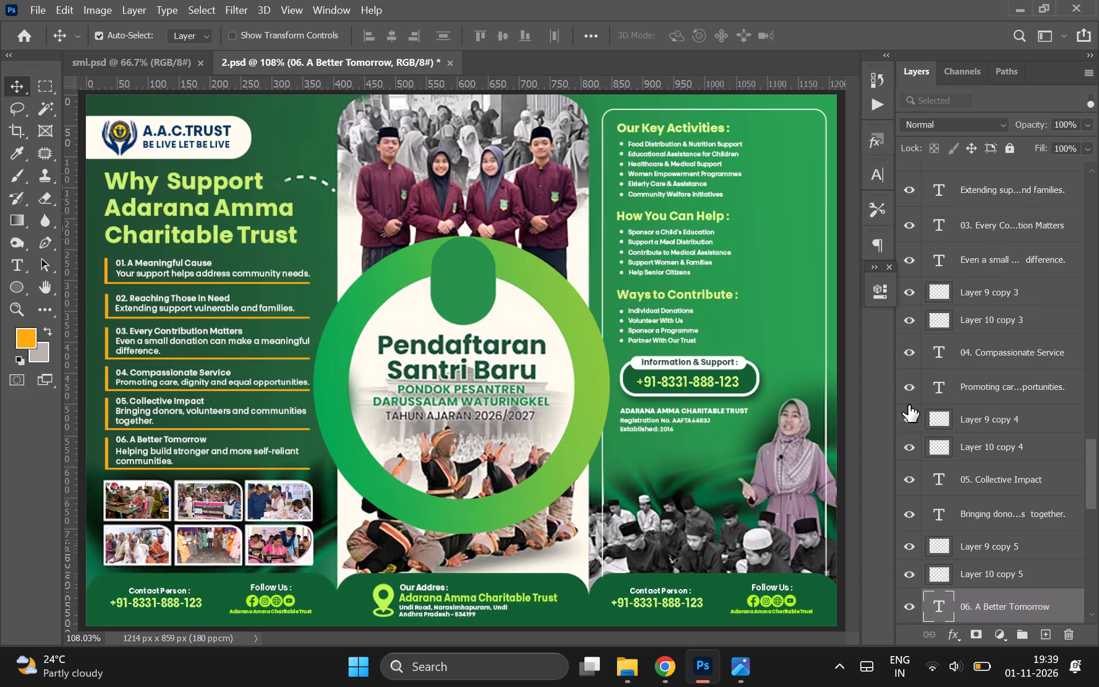
scroll(977, 382, "up", 1)
left_click(975, 251)
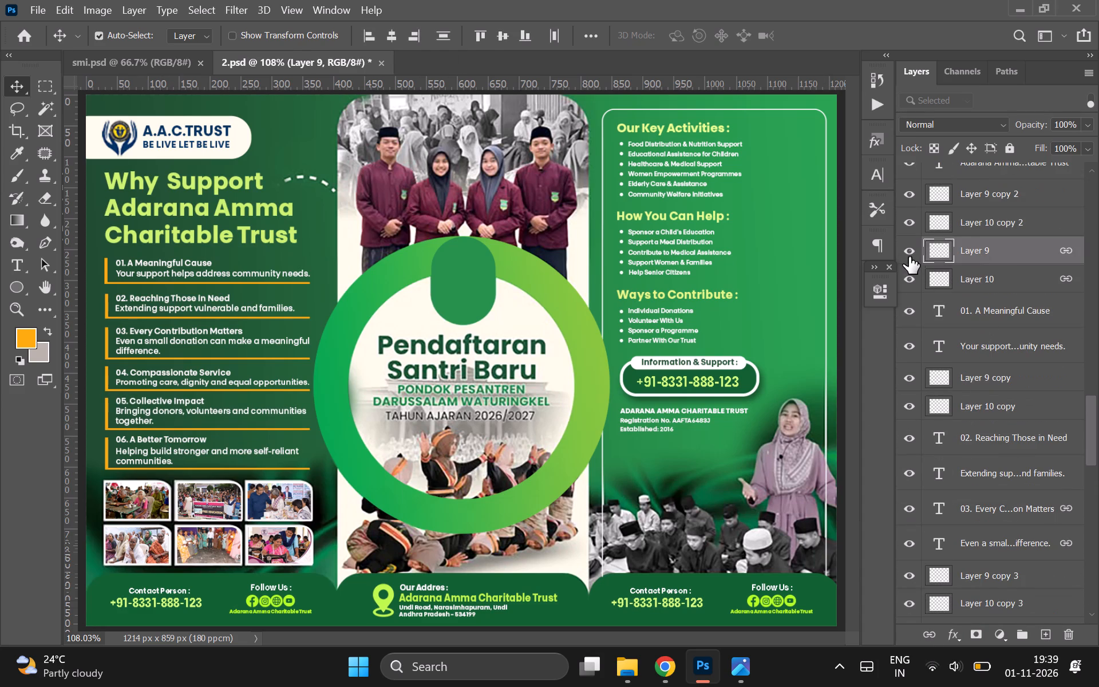
left_click(909, 256)
left_click(909, 256)
left_click(908, 223)
left_click(908, 223)
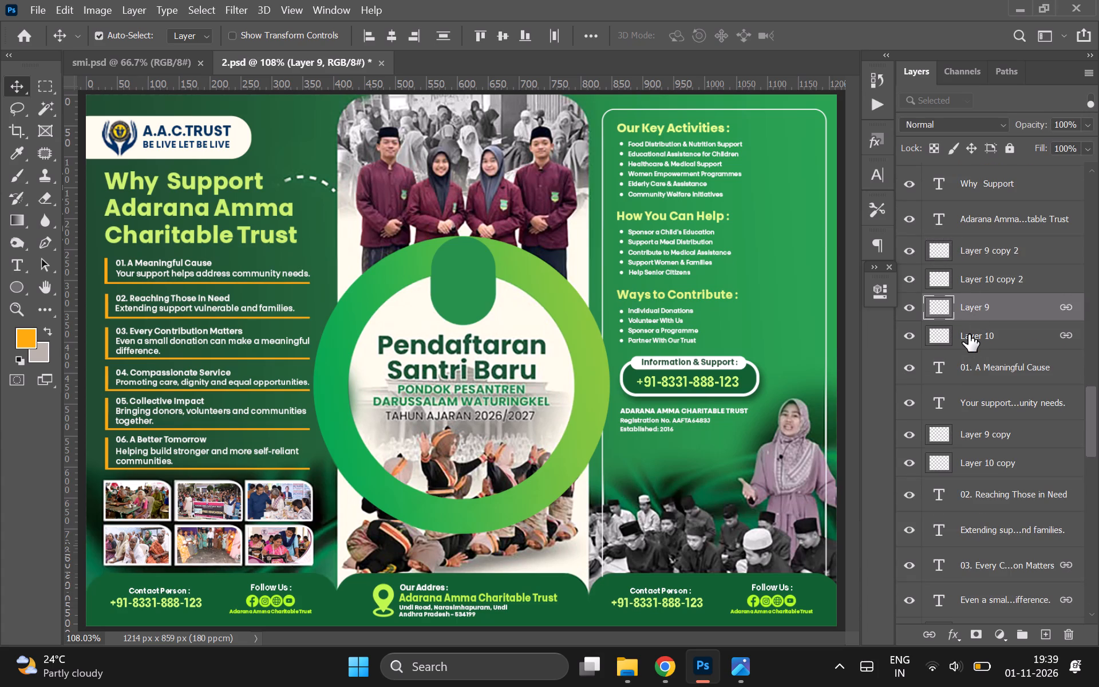
Move item 03's orange lines, Layer 9 and Layer 10, to directly above the item 03 heading in the layer stack.
left_click(968, 334, "shift")
left_click(915, 312)
left_click(909, 333)
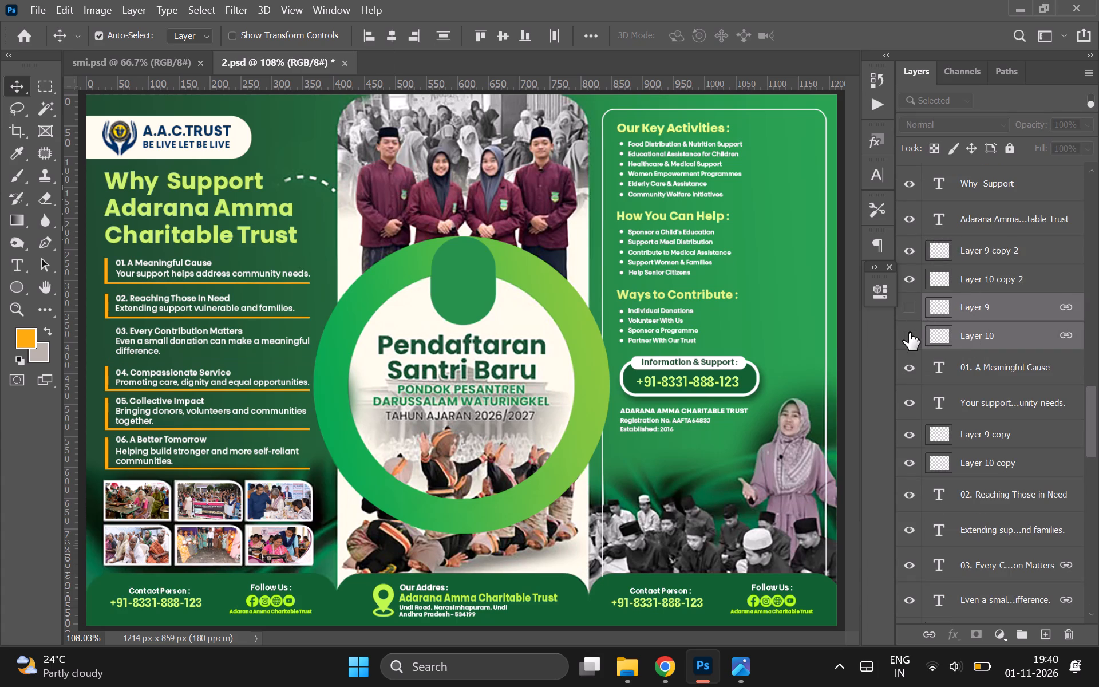
left_click(909, 333)
left_click(907, 303)
left_click_drag(990, 335, 1004, 510)
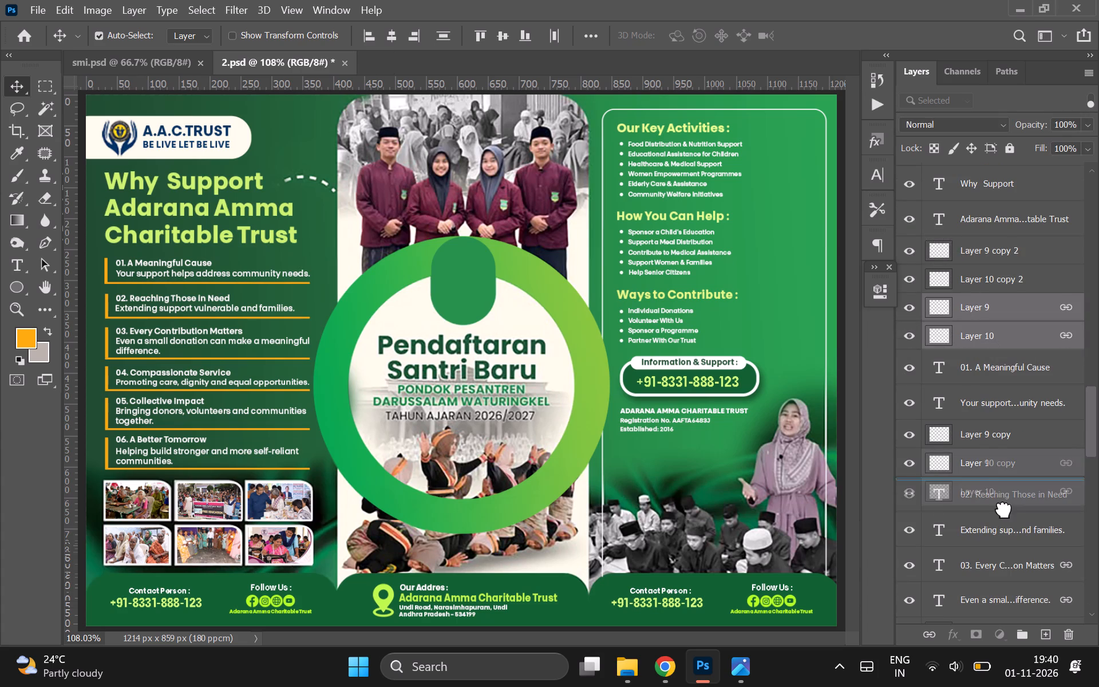
left_click_drag(1004, 510, 1003, 540)
scroll(955, 333, "up", 1)
scroll(956, 331, "down", 4)
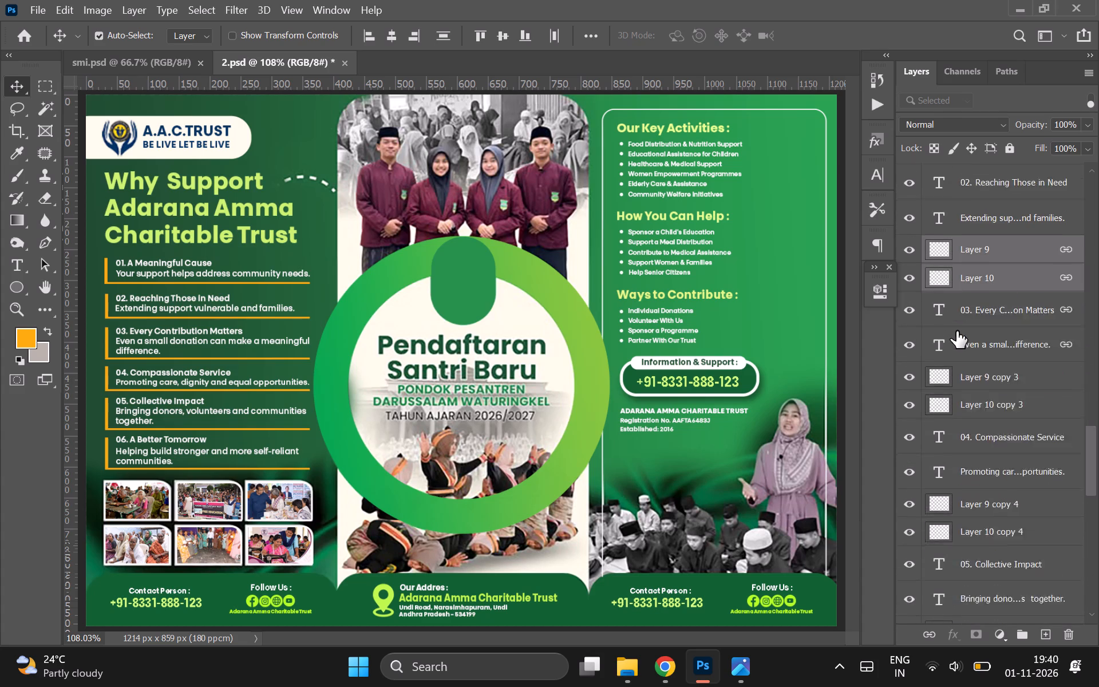
Link Layer 9 copy 5, Layer 10 copy 5 and item 06's heading and description, and nudge the block slightly down.
scroll(956, 331, "down", 1)
scroll(974, 393, "down", 2)
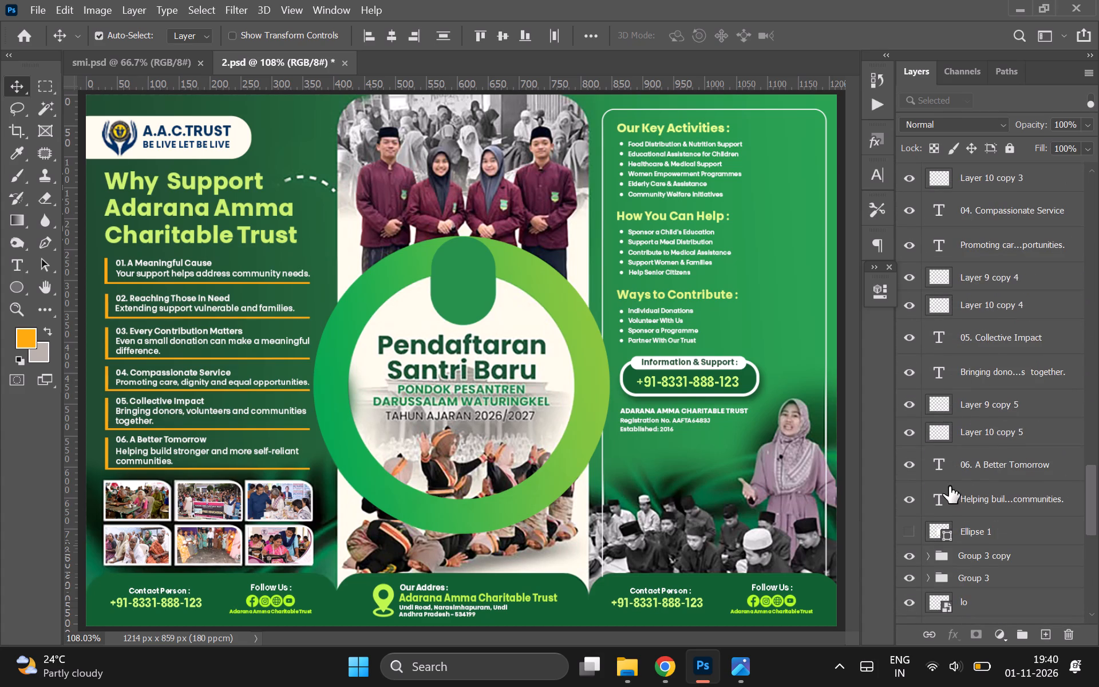
left_click_drag(909, 382, 910, 401)
left_click_drag(910, 401, 903, 370)
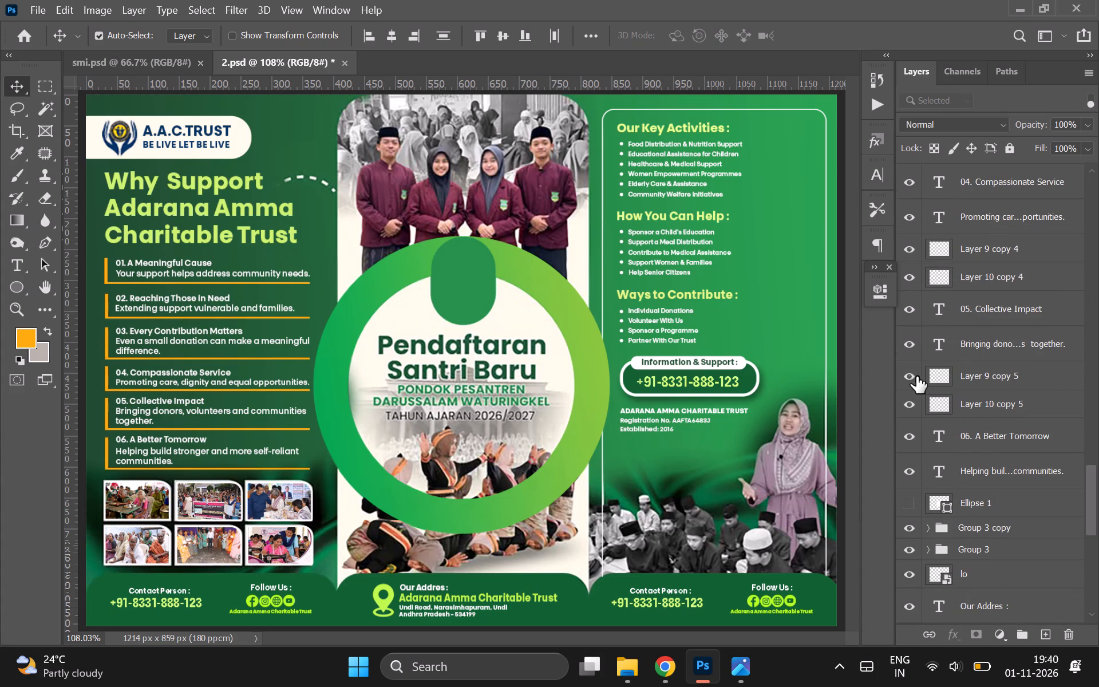
left_click(975, 381)
left_click(990, 469, "shift")
triple_click(920, 632)
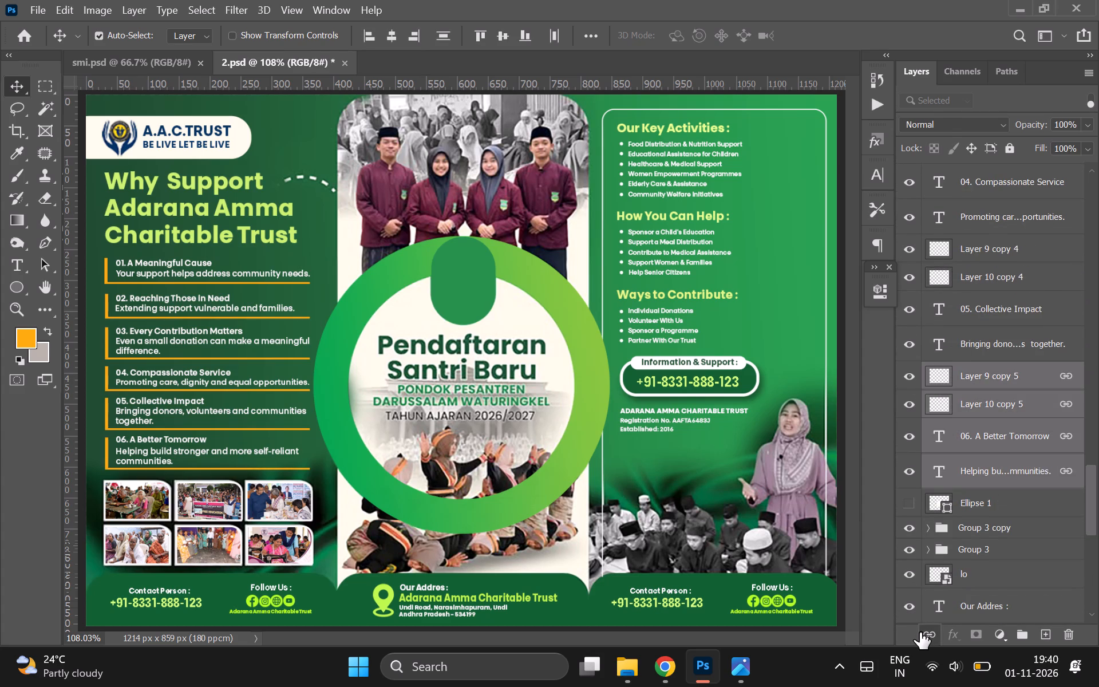
double_click(920, 632)
left_click(920, 632)
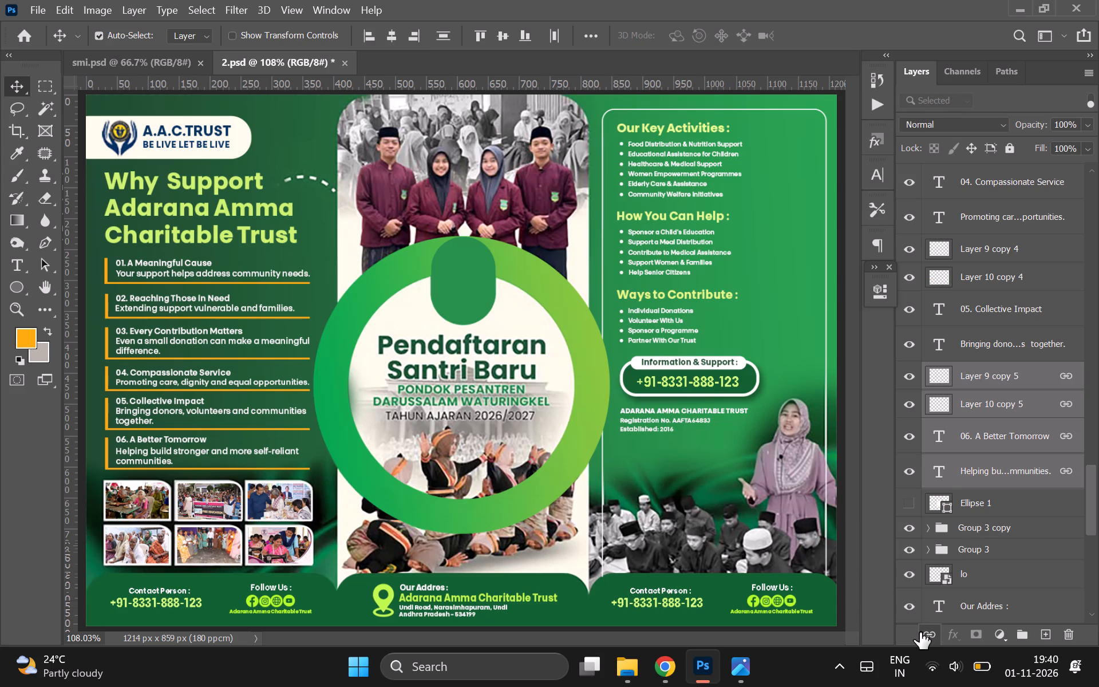
left_click(920, 632)
key("Down")
key("Down")
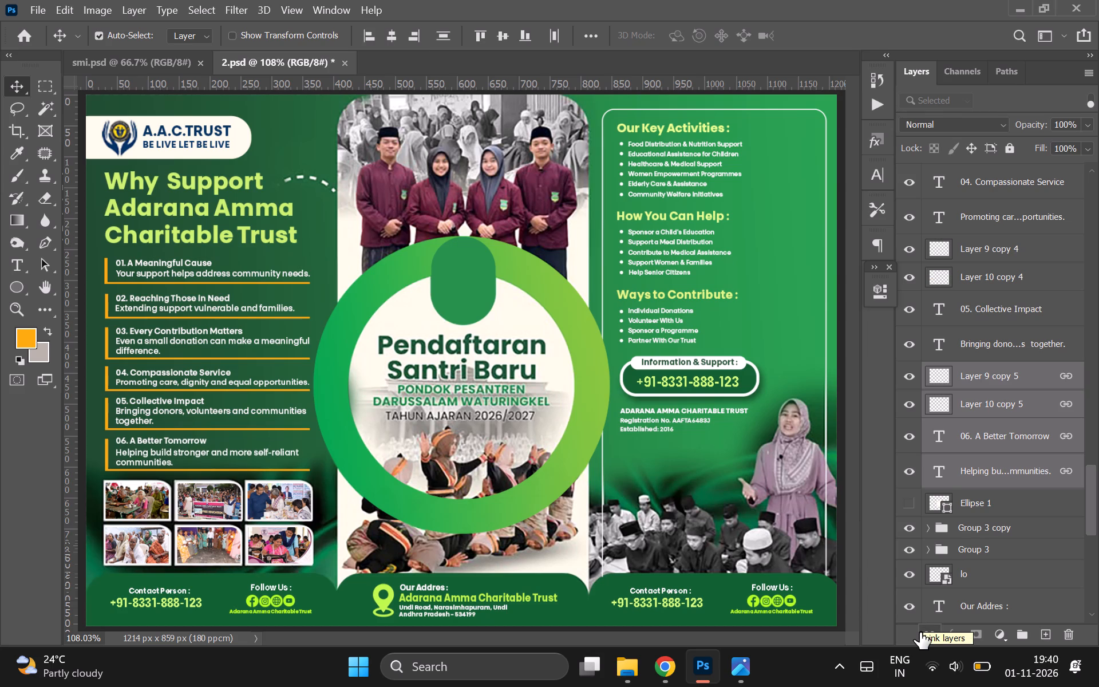
Nudge the layers of items 02 through 06 slightly up together, deselect them and save the document.
left_click(174, 298)
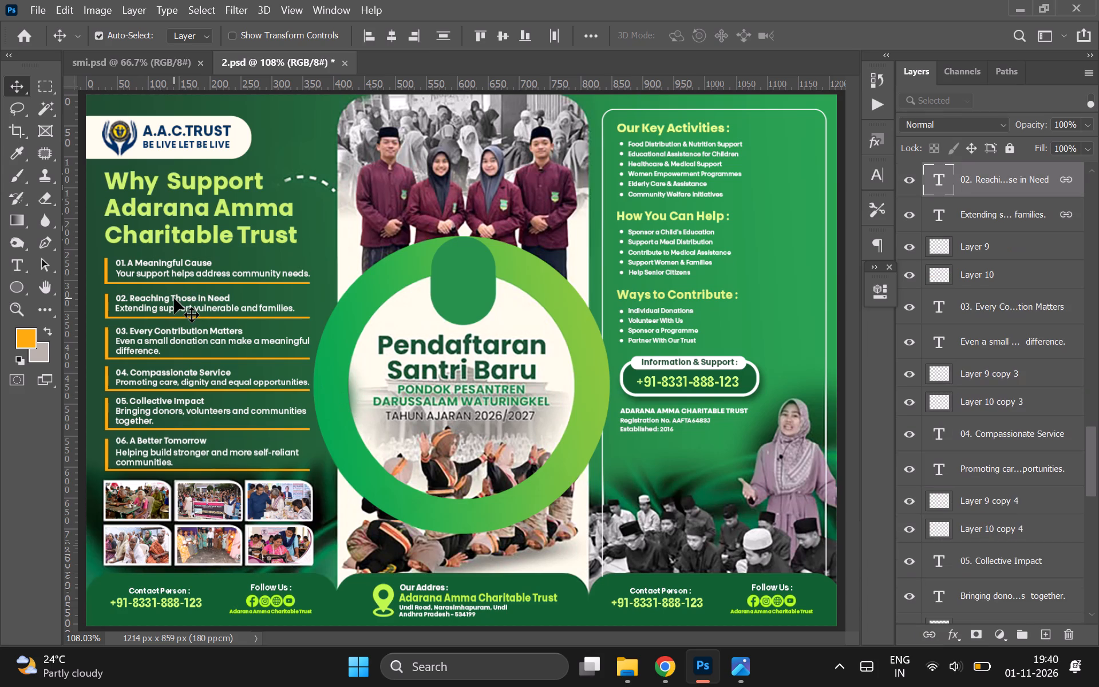
scroll(998, 258, "up", 1)
scroll(998, 258, "down", 1)
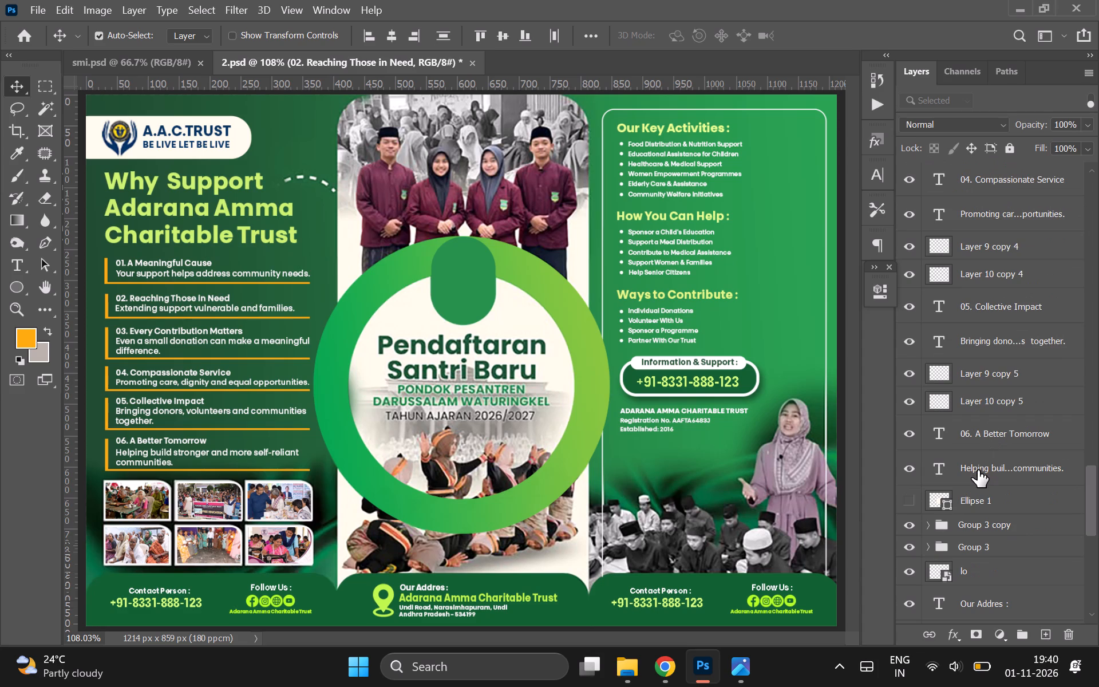
left_click(978, 470, "shift")
key("Up")
key("Up")
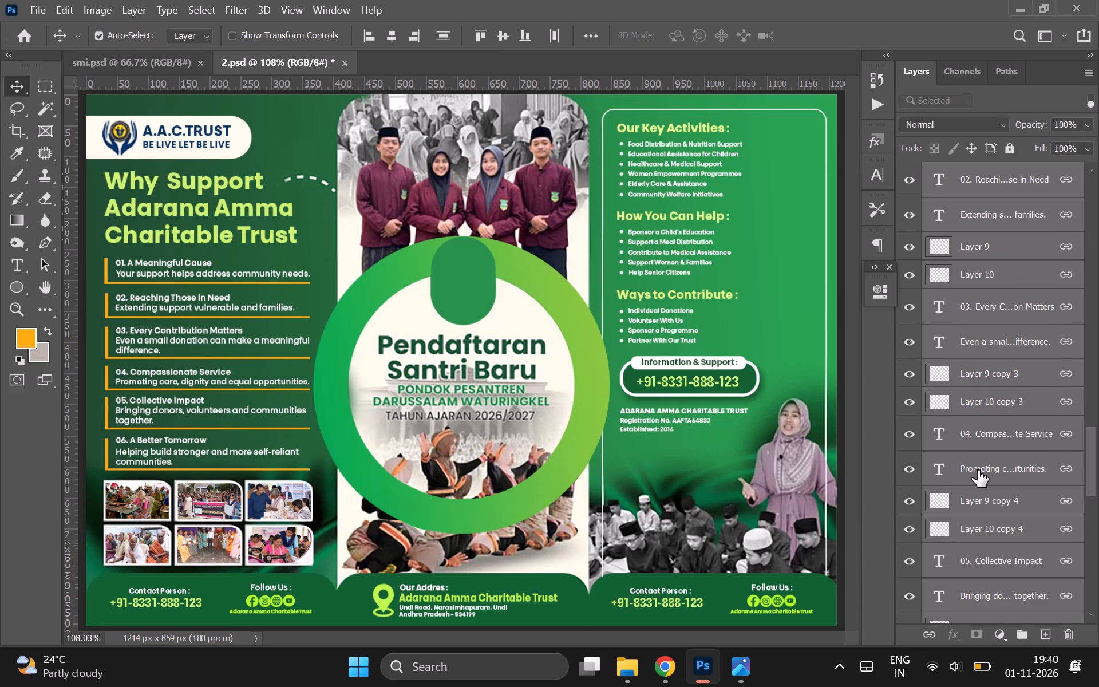
left_click(480, 367)
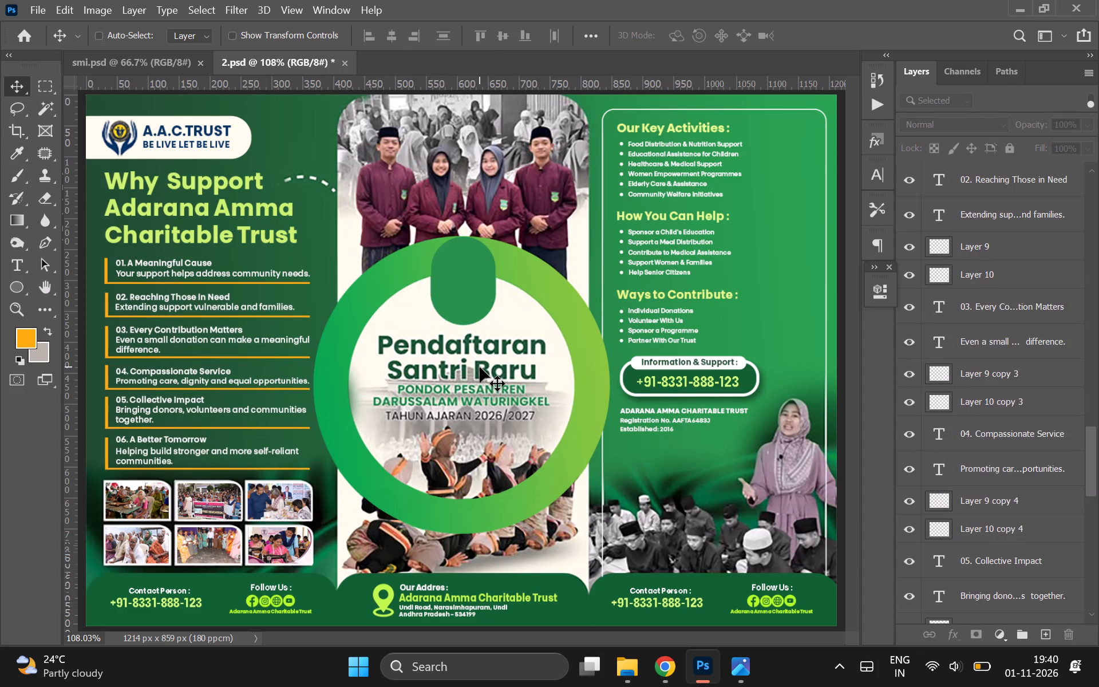
key("ctrl+s")
Check the reference image 2.jpg in Photos, and set item 03's description text to the Regular font style.
left_click(737, 673)
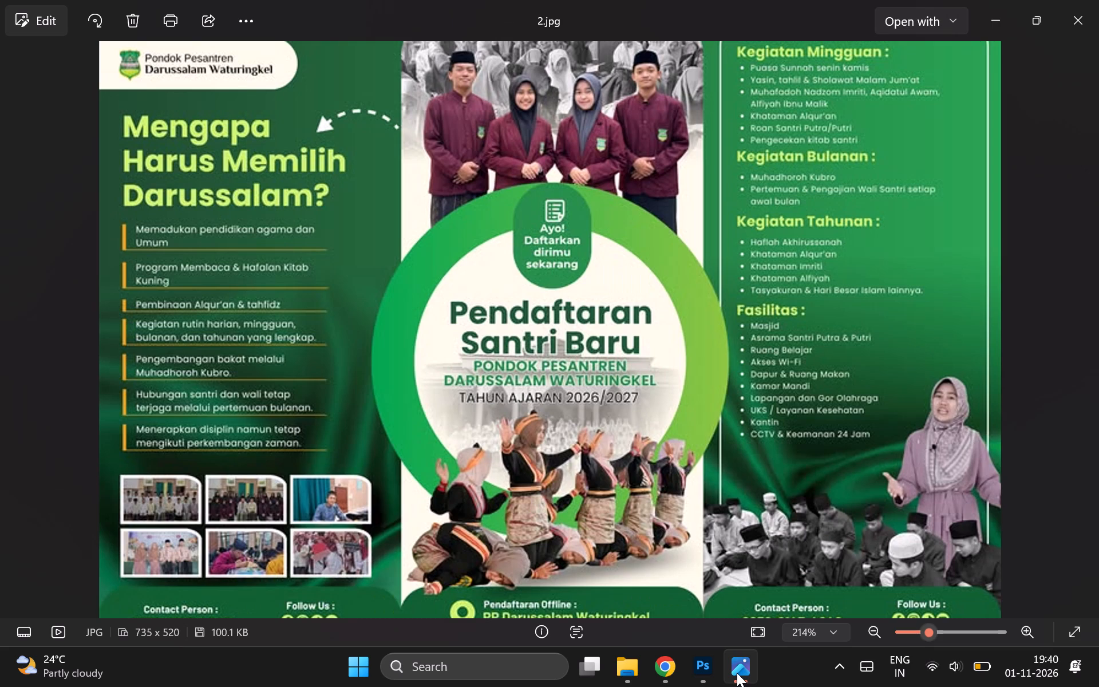
left_click(737, 673)
left_click(737, 673)
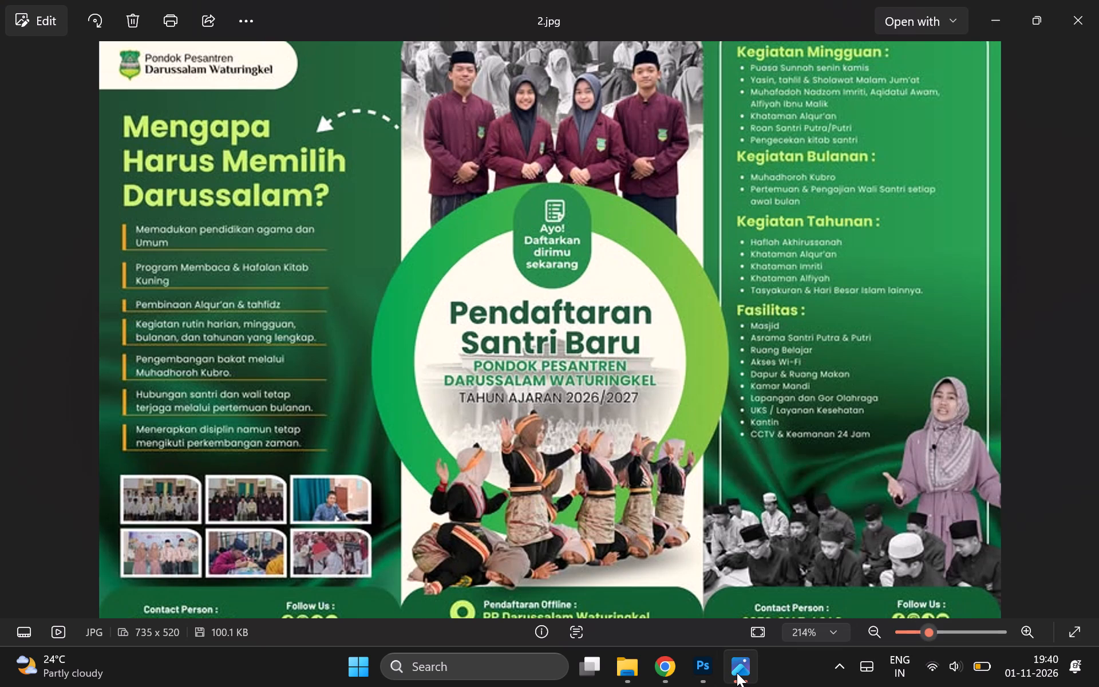
left_click(737, 673)
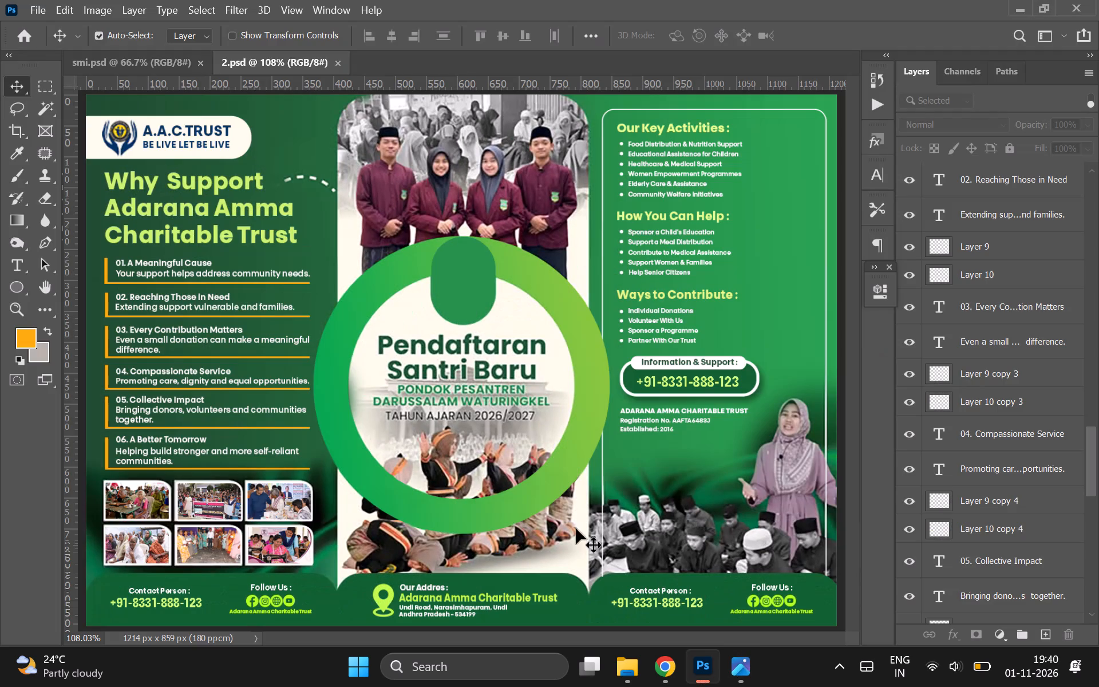
double_click(138, 339)
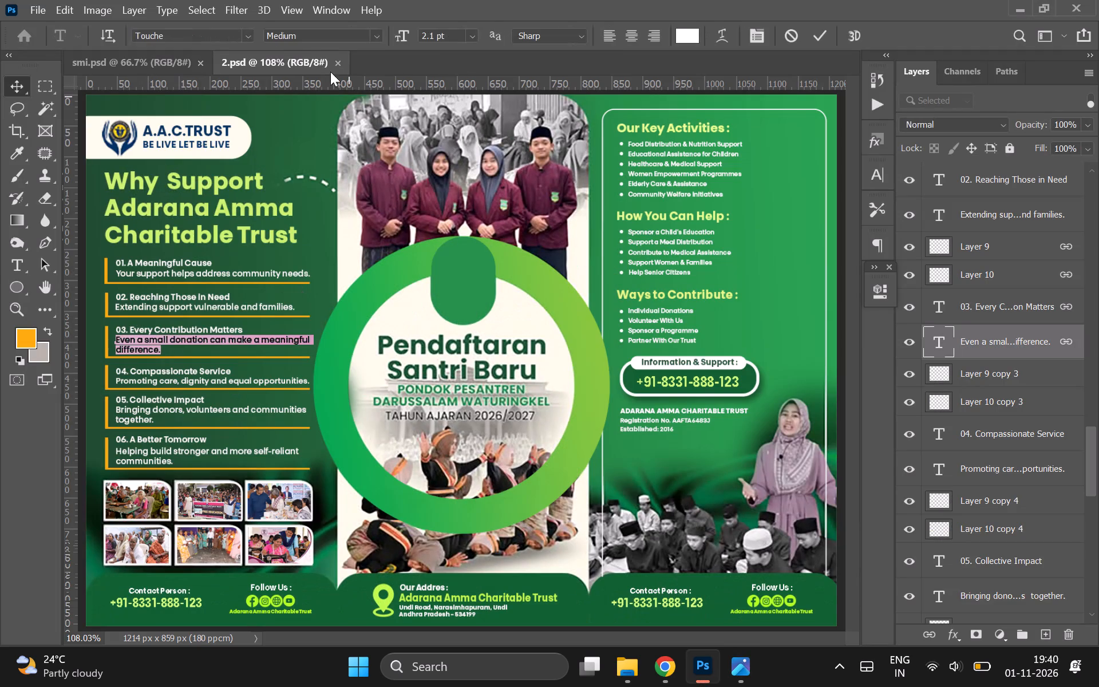
left_click(376, 43)
left_click(327, 52)
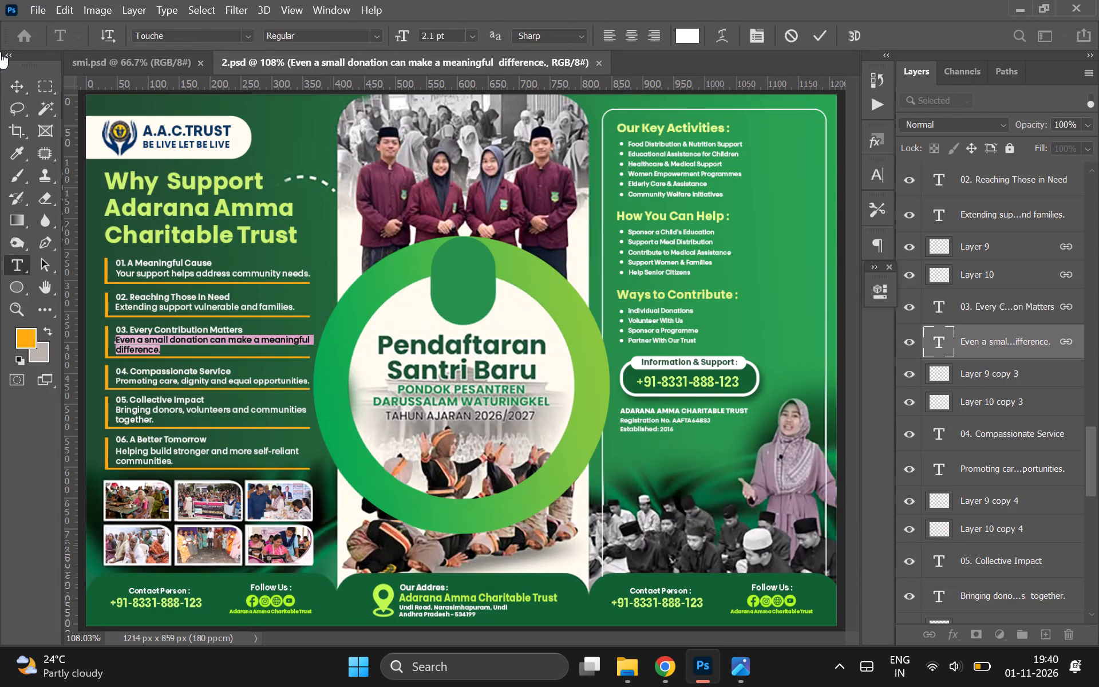
left_click(17, 94)
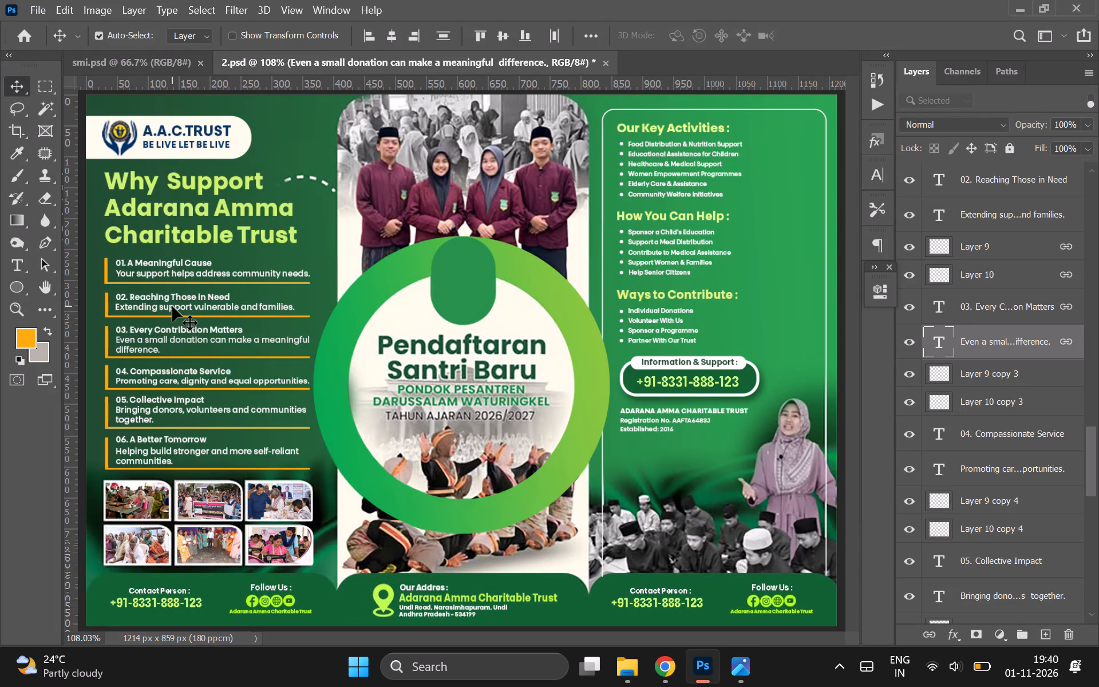
Set the description texts of items 02 and 01 to the Regular font style.
double_click(172, 306)
left_click_drag(377, 38, 341, 49)
left_click(341, 49)
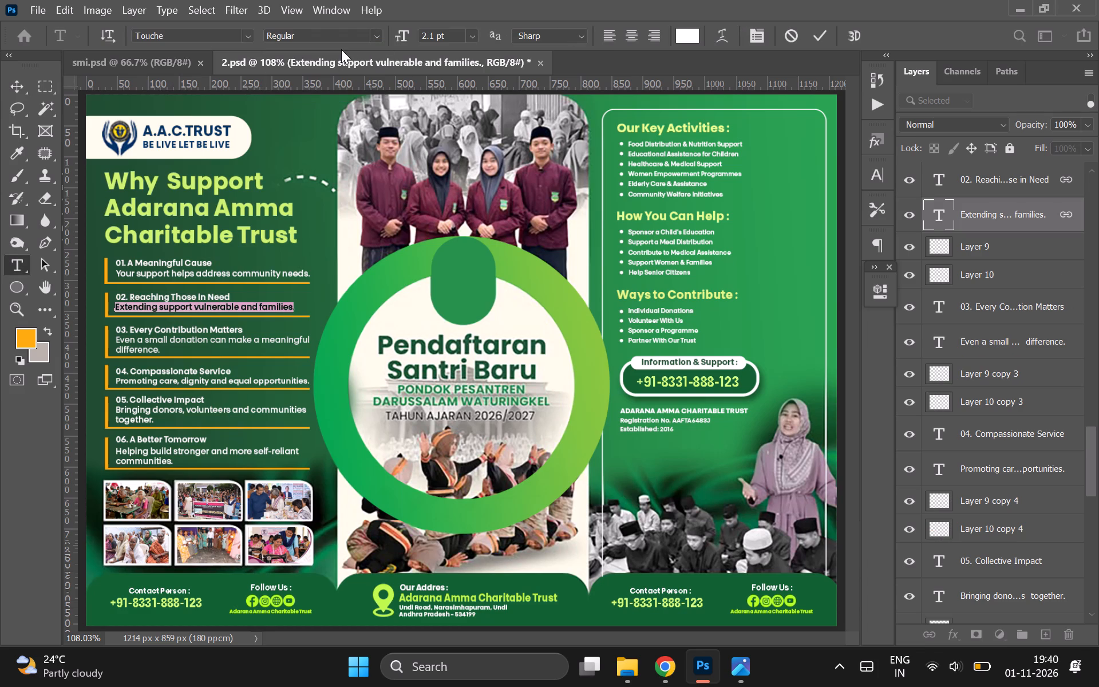
left_click(15, 238)
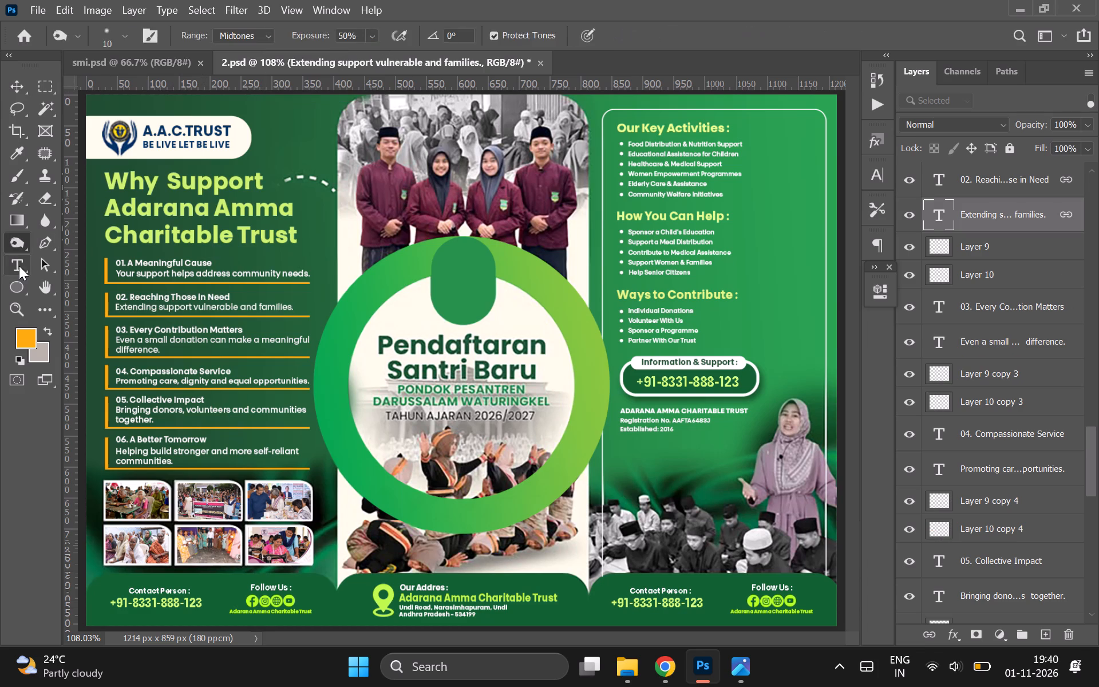
left_click(19, 266)
left_click(196, 275)
key("ctrl+a")
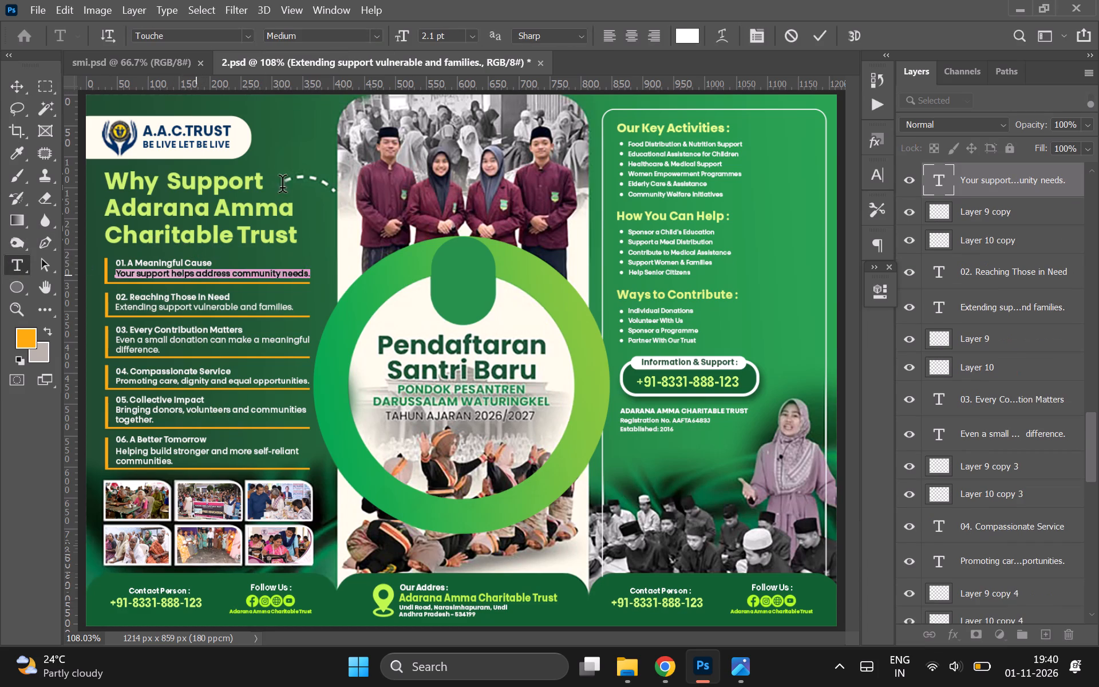
left_click(371, 39)
left_click(354, 47)
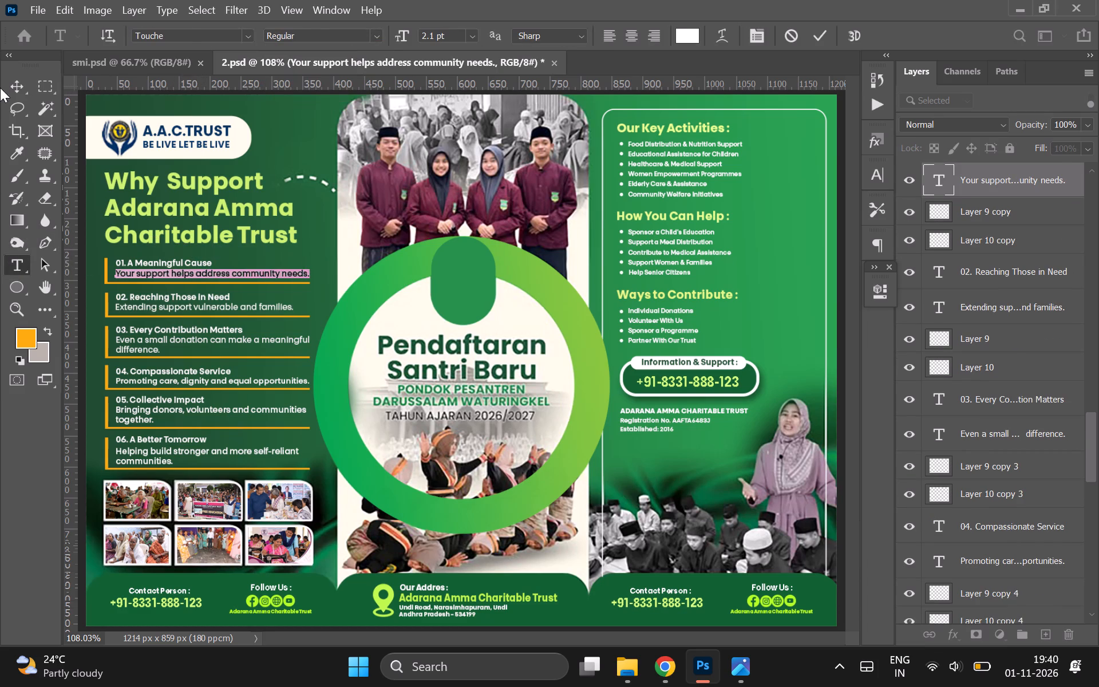
left_click(14, 89)
Set the description texts of items 04, 05 and 06 to the Regular font style.
double_click(135, 383)
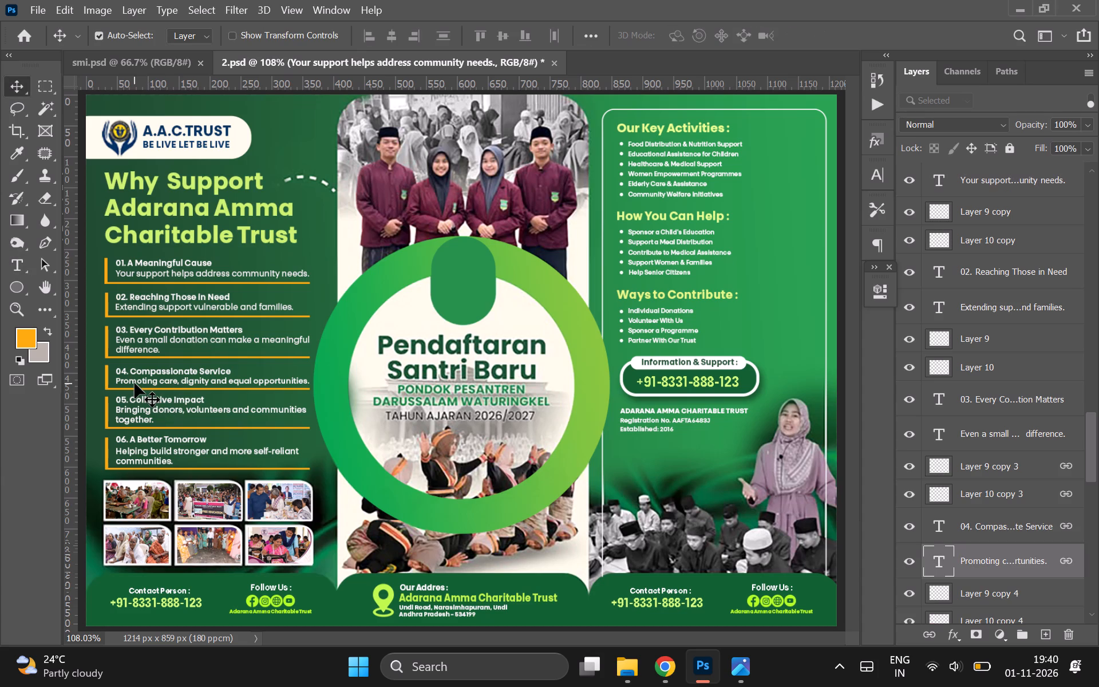
left_click_drag(375, 37, 345, 53)
left_click(345, 53)
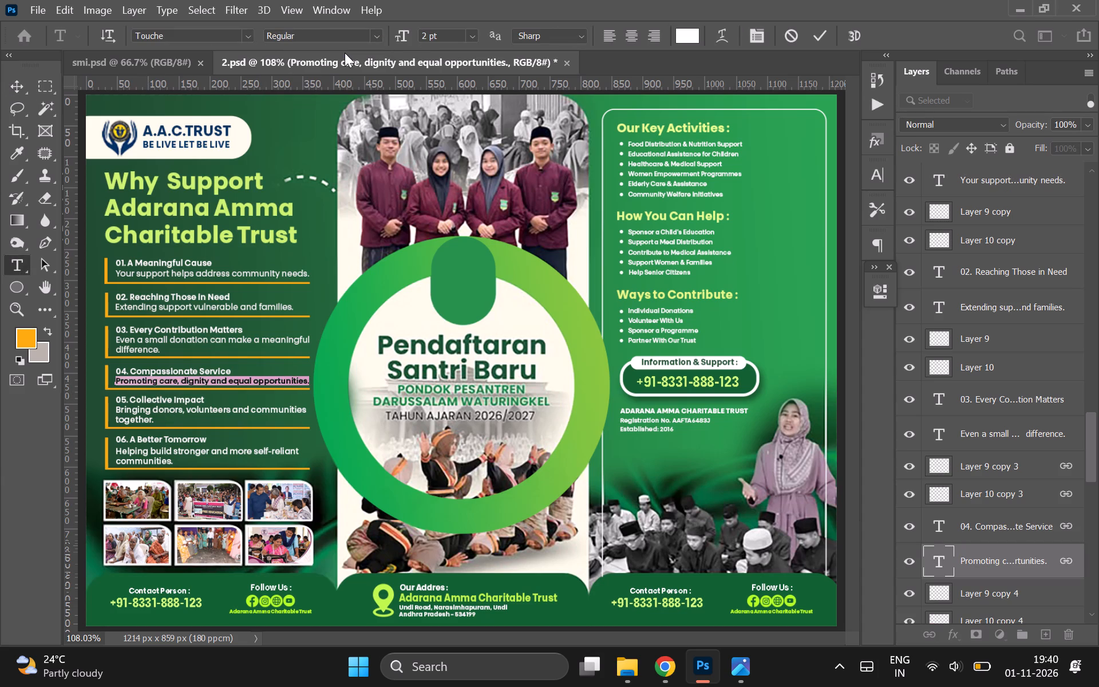
left_click(29, 90)
left_click(20, 89)
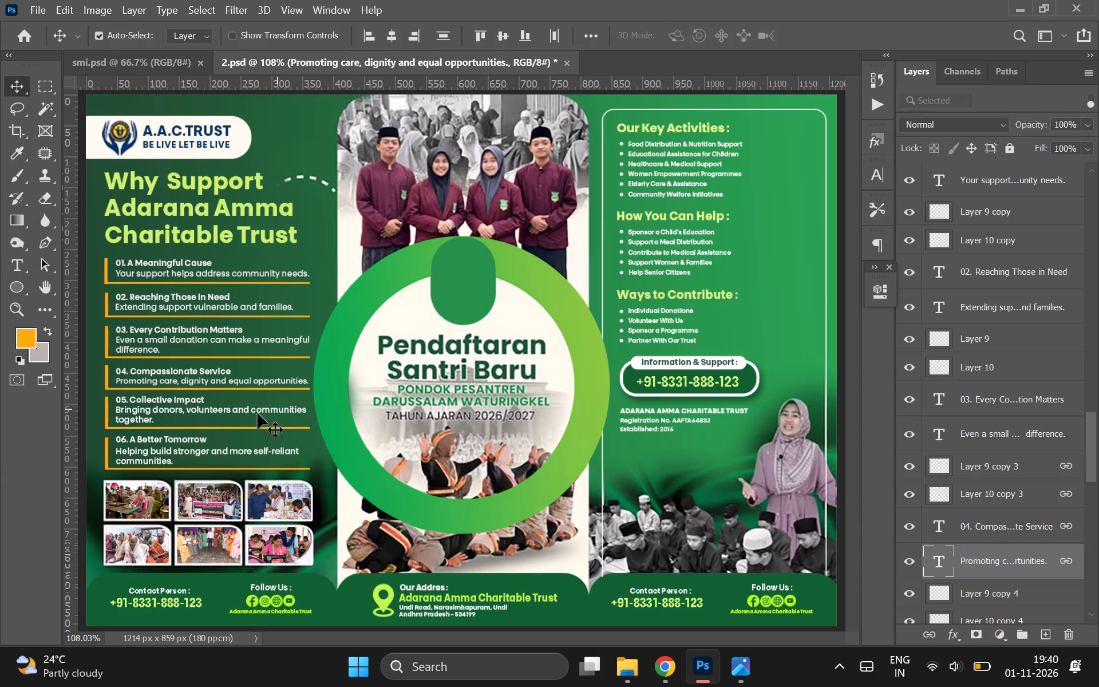
double_click(192, 410)
left_click(373, 37)
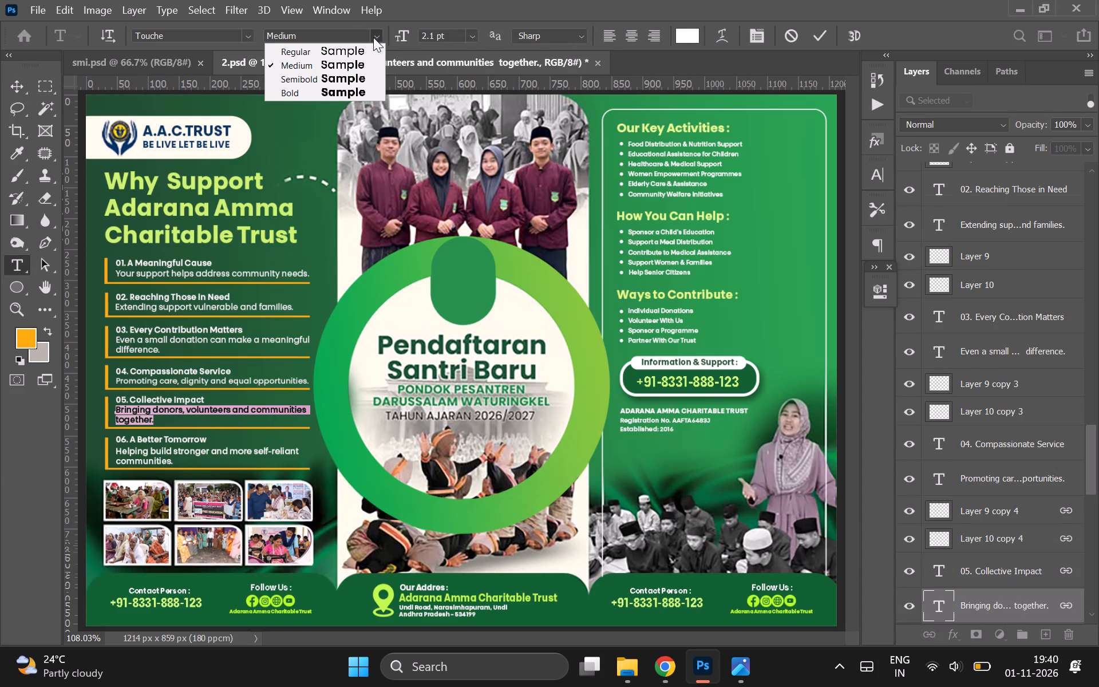
left_click(356, 44)
left_click(351, 45)
left_click(22, 84)
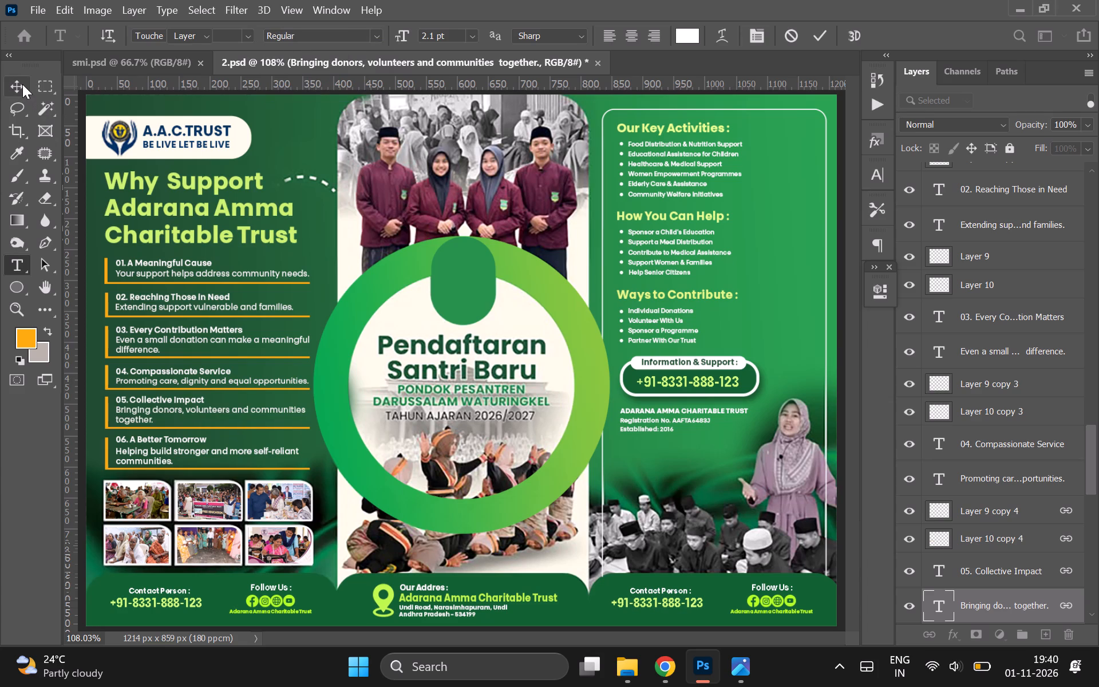
double_click(159, 451)
left_click(378, 40)
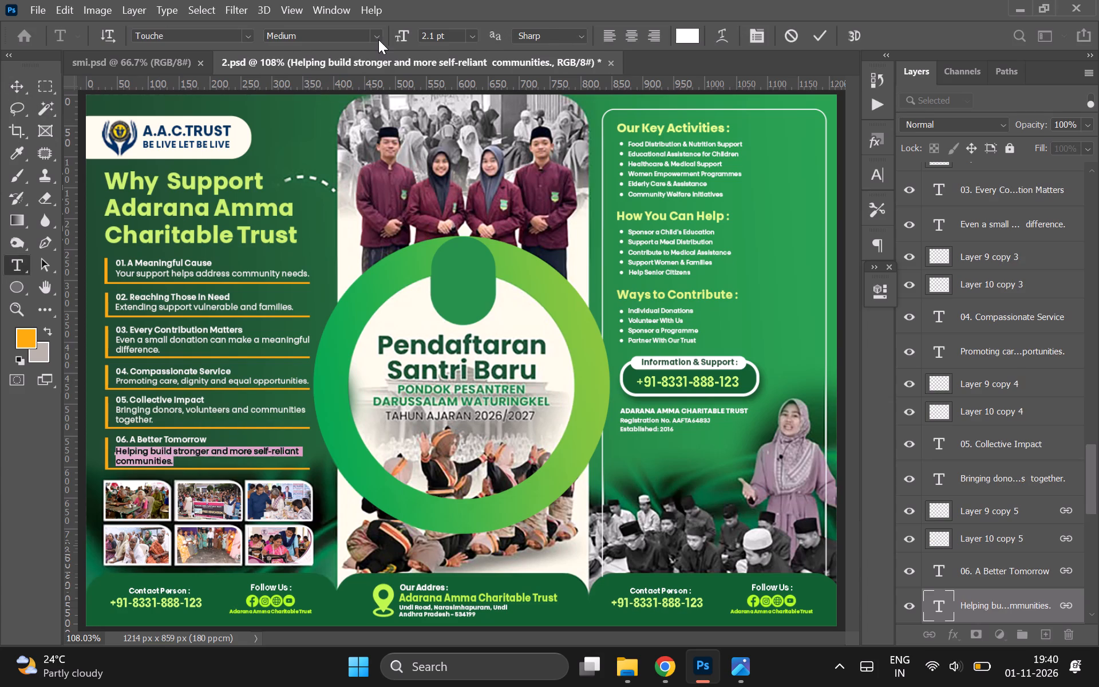
left_click(329, 54)
left_click(16, 89)
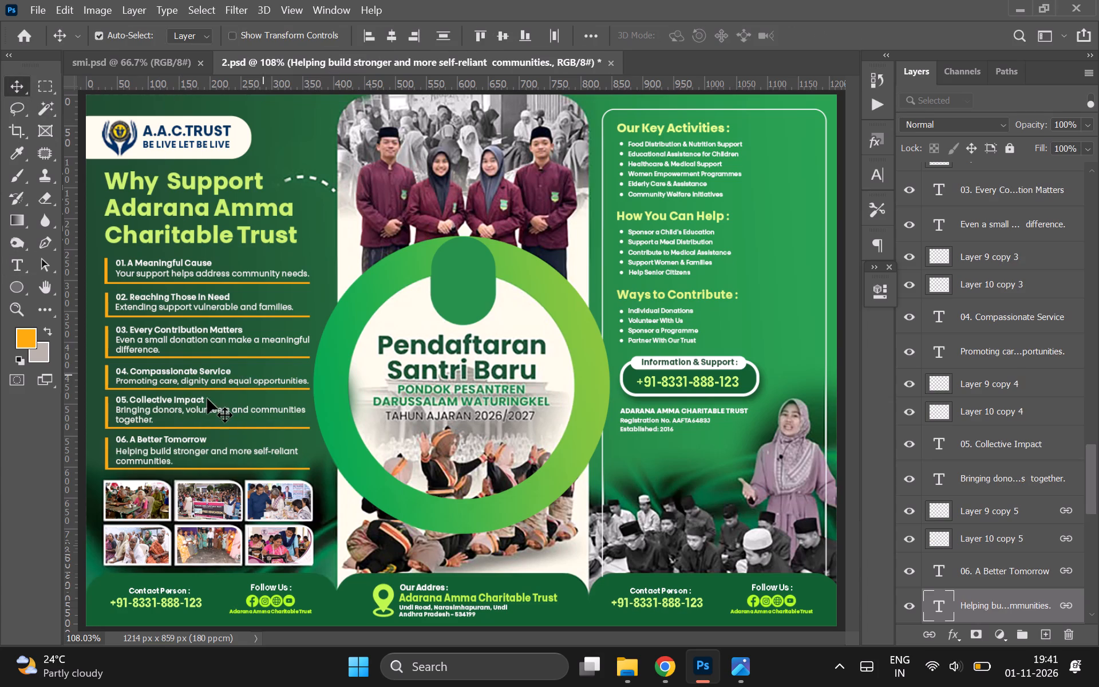
Set the headings "01. A Meaningful Cause" and "02. Reaching Those in Need" to the Medium font style.
triple_click(152, 264)
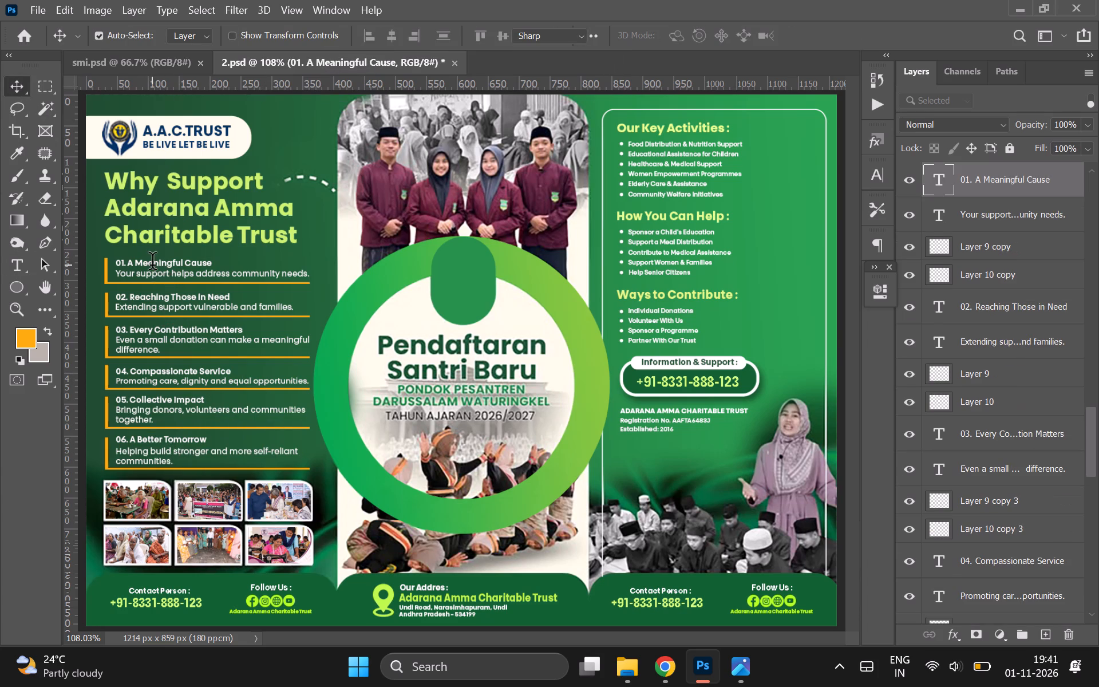
left_click(370, 34)
left_click(329, 68)
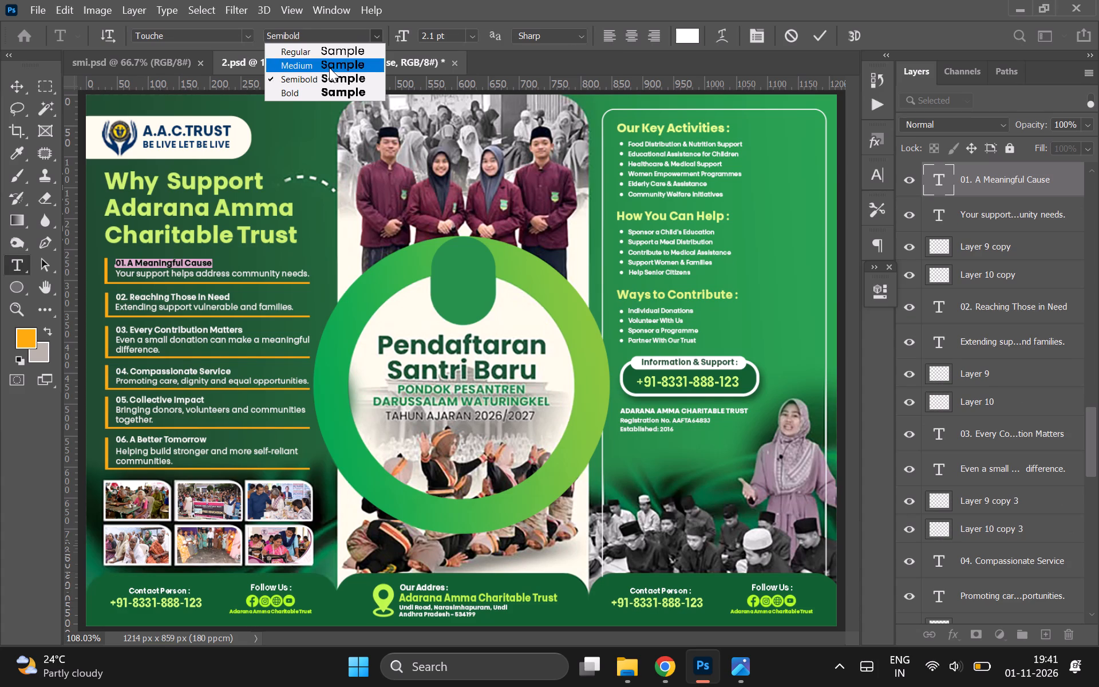
left_click(21, 88)
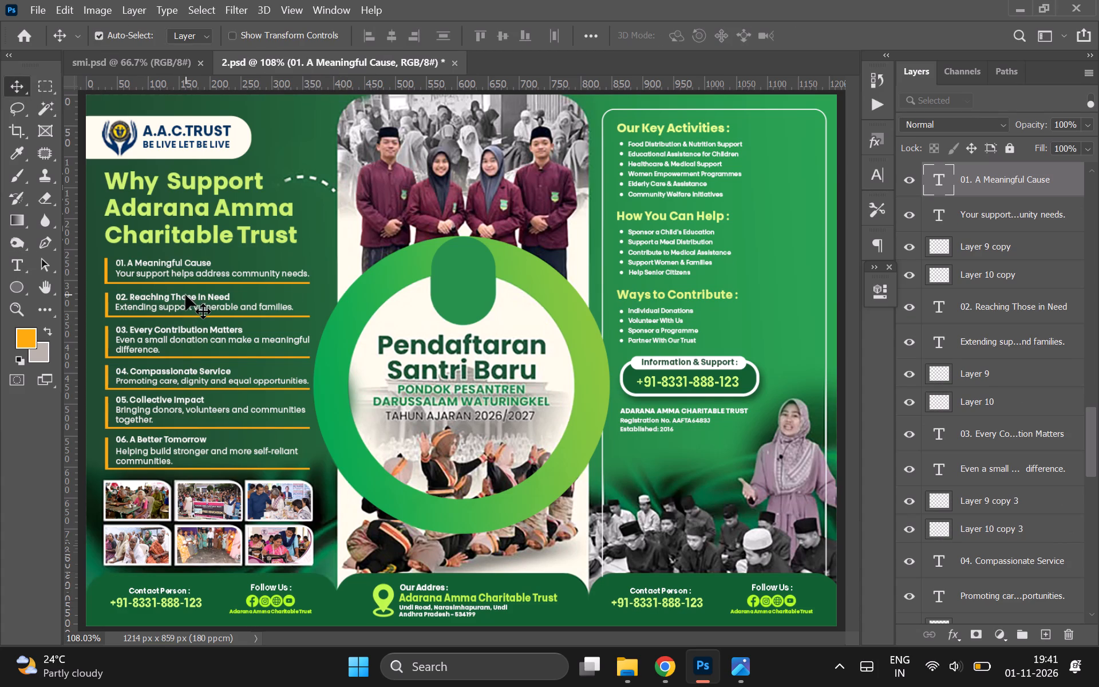
double_click(185, 295)
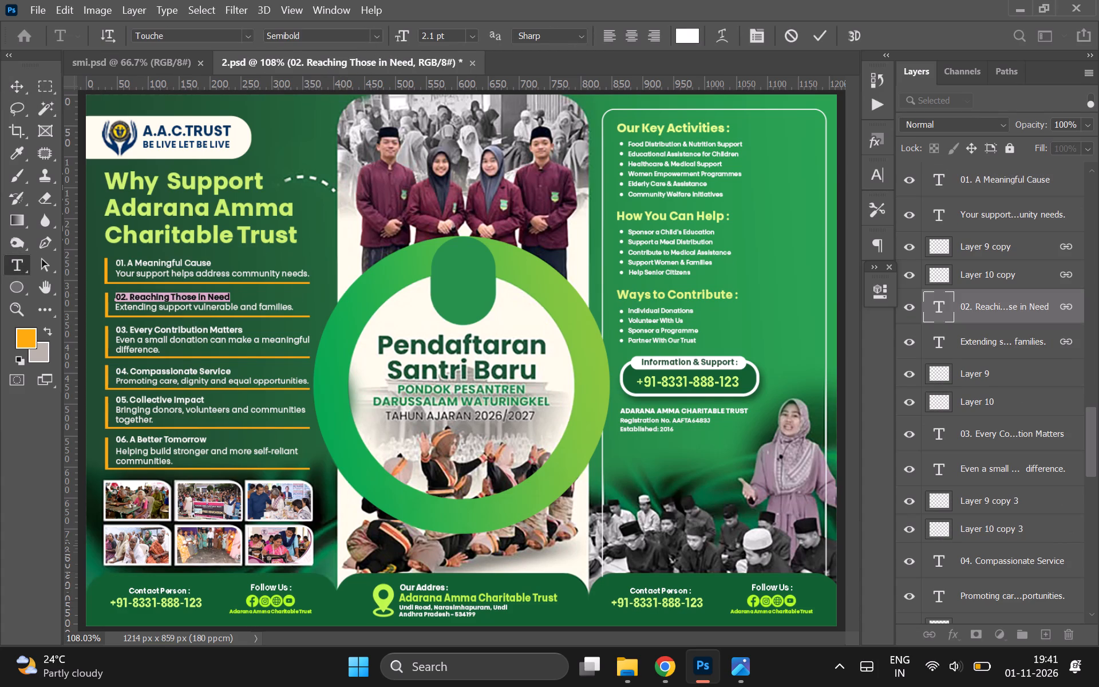
left_click(368, 37)
left_click(378, 34)
left_click(338, 66)
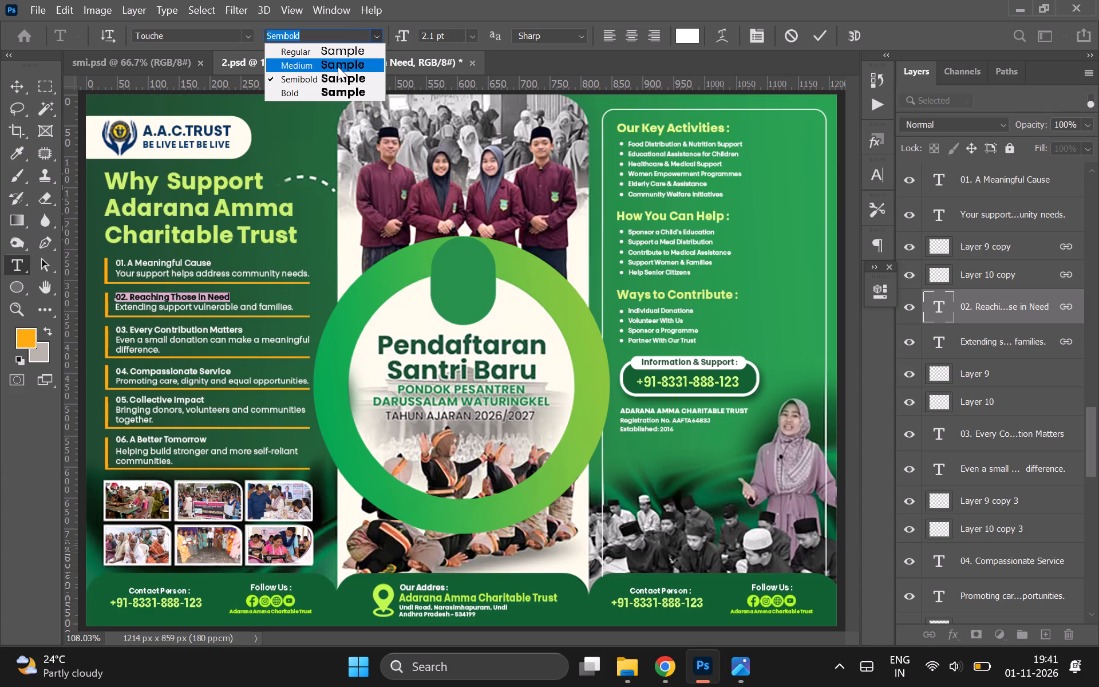
left_click(9, 83)
Set the heading "03. Every Contribution Matters" to the Medium font style and save the document.
double_click(156, 330)
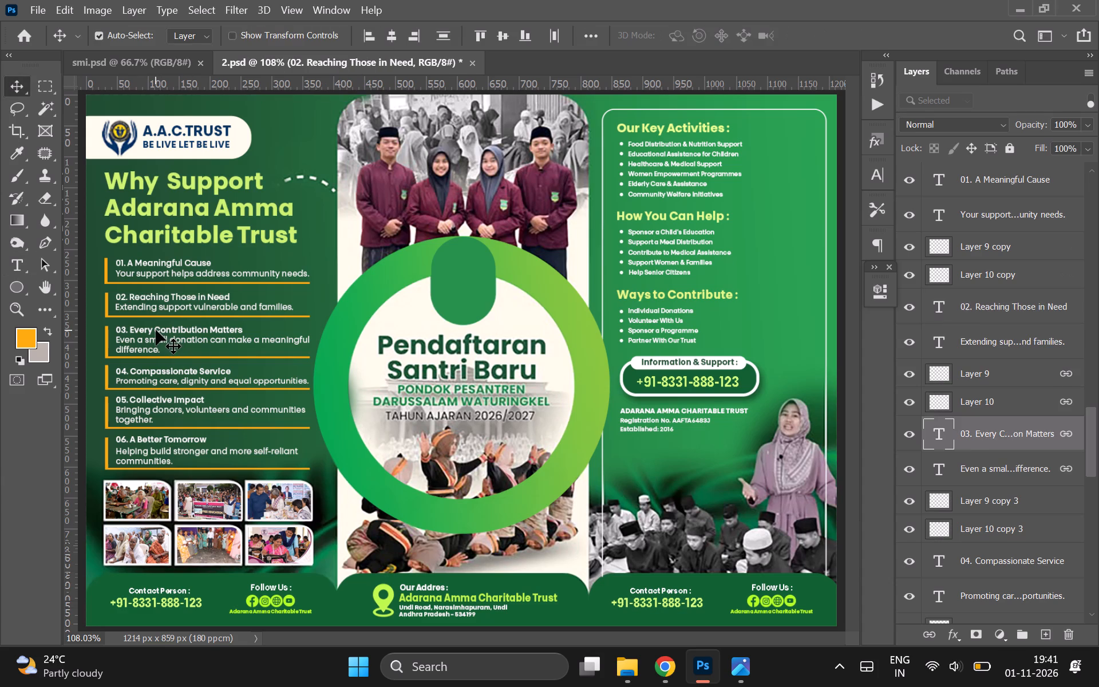
left_click_drag(373, 33, 313, 70)
left_click(313, 70)
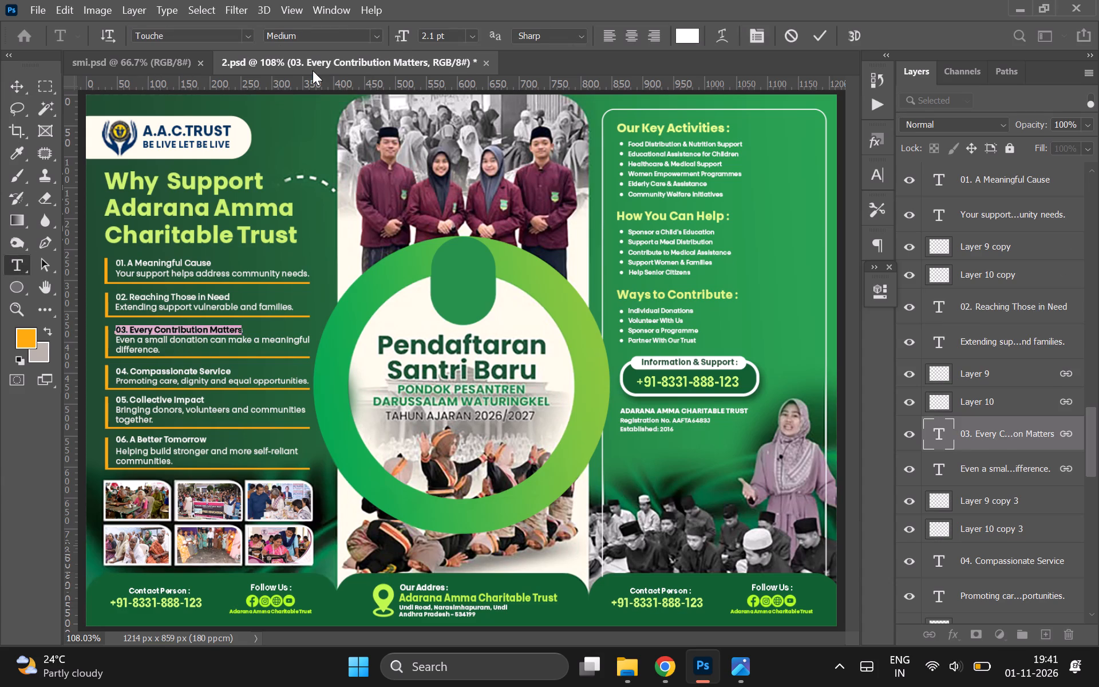
left_click(0, 89)
left_click(19, 82)
key("ctrl+s")
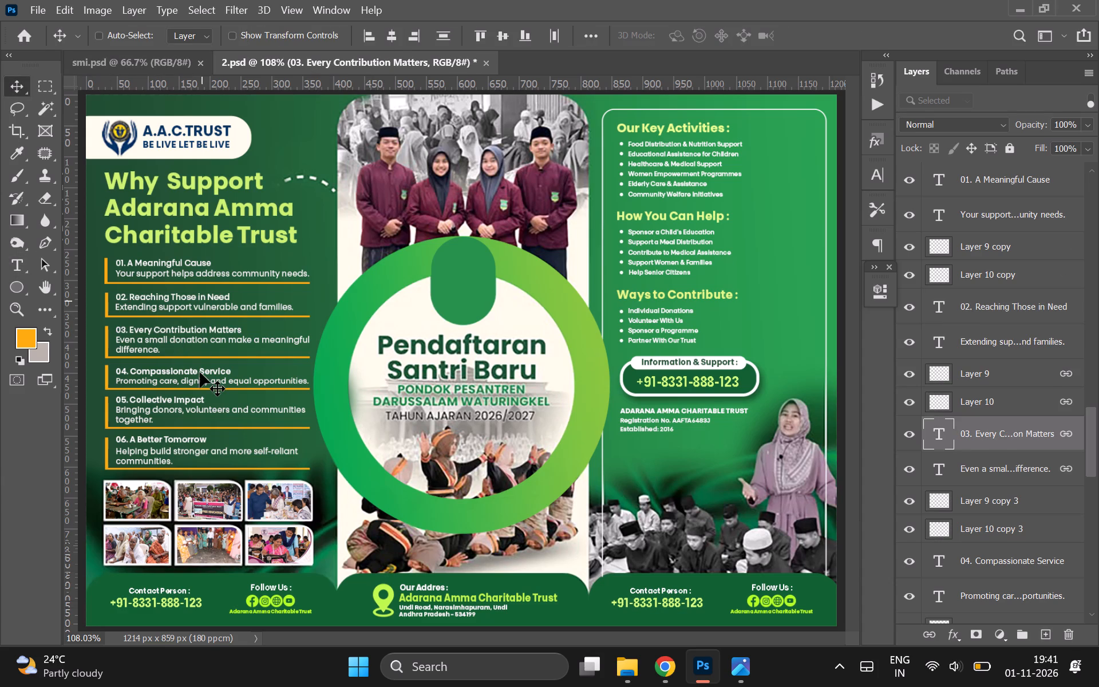
Set the headings "04. Compassionate Service" and "05. Collective Impact" to the Medium font style.
double_click(173, 373)
left_click(369, 36)
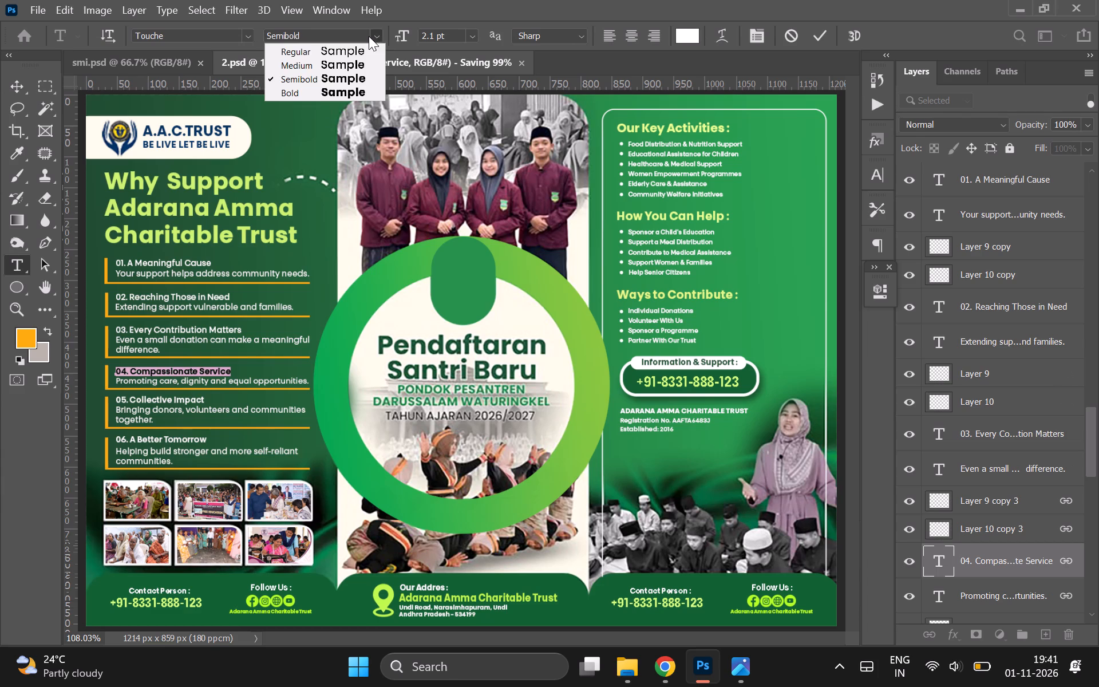
left_click(327, 68)
left_click(24, 87)
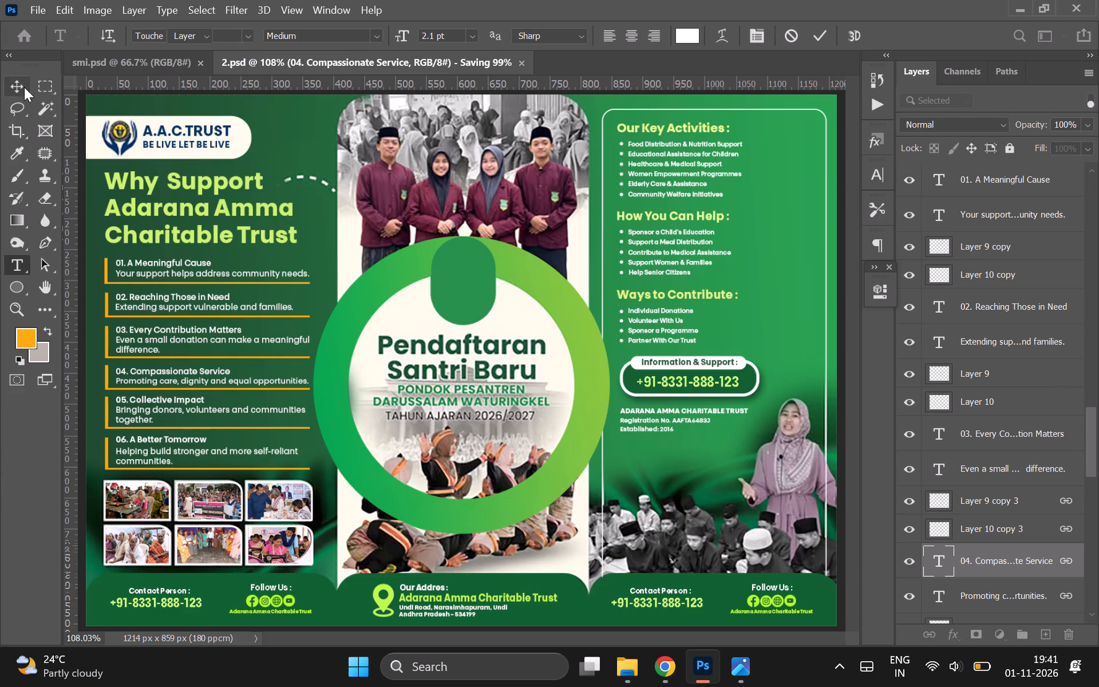
double_click(162, 396)
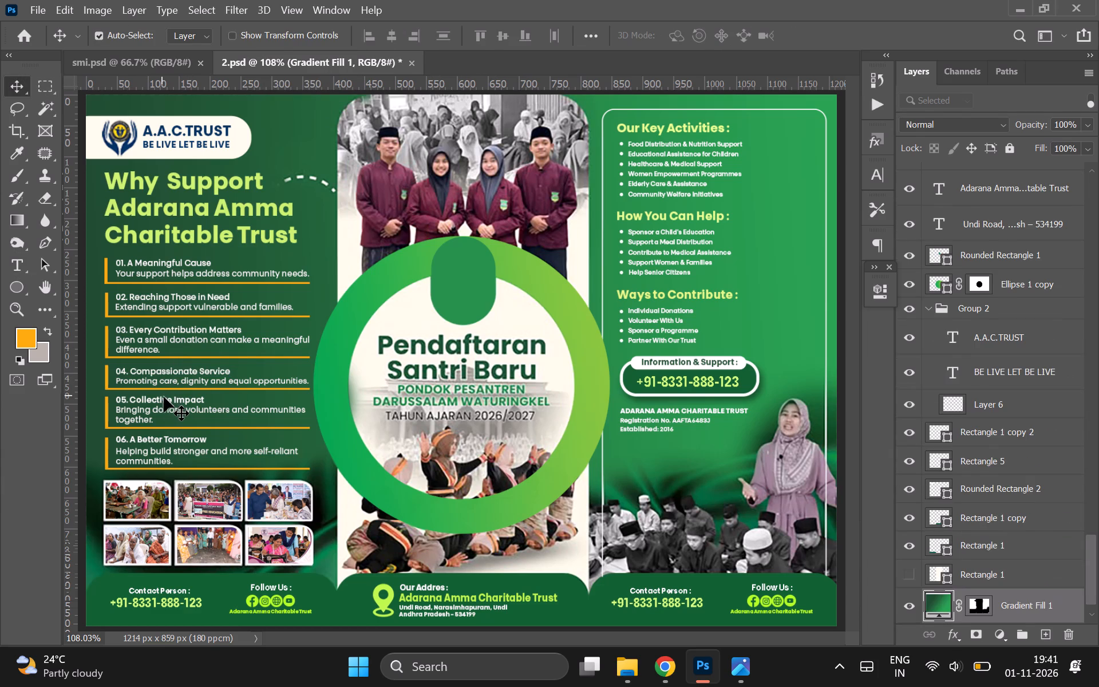
double_click(166, 400)
left_click(378, 40)
left_click_drag(340, 57, 329, 60)
left_click(18, 87)
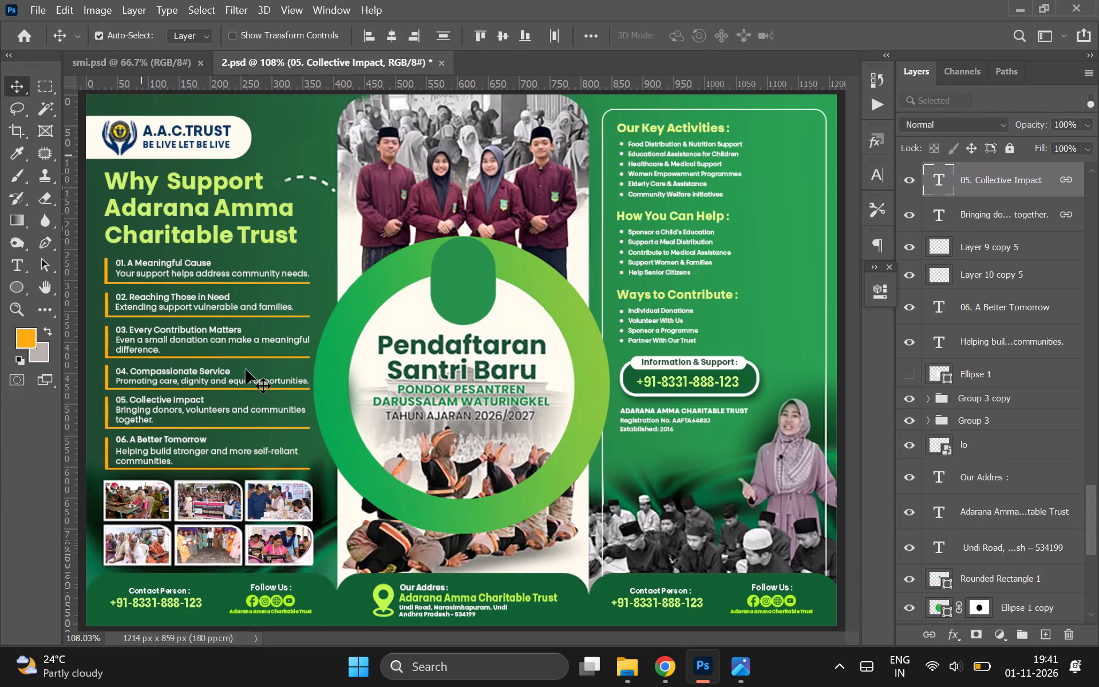
Set the heading "06. A Better Tomorrow" to the Medium font style and save the document.
double_click(159, 441)
left_click(381, 31)
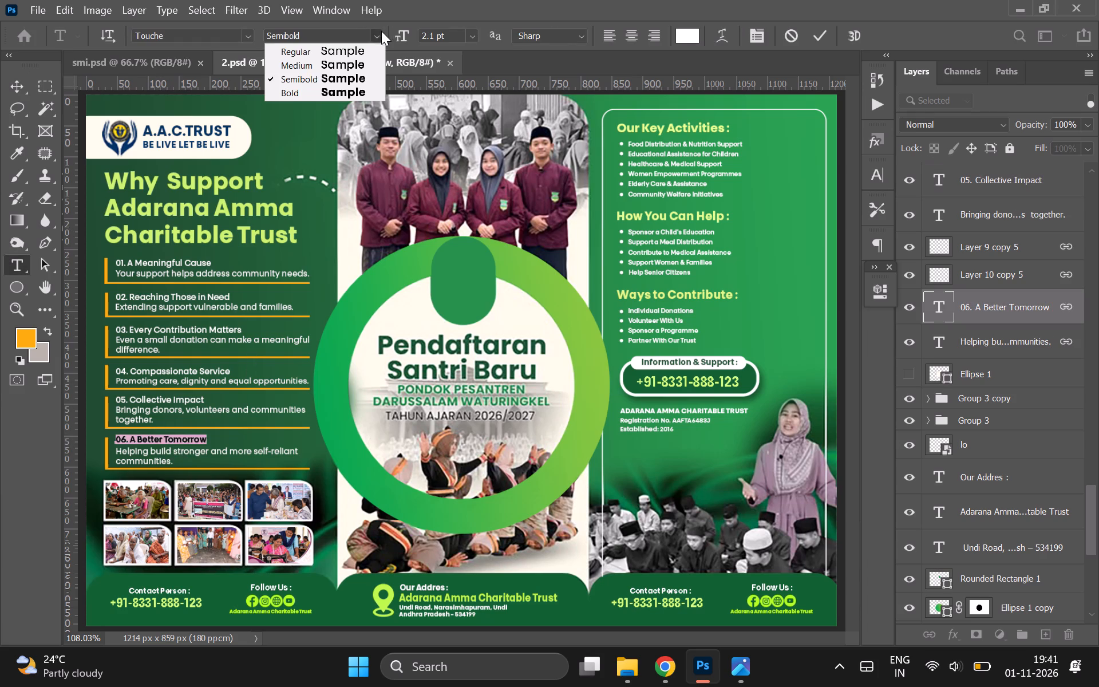
left_click(318, 69)
left_click(19, 90)
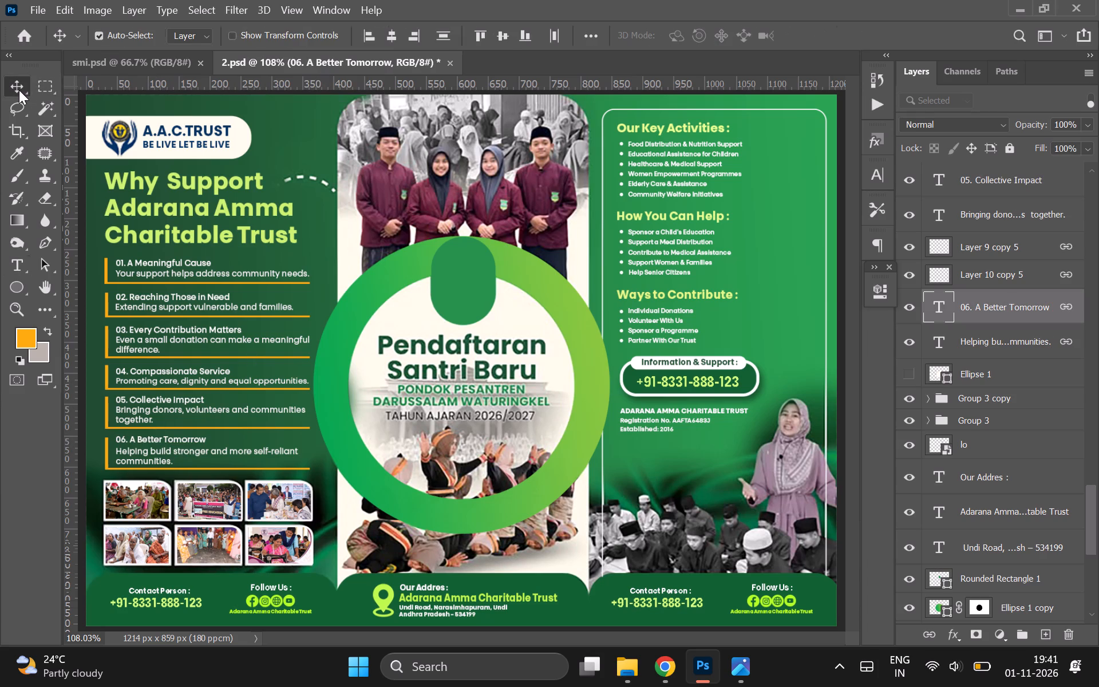
key("ctrl+s")
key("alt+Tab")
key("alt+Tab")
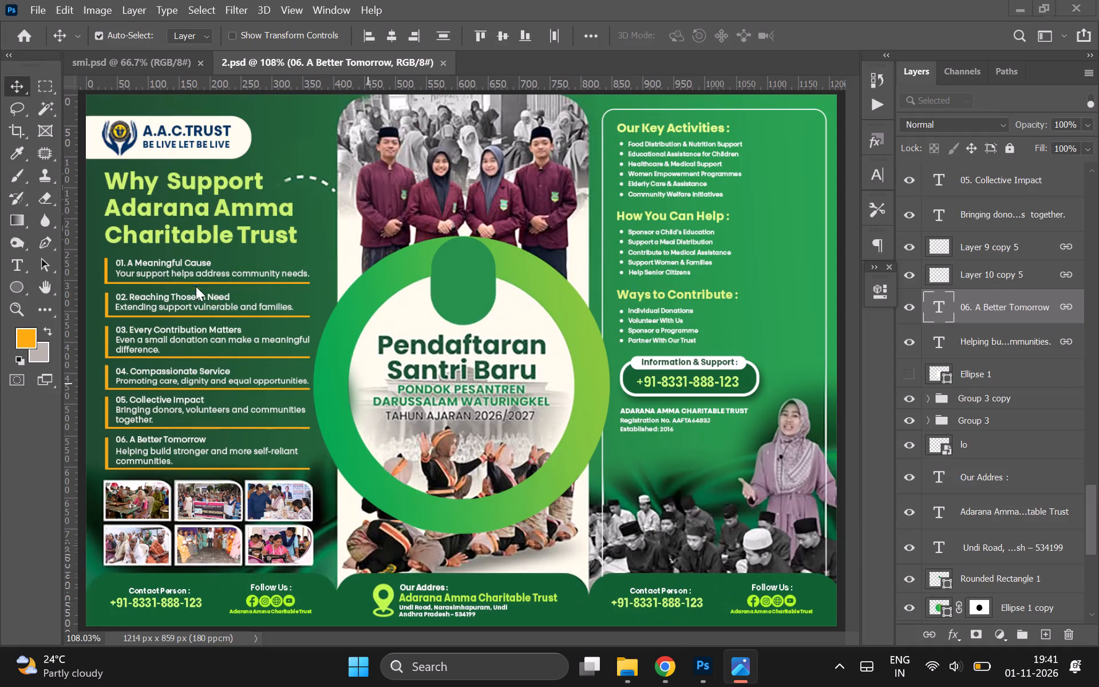
Thin the orange underline below item 01 by deleting its lower edge with a full-width rectangular marquee selection, and deselect.
left_click(157, 283)
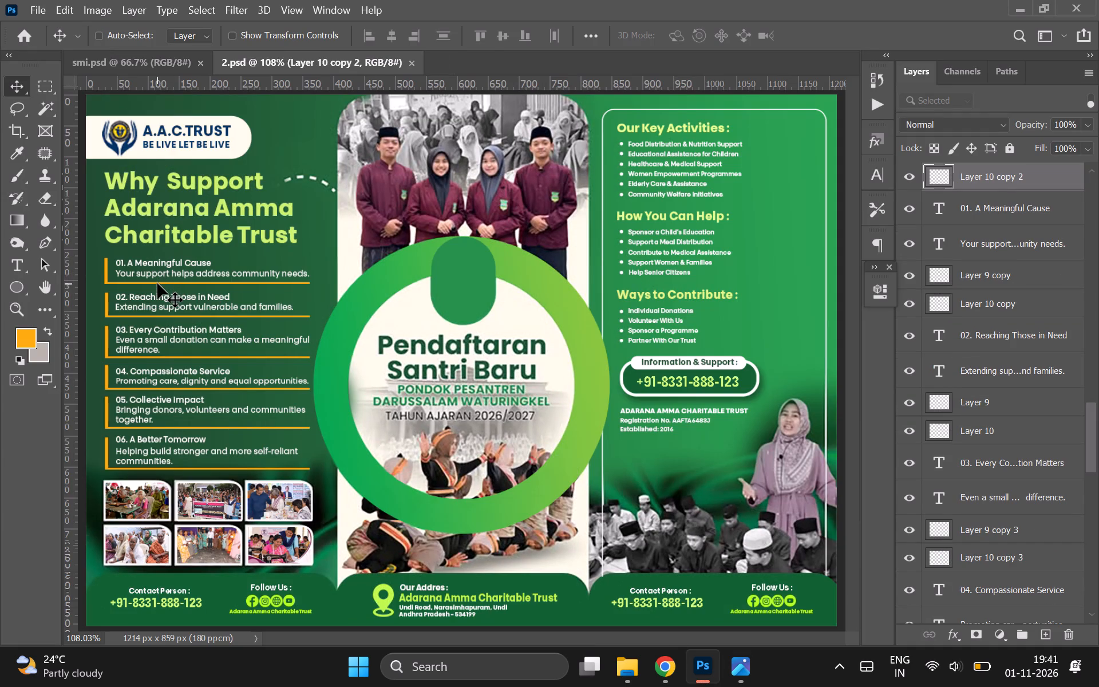
key("ctrl+equal")
key("ctrl+equal")
key("ctrl+equal")
scroll(157, 283, "left", 6)
key("ctrl+equal")
scroll(157, 283, "up", 1)
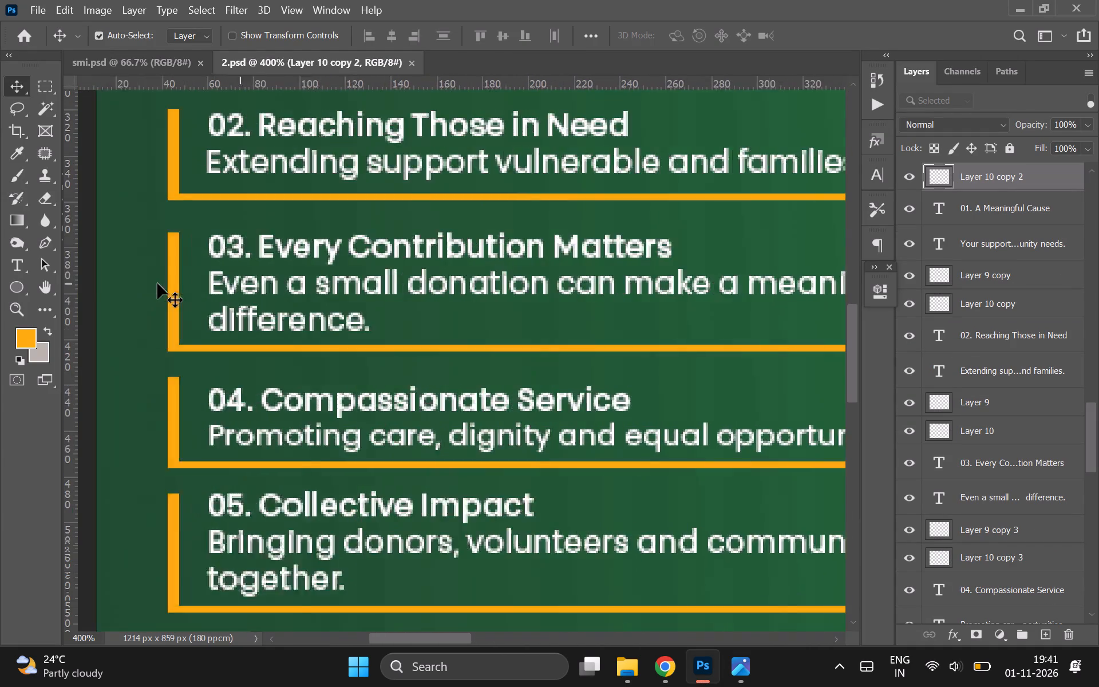
scroll(157, 283, "up", 3)
scroll(157, 283, "down", 1)
scroll(157, 283, "left", 1)
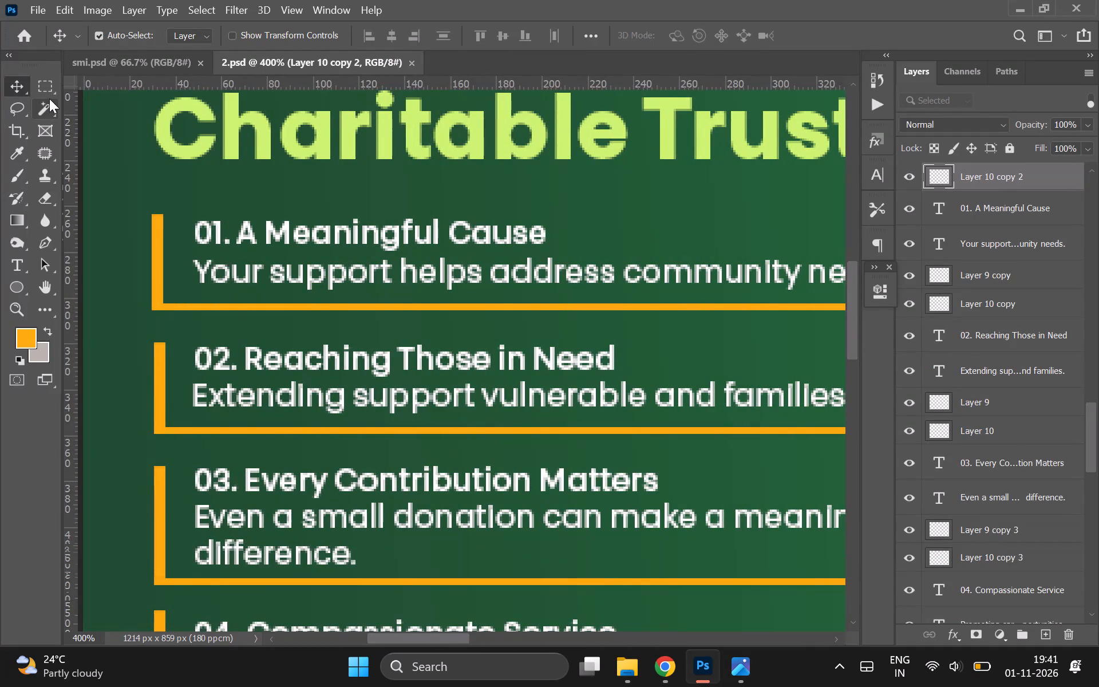
left_click(49, 98)
left_click(49, 95)
left_click_drag(146, 272, 293, 289)
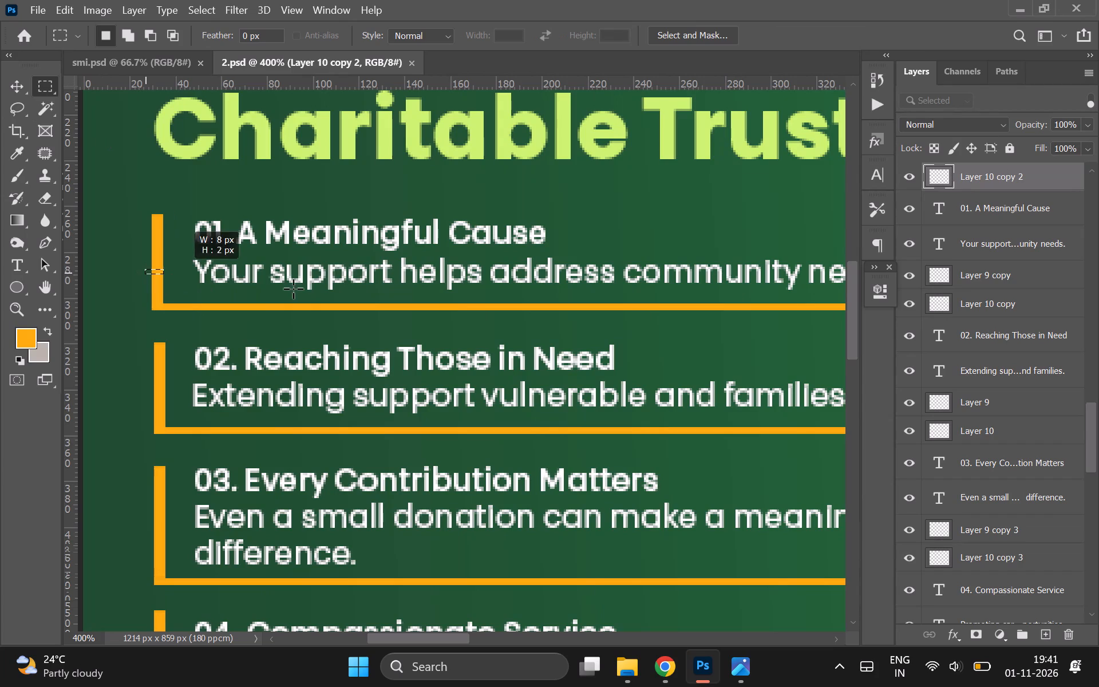
left_click_drag(293, 289, 289, 283)
key("ctrl+d")
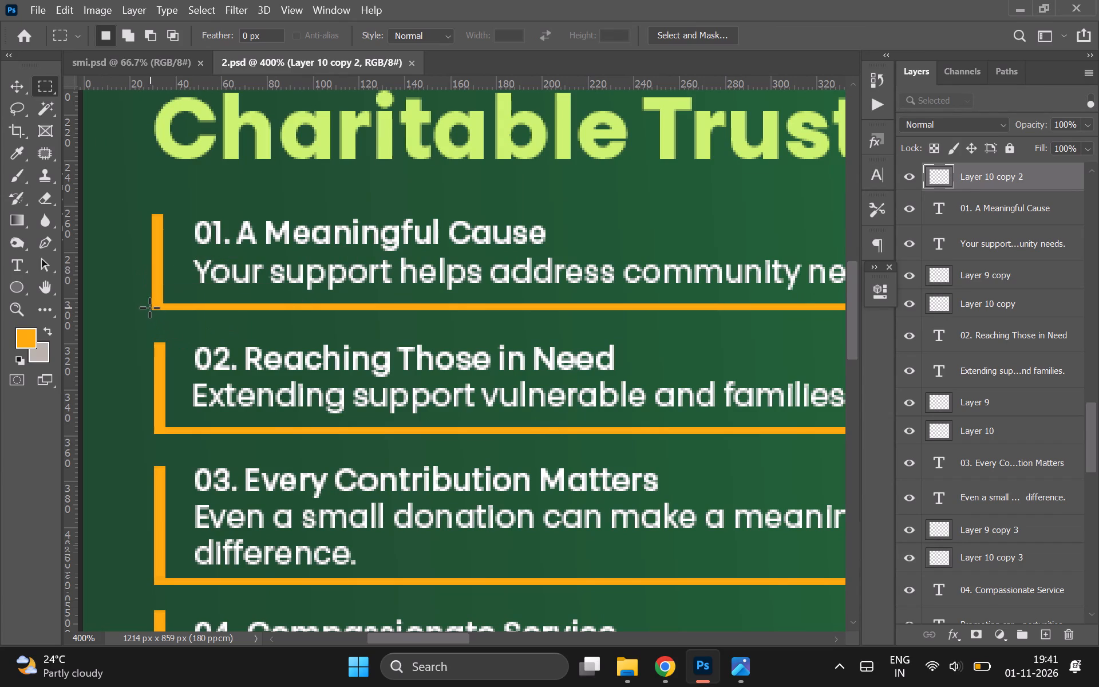
left_click_drag(149, 307, 664, 370)
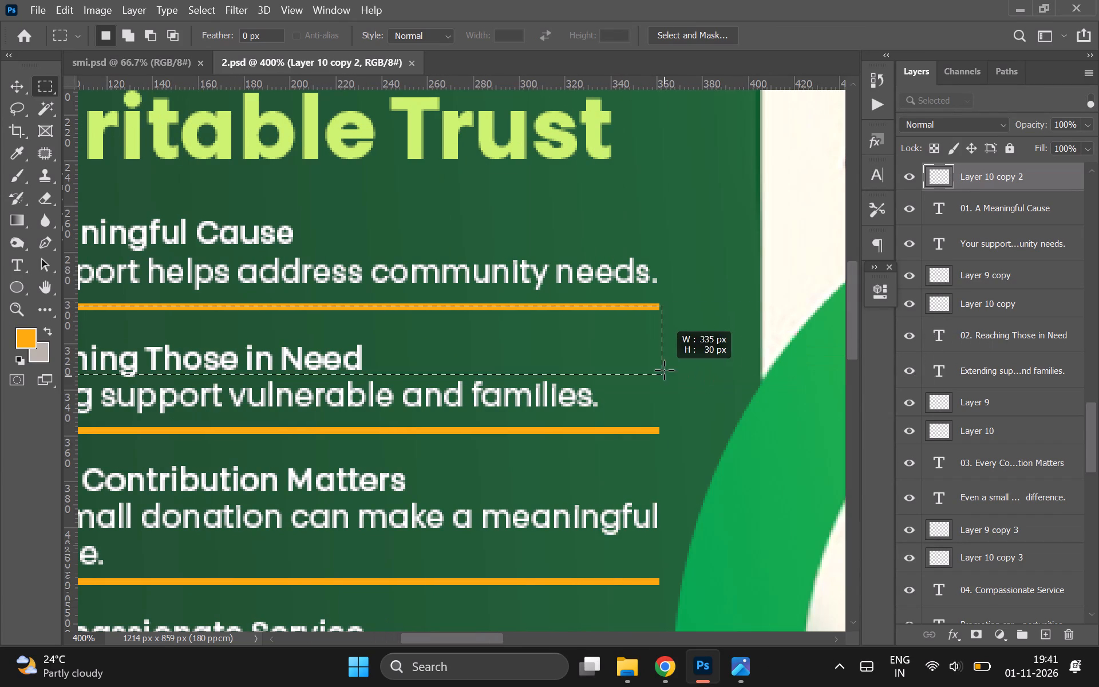
left_click_drag(664, 370, 673, 347)
key("Down")
key("Down")
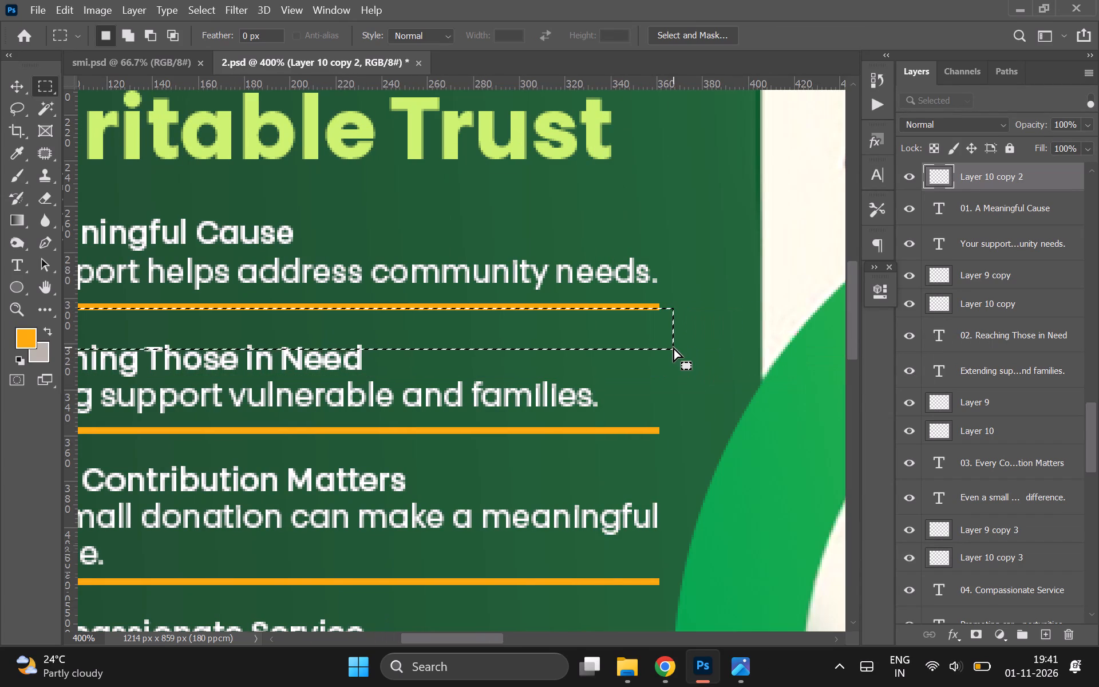
key("Up")
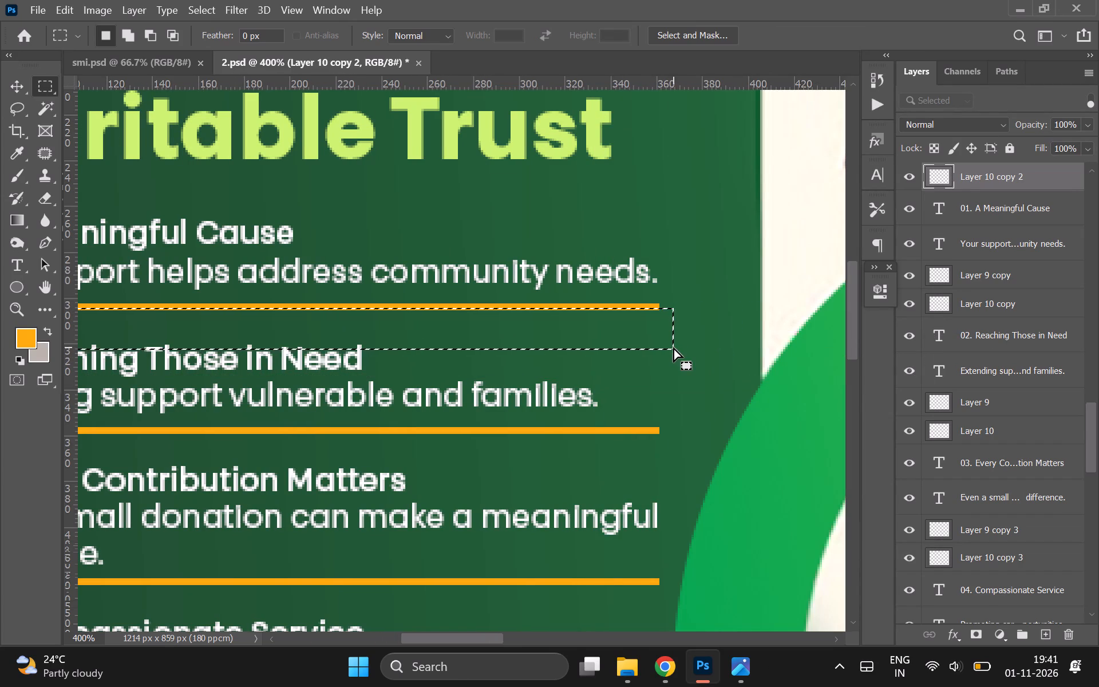
key("Up")
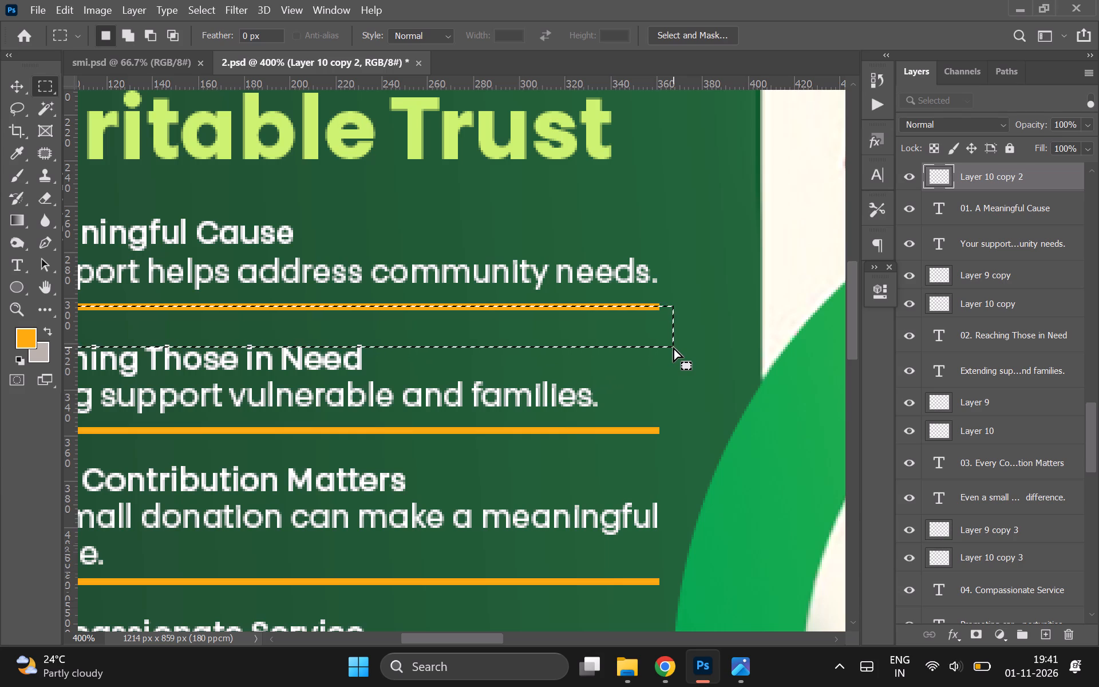
key("Down")
key("Up")
key("Down")
key("Down")
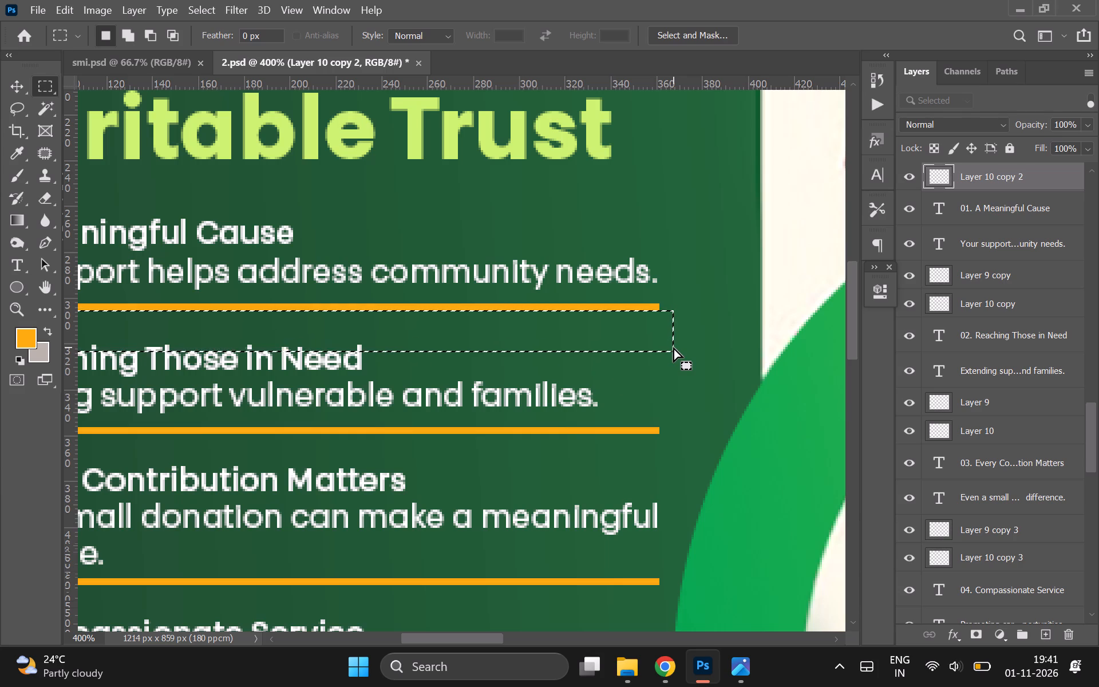
key("Up")
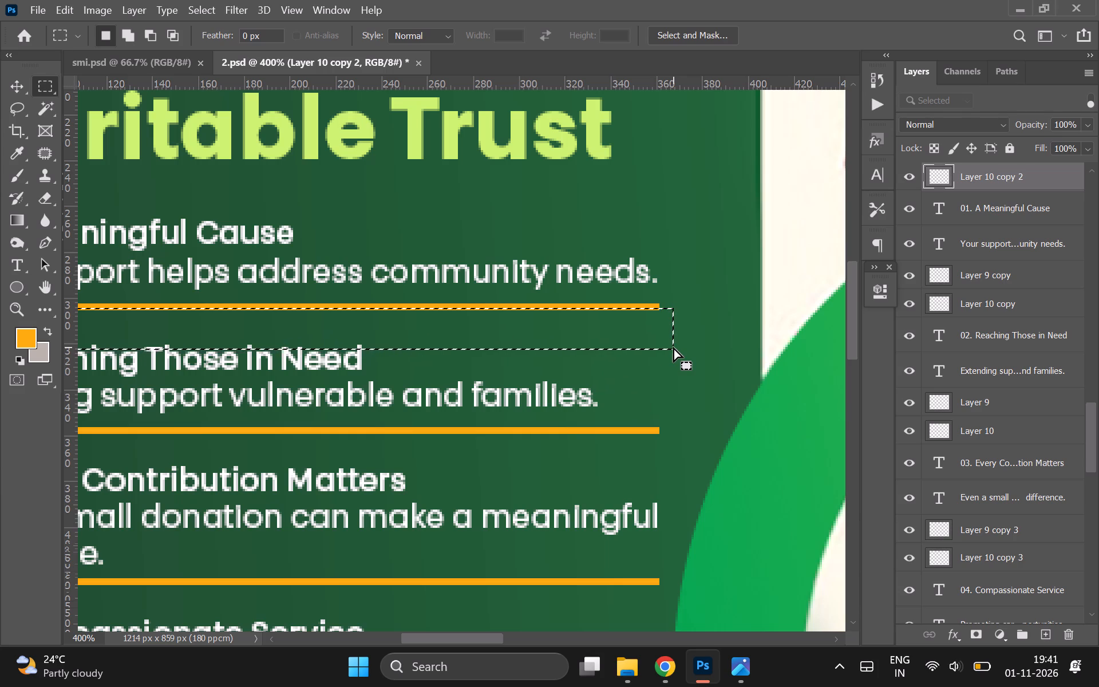
key("Delete")
key("ctrl+d")
Restore the marquee selection, shift it down over the lower edge of item 02's orange underline, and delete that strip from its layer.
scroll(673, 347, "left", 13)
scroll(673, 347, "right", 1)
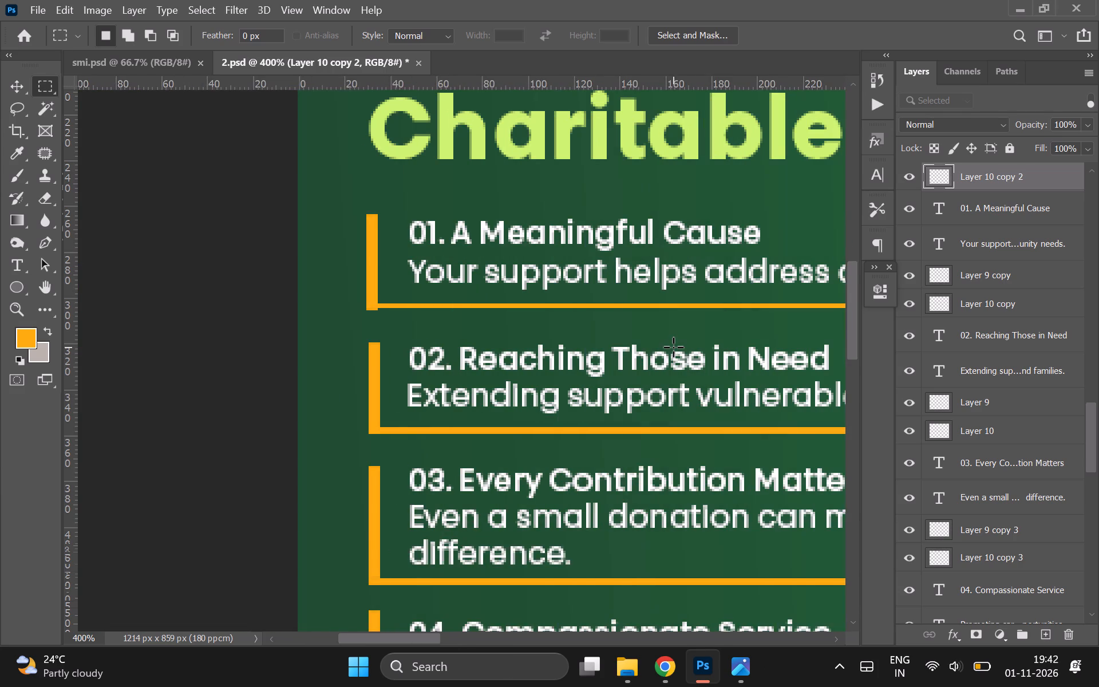
scroll(673, 347, "right", 2)
key("ctrl+z")
key("shift+Down")
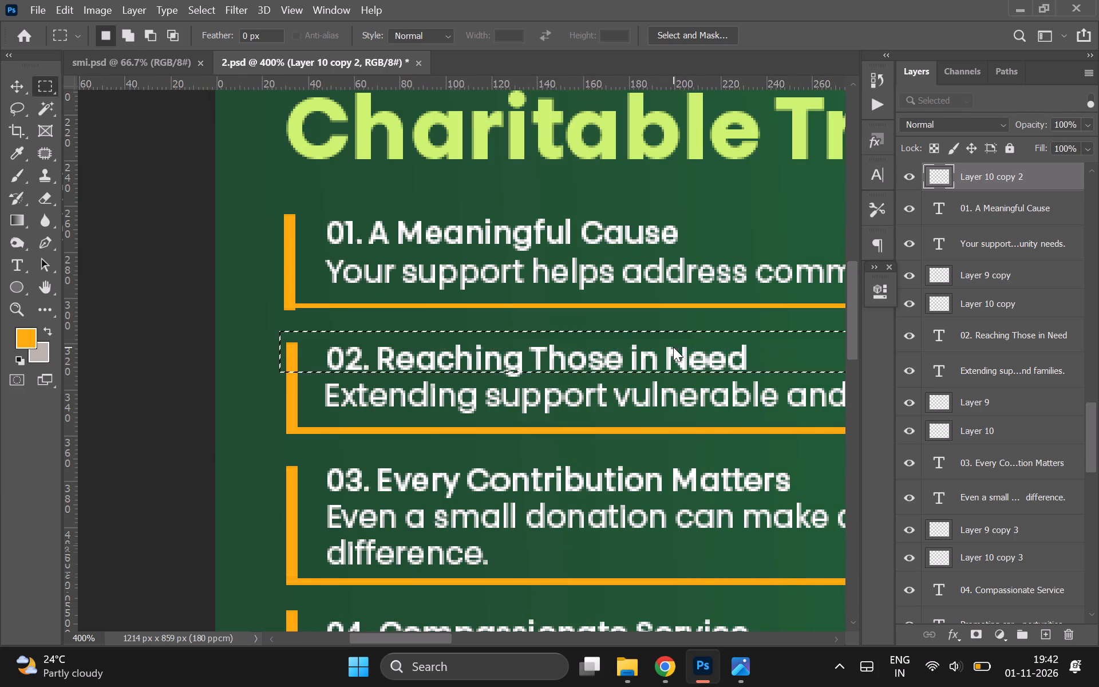
key("shift+Down")
key("shift+Down")
key("shift+Down")
key("shift+Down")
key("shift+Down")
key("Up")
key("Up")
key("Up")
key("Up")
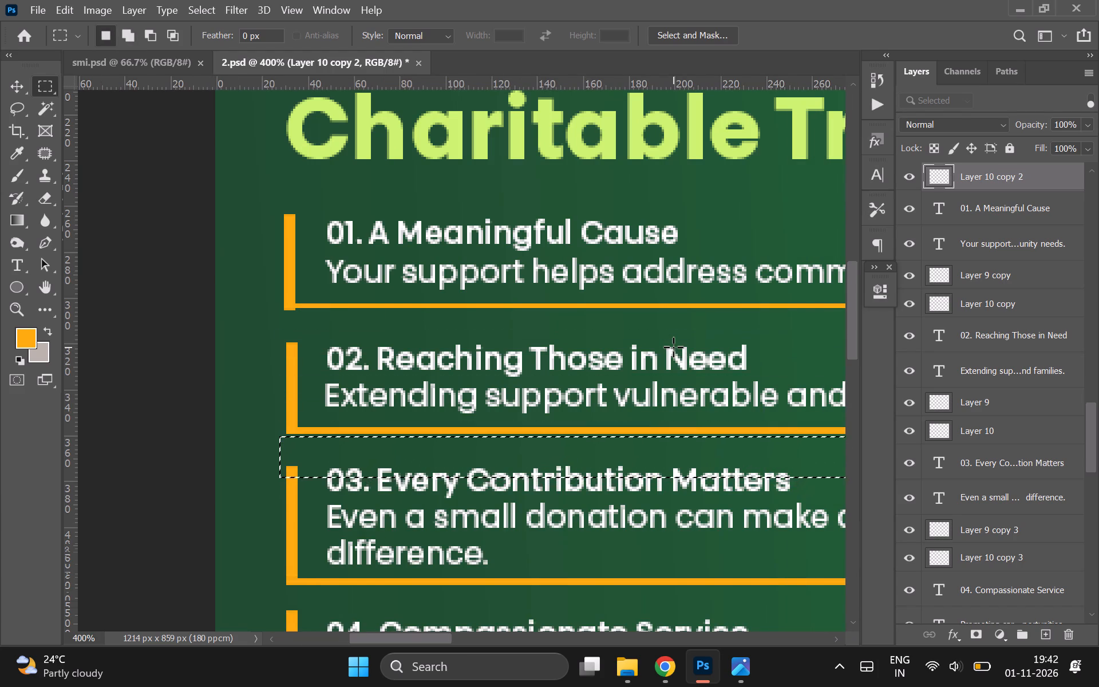
key("Up")
key("Up")
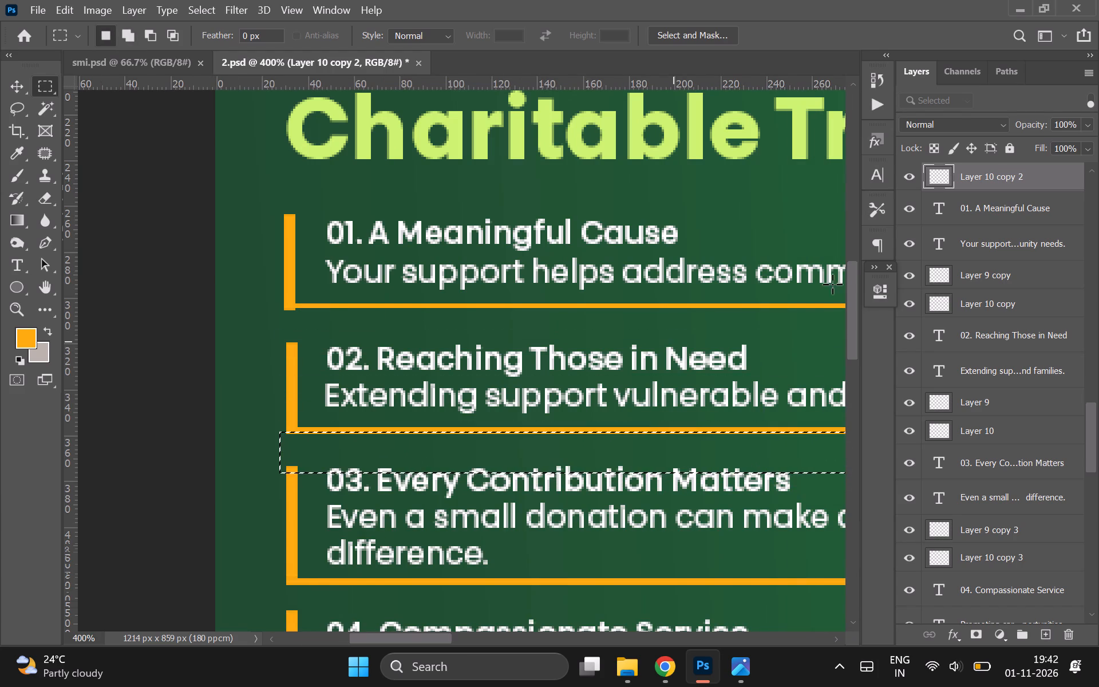
left_click(975, 300)
key("Delete")
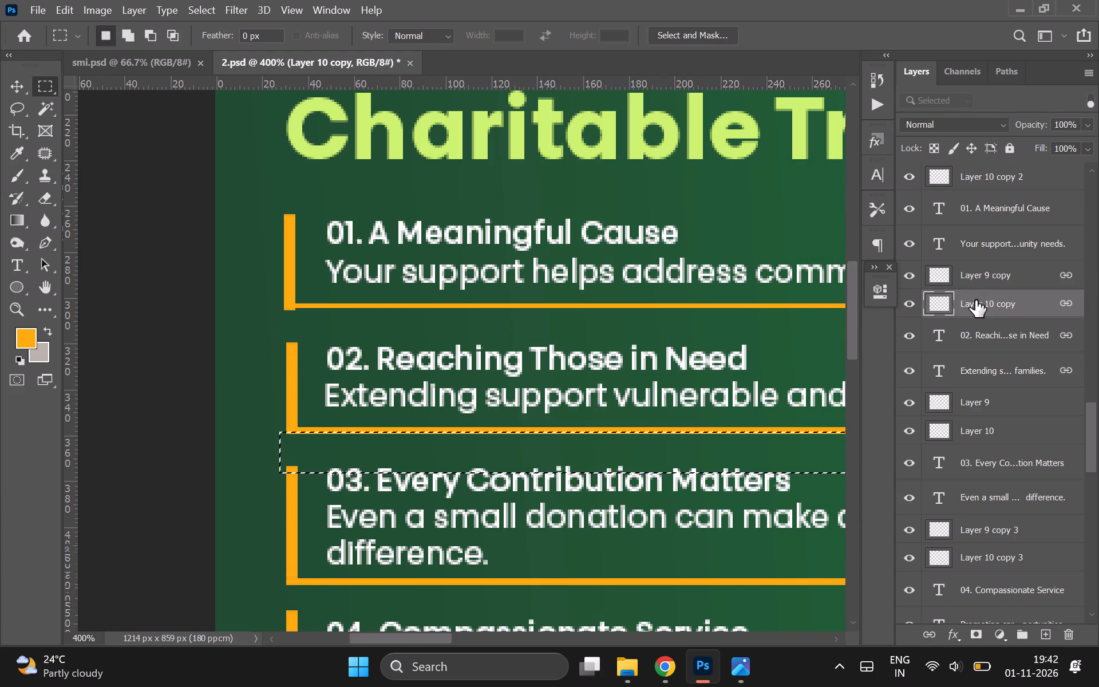
Shift the same marquee down over the lower edge of item 03's orange underline and delete that strip from its layer.
scroll(469, 250, "down", 1)
key("Down")
key("Down")
key("Down")
key("Down")
key("Down")
key("Down")
key("Down")
key("Down")
key("Down")
key("Down")
key("Down")
key("Down")
key("Down")
key("Down")
key("Down")
key("Down")
key("Down")
key("Down")
key("Down")
key("Down")
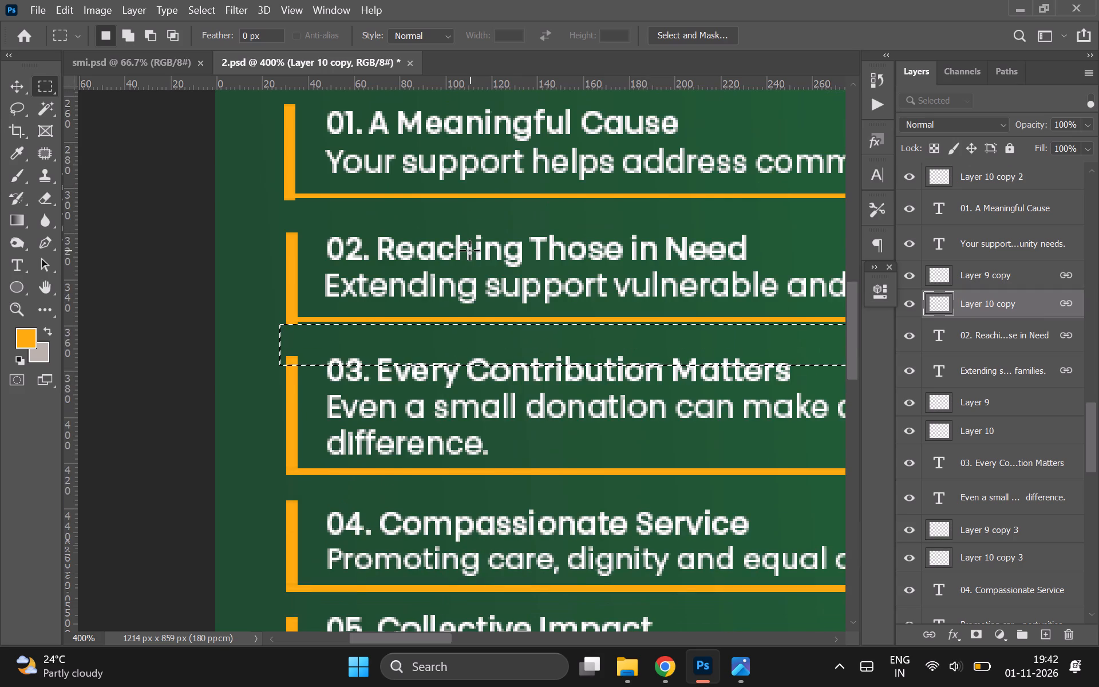
key("Down")
key("Down")
key("Down")
key("Down")
key("shift+Down")
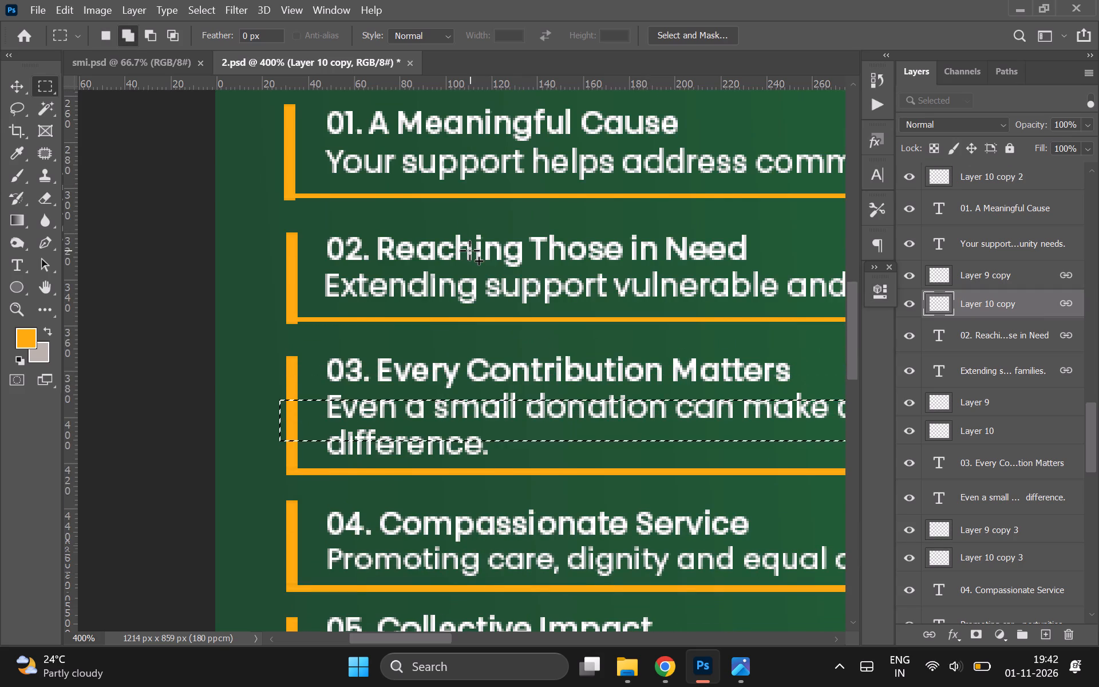
key("shift+Down")
key("shift+Down")
key("shift+Down")
key("Down")
key("Down")
key("Down")
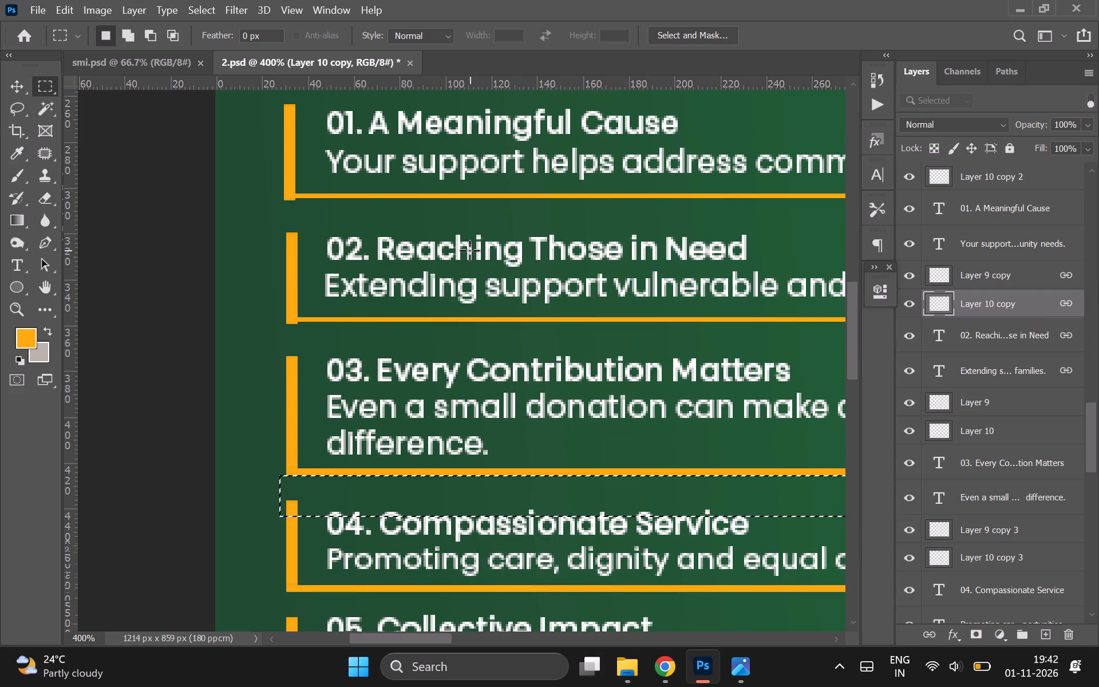
key("Down")
key("Up")
key("Up")
key("Down")
key("Down")
key("Up")
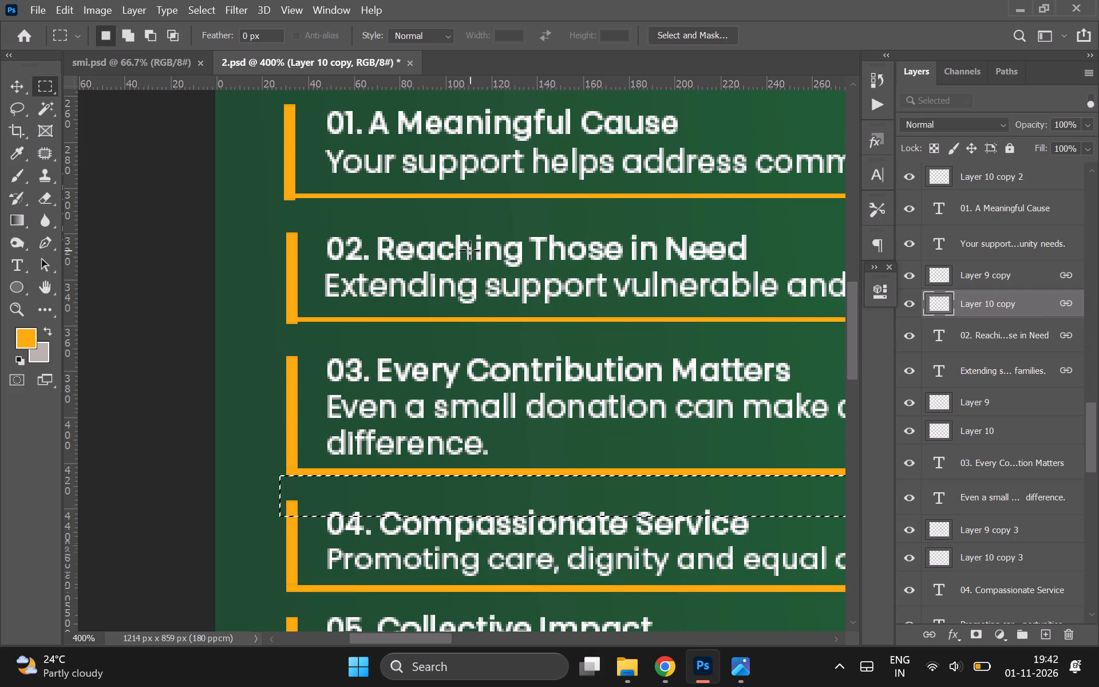
key("Up")
key("Down")
key("Down")
key("Up")
key("Up")
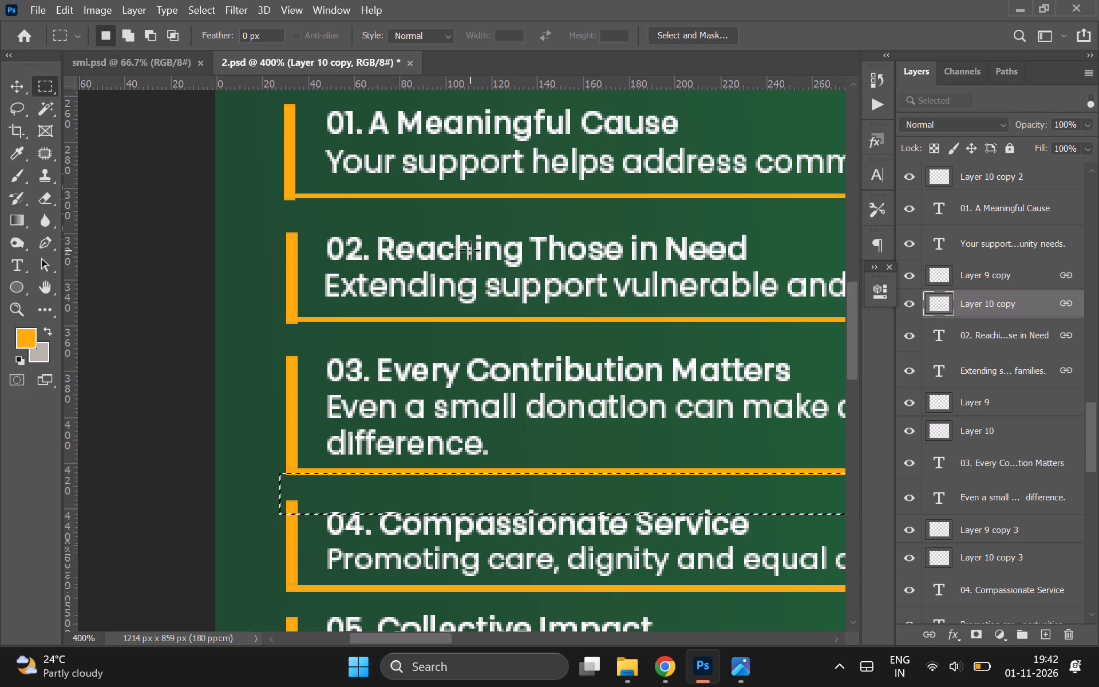
left_click(998, 433)
key("Delete")
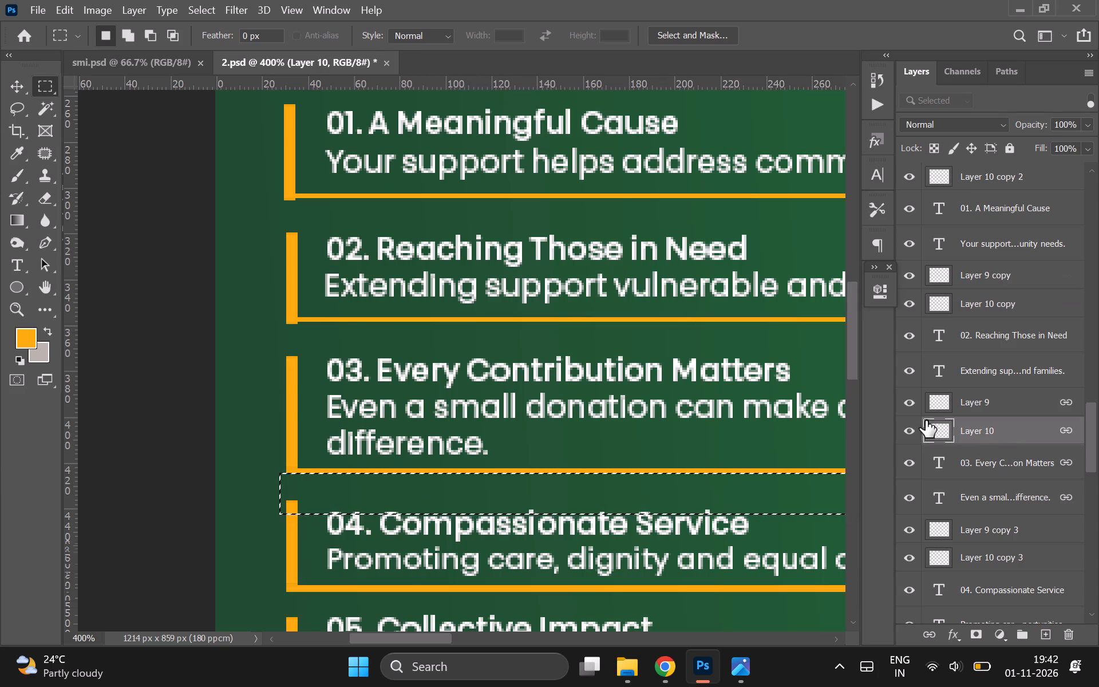
Shift the marquee down over the lower edge of item 04's orange underline and delete that strip from its layer.
scroll(452, 402, "down", 1)
key("Down")
key("shift+Down")
key("shift+Down")
key("shift+Down")
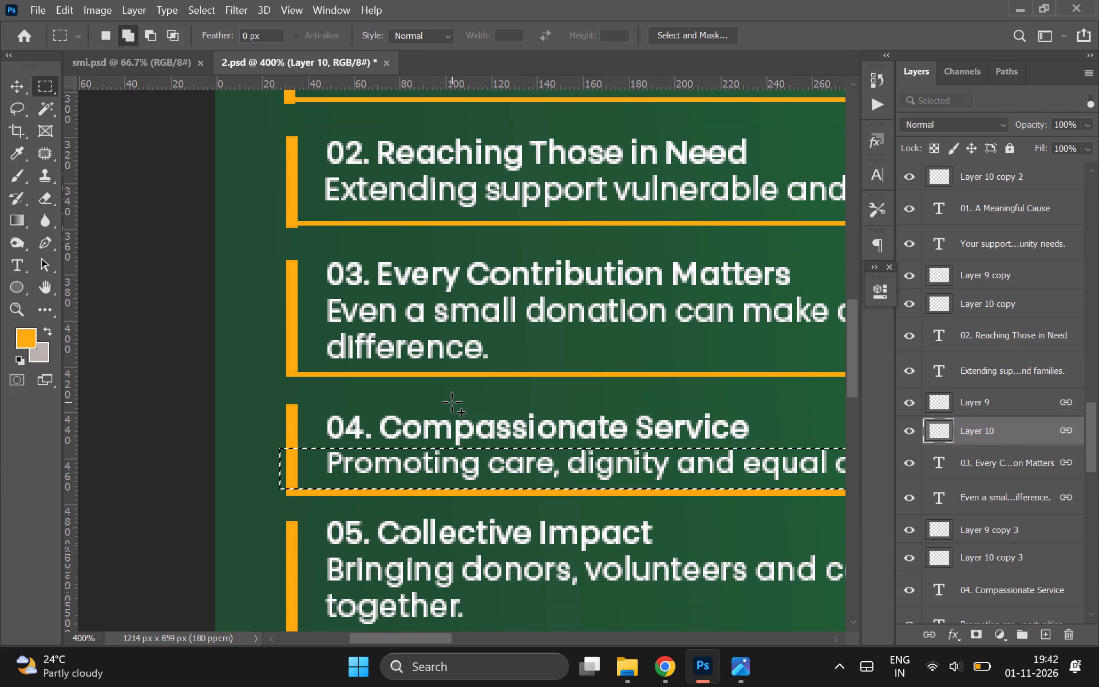
key("shift+Down")
key("Down")
key("Down")
key("Down")
key("shift+Down")
key("Up")
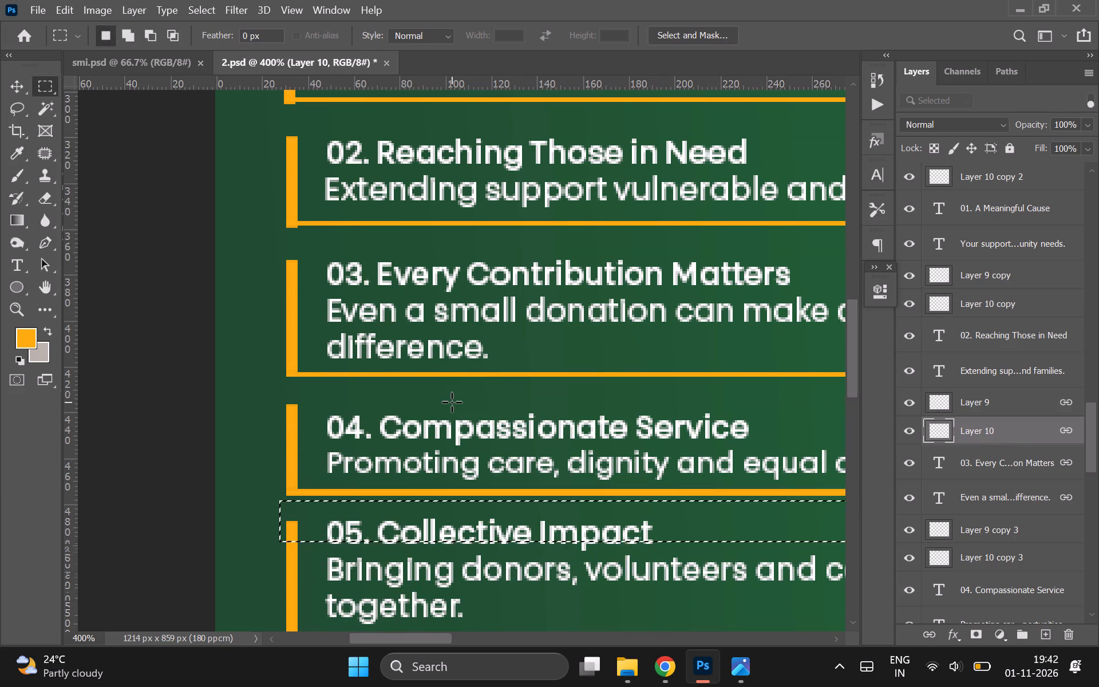
key("Up")
key("Up")
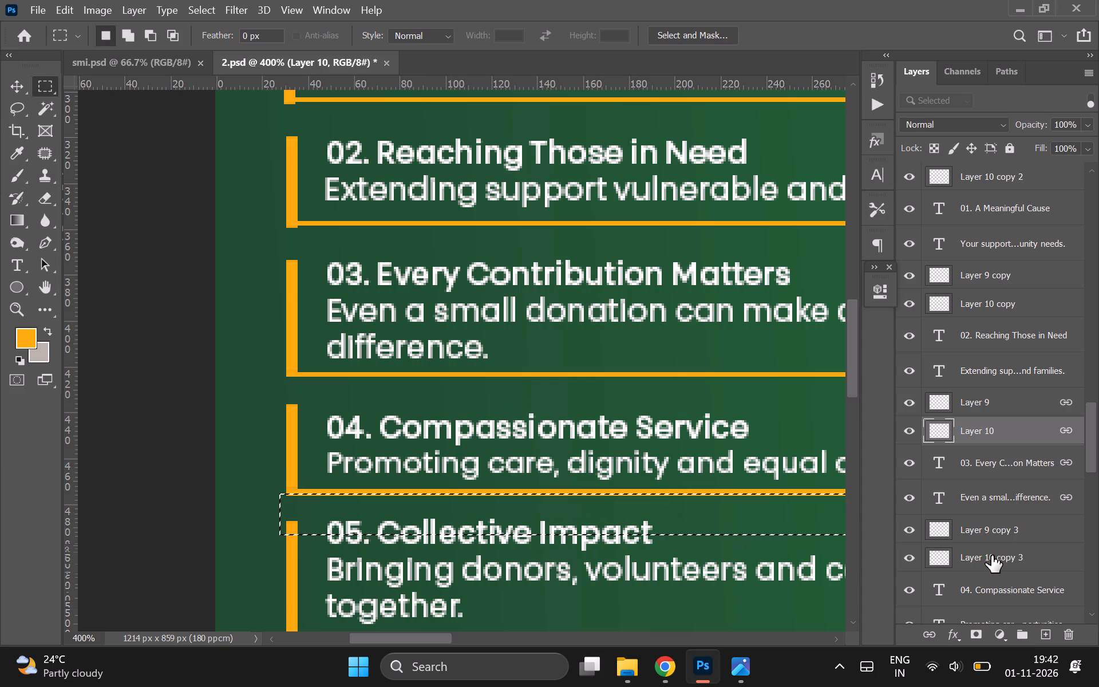
left_click(991, 555)
key("Delete")
Shift the marquee down over the lower edge of item 05's orange underline and delete that strip from its layer.
scroll(440, 508, "down", 2)
key("shift+Down")
key("shift+Up")
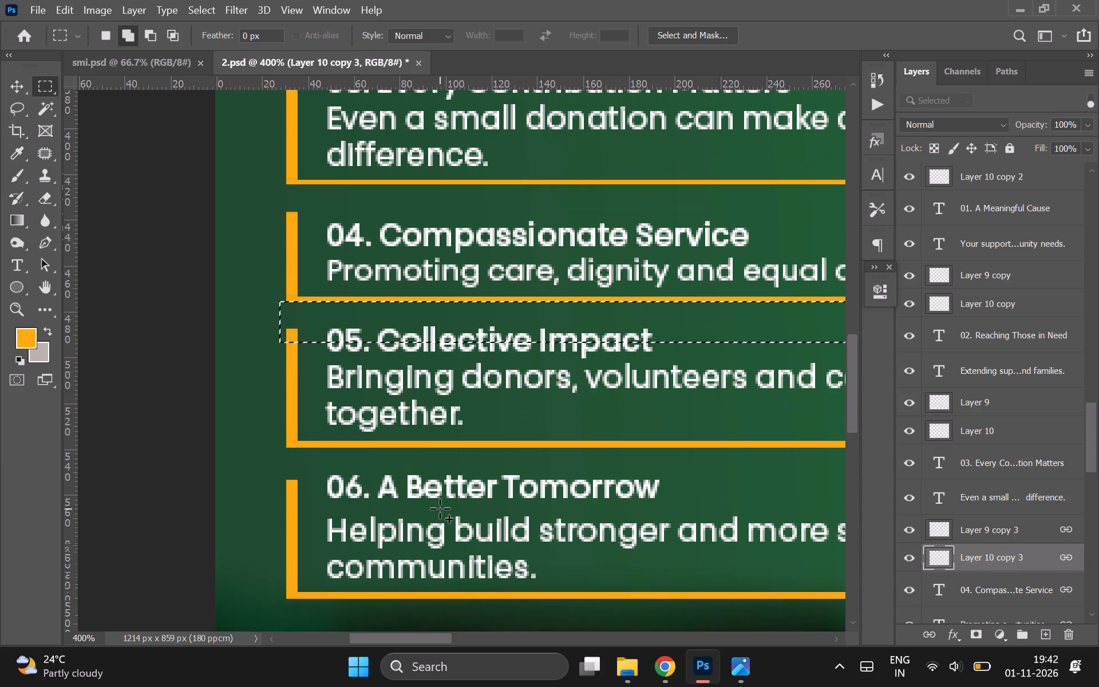
key("shift+Down")
key("shift+Down")
key("shift+Down")
key("shift+Down")
key("shift+Down")
key("shift+Down")
key("Down")
key("Down")
key("Down")
key("Down")
key("Down")
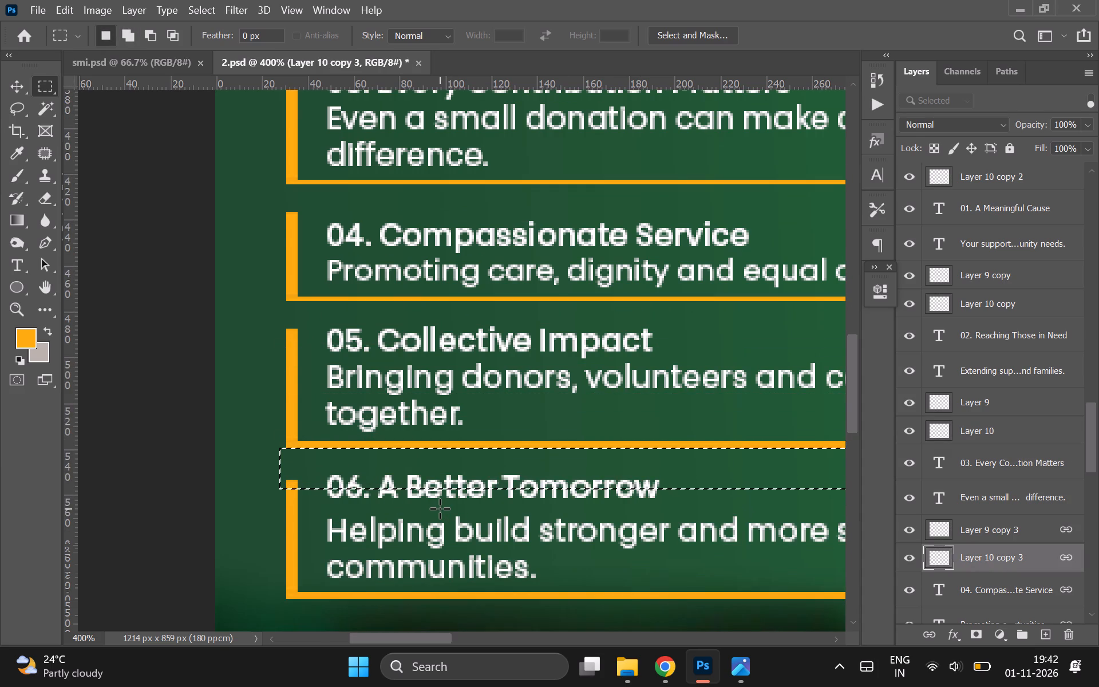
key("Up")
key("Up")
scroll(1026, 531, "down", 1)
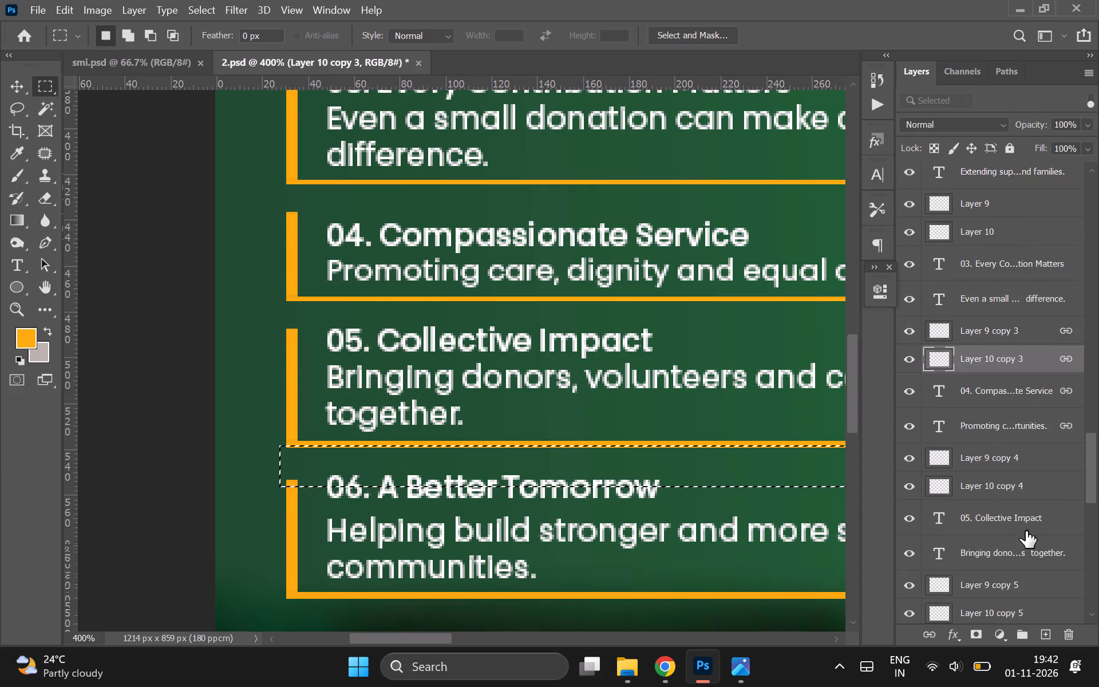
left_click(979, 479)
key("Delete")
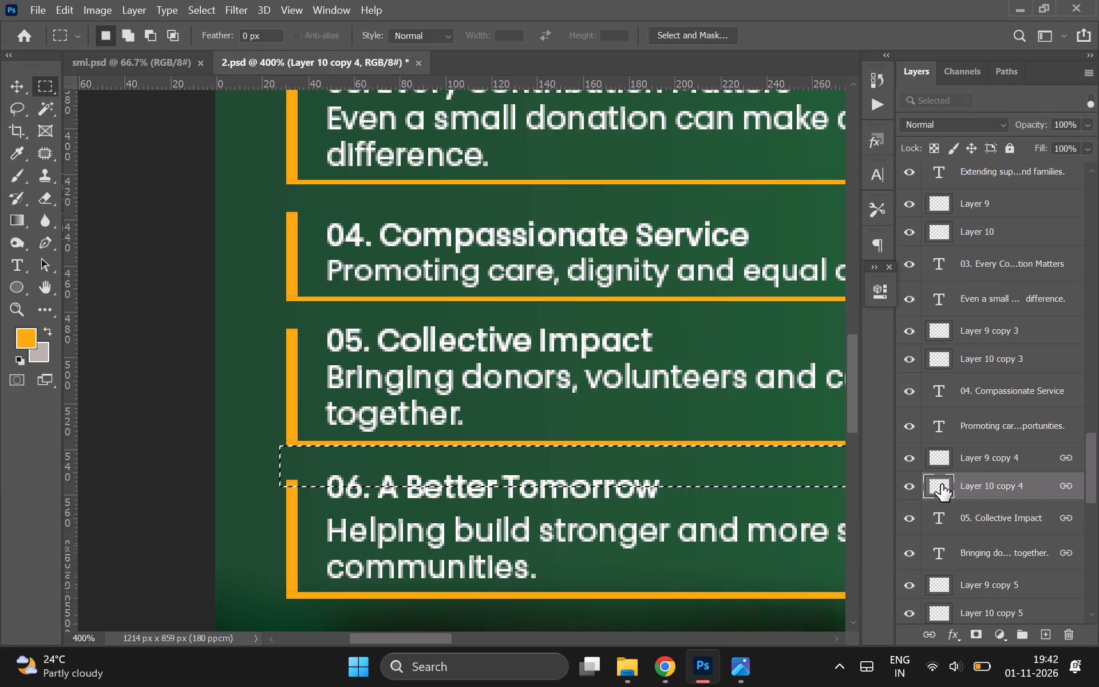
Shift the marquee down over the lower edge of item 06's orange underline and delete that strip from its layer.
key("shift+Down")
key("shift+Down")
key("shift+Down")
key("shift+Down")
key("shift+Down")
key("shift+Down")
key("Down")
key("Down")
key("Down")
key("Down")
key("Down")
key("Down")
key("Down")
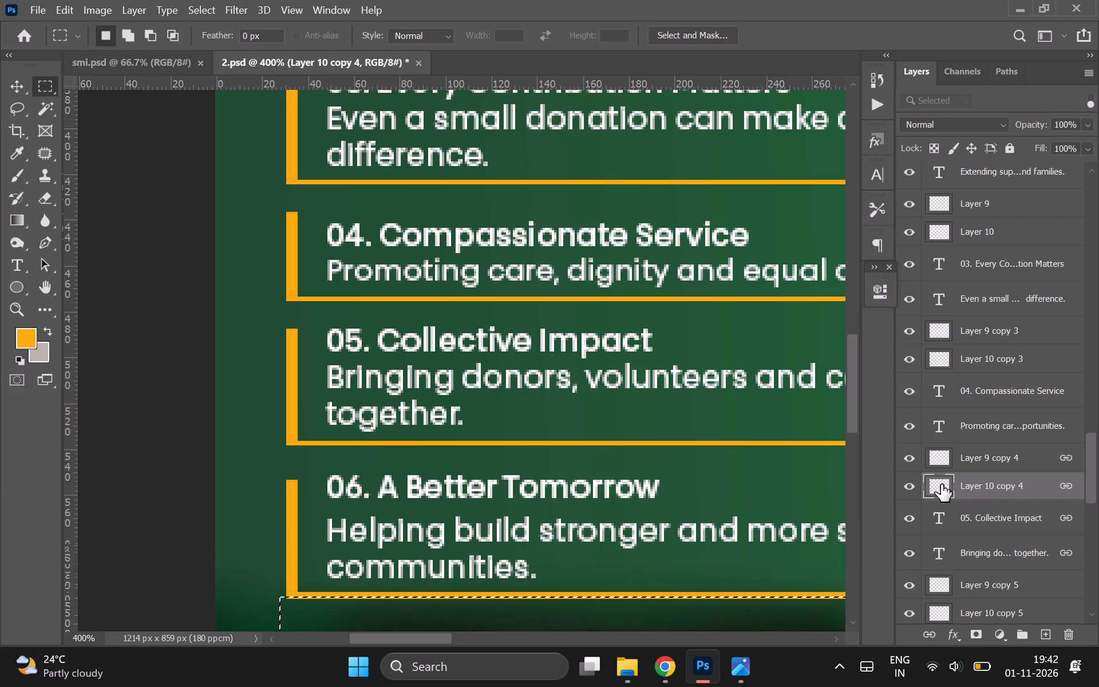
key("Up")
scroll(998, 483, "down", 1)
left_click(1003, 490)
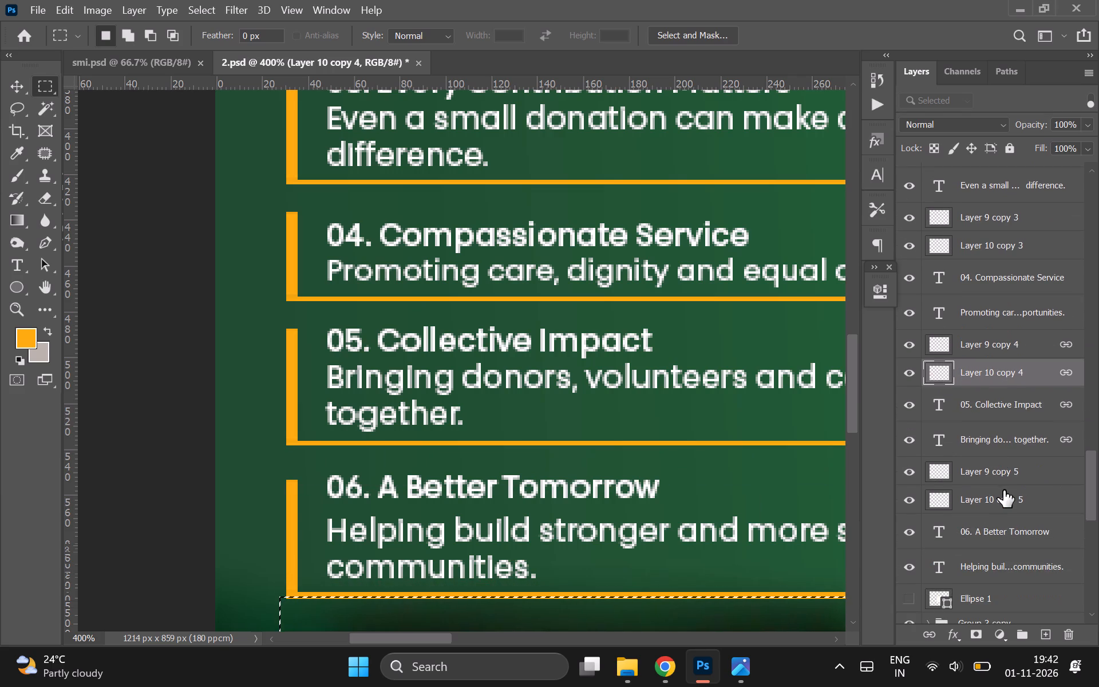
left_click(1015, 502)
key("Delete")
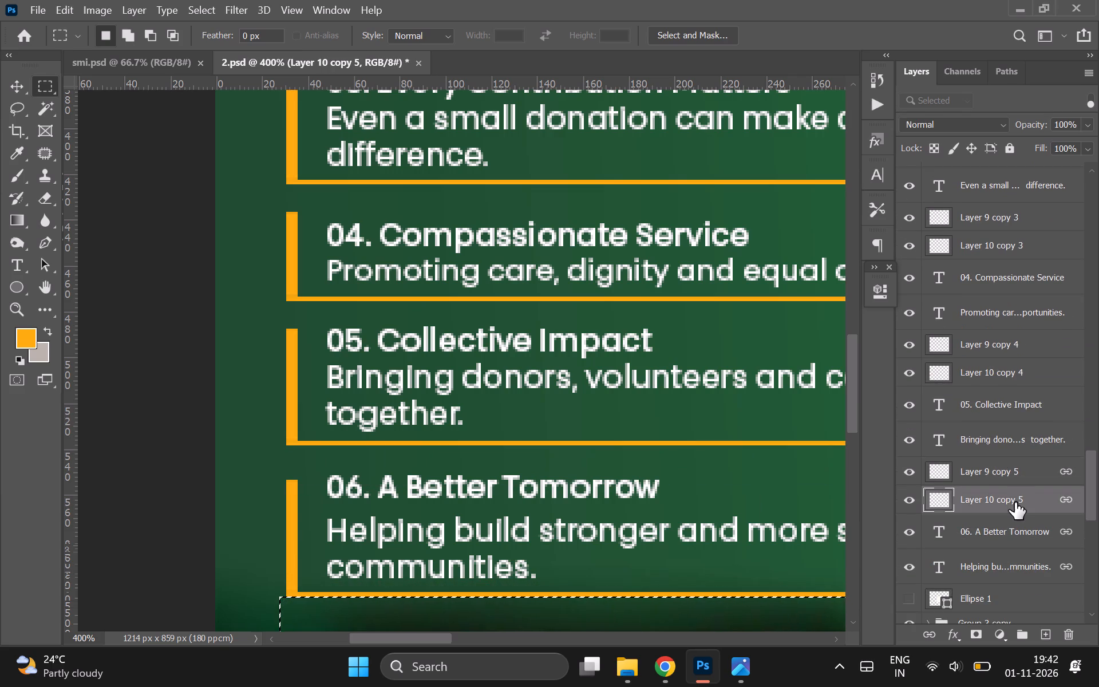
Delete the overhanging bottom end of item 06's vertical orange bar from its layer using the same marquee.
left_click(1003, 487)
left_click(989, 466)
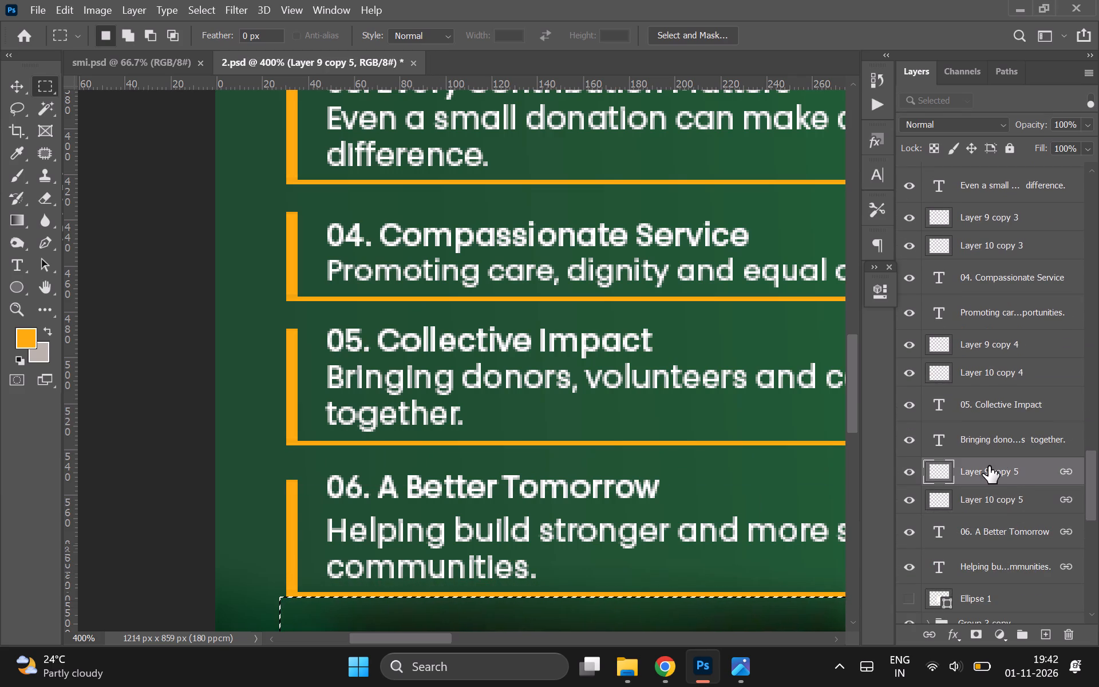
key("Delete")
Move the marquee up the list so its top edge sits just below item 02's orange underline, over the vertical bar's bottom end.
scroll(658, 442, "down", 1)
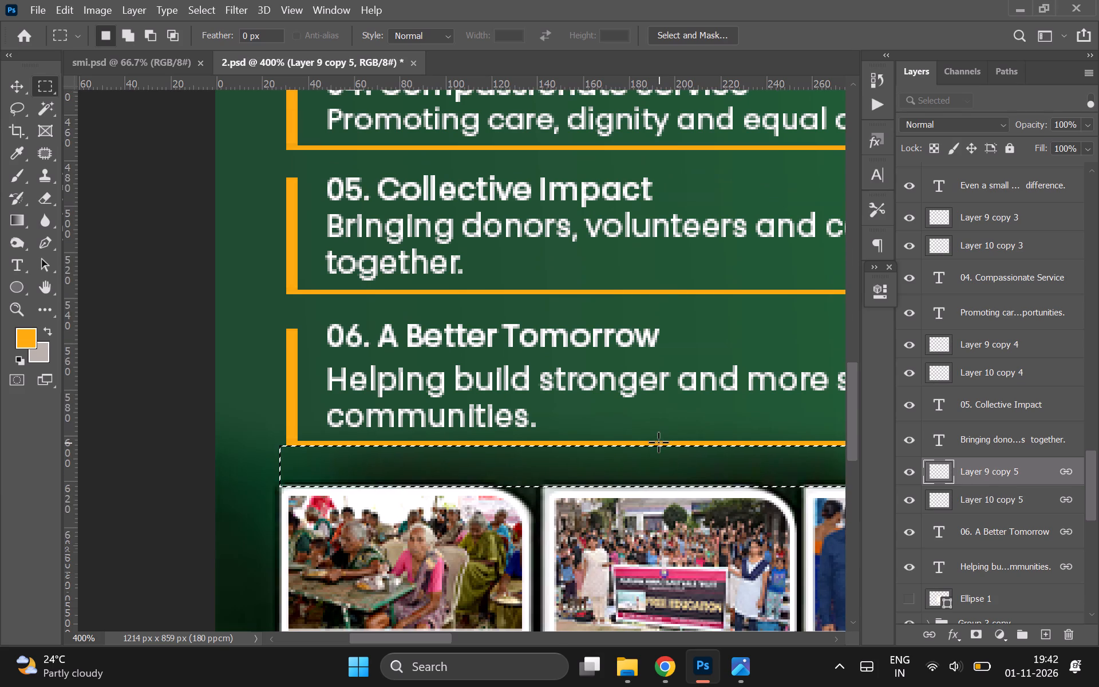
key("shift+Up")
key("shift+Up")
key("shift+Up")
key("shift+Up")
key("shift+Up")
key("shift+Up")
key("shift+Up")
key("shift+Up")
key("shift+Up")
key("shift+Up")
key("shift+Up")
key("shift+Up")
key("shift+Up")
key("shift+Up")
key("shift+Up")
key("shift+Up")
key("shift+Up")
key("shift+Up")
key("shift+Up")
scroll(658, 442, "up", 1)
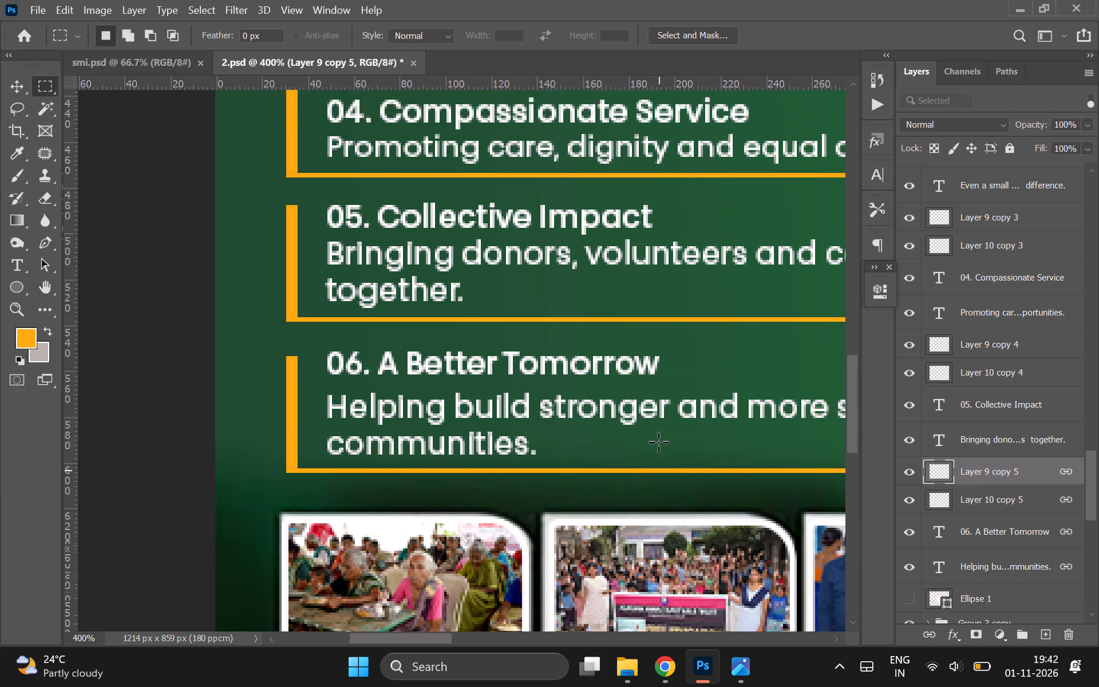
scroll(658, 442, "up", 5)
key("shift+Up")
key("shift+Up")
key("shift+Up")
key("shift+Up")
key("shift+Up")
key("shift+Up")
key("shift+Up")
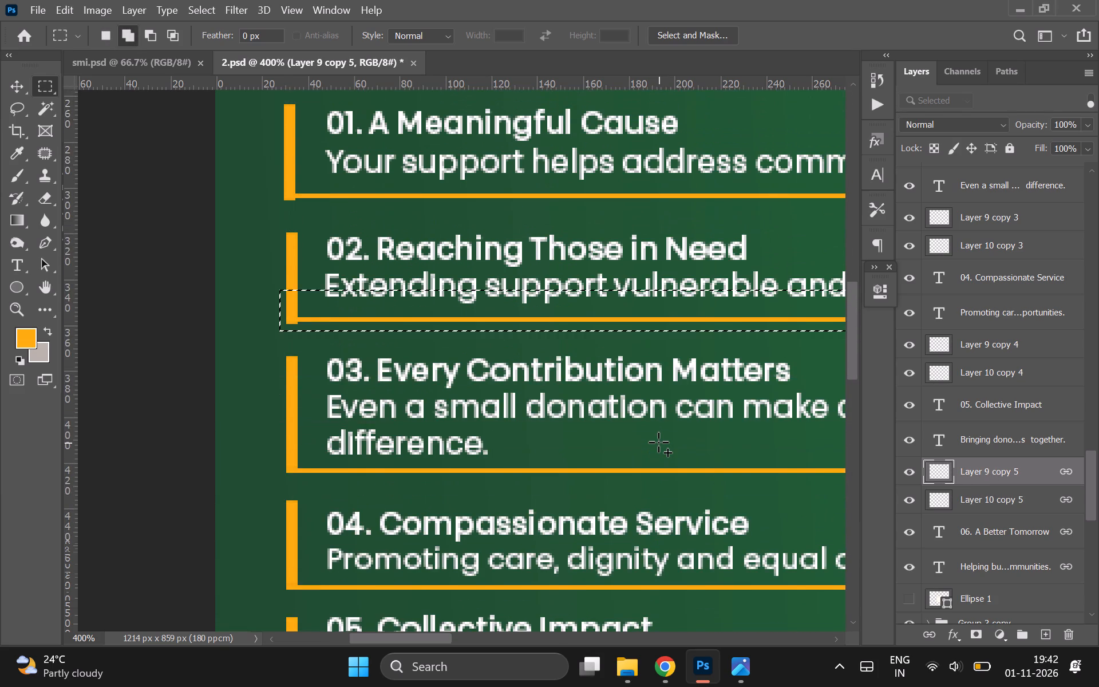
key("shift+Down")
key("Down")
key("Down")
key("Down")
key("Down")
key("Down")
key("Up")
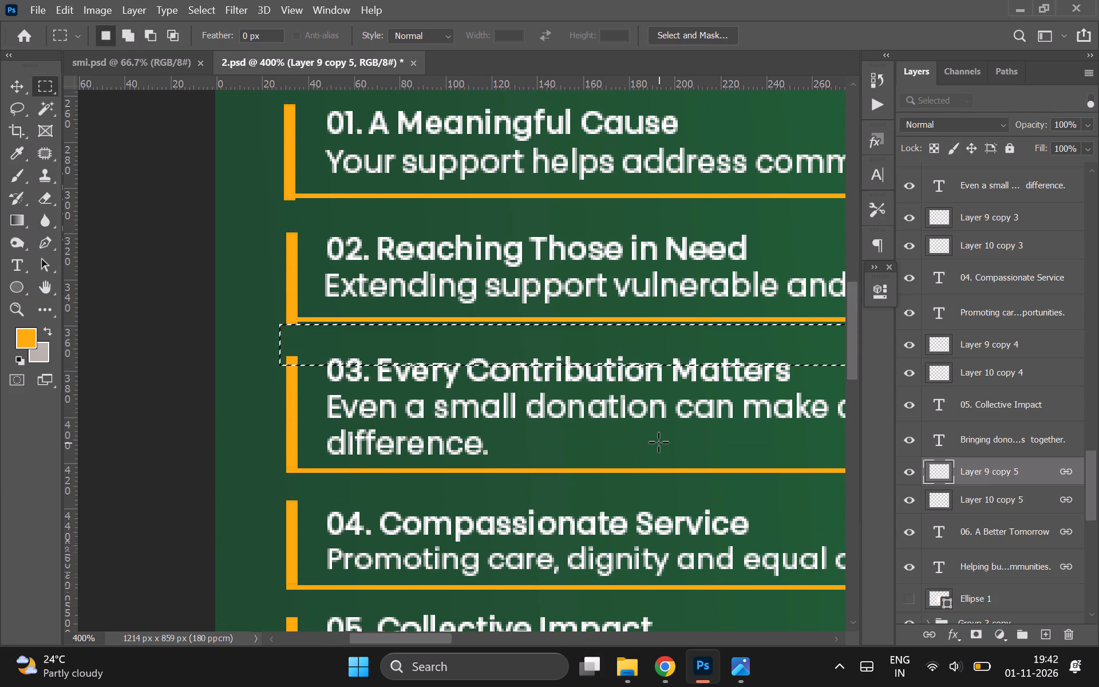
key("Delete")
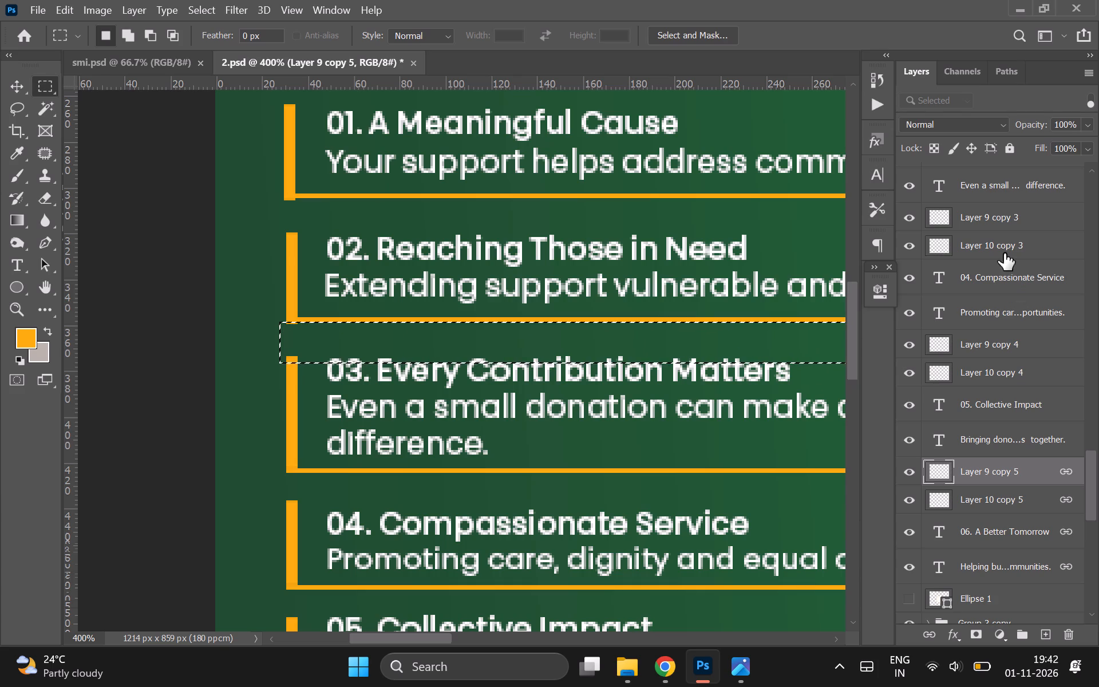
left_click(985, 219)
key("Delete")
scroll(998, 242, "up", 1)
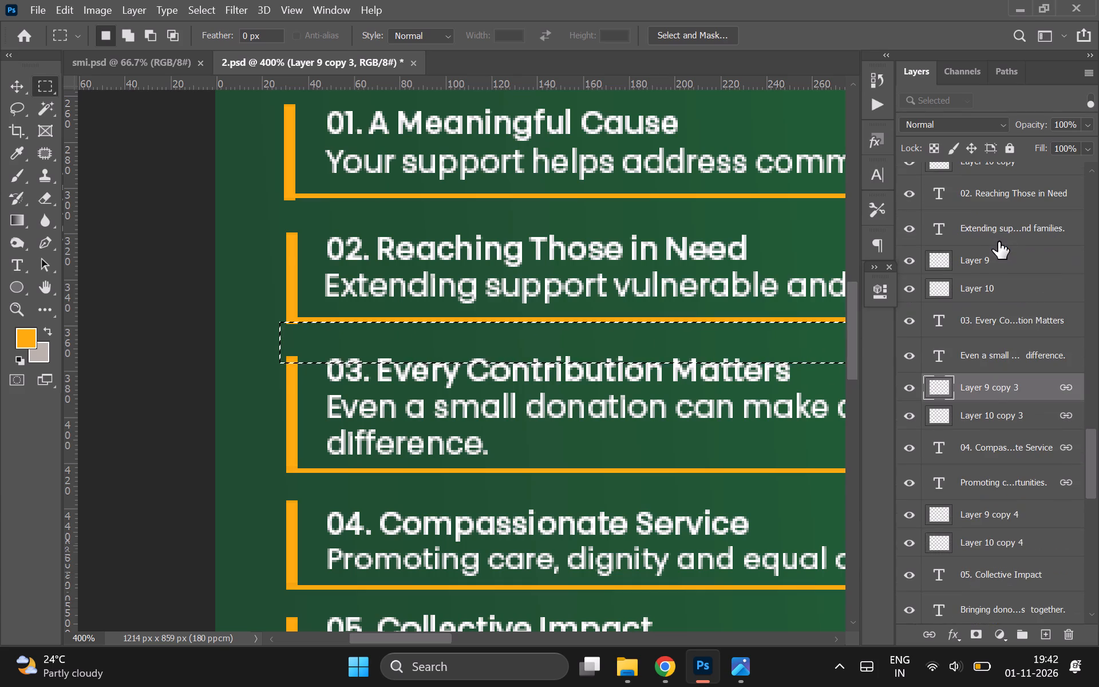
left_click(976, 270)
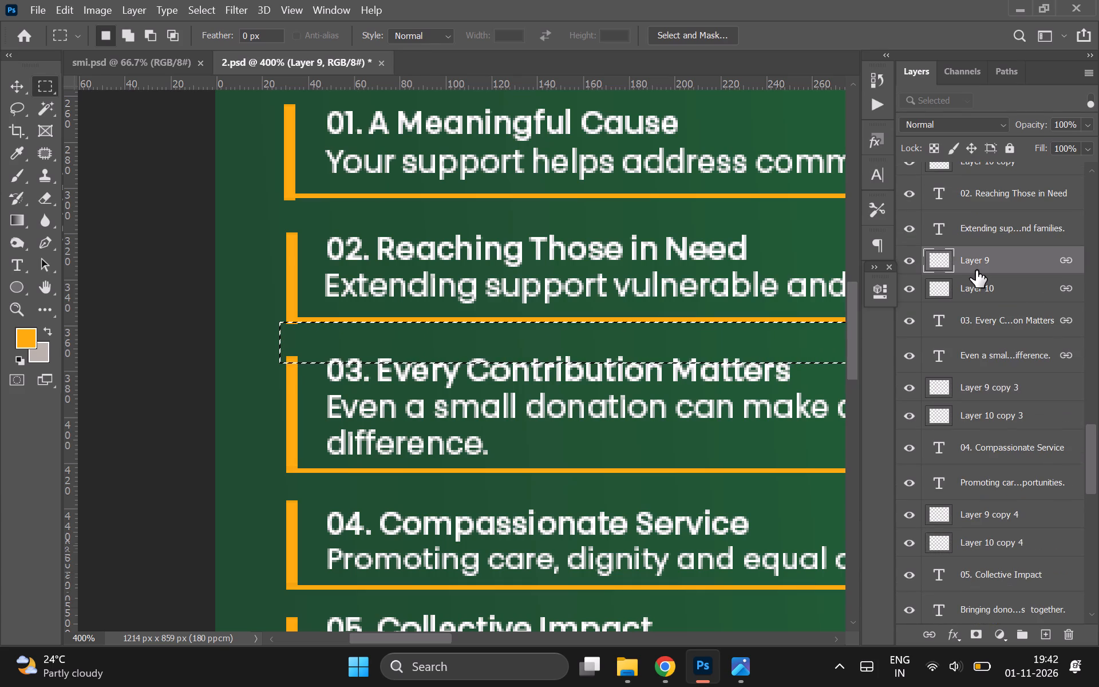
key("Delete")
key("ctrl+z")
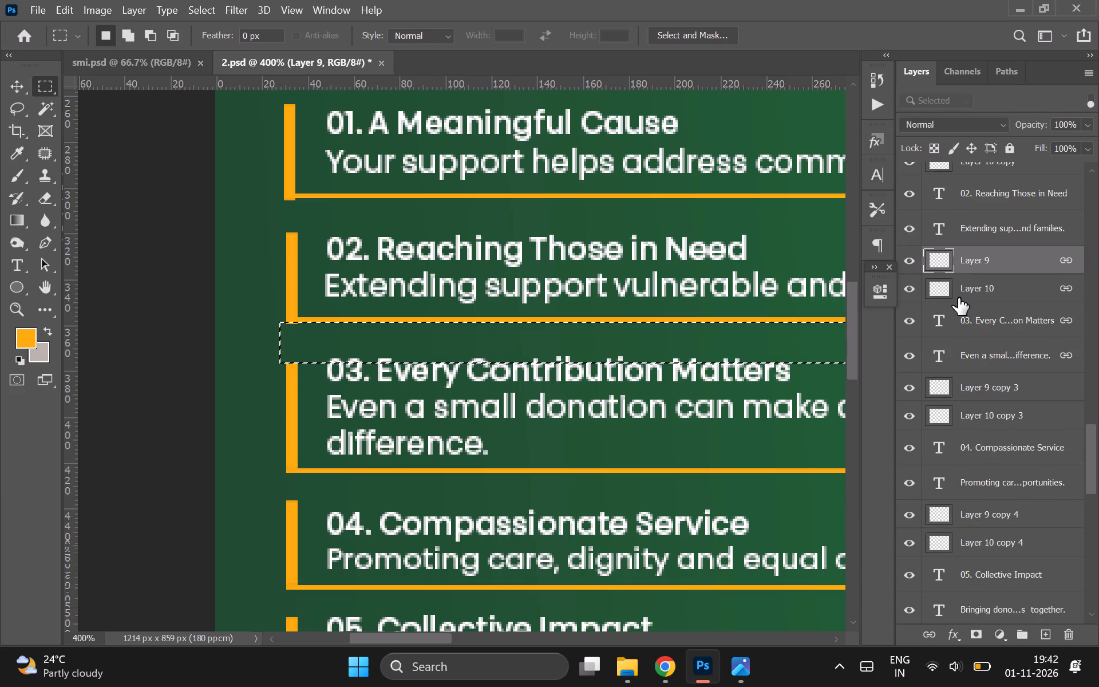
Delete the overhanging bottom end of item 02's vertical orange bar from its layer, Layer 9 copy.
scroll(1005, 307, "up", 1)
left_click(974, 196)
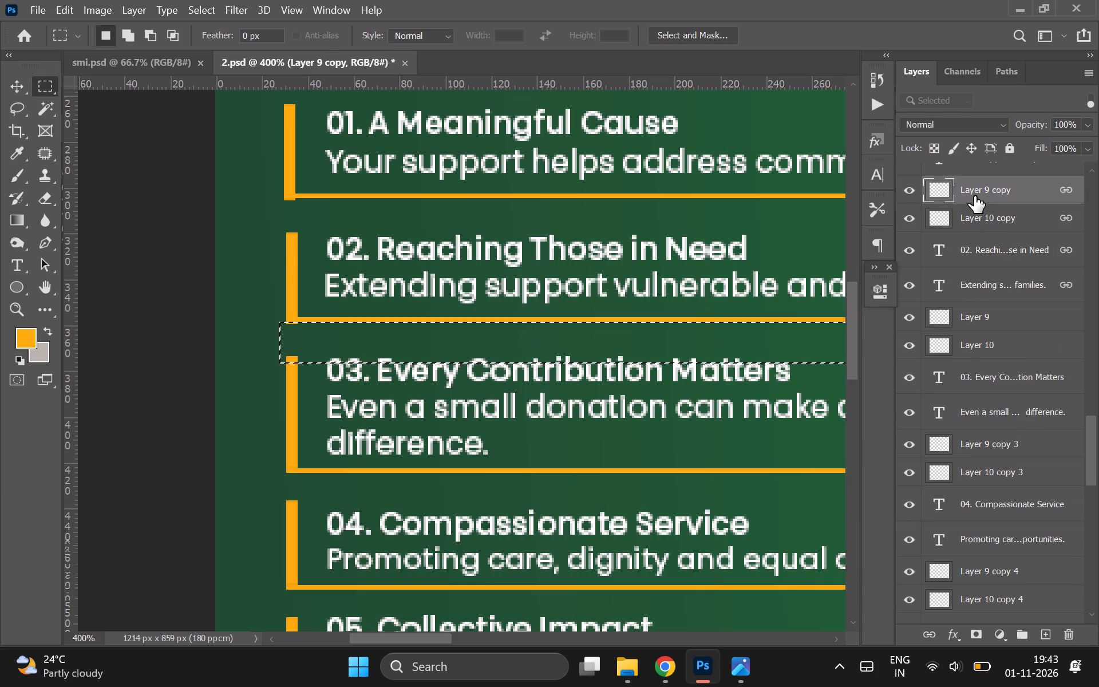
key("Delete")
Shift the marquee up below item 01's underline, delete the overhanging end of its vertical bar from Layer 9 copy 2, and deselect.
scroll(630, 194, "up", 1)
key("shift+Up")
key("shift+Up")
key("shift+Up")
key("shift+Up")
key("shift+Up")
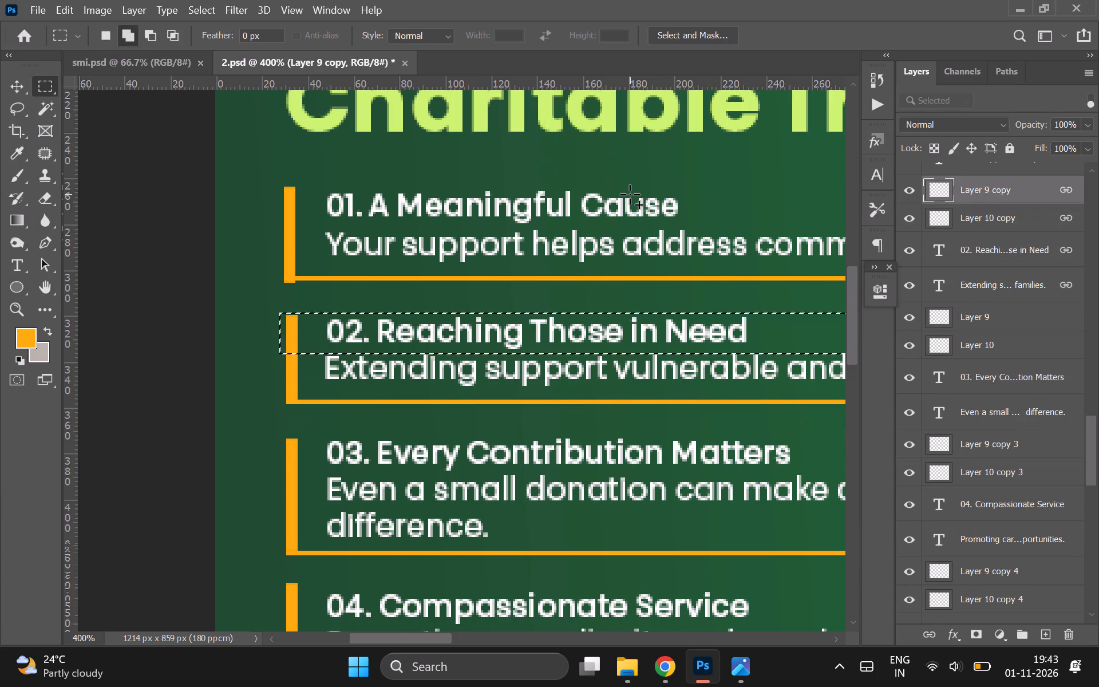
key("shift+Up")
key("Down")
key("Down")
key("Down")
key("Down")
key("Down")
key("Down")
key("Down")
key("Up")
key("Up")
key("Down")
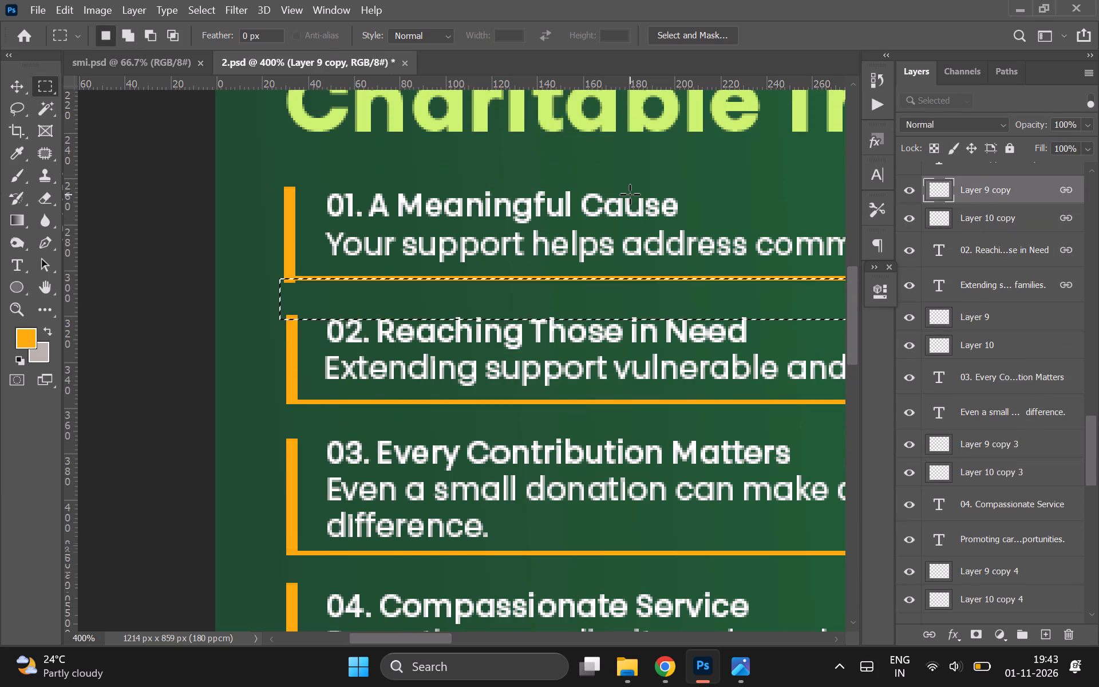
key("Down")
key("Down")
key("Up")
key("Up")
key("Down")
key("Down")
key("Down")
key("Down")
key("Up")
key("Up")
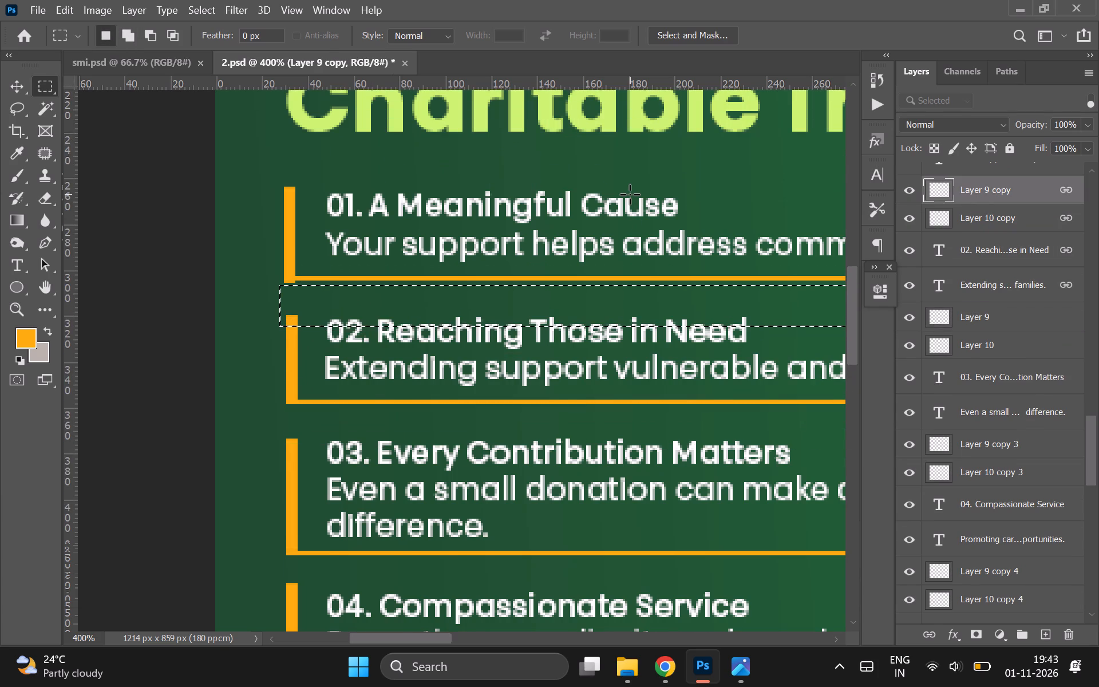
key("Down")
key("Down")
key("Up")
key("Up")
key("Up")
key("Up")
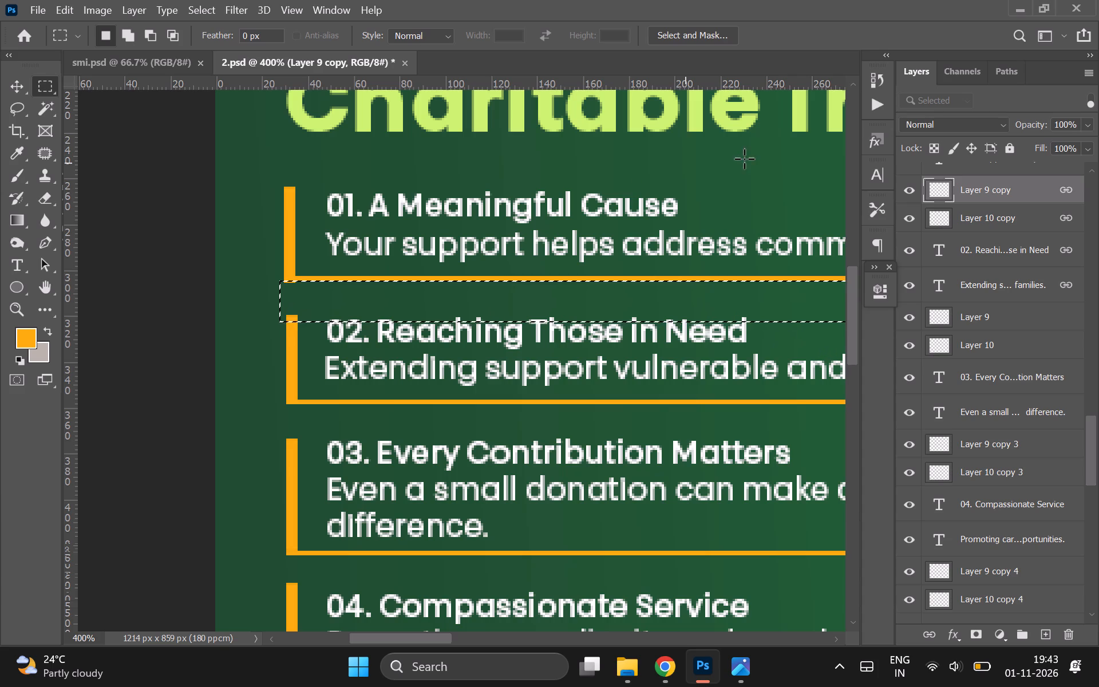
scroll(974, 220, "up", 1)
left_click(991, 273)
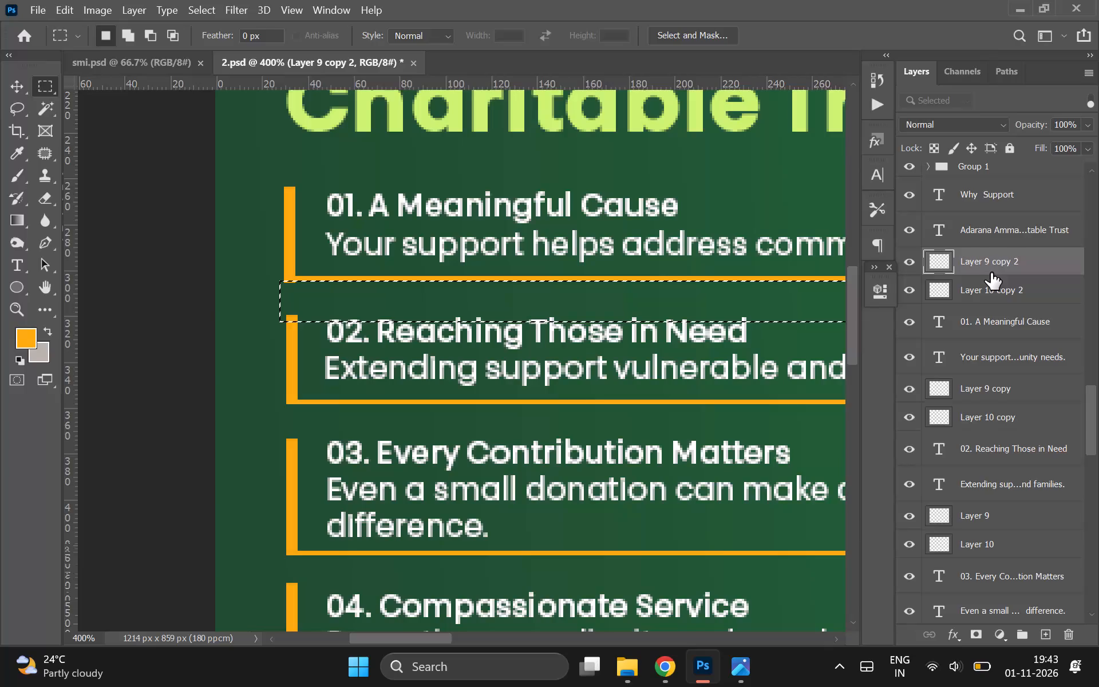
key("Delete")
key("ctrl+d")
Unlink item 06's description from its heading and orange lines and nudge it up 2 pixels.
key("ctrl+minus")
key("ctrl+0")
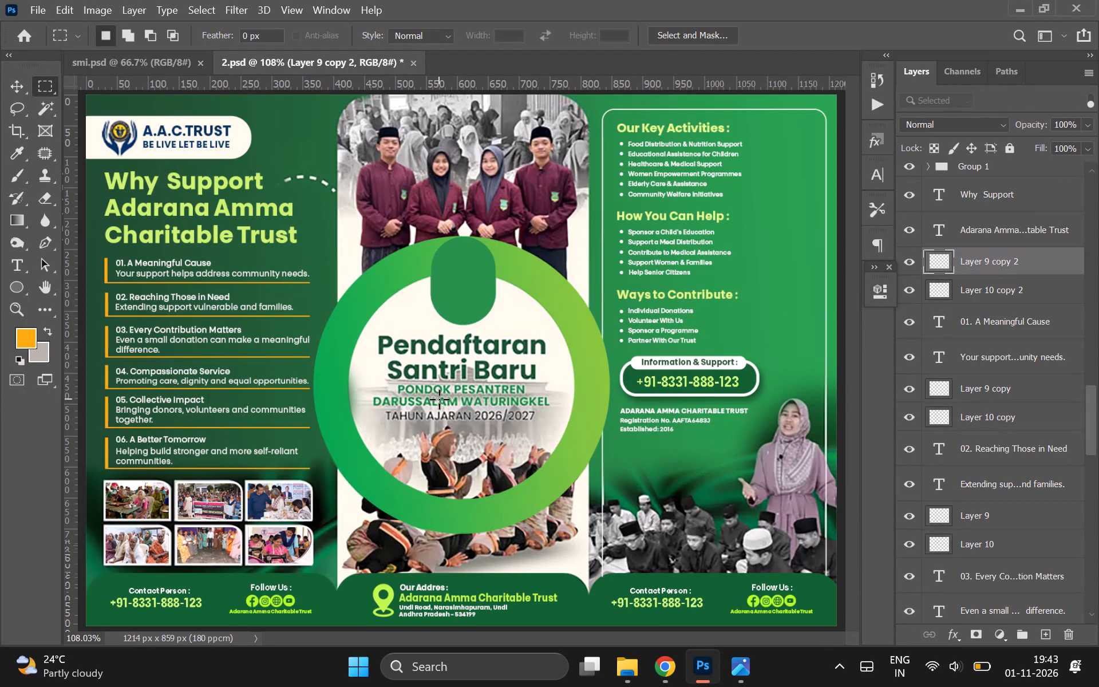
key("v")
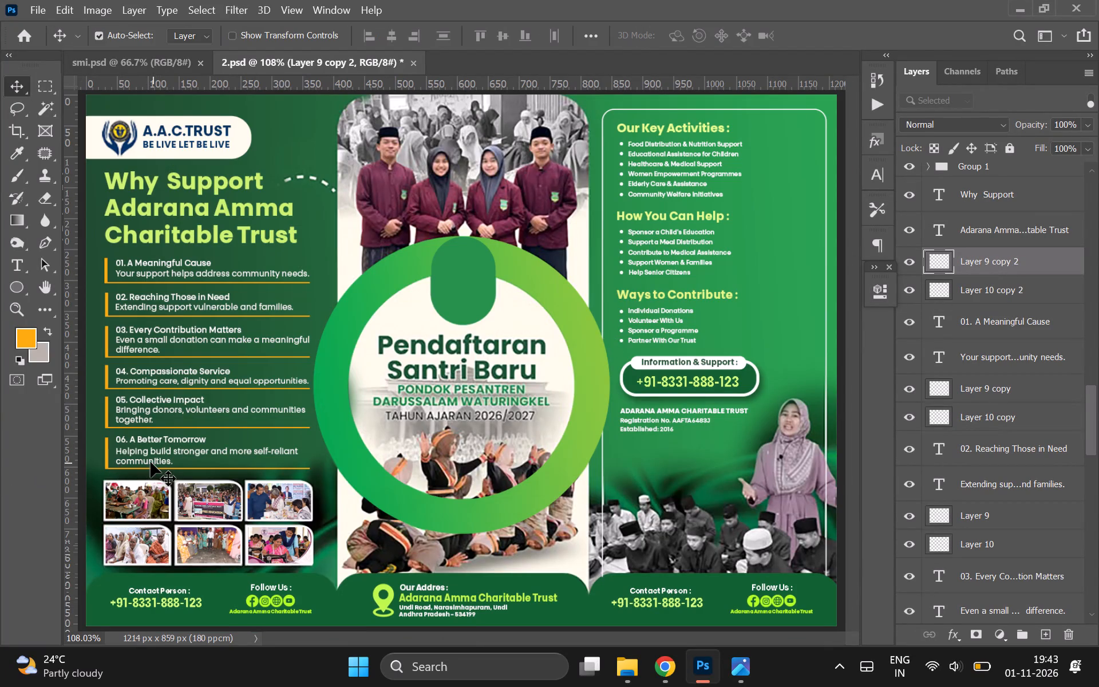
left_click(147, 461)
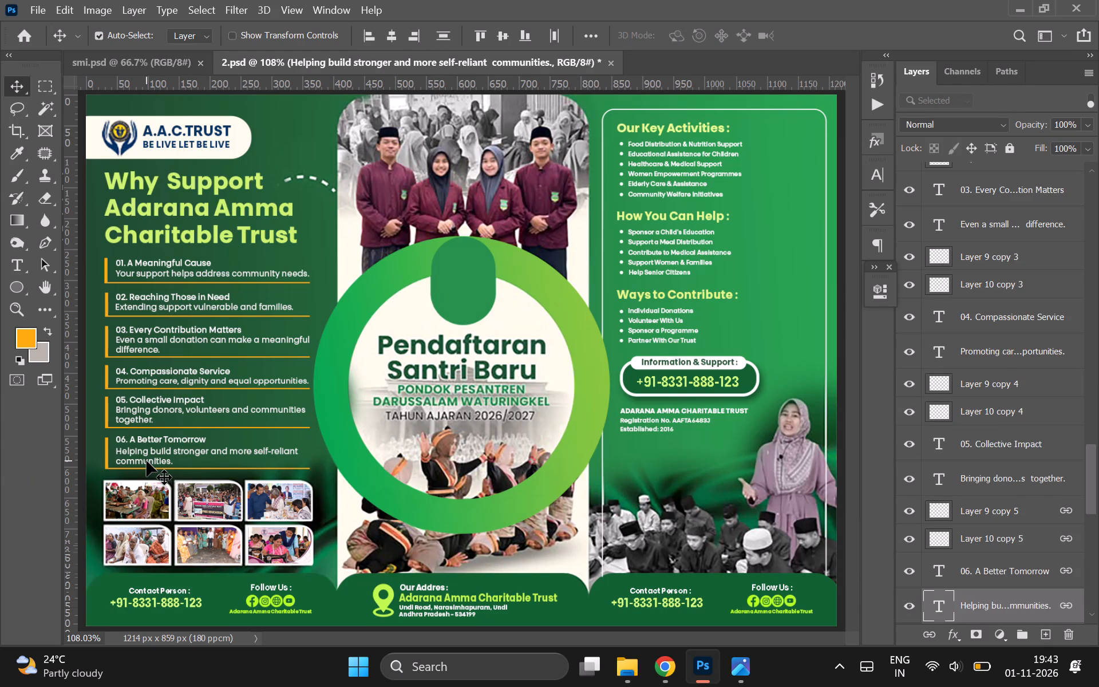
left_click(927, 630)
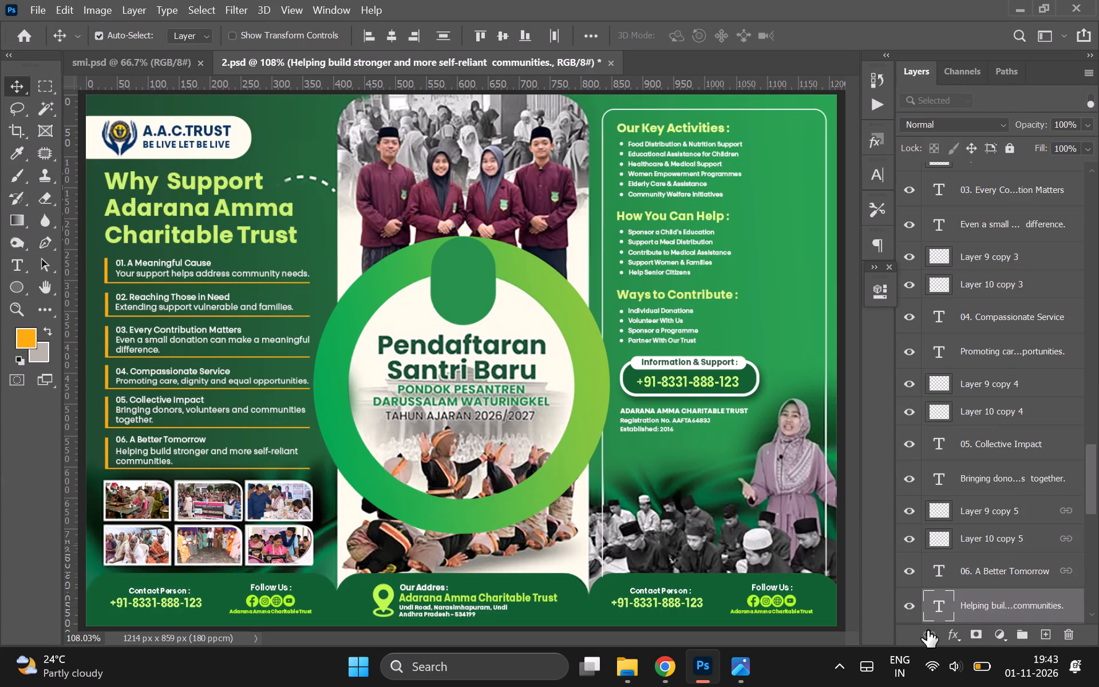
key("Up")
key("Up")
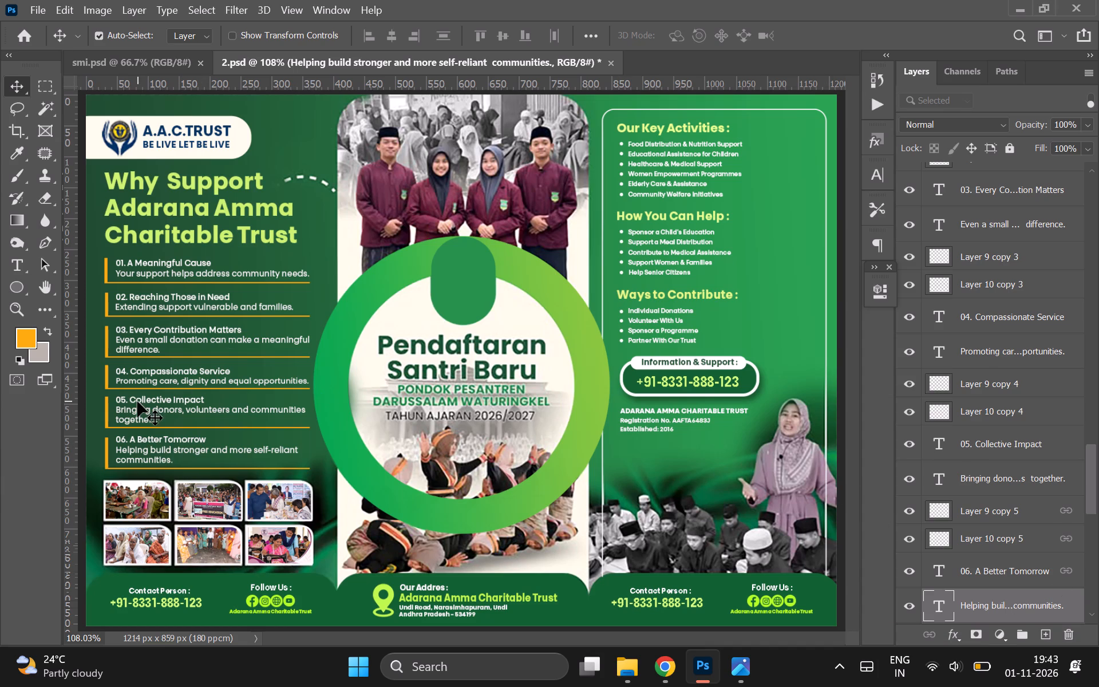
Link item 06's heading and description as a pair separate from the orange lines and nudge them down a net 1 pixel.
scroll(997, 486, "down", 1)
left_click(998, 493, "ctrl")
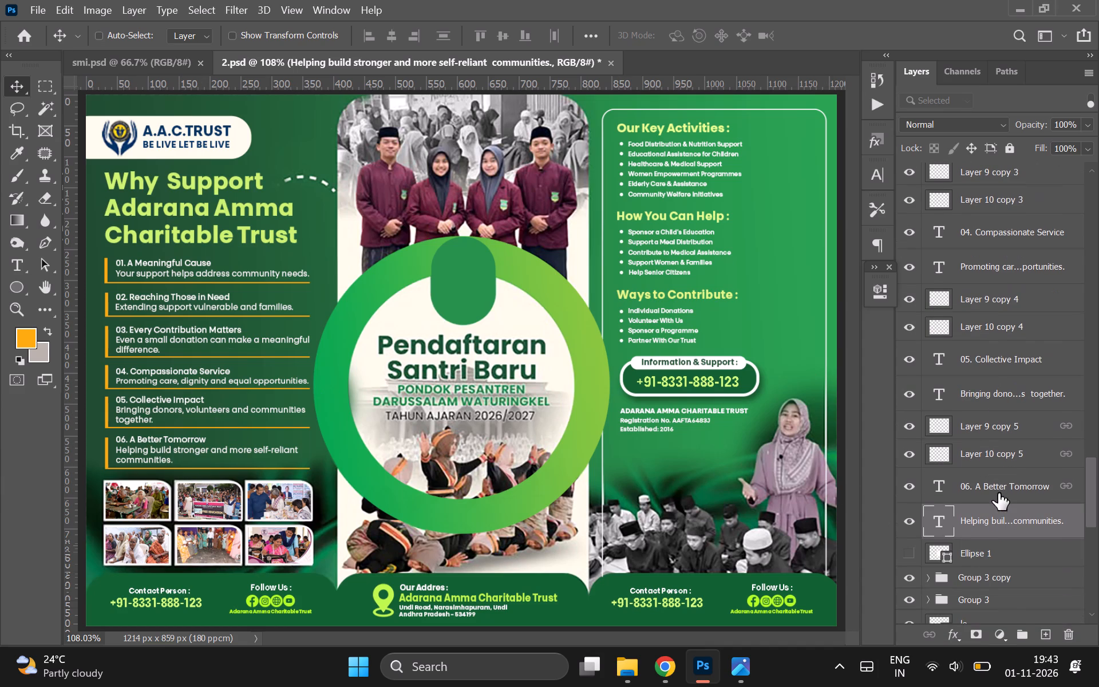
double_click(928, 641)
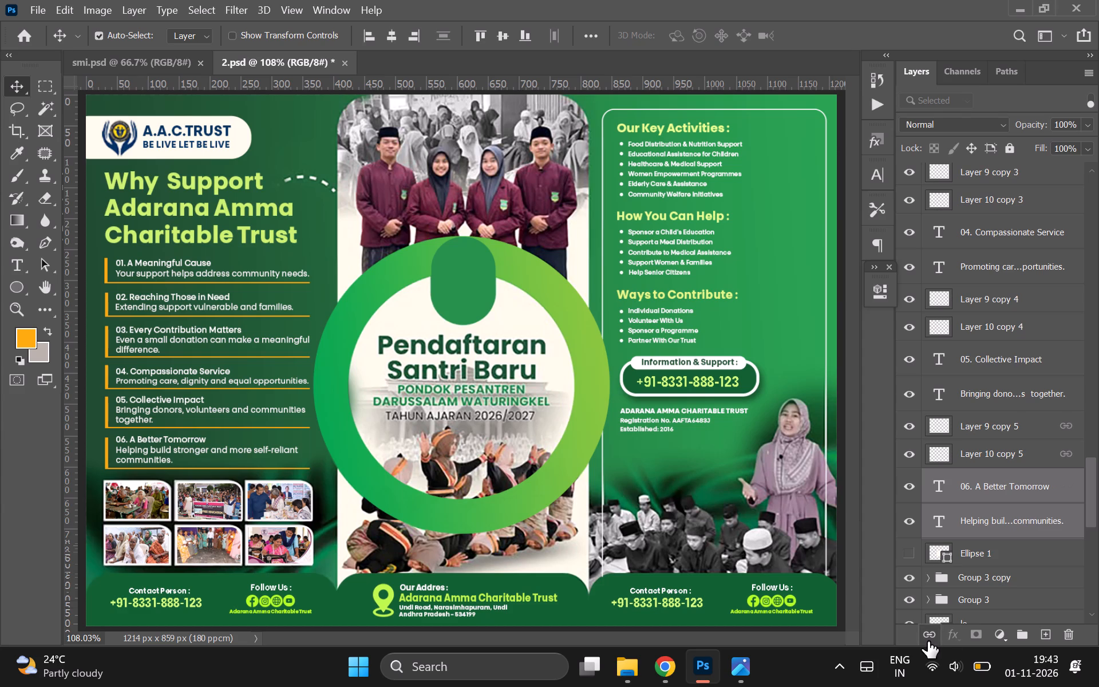
left_click(928, 641)
key("Down")
key("Down")
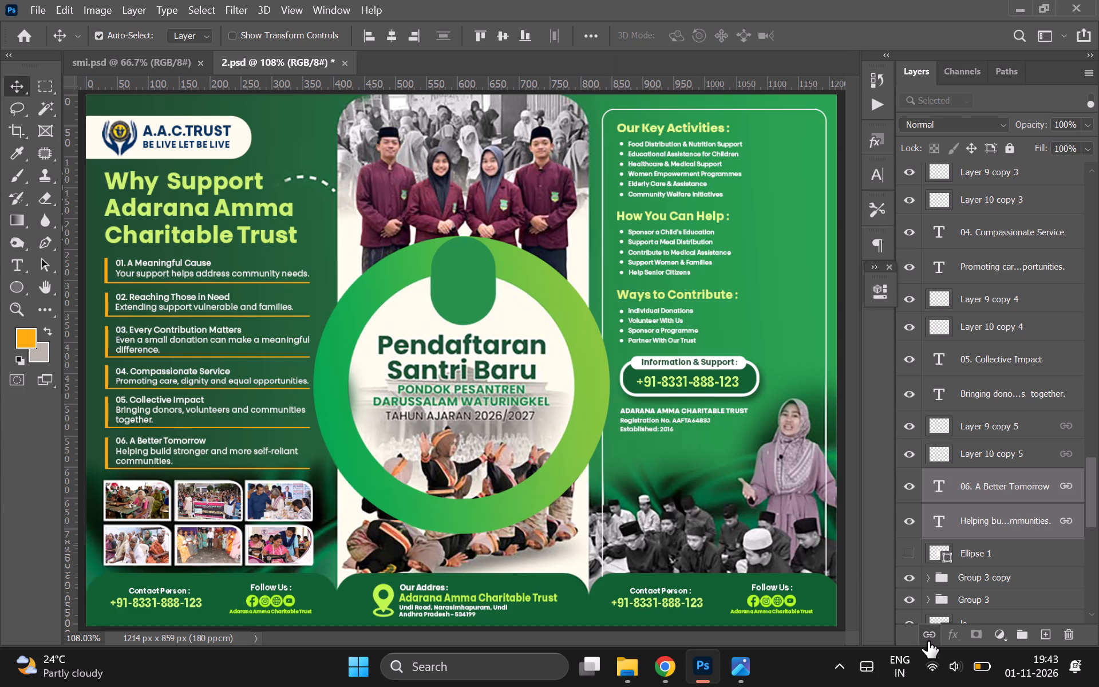
key("Up")
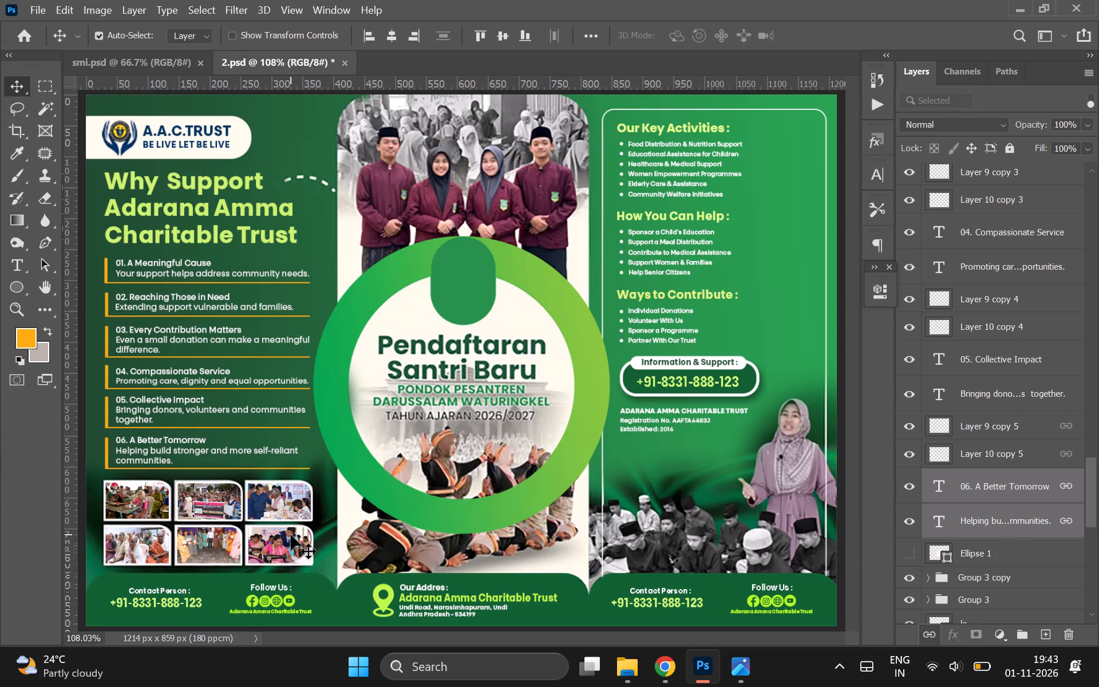
Relink item 04's heading and description as a pair separate from its orange lines and nudge them up 1 pixel.
key("ctrl+equal")
key("ctrl+equal")
scroll(291, 535, "left", 9)
scroll(291, 535, "down", 1)
scroll(291, 535, "left", 1)
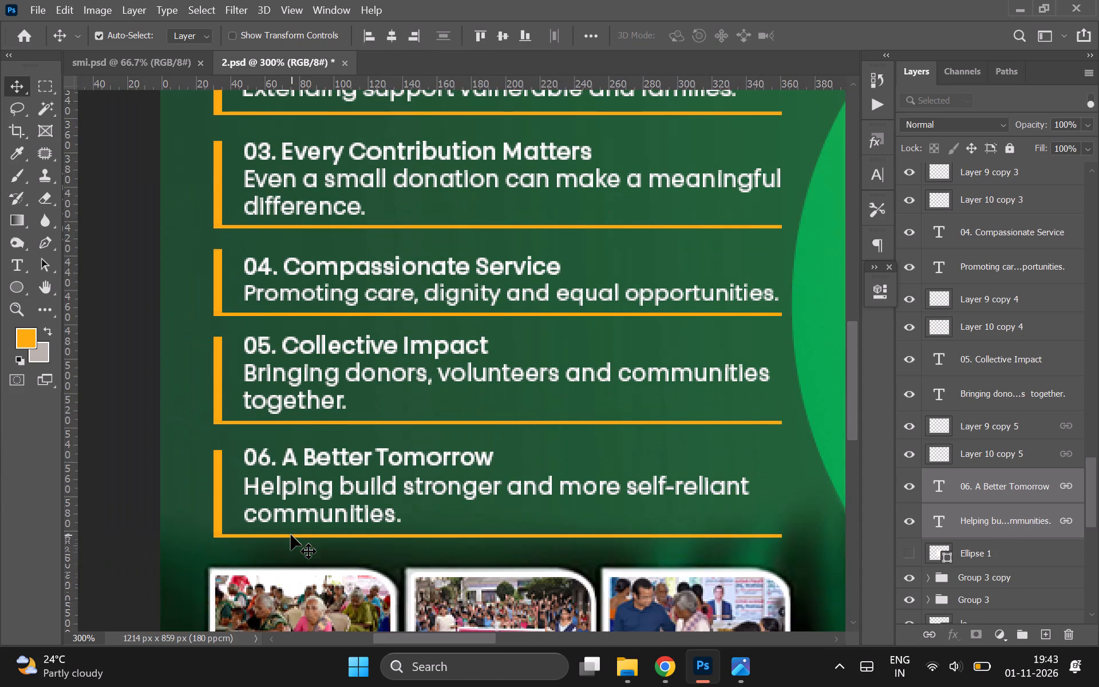
scroll(368, 281, "up", 1)
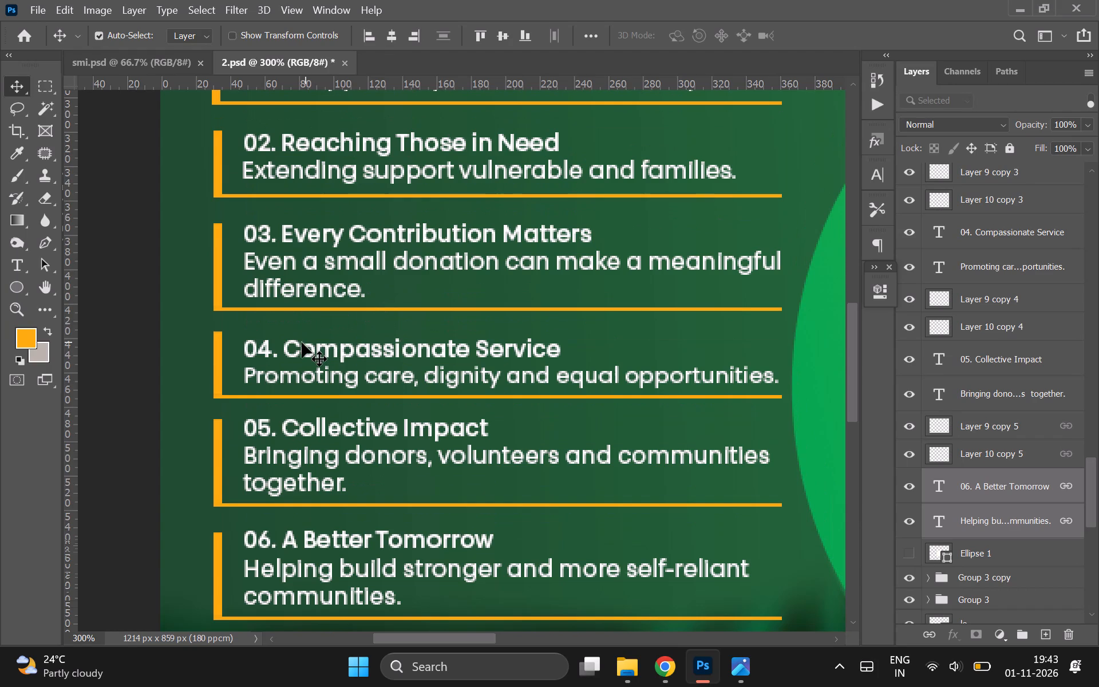
left_click(299, 345)
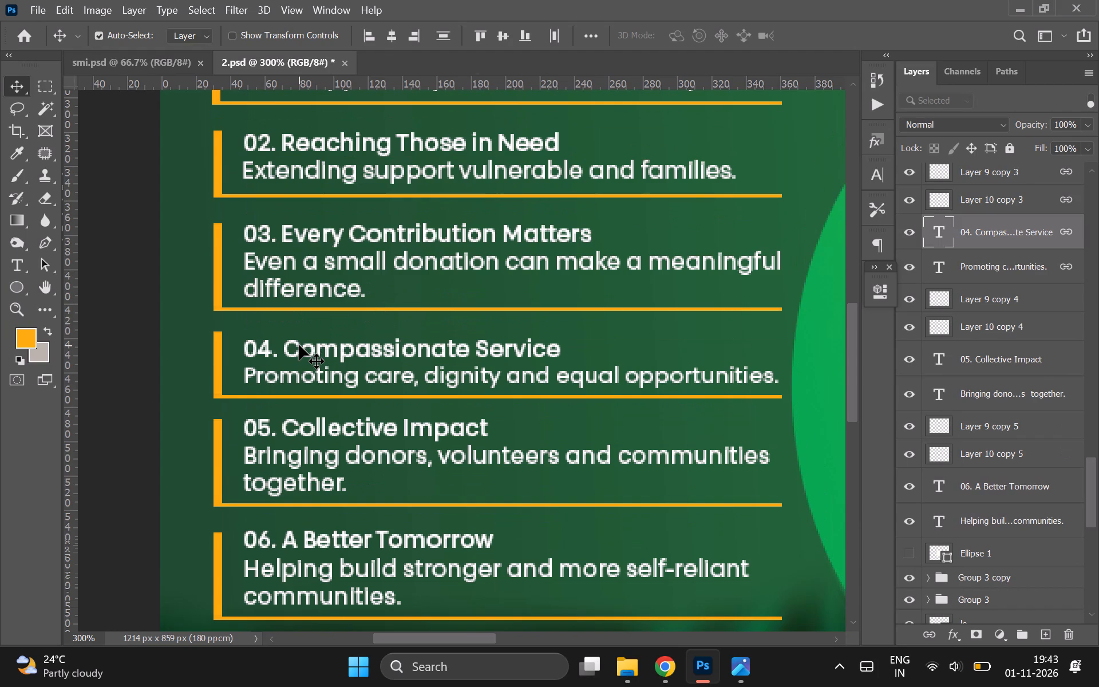
left_click(994, 262, "shift")
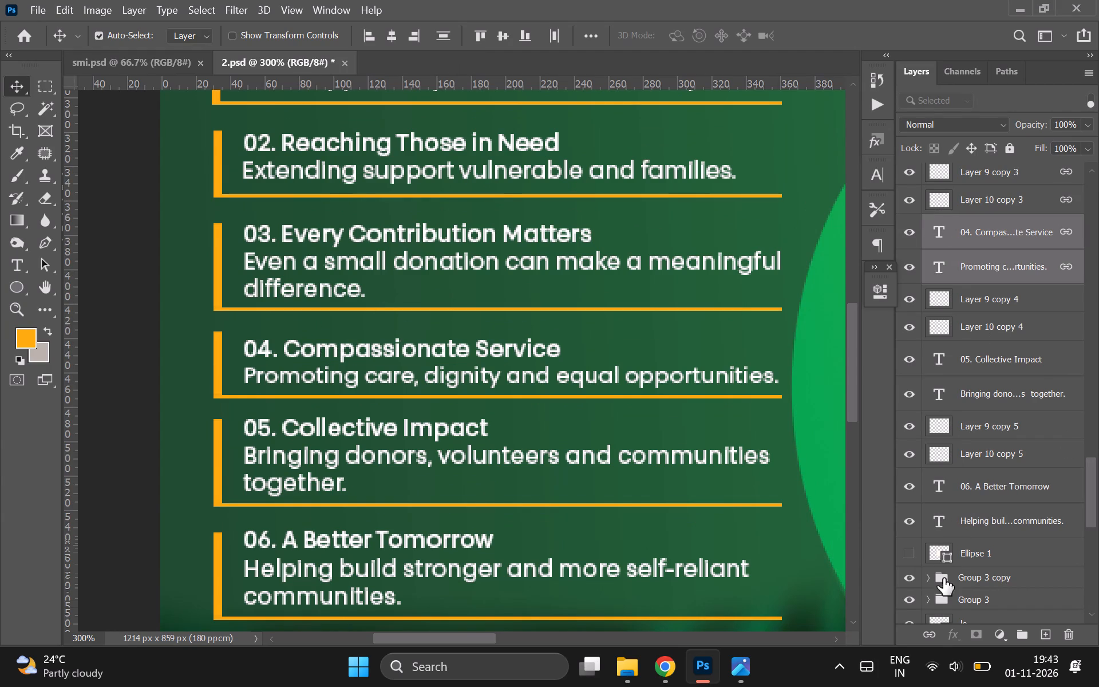
double_click(934, 632)
key("Up")
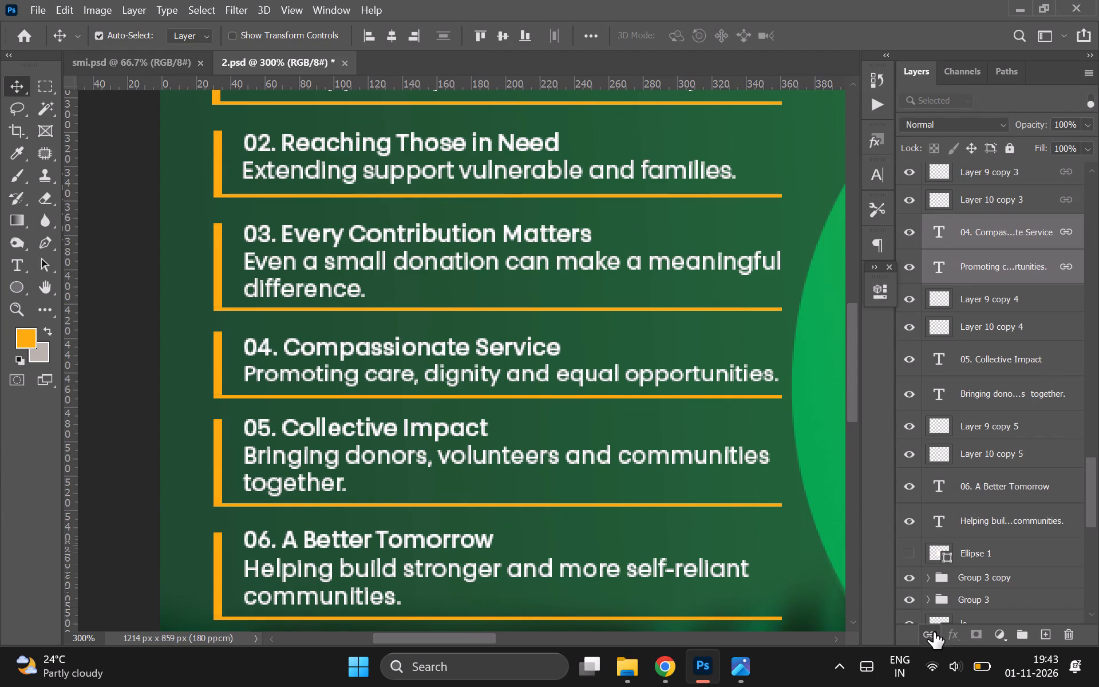
Place a horizontal guide at the top end of item 06's vertical orange bar.
scroll(531, 578, "down", 1)
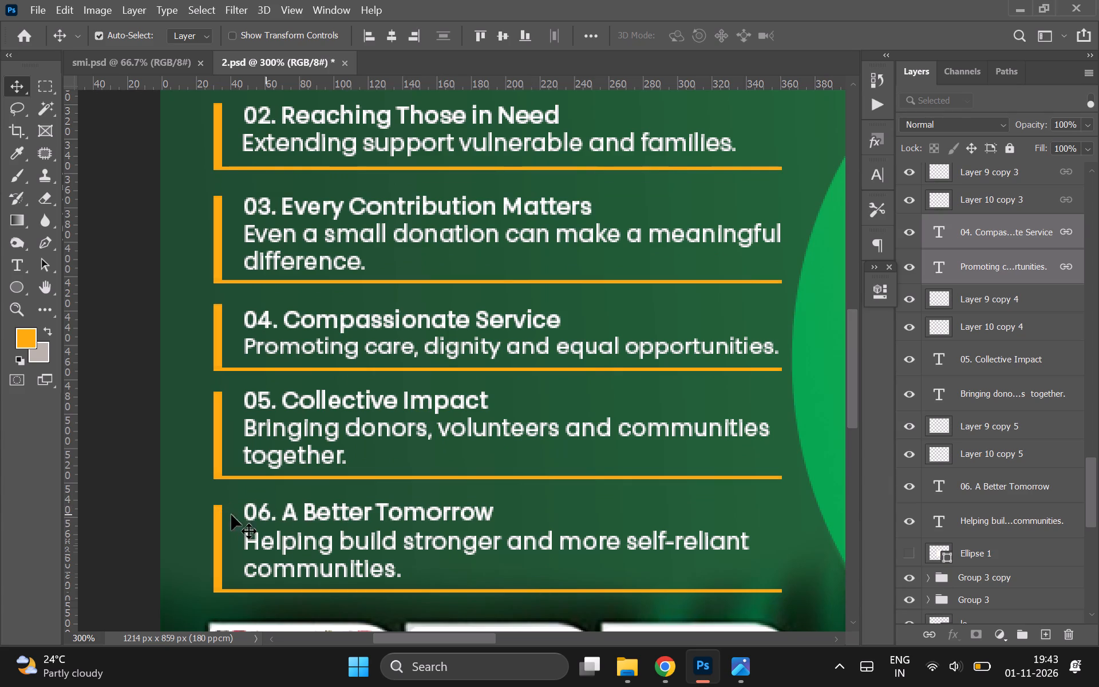
left_click(321, 503)
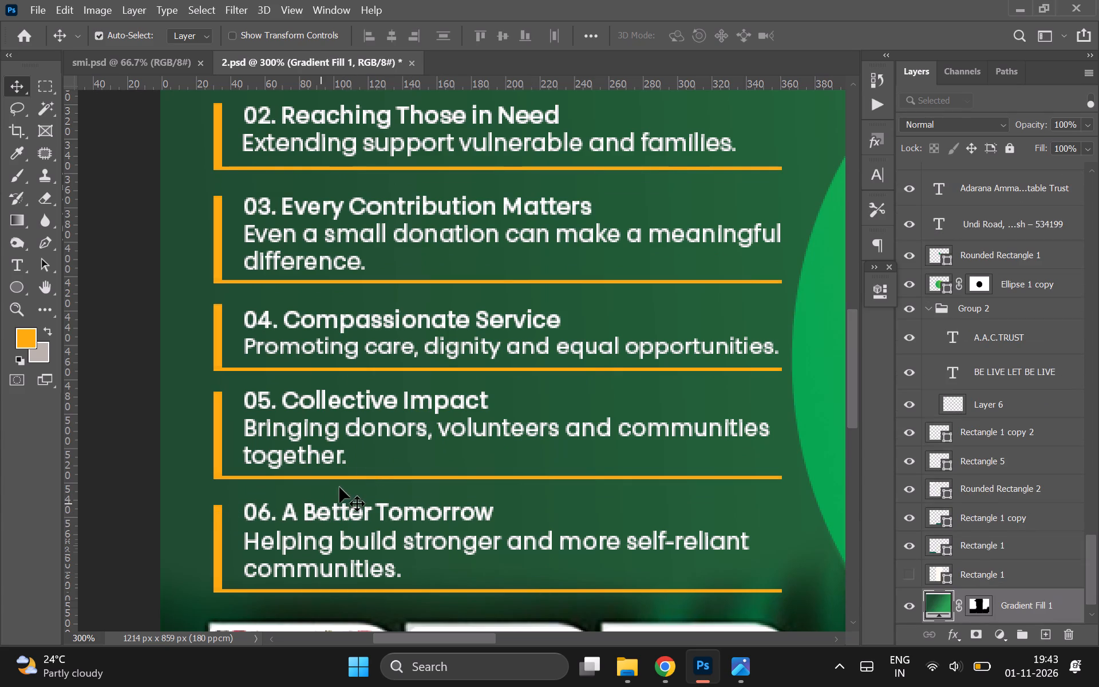
left_click_drag(453, 88, 451, 504)
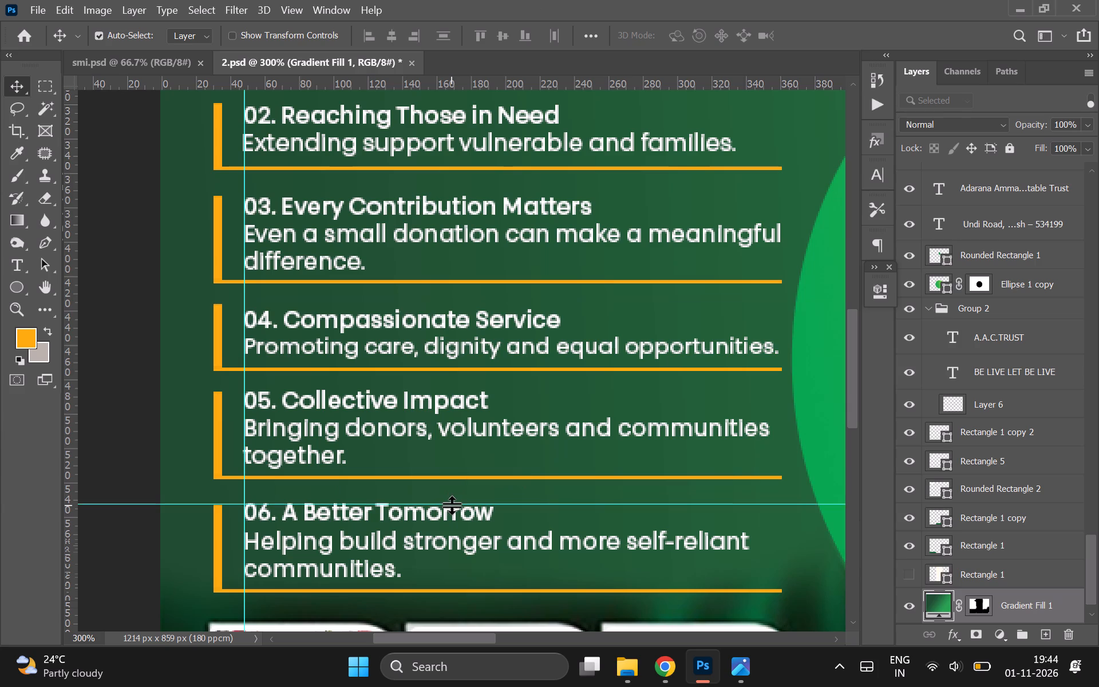
Remove the horizontal guide from the top end of item 06's vertical orange bar.
left_click_drag(451, 504, 549, 0)
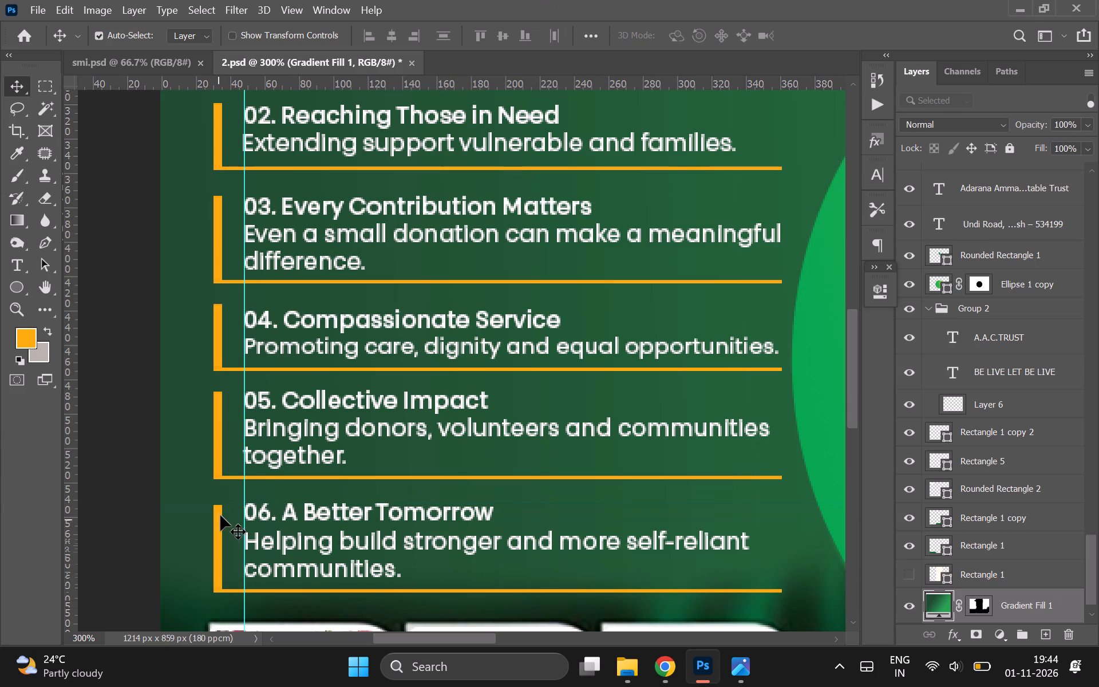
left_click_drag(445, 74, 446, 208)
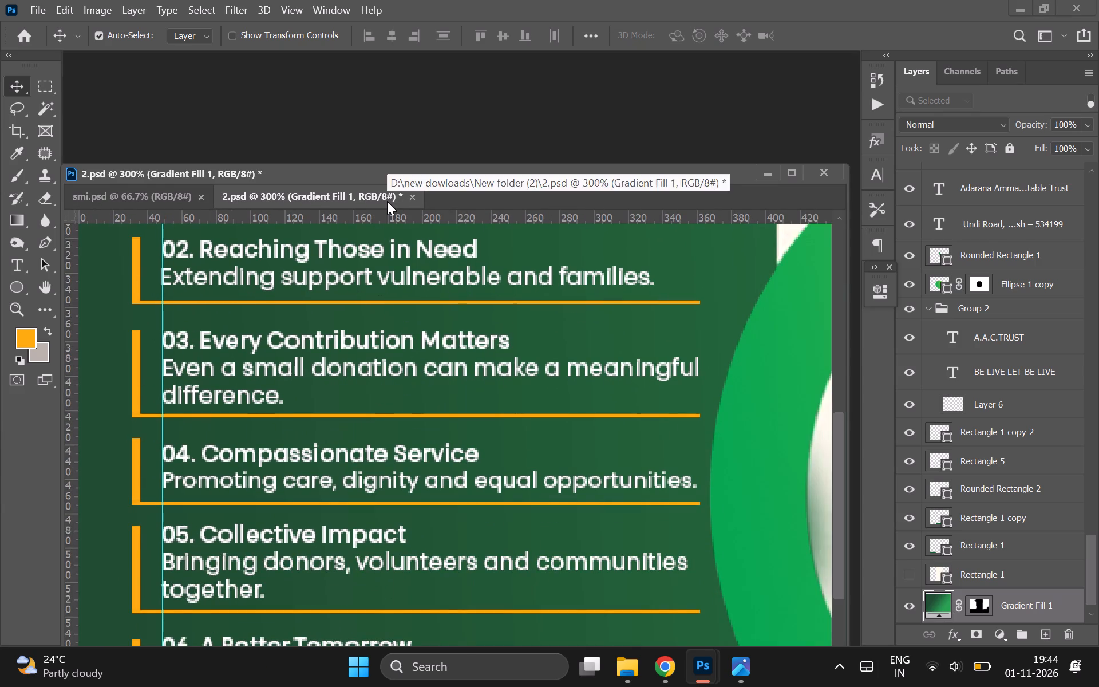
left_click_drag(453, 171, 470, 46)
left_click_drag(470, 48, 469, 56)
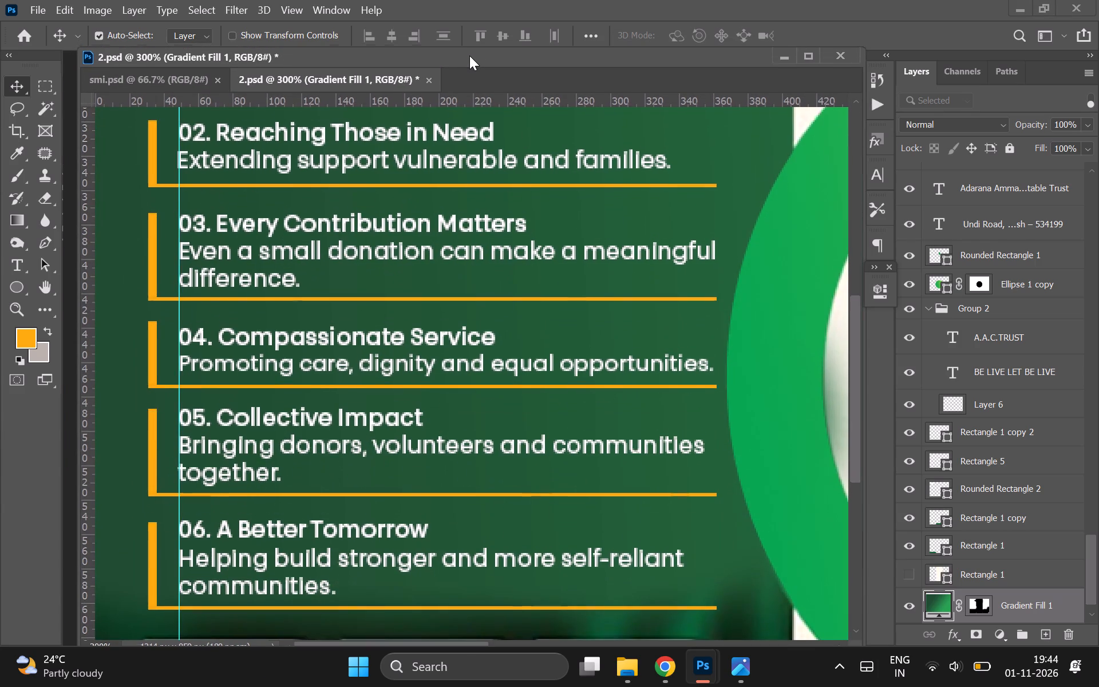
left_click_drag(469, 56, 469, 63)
Check the top end of item 05's vertical orange bar against a temporary horizontal guide and remove the guide.
left_click_drag(442, 84, 433, 272)
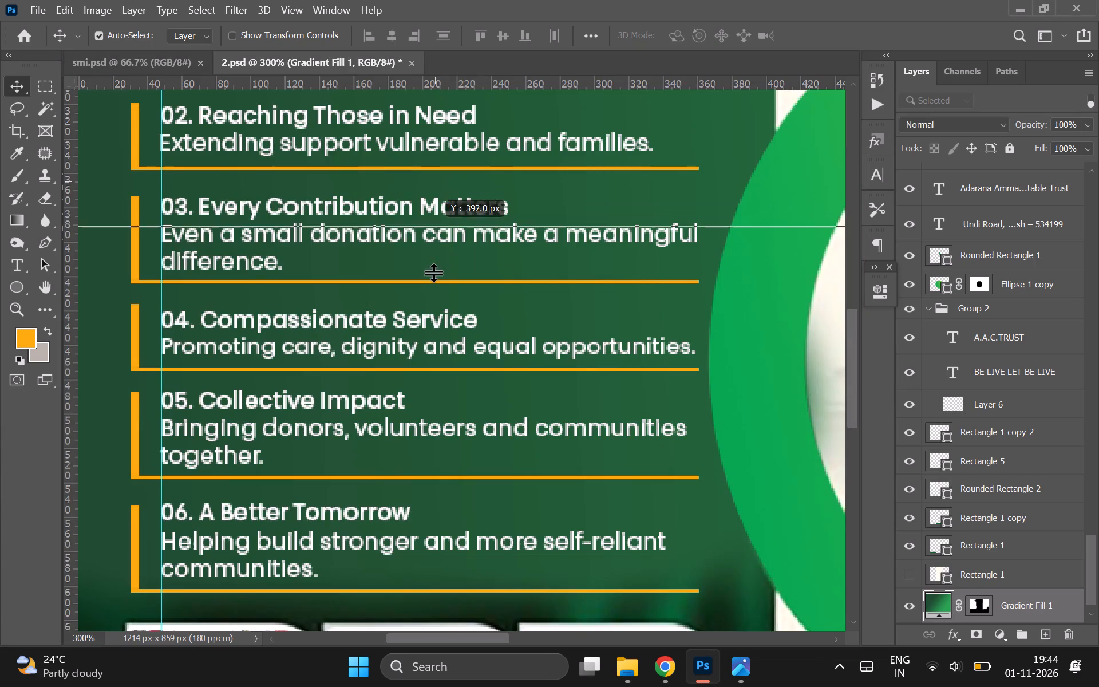
left_click_drag(433, 272, 459, 394)
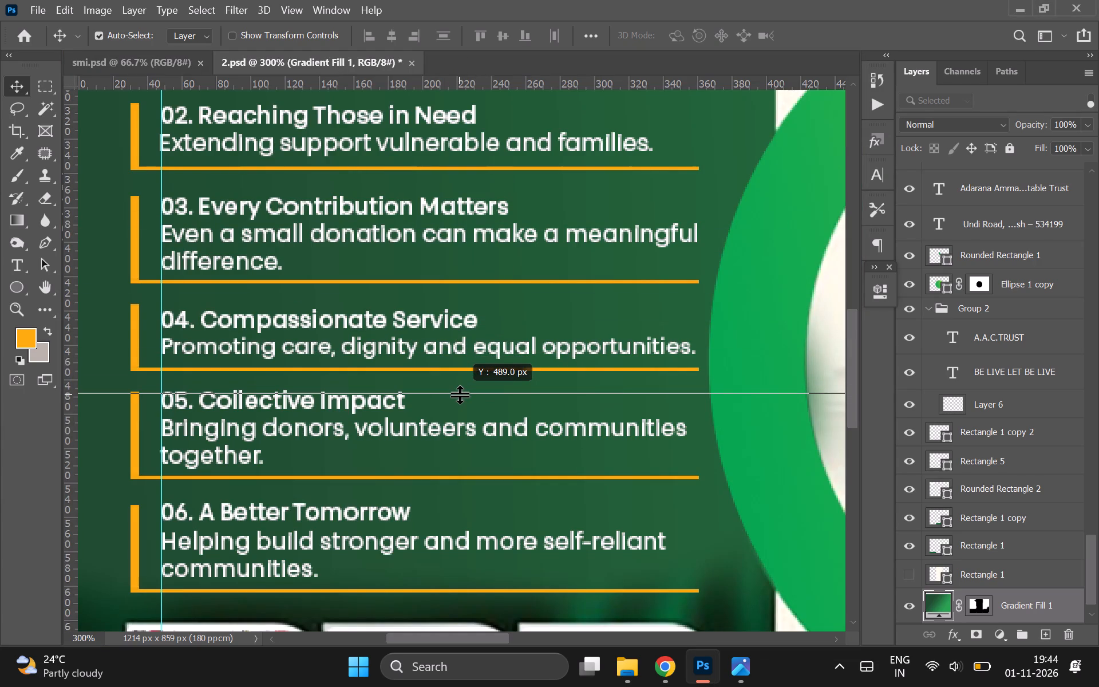
left_click_drag(459, 394, 458, 393)
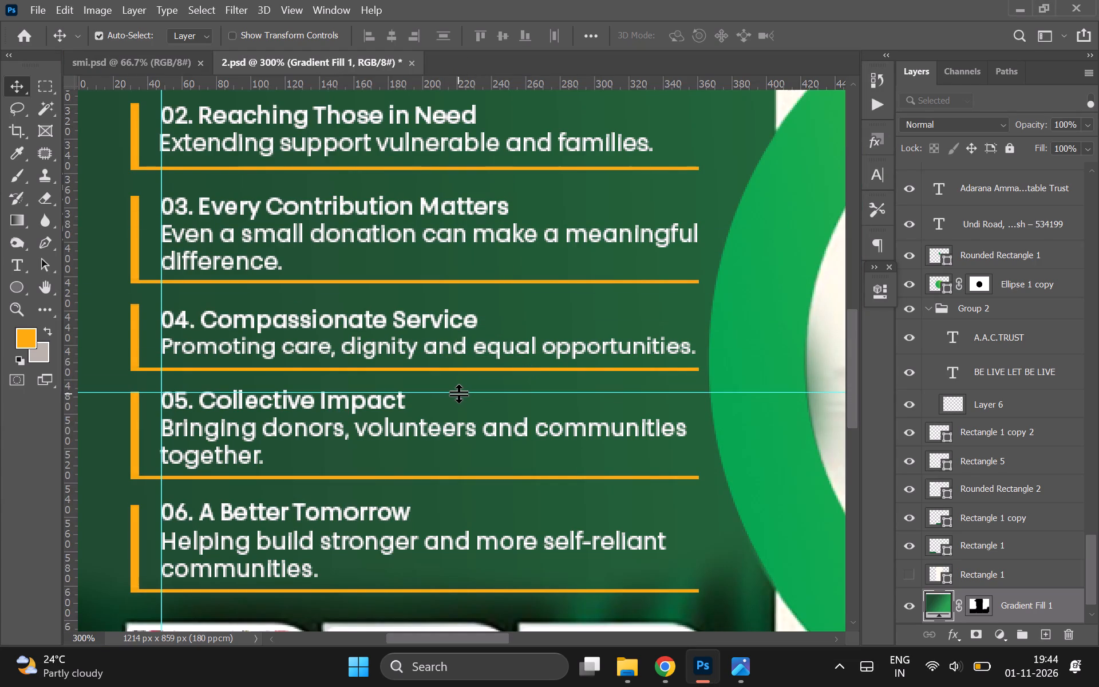
left_click_drag(458, 392, 485, 0)
Hide the guides.
key("ctrl+d")
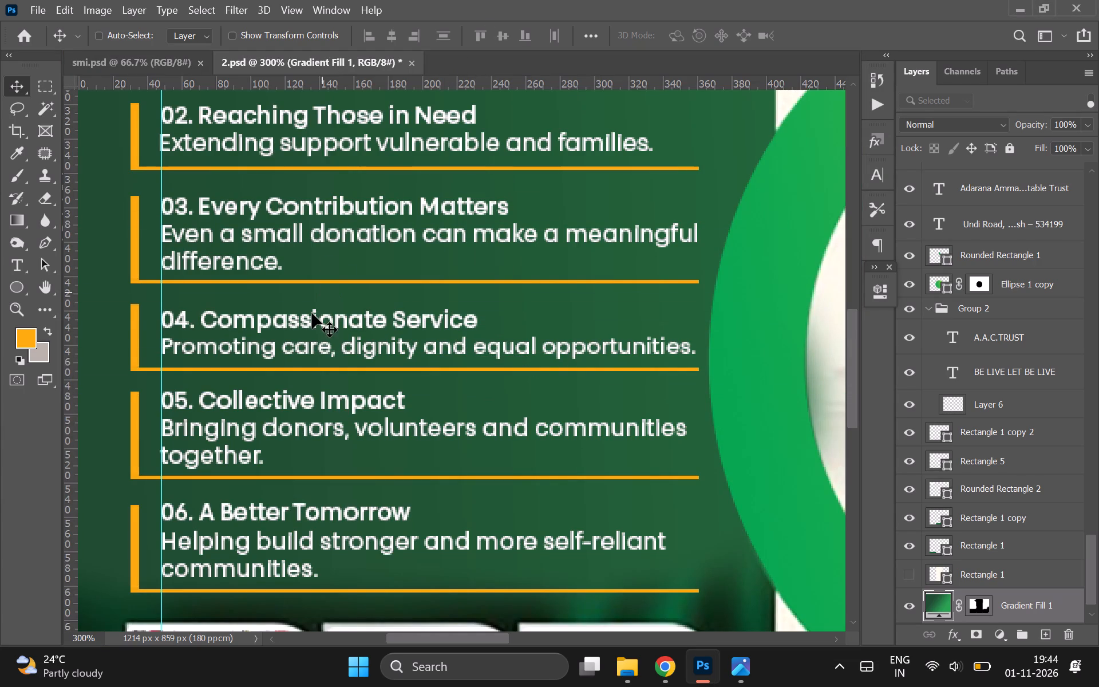
key("ctrl+h")
key("ctrl+h")
Unlink item 06's vertical orange bar from its horizontal line.
scroll(242, 388, "left", 1)
key("ctrl+equal")
scroll(251, 482, "left", 4)
scroll(251, 482, "down", 2)
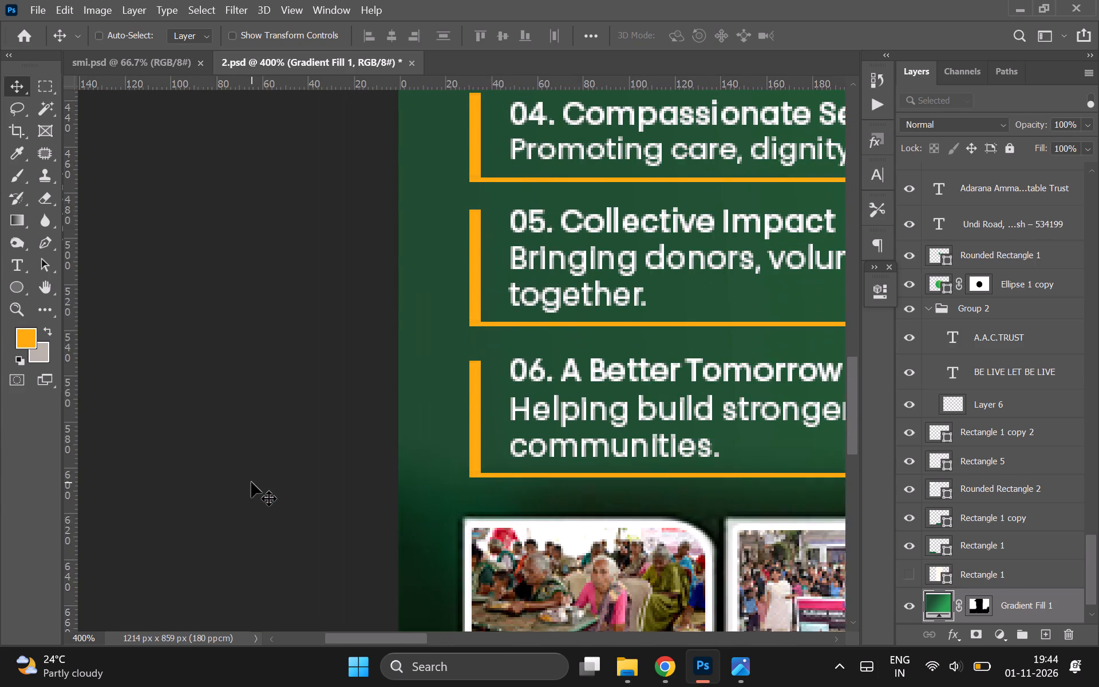
key("ctrl+equal")
key("ctrl+equal")
key("ctrl+equal")
key("ctrl+equal")
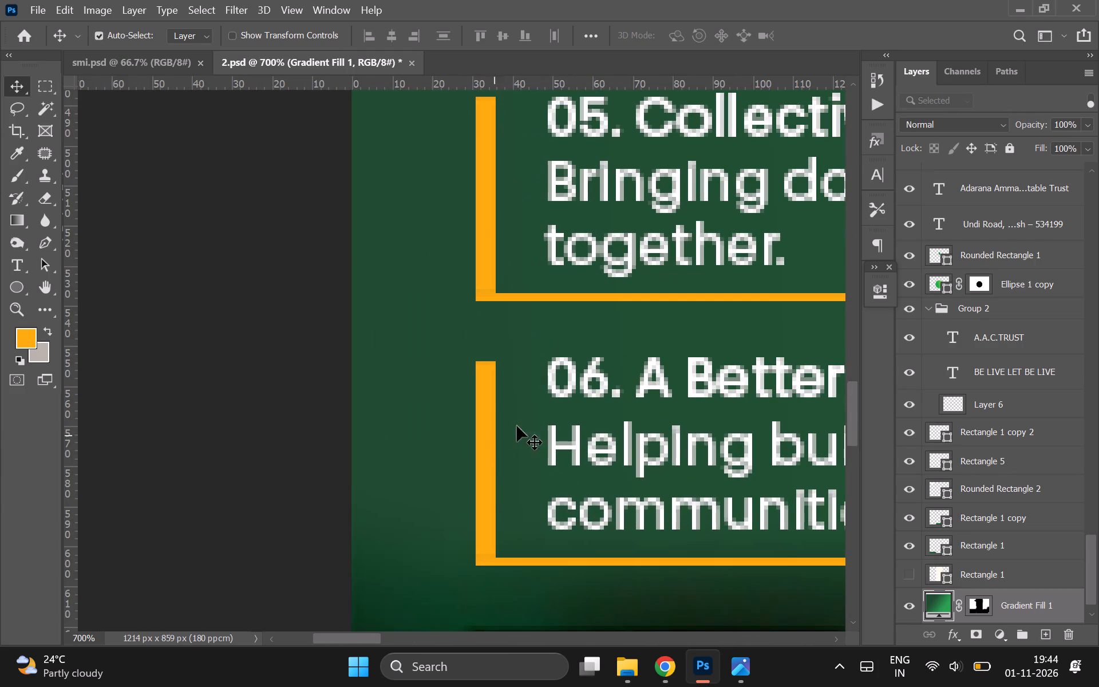
left_click(491, 414)
key("ctrl+t")
double_click(545, 385)
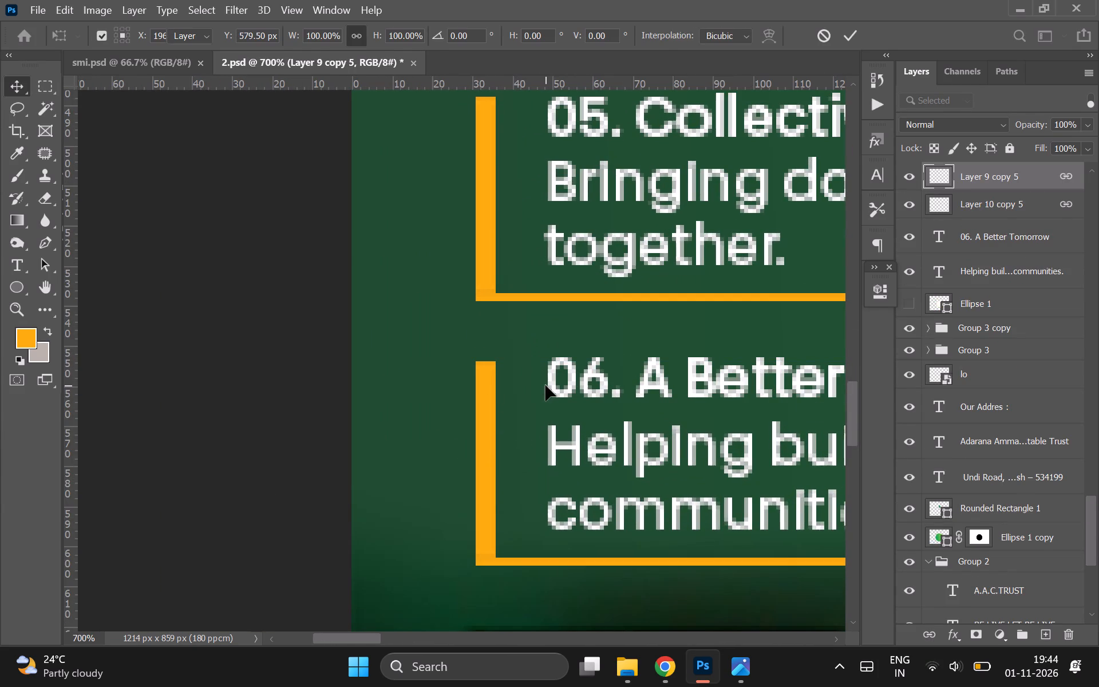
left_click(934, 633)
Stretch item 06's vertical orange bar upward from its top end by 1 px, to 102.04% height.
key("ctrl+t")
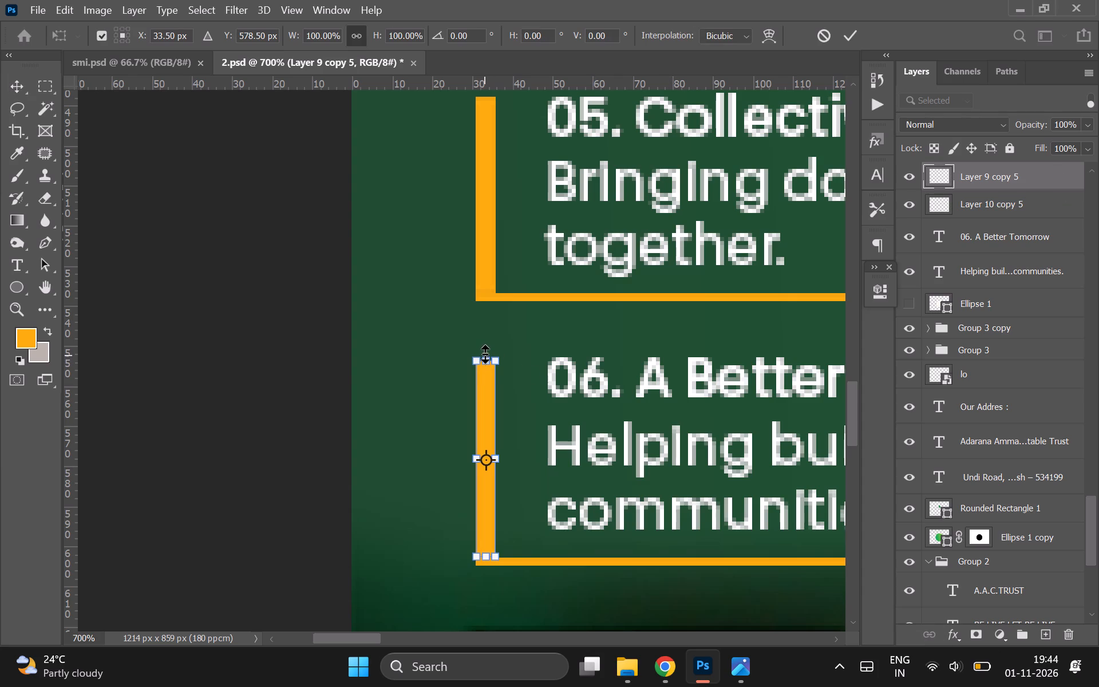
key("ctrl+equal")
key("ctrl+equal")
key("ctrl+equal")
key("ctrl+equal")
key("ctrl+equal")
key("ctrl+equal")
key("ctrl+equal")
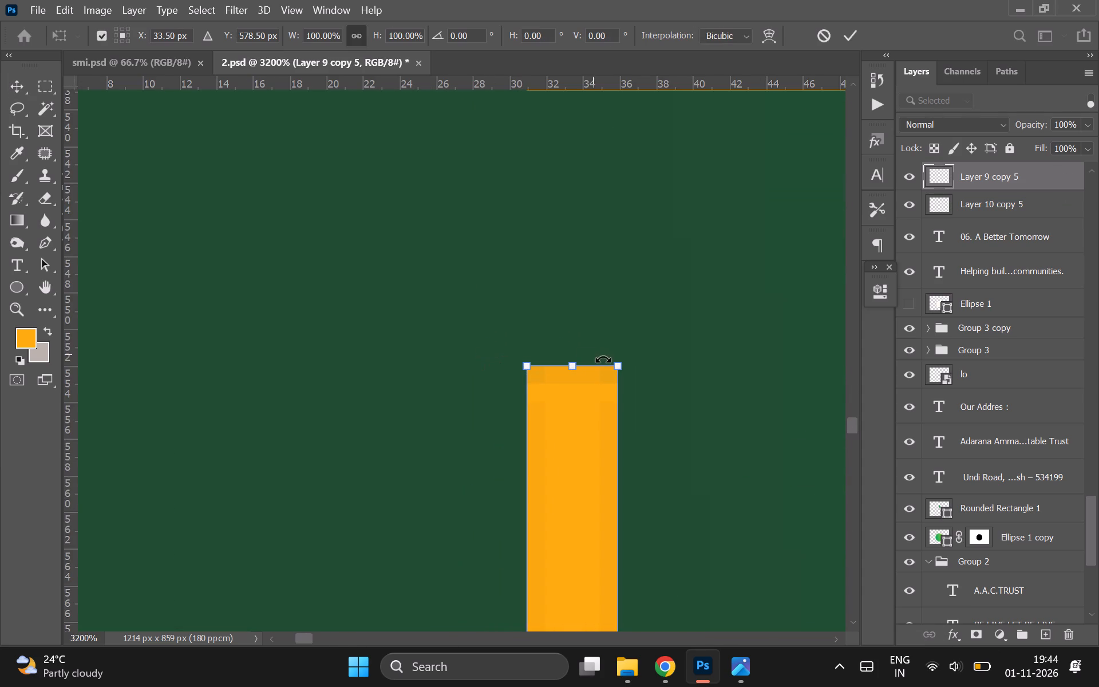
left_click_drag(572, 363, 571, 339, "shift")
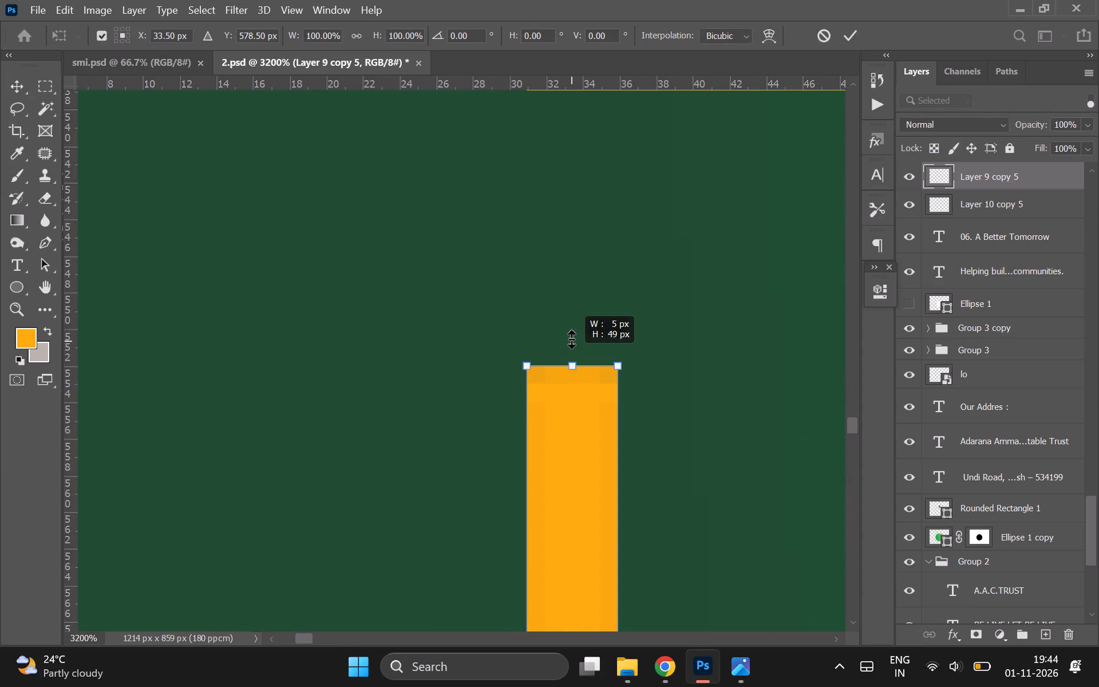
left_click_drag(571, 339, 571, 332, "shift")
key("ctrl+minus")
key("ctrl+minus")
key("ctrl+0")
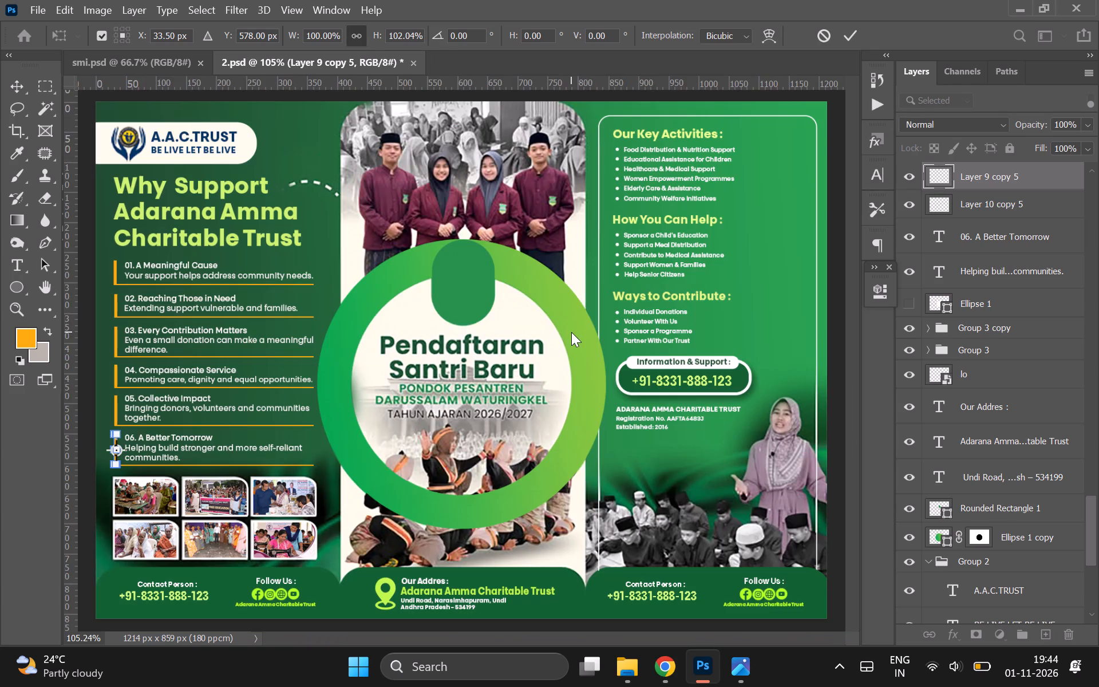
key("Return")
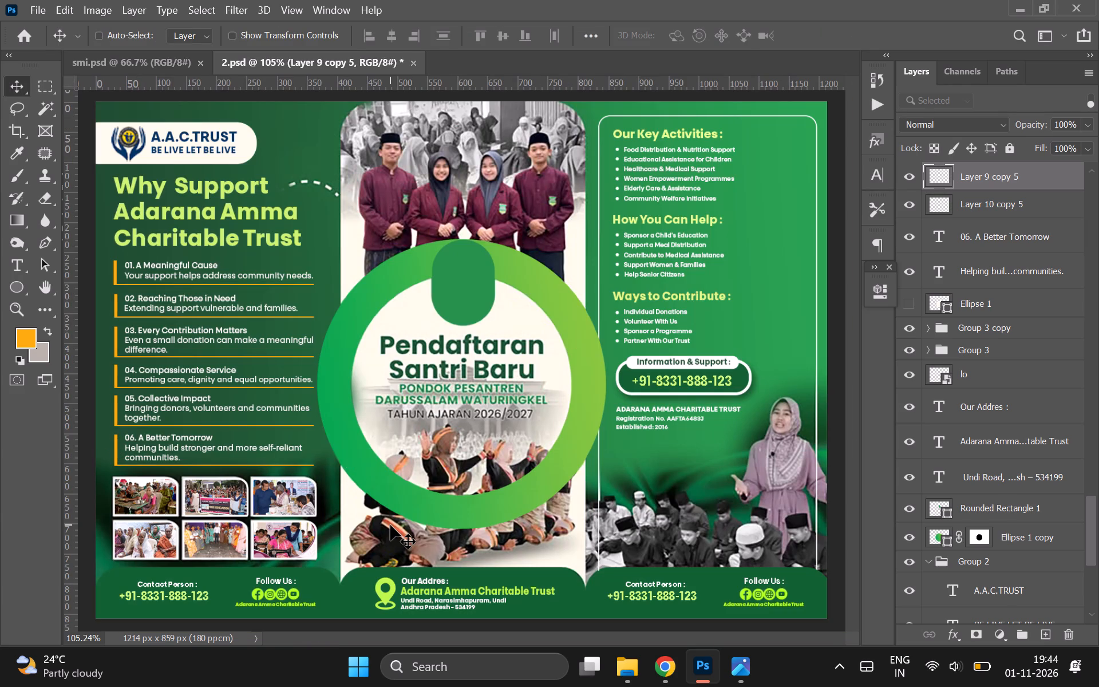
Save the document.
key("ctrl+s")
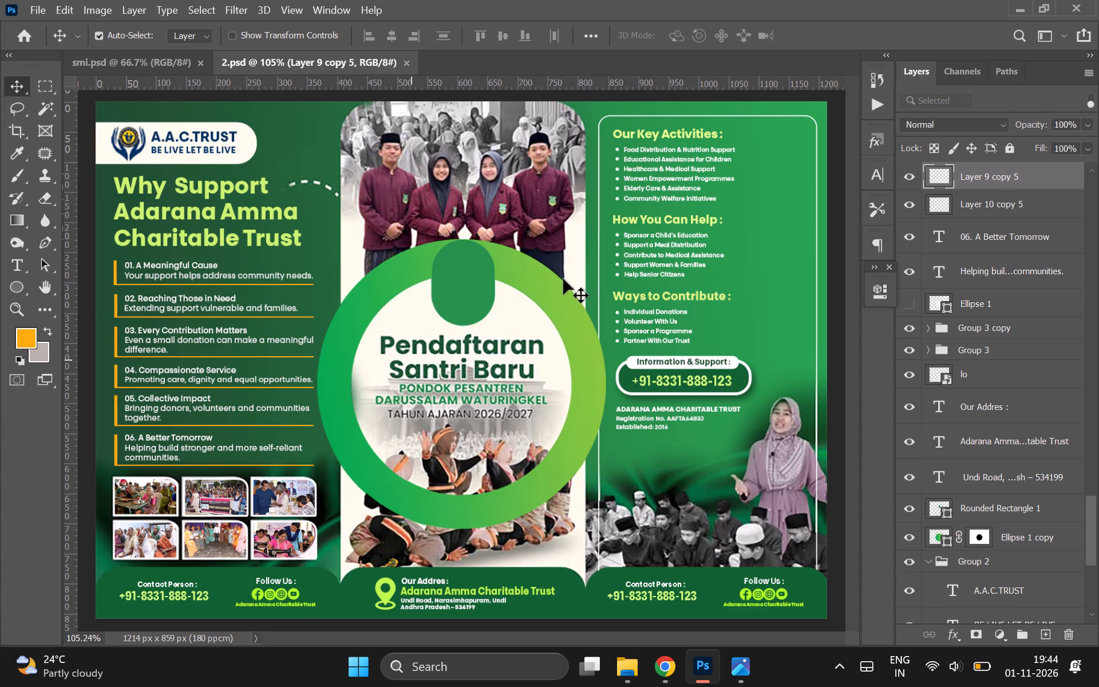
scroll(1004, 226, "up", 20)
scroll(1004, 226, "up", 20)
scroll(1004, 226, "up", 20)
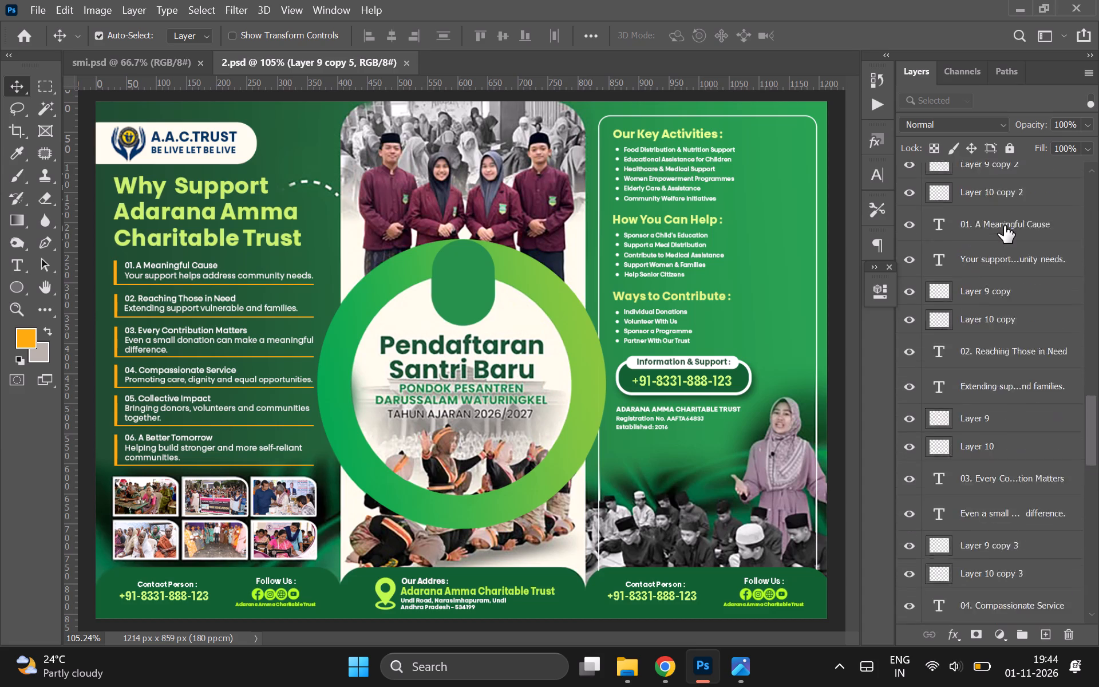
scroll(1004, 226, "up", 20)
scroll(1004, 226, "up", 20)
scroll(1004, 226, "up", 20)
scroll(1004, 226, "down", 1)
scroll(1004, 226, "up", 20)
scroll(1004, 226, "up", 20)
scroll(1004, 226, "up", 20)
scroll(1004, 226, "down", 5)
scroll(1004, 226, "up", 20)
scroll(1004, 226, "up", 20)
scroll(1004, 226, "up", 20)
key("ctrl+s")
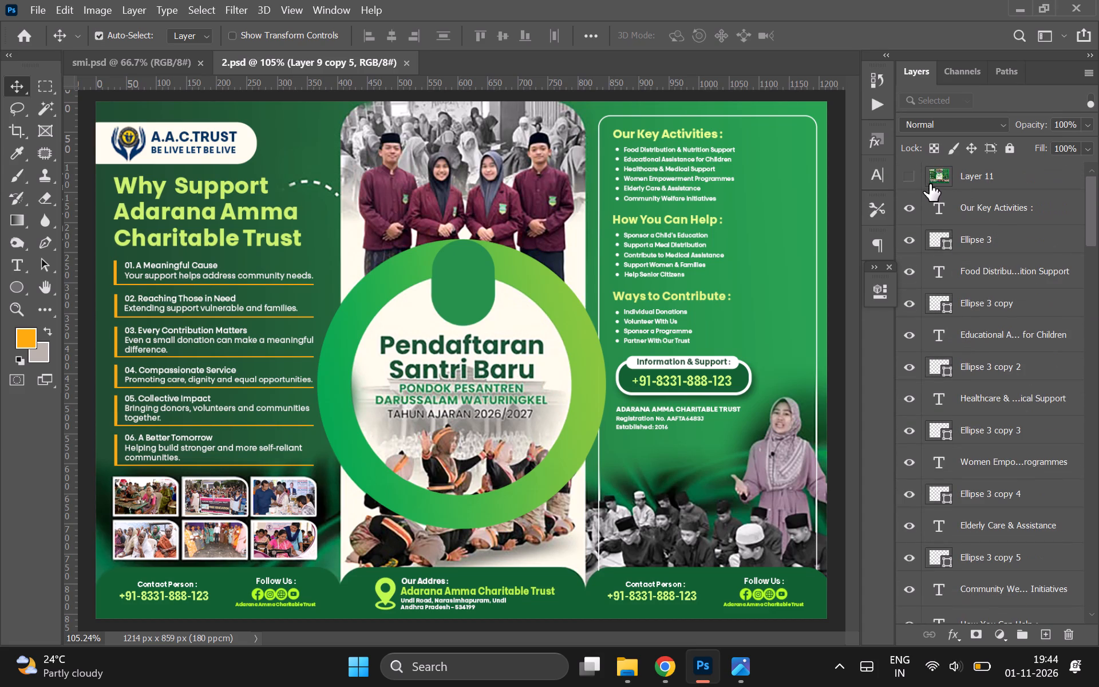
Copy the A.A.C.TRUST logo banner area from the reference design on Layer 11 onto a new layer, leaving Layer 11 hidden.
left_click(911, 172)
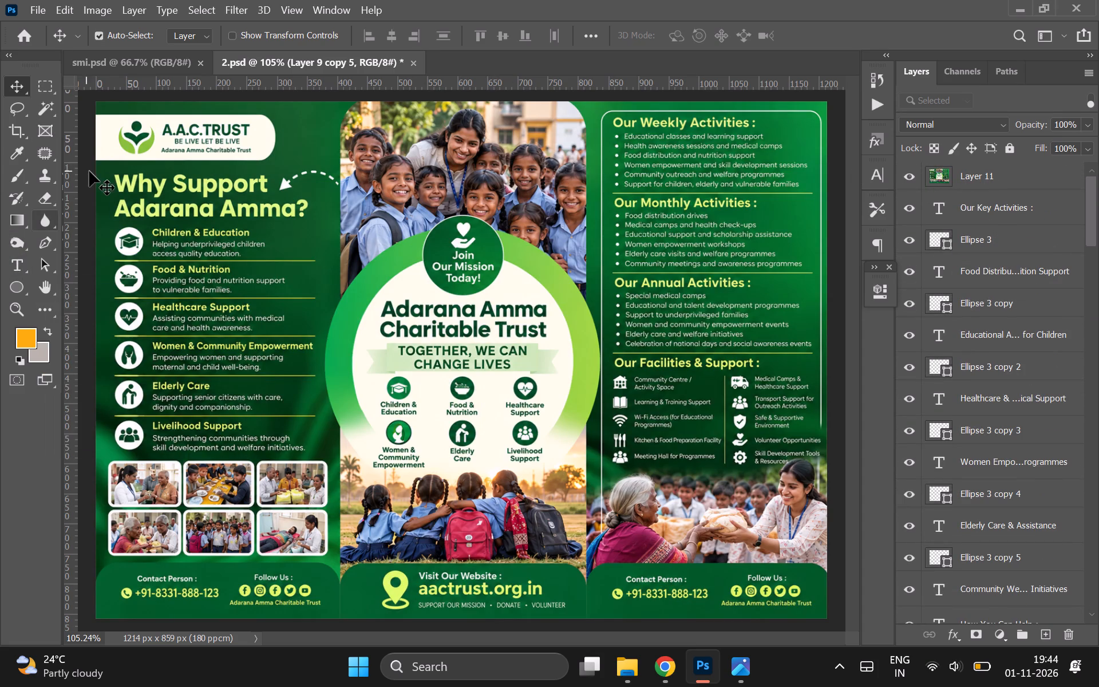
left_click(204, 142)
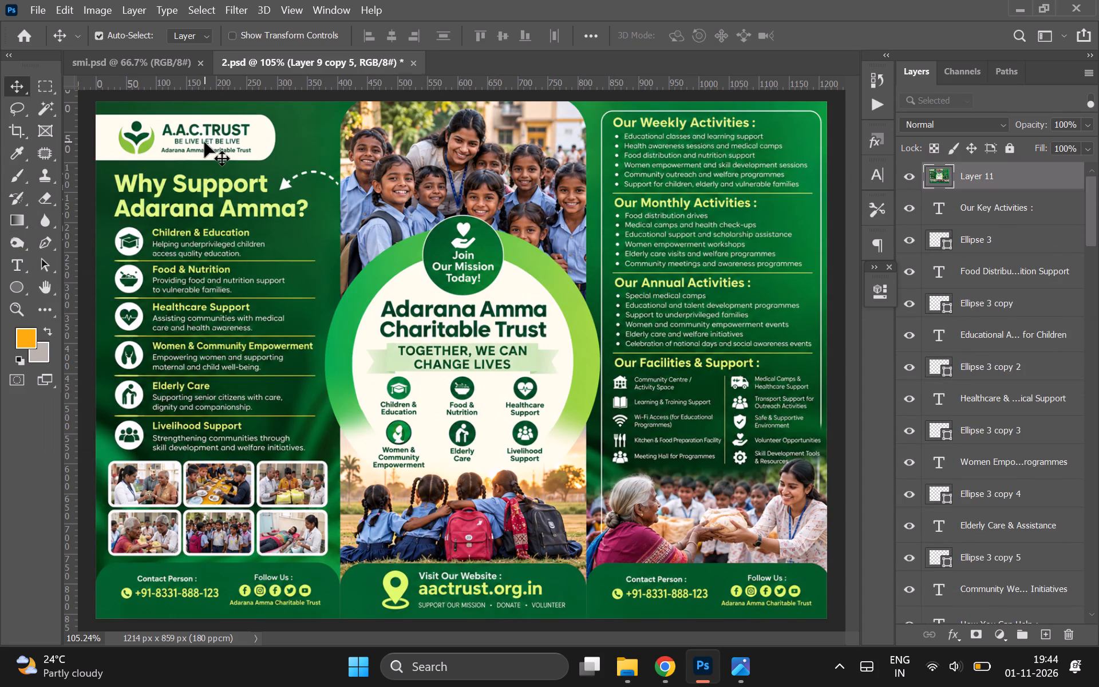
left_click(35, 85)
left_click_drag(97, 109, 302, 172)
left_click_drag(244, 143, 239, 143)
key("ctrl+c")
key("ctrl+v")
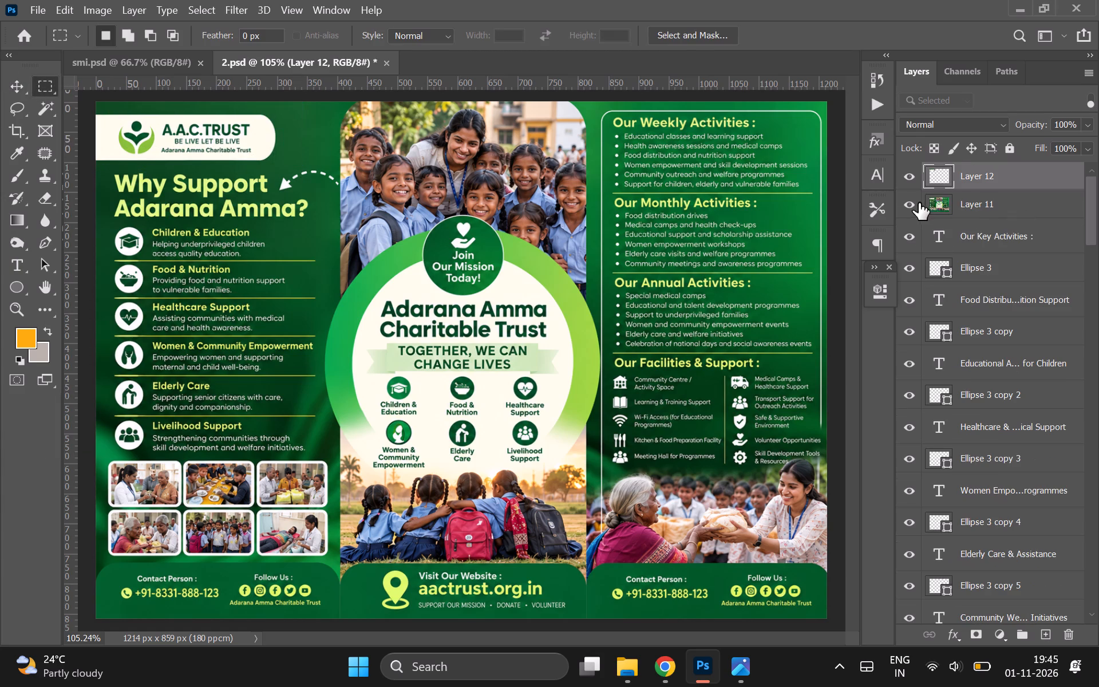
left_click(910, 199)
Move the copied logo banner layer, Layer 12, down the layer stack to directly beneath Rounded Rectangle 2.
key("v")
key("ctrl+equal")
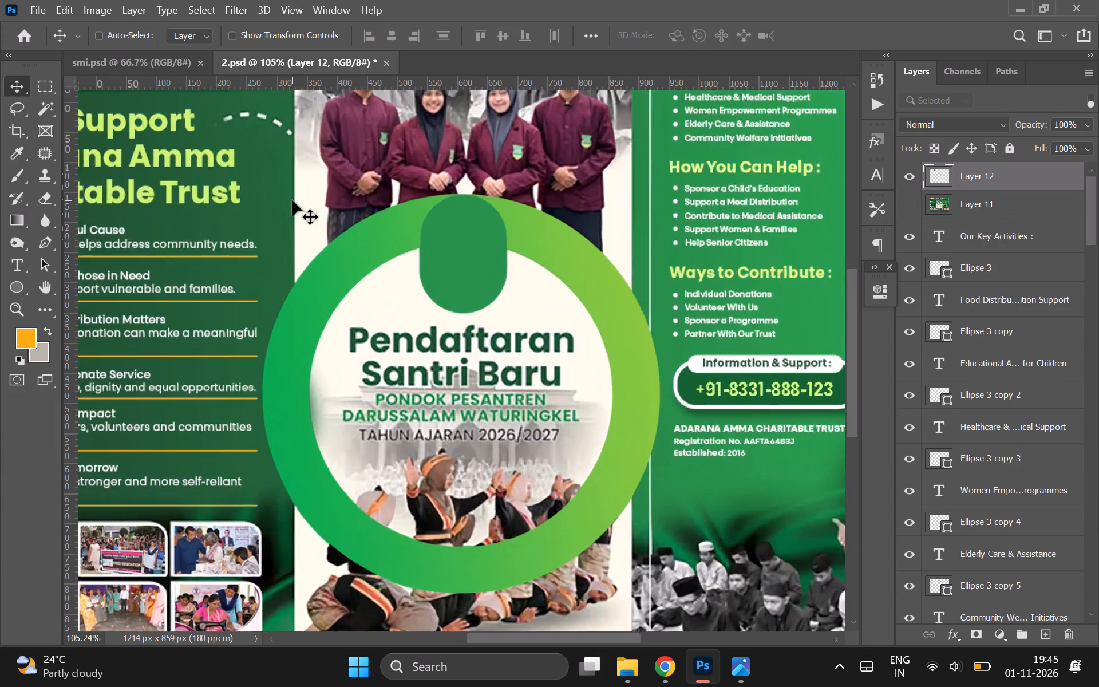
scroll(292, 200, "up", 4)
left_click(491, 308)
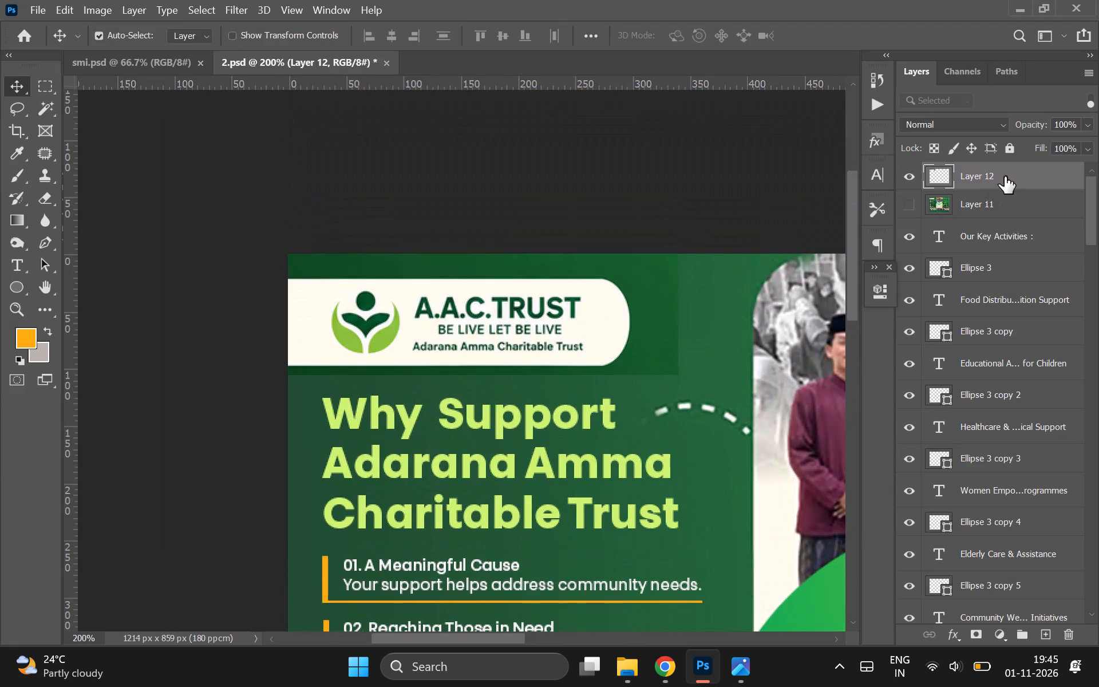
left_click_drag(957, 171, 1067, 670)
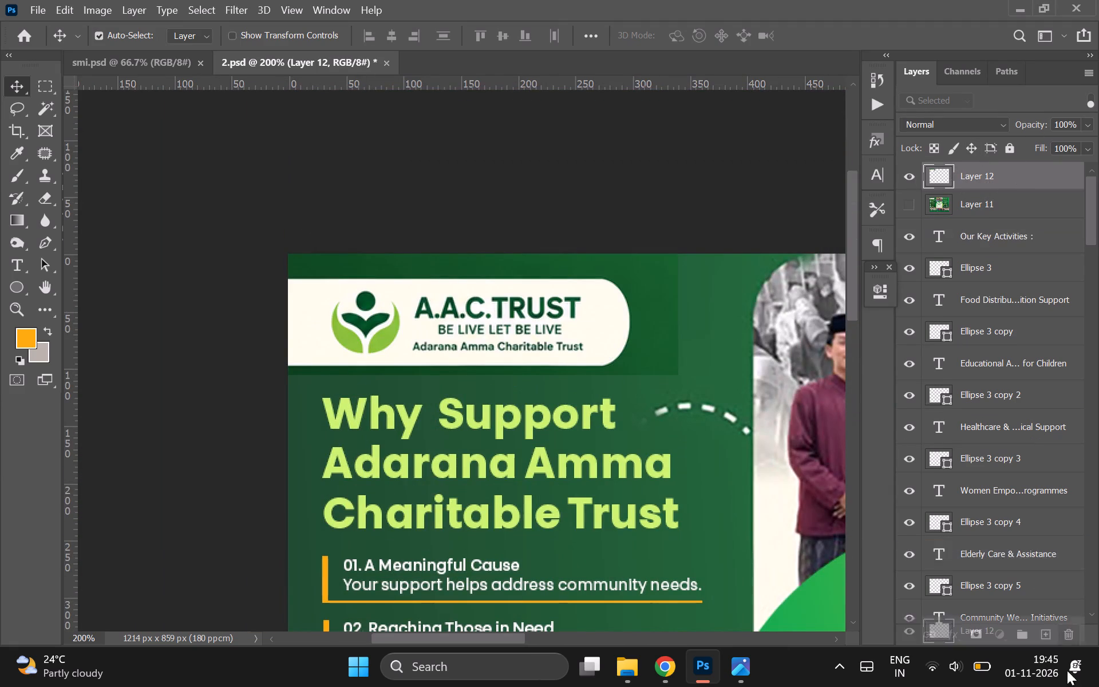
left_click_drag(1067, 670, 1070, 686)
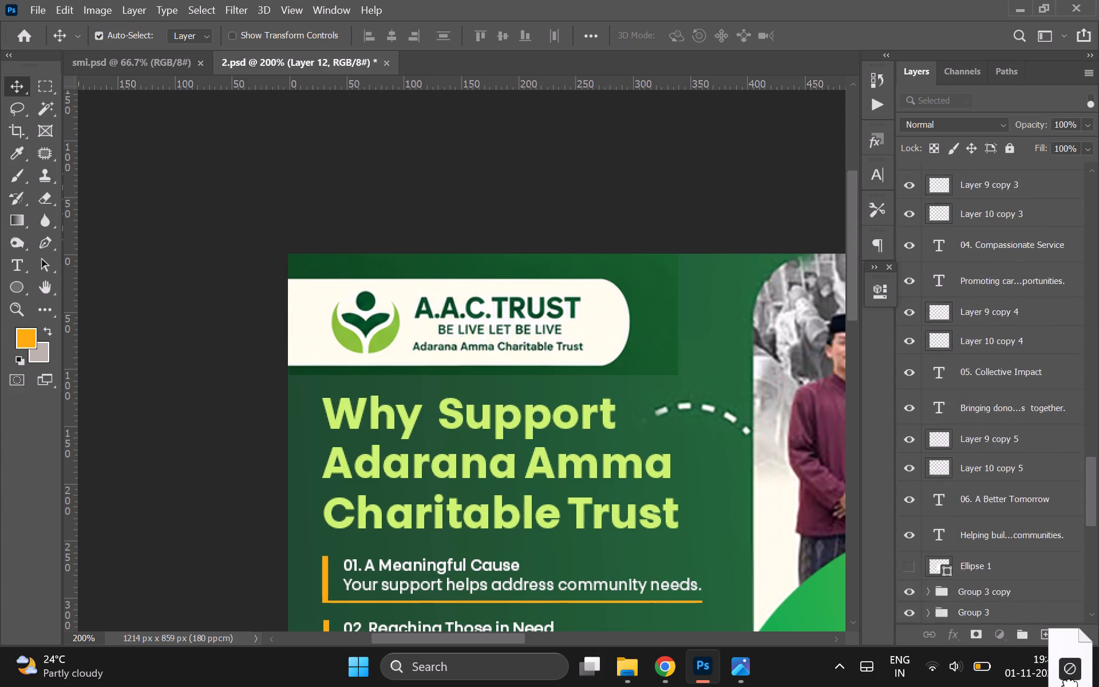
left_click_drag(1070, 686, 1022, 218)
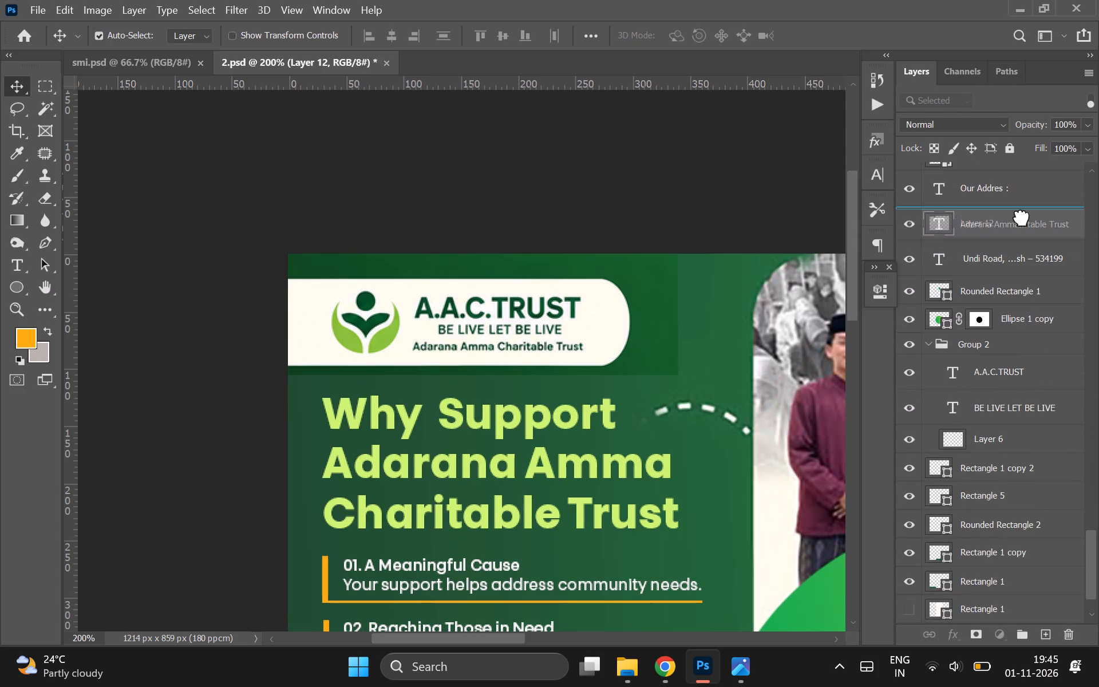
left_click_drag(1022, 218, 1025, 210)
scroll(987, 246, "up", 1)
left_click_drag(981, 425, 1062, 502)
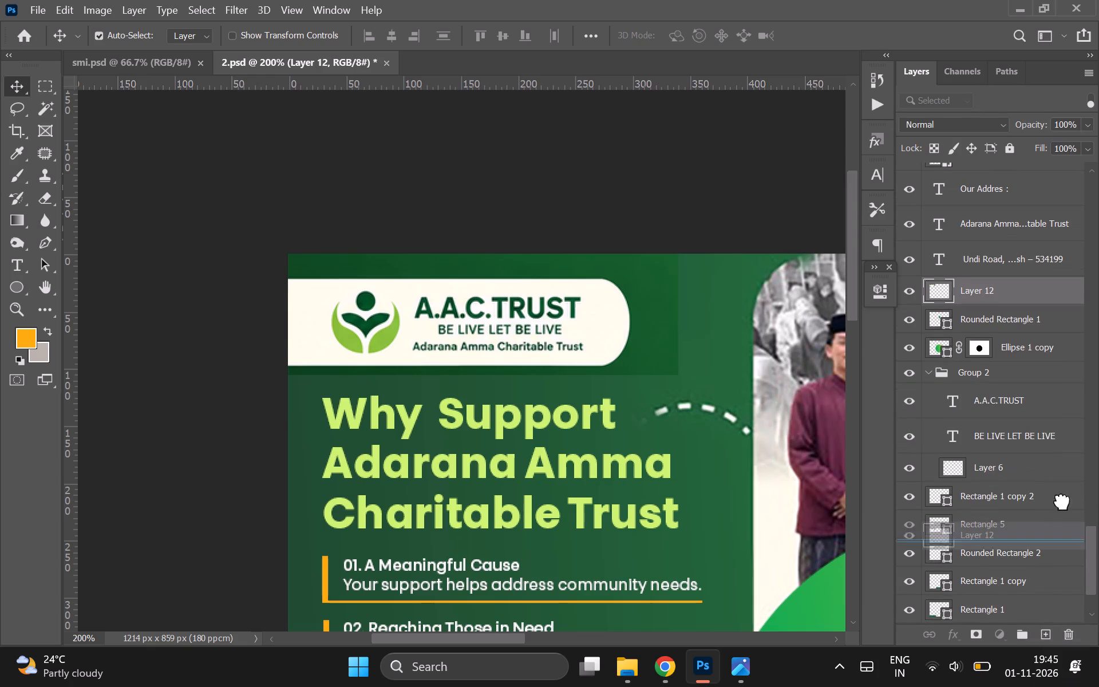
left_click_drag(1062, 502, 1063, 455)
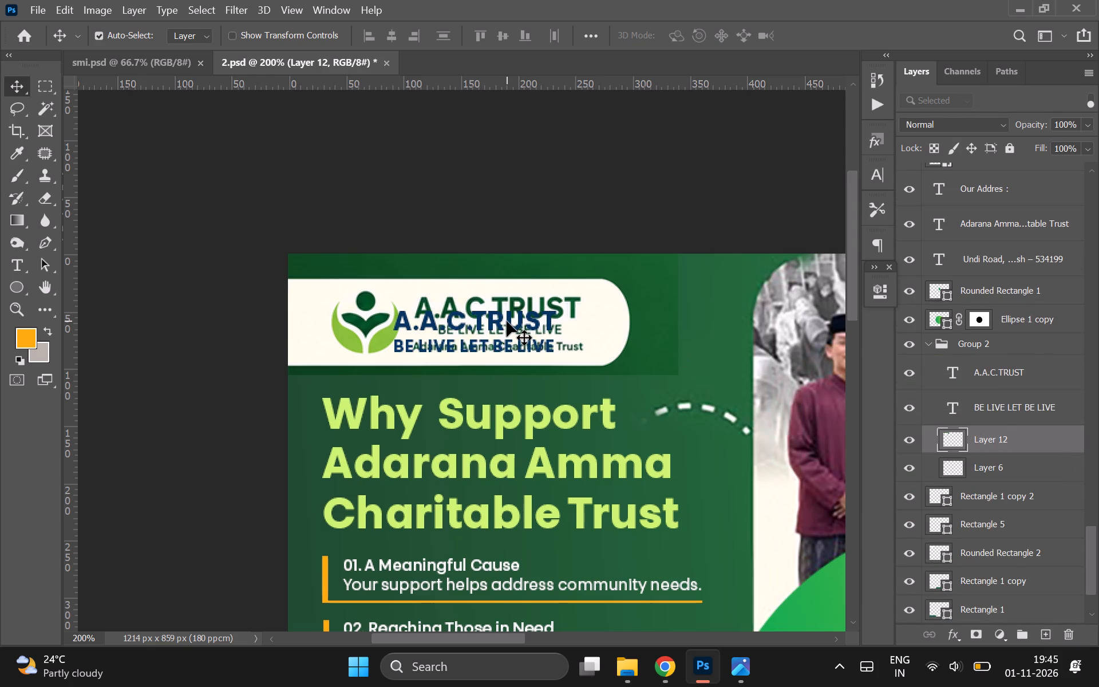
left_click(588, 317)
left_click_drag(1039, 447, 1038, 476)
left_click_drag(1017, 460, 1022, 499)
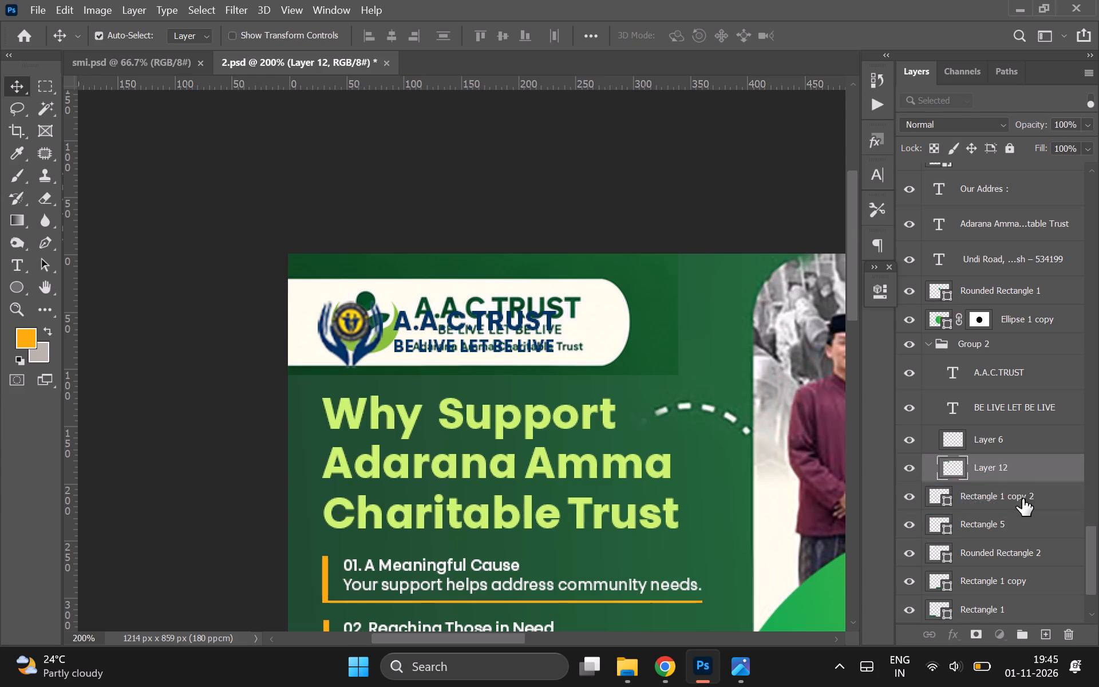
left_click_drag(1006, 491, 1005, 489)
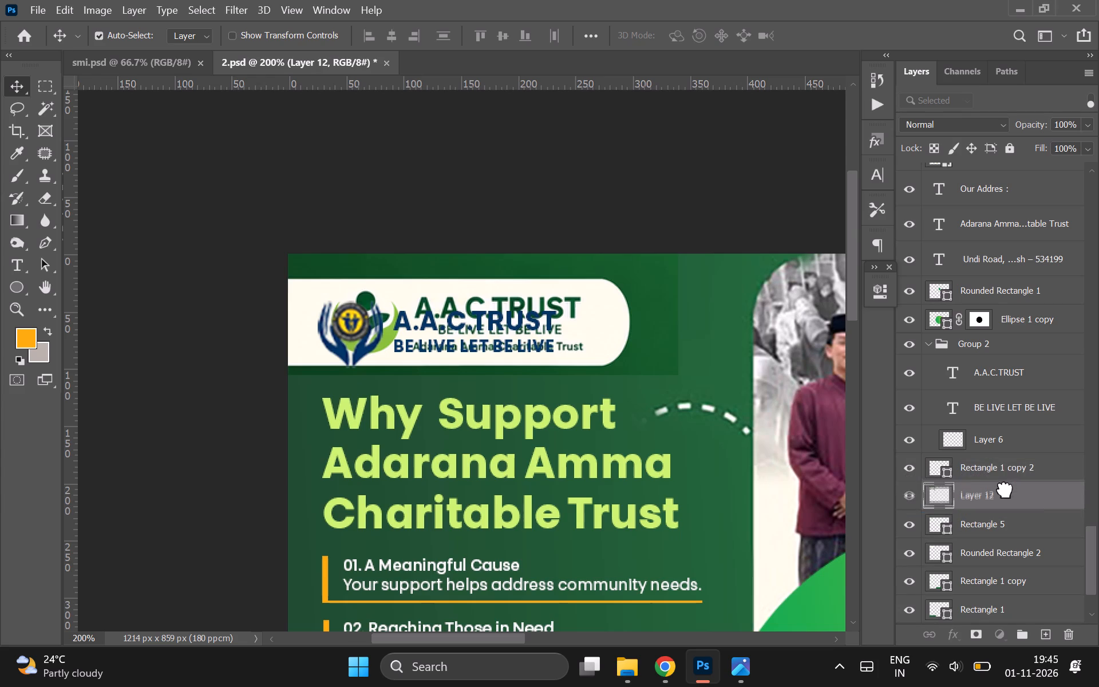
left_click_drag(1005, 489, 1013, 520)
left_click_drag(995, 495, 999, 546)
left_click_drag(999, 520, 1006, 567)
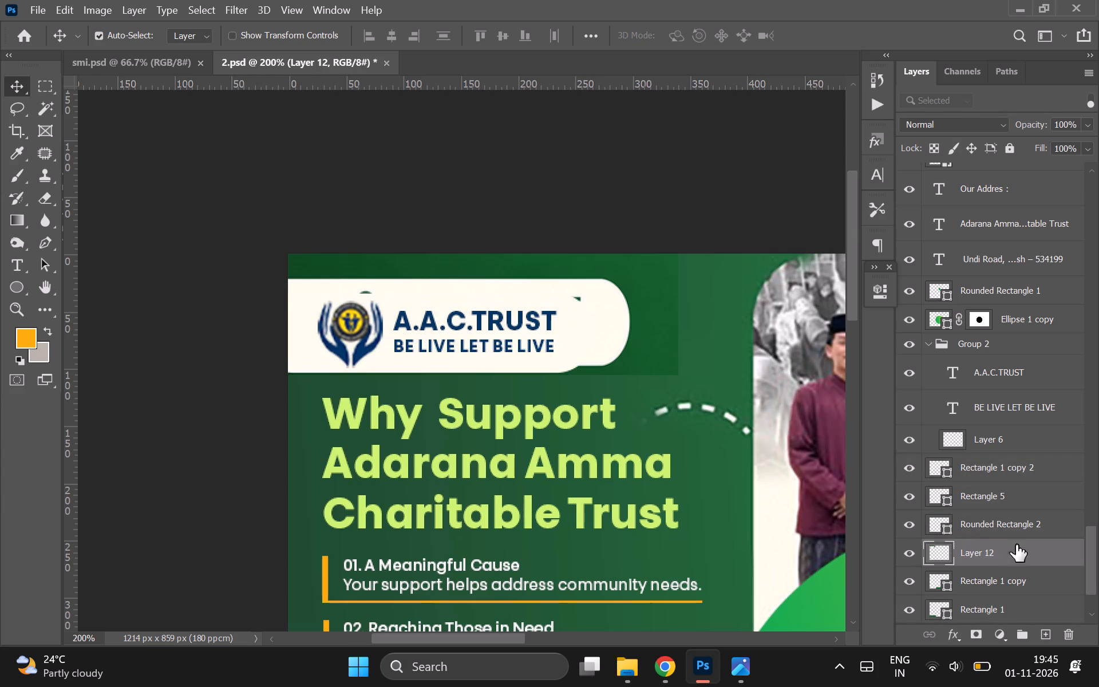
Nudge the copied logo banner on Layer 12 down 8 pixels behind the existing logo and lettering.
left_click(619, 322)
key("Down")
key("Down")
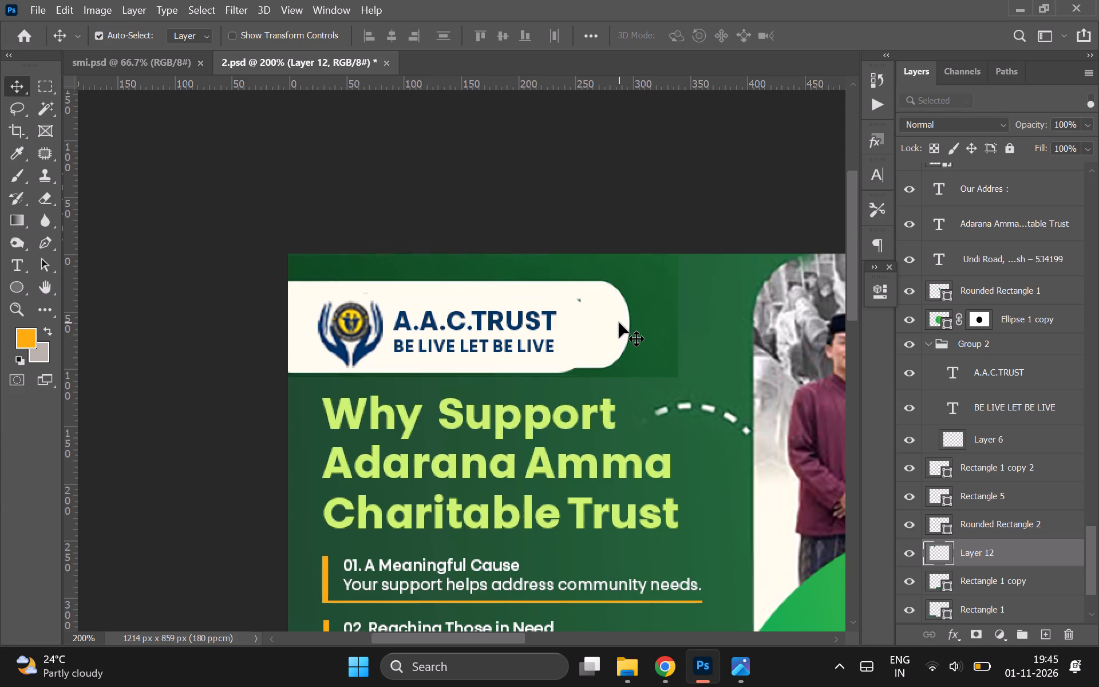
key("Down")
key("Down")
key("Down")
key("Down")
key("Down")
key("Down")
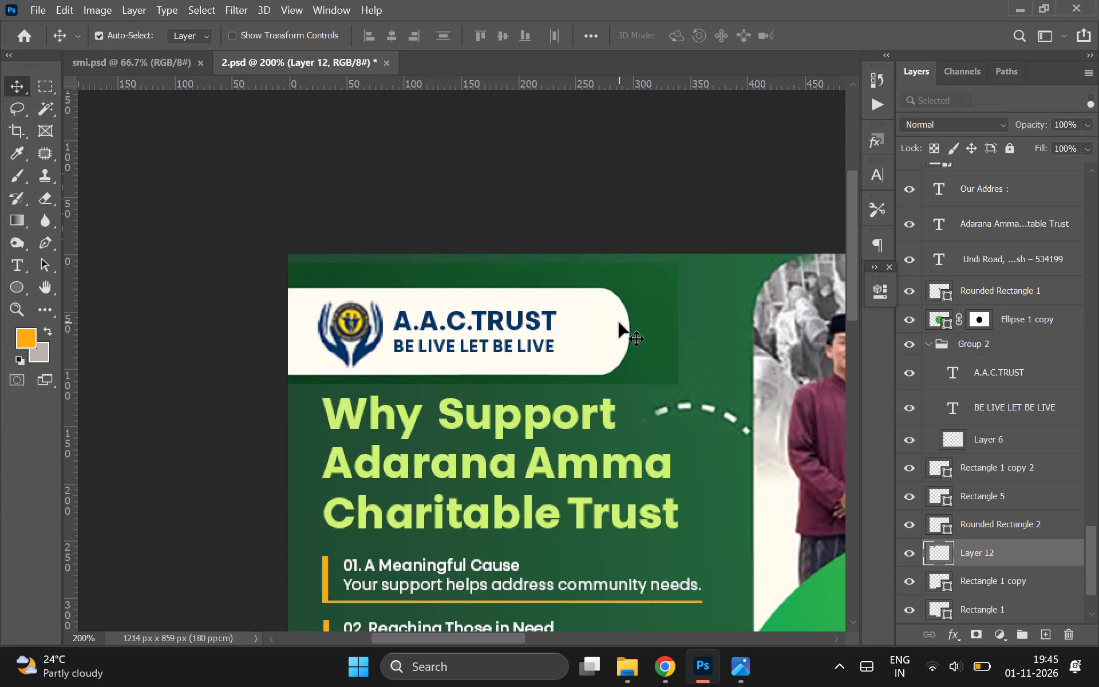
Change the fill of Rounded Rectangle 2, the shape behind the A.A.C.TRUST logo, from the recently used colours to orange.
left_click(587, 321)
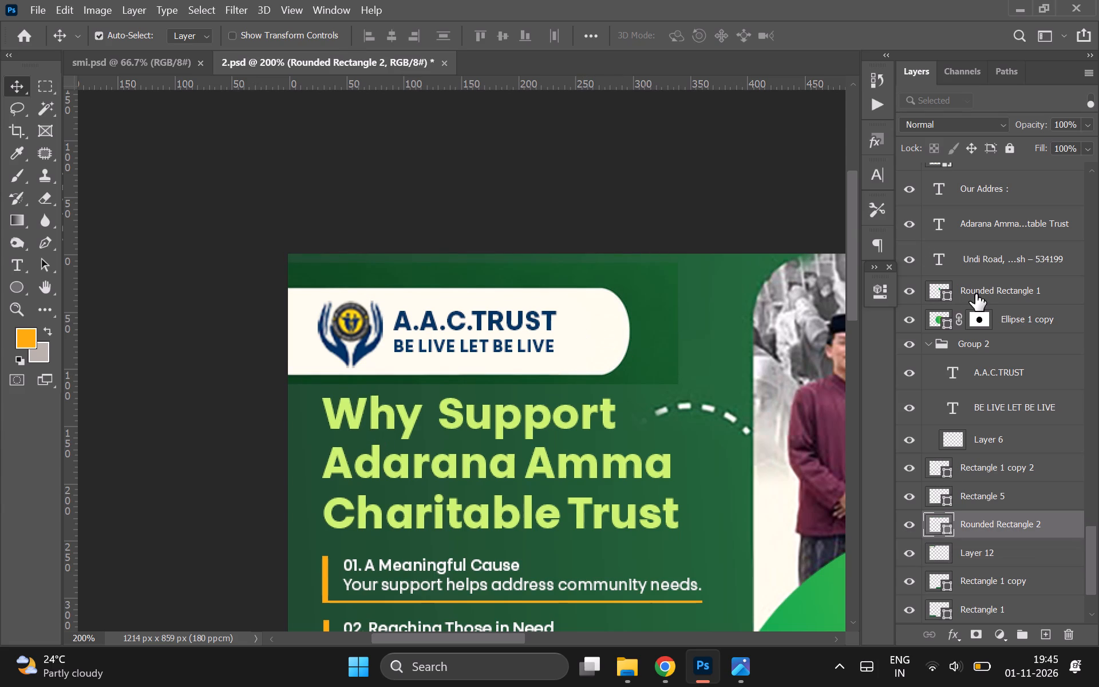
left_click(891, 286)
left_click(881, 291)
left_click(881, 291)
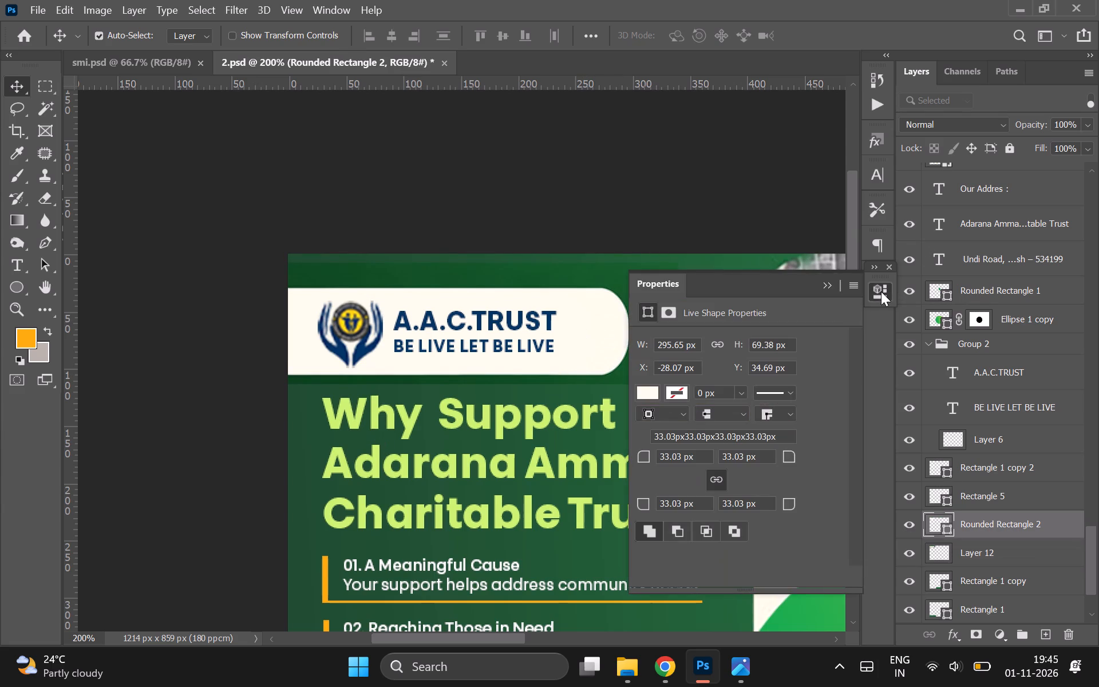
left_click(874, 266)
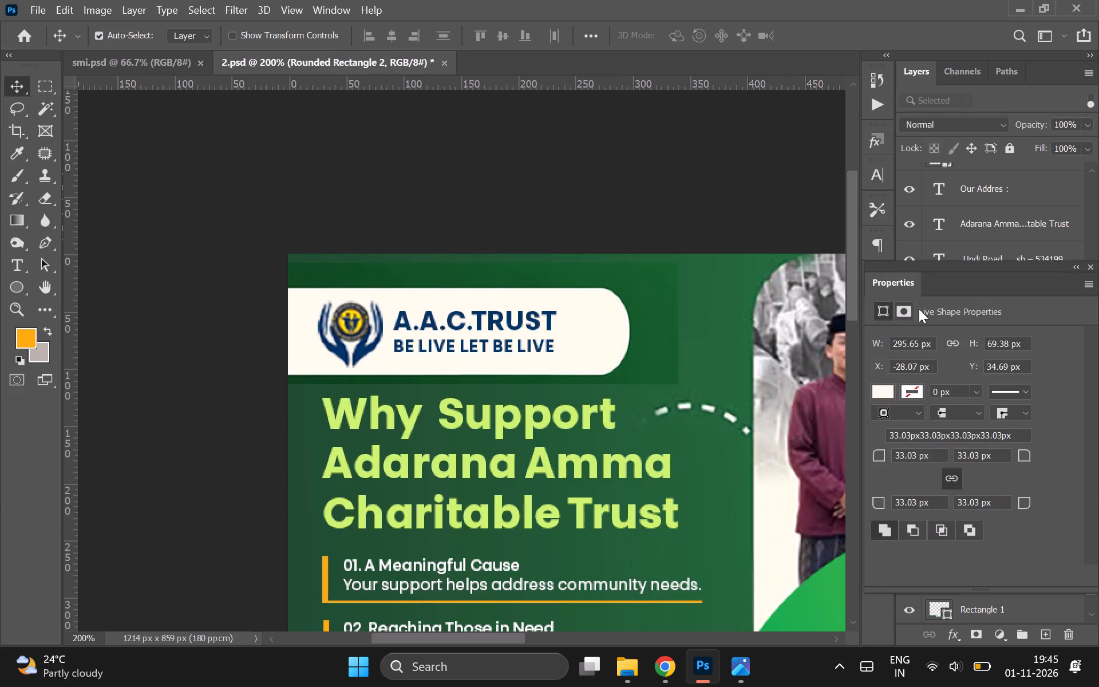
left_click_drag(911, 278, 909, 385)
left_click(885, 493)
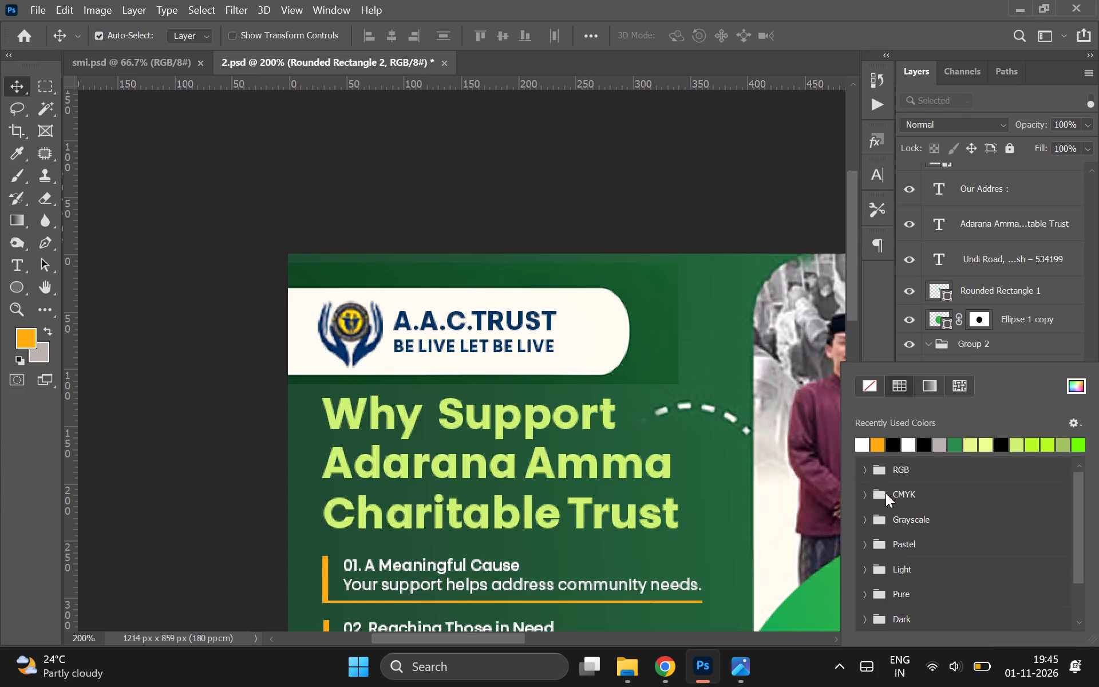
left_click(888, 443)
left_click(881, 444)
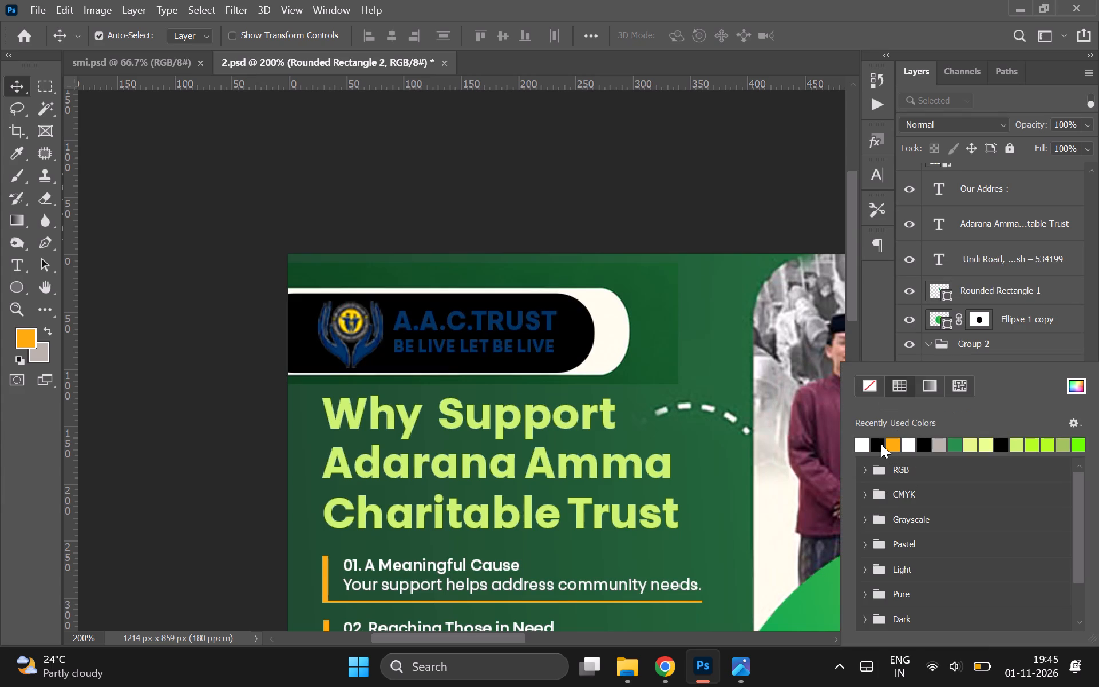
left_click(898, 445)
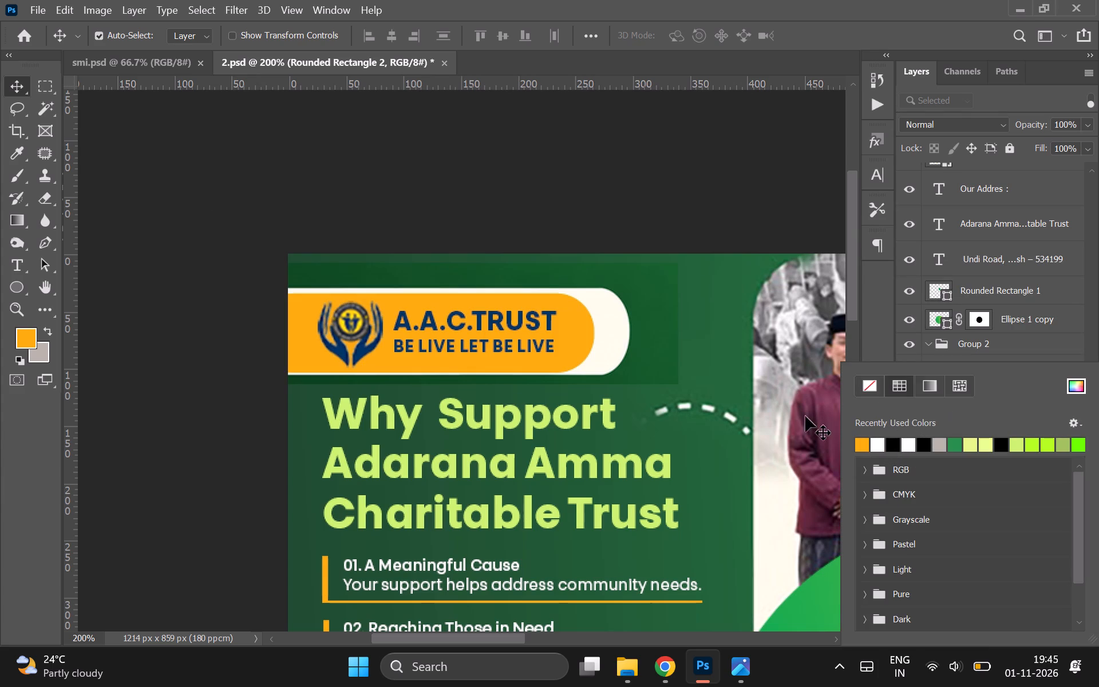
left_click(11, 76)
left_click_drag(1006, 375, 989, 271)
left_click_drag(903, 276, 897, 279)
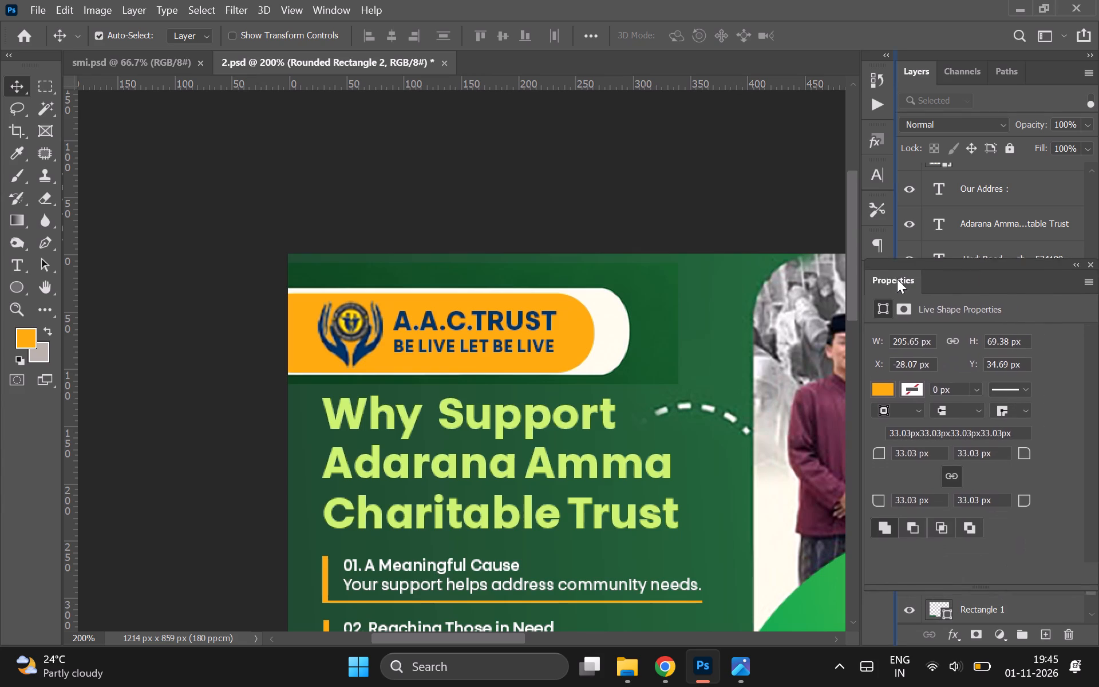
left_click_drag(897, 279, 871, 275)
left_click(564, 343)
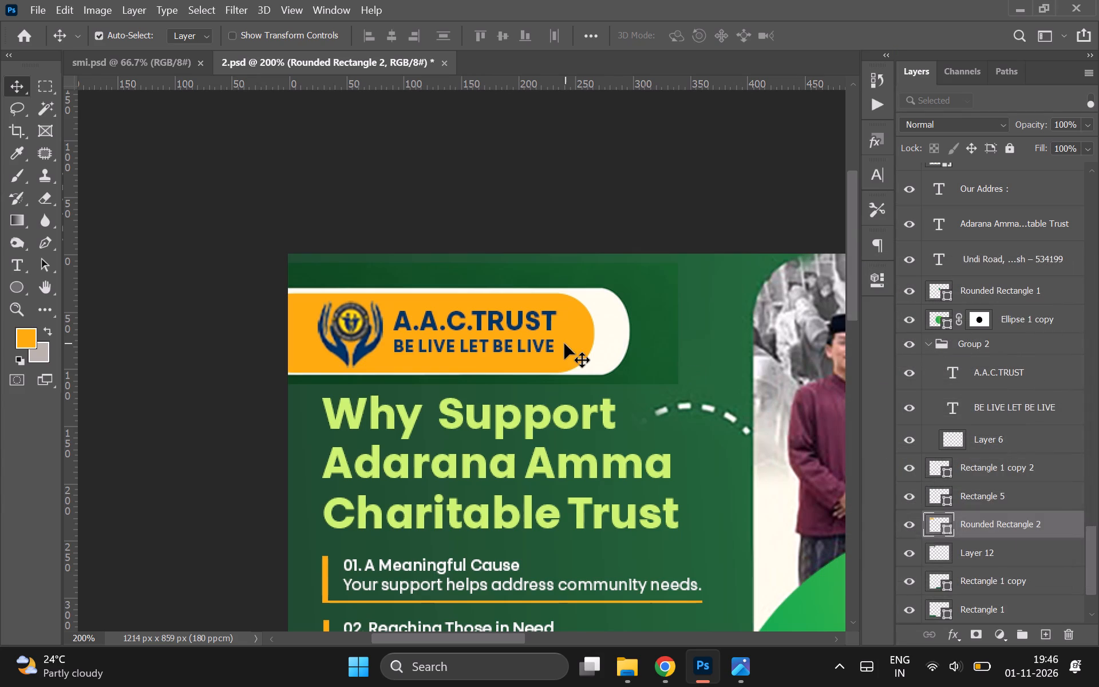
Lower the opacity of Rounded Rectangle 2 to 57% so the reference banner shows through.
left_click(583, 336)
left_click_drag(1044, 128, 1007, 123)
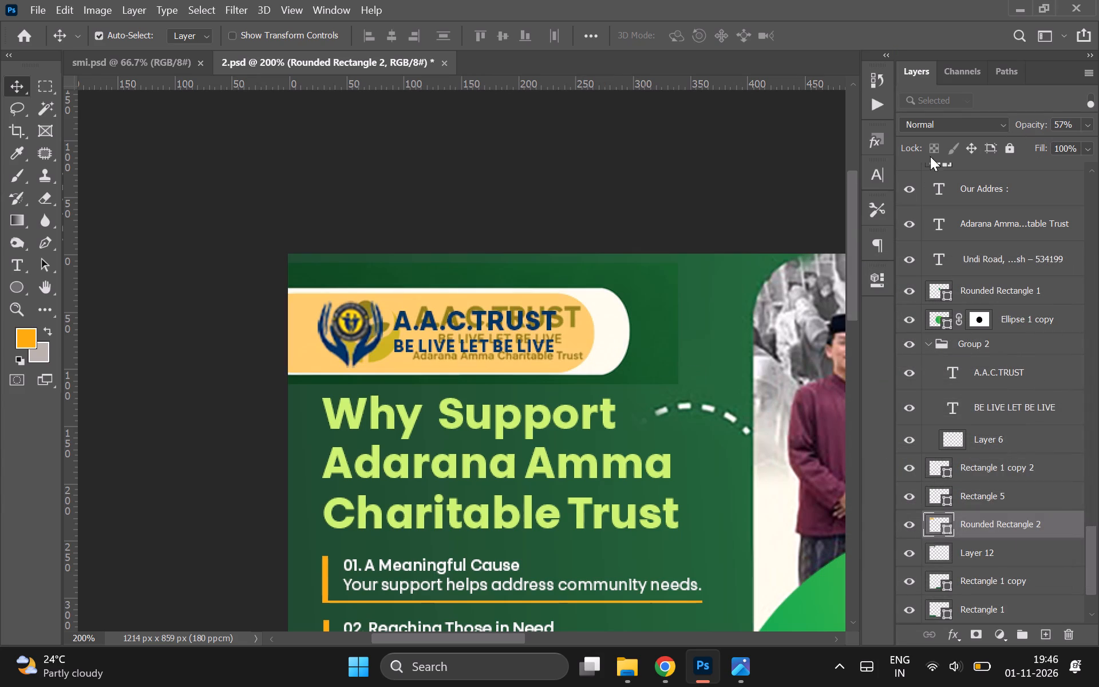
Nudge the hands emblem on Layer 6 about 13 px right over the reference emblem.
left_click(513, 323)
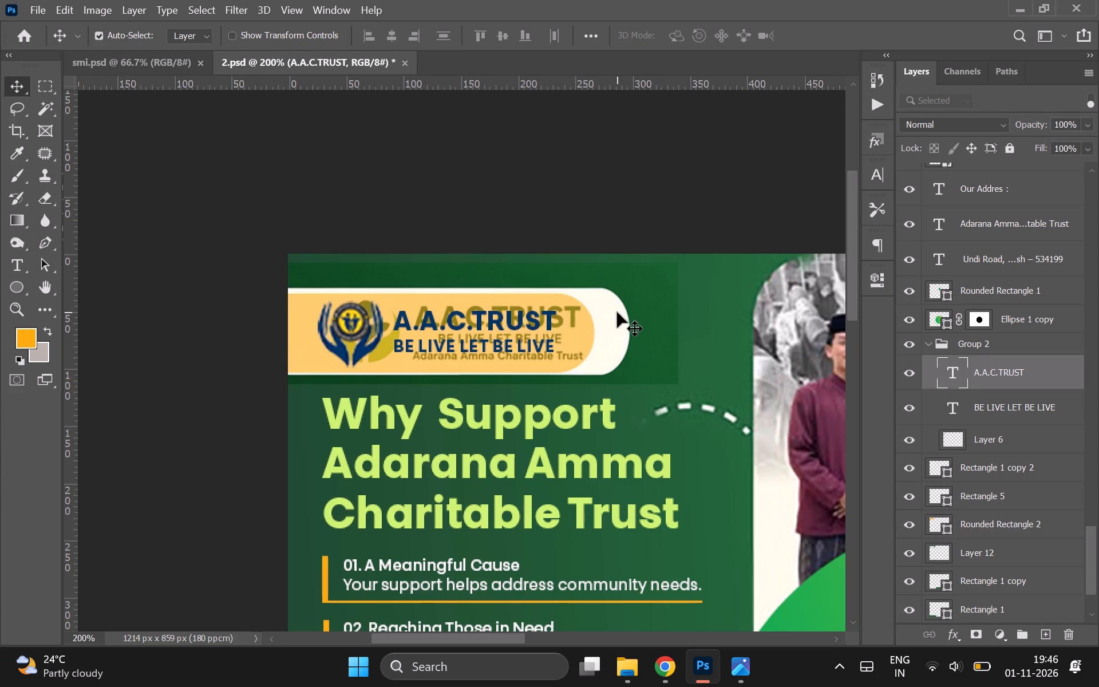
left_click(335, 330)
key("Right")
key("Right")
key("shift+Right")
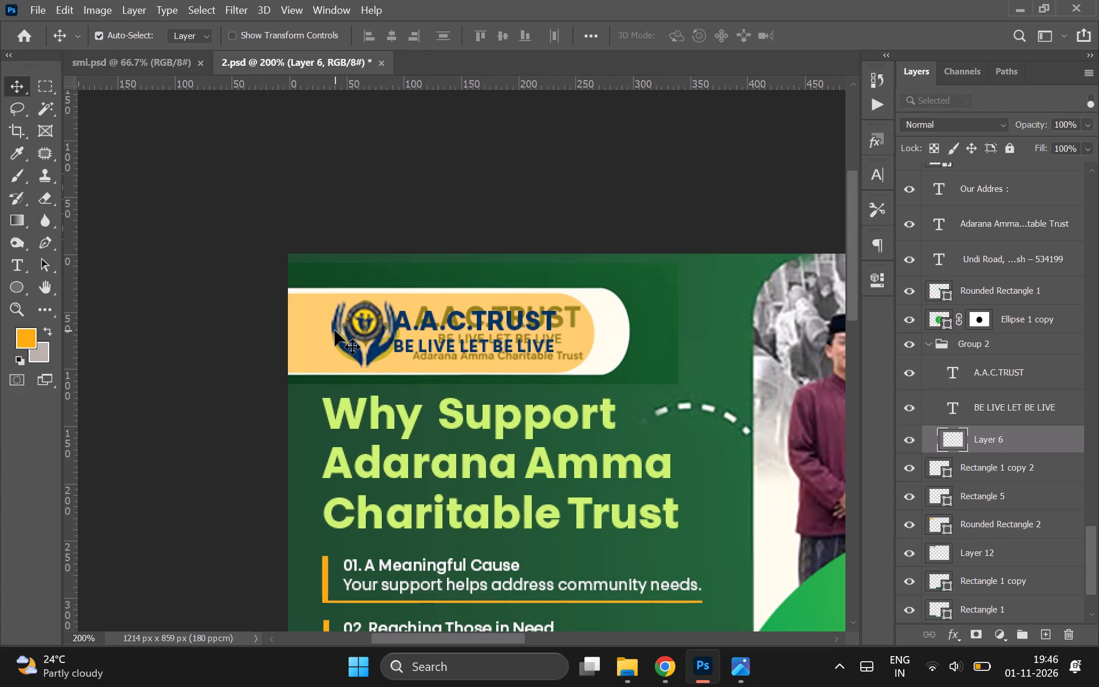
key("Right")
key("Right")
key("Right")
key("Left")
key("Left")
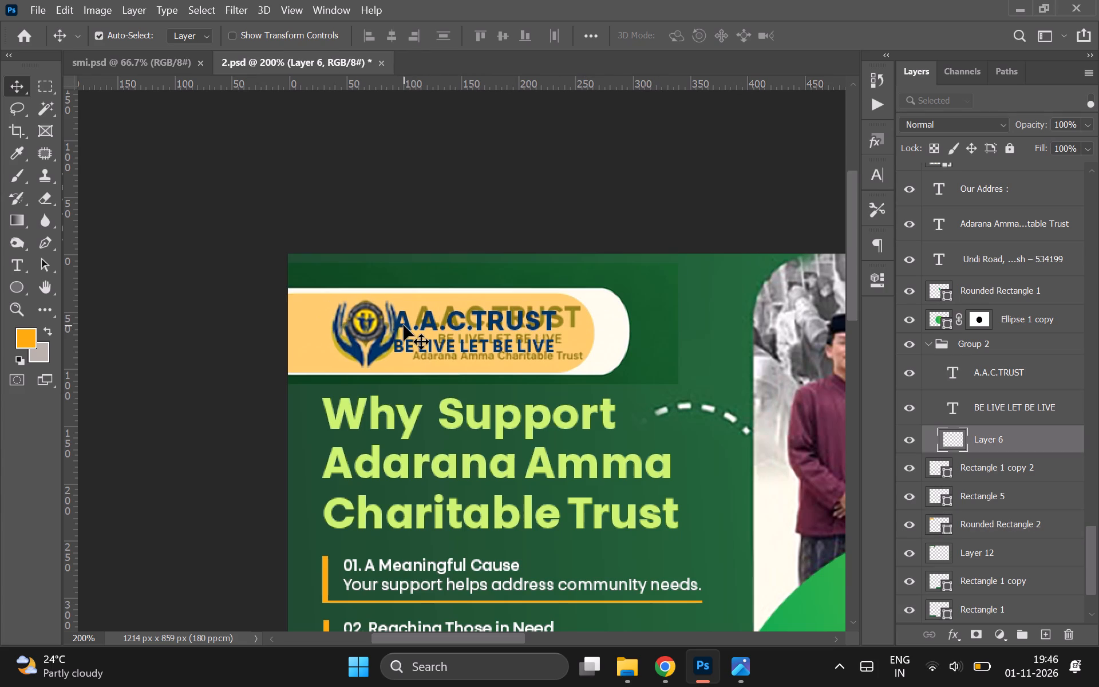
key("Left")
key("Right")
Nudge the A.A.C.TRUST lettering about 19 px right and 3 px up over the reference title.
left_click(416, 324)
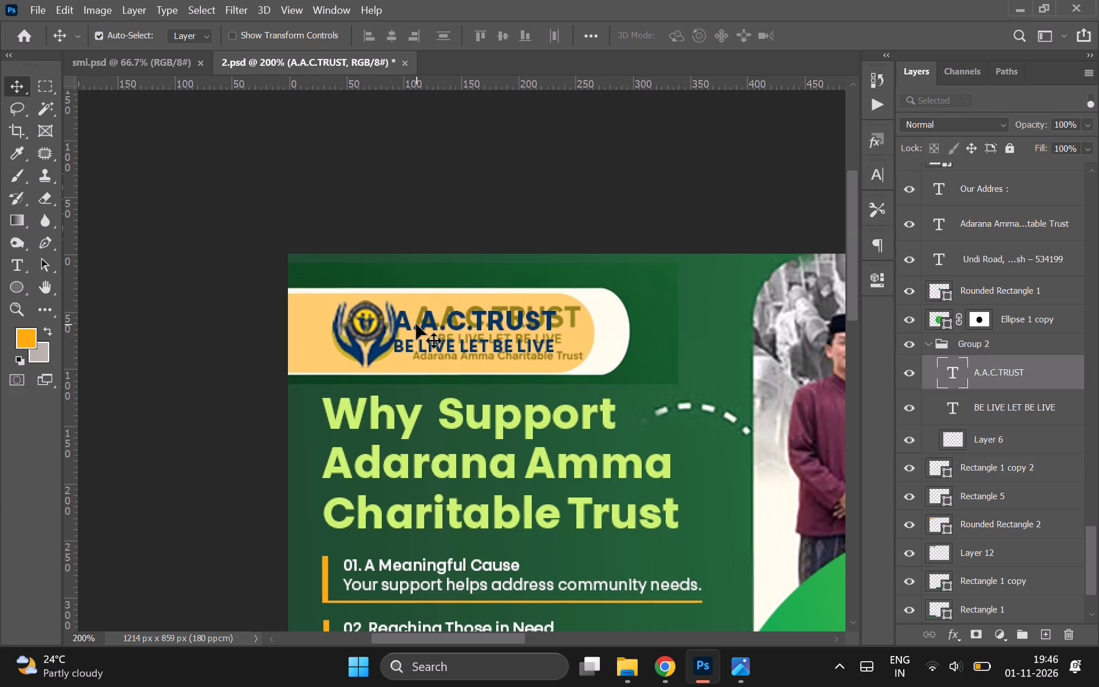
left_click(378, 330)
left_click(494, 314)
key("shift+Right")
key("shift+Right")
key("Up")
key("Up")
key("Up")
key("Left")
key("Up")
key("Left")
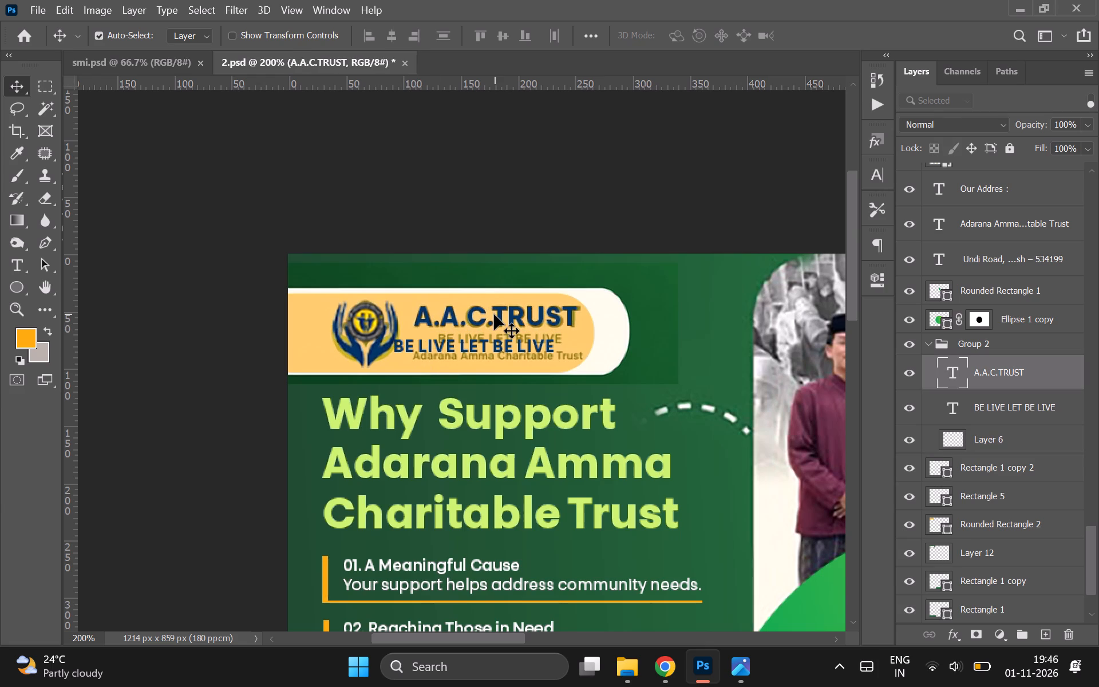
key("Down")
key("Right")
Set the A.A.C.TRUST text size to 2.45 pt and nudge the lettering 1 px left.
triple_click(494, 314)
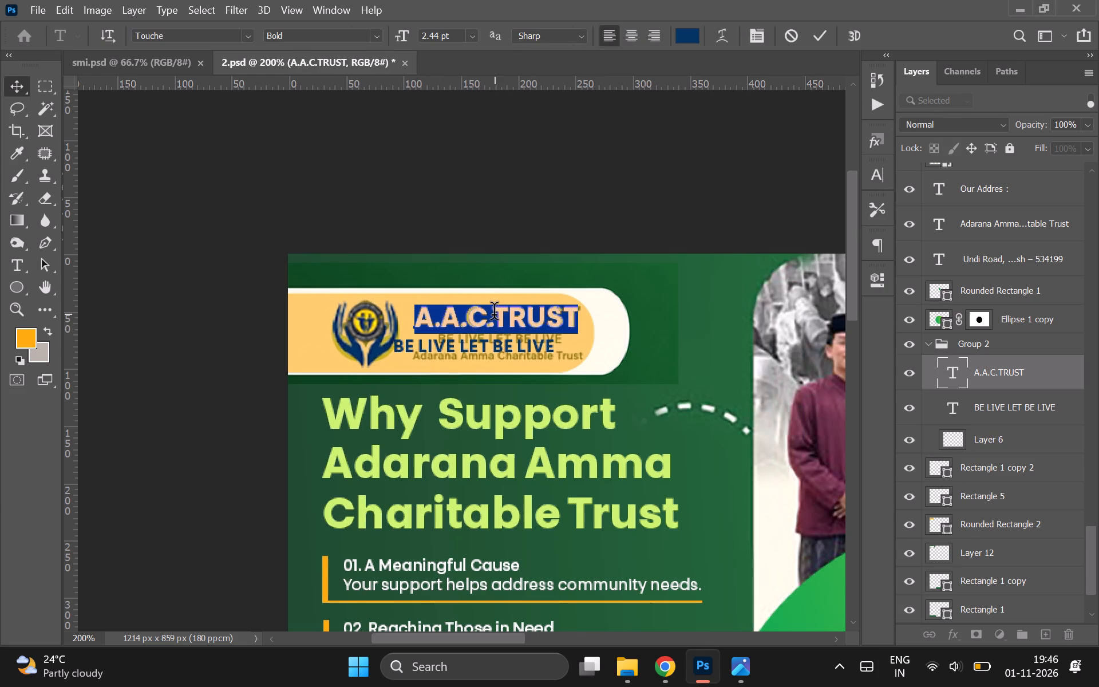
left_click(441, 28)
left_click(433, 37)
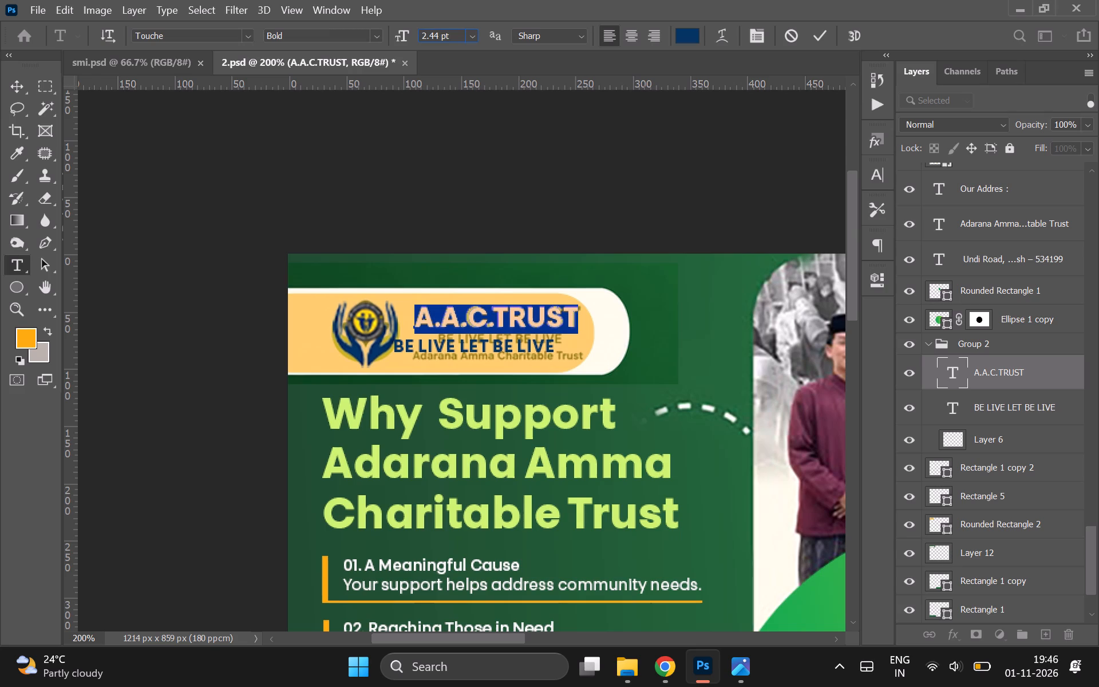
left_click(433, 37)
key("BackSpace")
key("5")
key("Return")
key("Return")
key("ctrl+z")
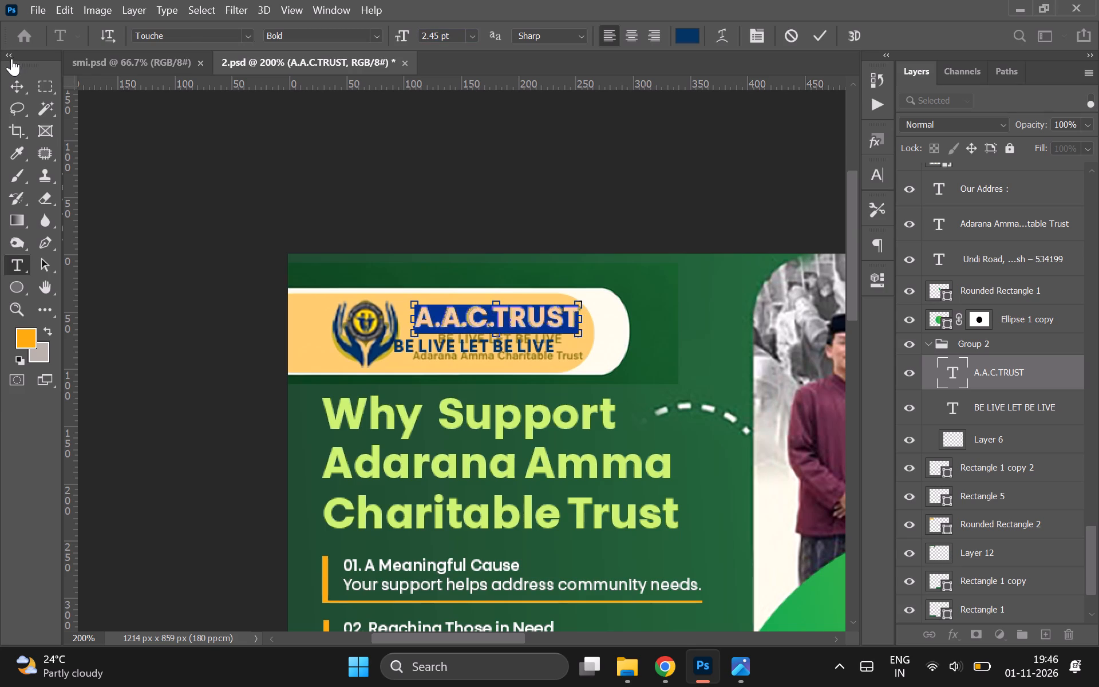
left_click(17, 86)
key("Left")
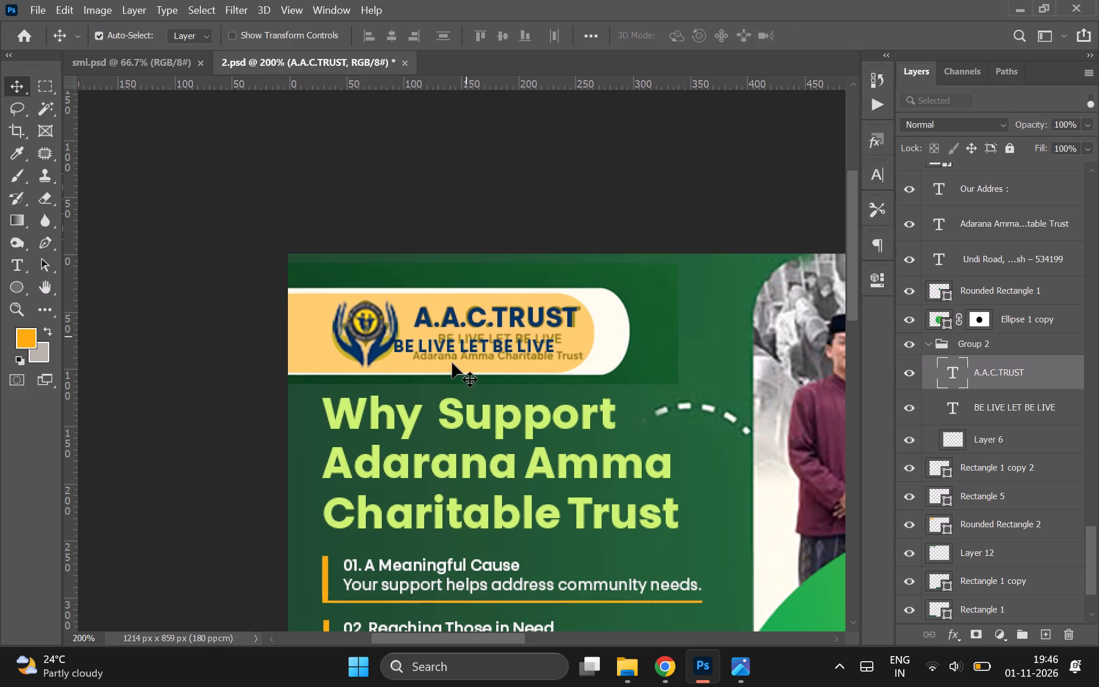
Move the BE LIVE LET BE LIVE line about 18 px right and 6 px up, beneath A.A.C.TRUST.
left_click(480, 338)
left_click_drag(464, 349, 497, 342)
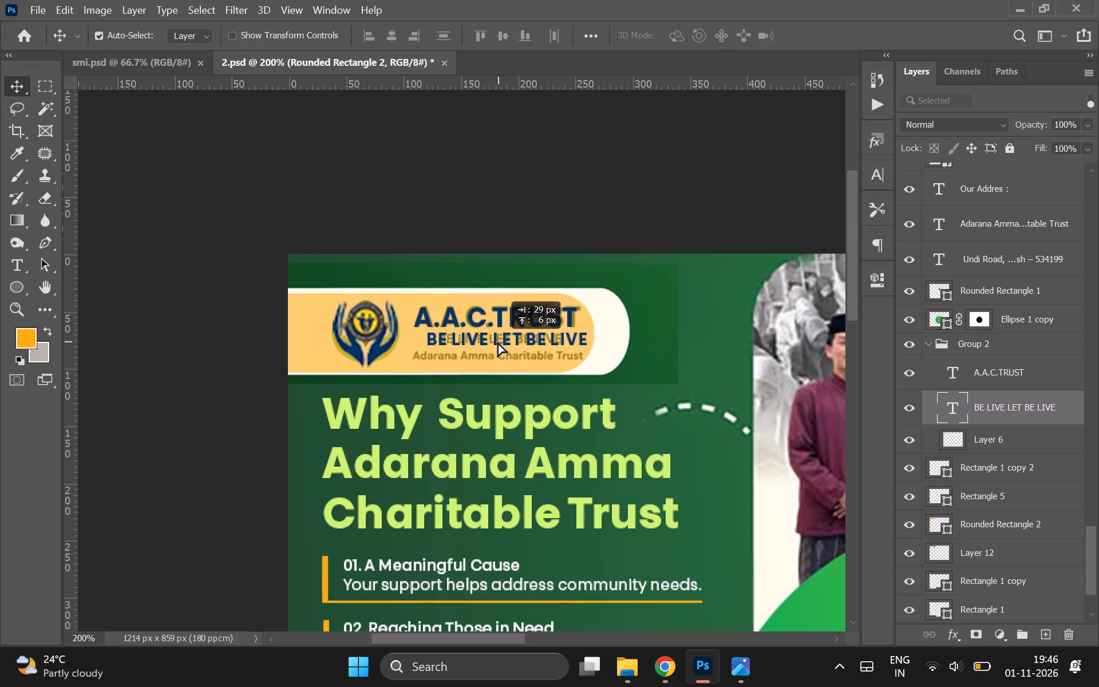
left_click_drag(497, 342, 485, 342)
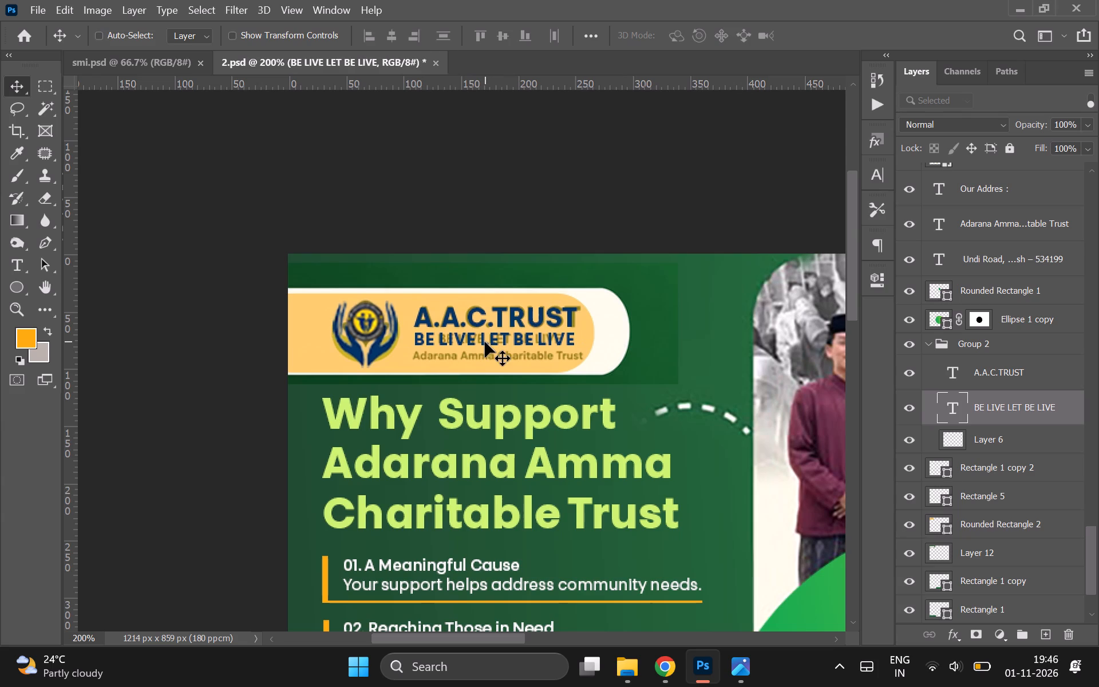
Scale the BE LIVE LET BE LIVE line to about 73.5% and place it over the matching reference line.
key("ctrl+t")
key("ctrl+equal")
key("ctrl+equal")
key("ctrl+equal")
left_click_drag(695, 318, 579, 324)
left_click_drag(554, 321, 608, 318)
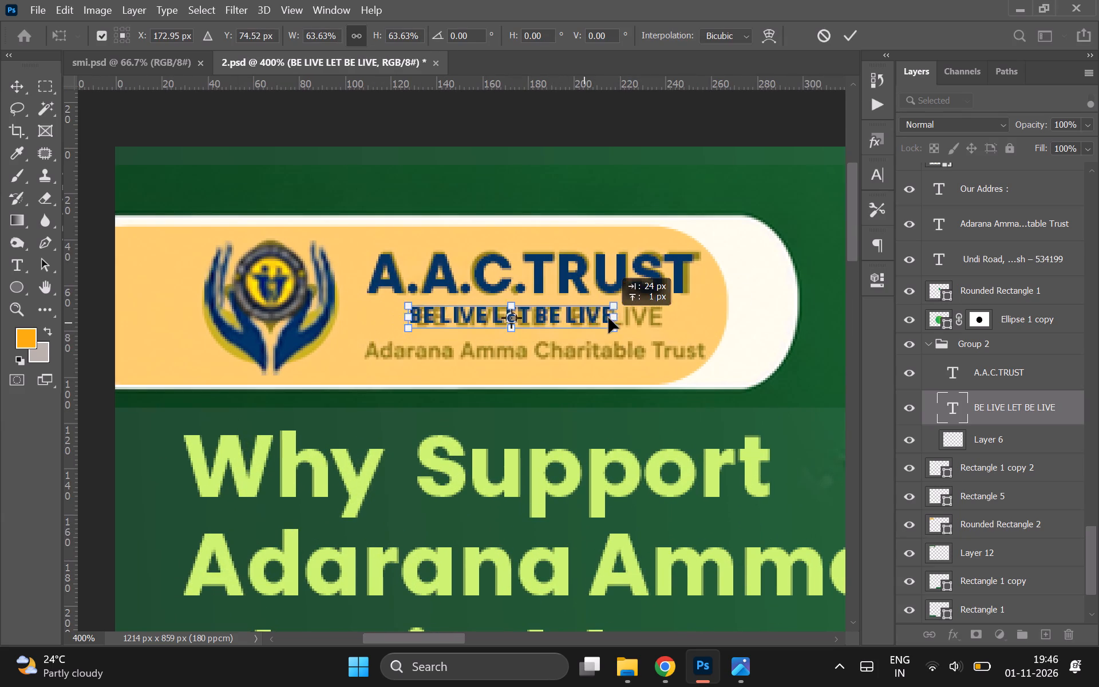
left_click_drag(608, 318, 611, 315)
left_click_drag(631, 315, 661, 317)
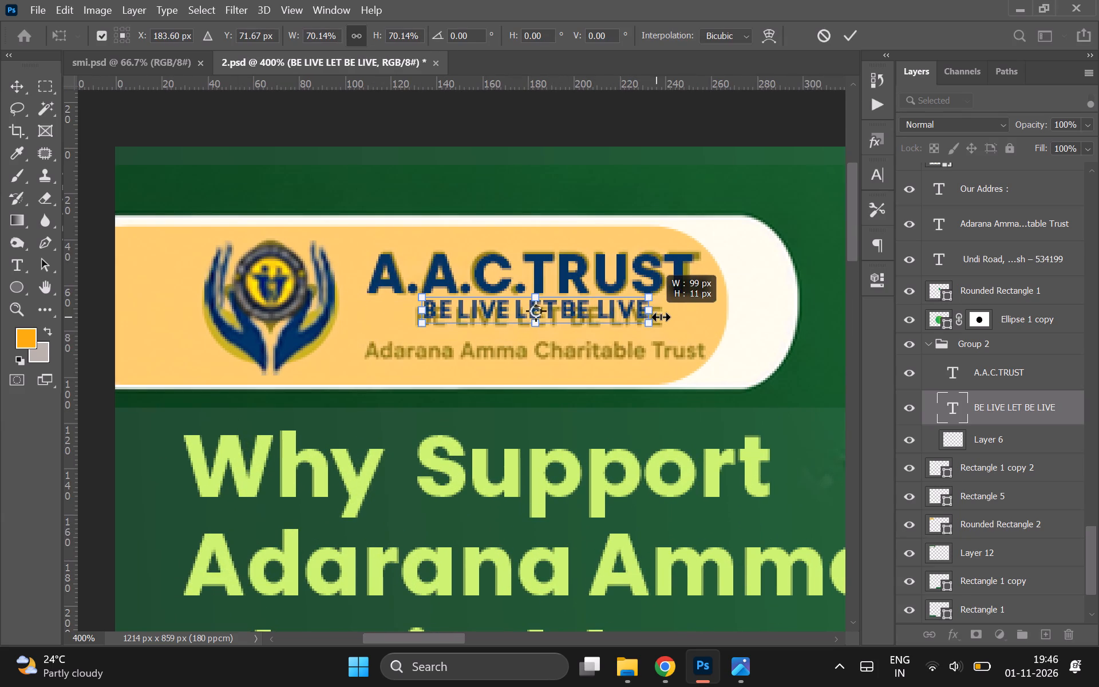
left_click_drag(661, 317, 663, 317)
left_click_drag(632, 313, 632, 320)
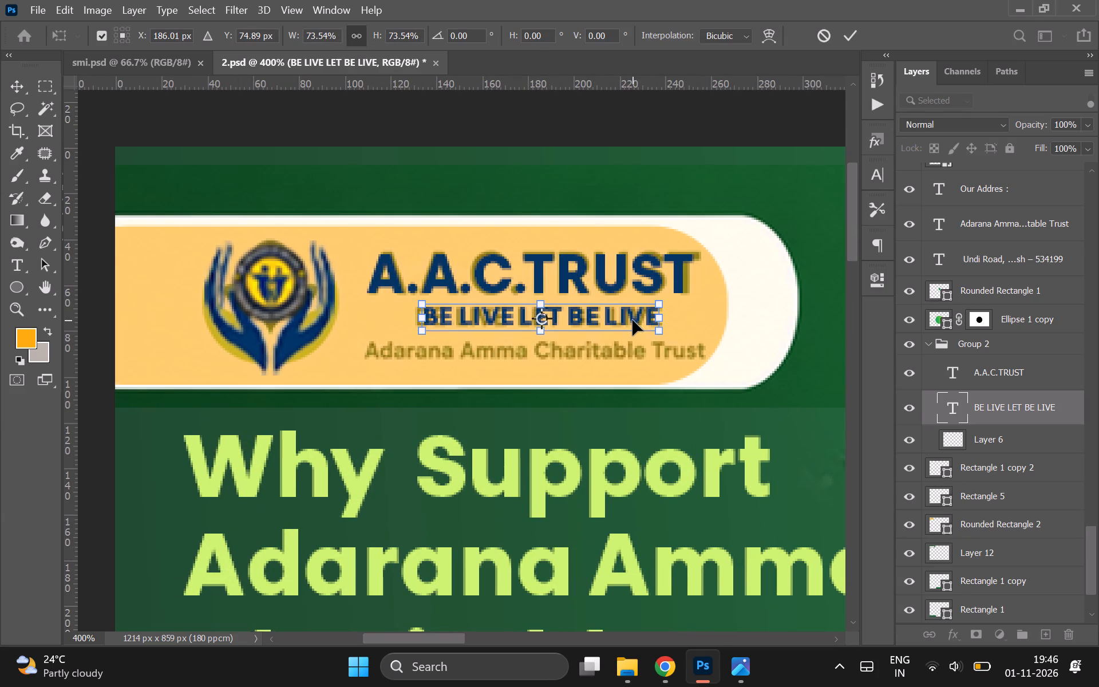
Nudge the BE LIVE LET BE LIVE line slightly left, enlarge it a little and apply the transform.
key("Left")
key("Left")
key("Left")
key("Left")
key("Left")
key("Left")
key("Left")
key("Left")
key("Left")
key("Right")
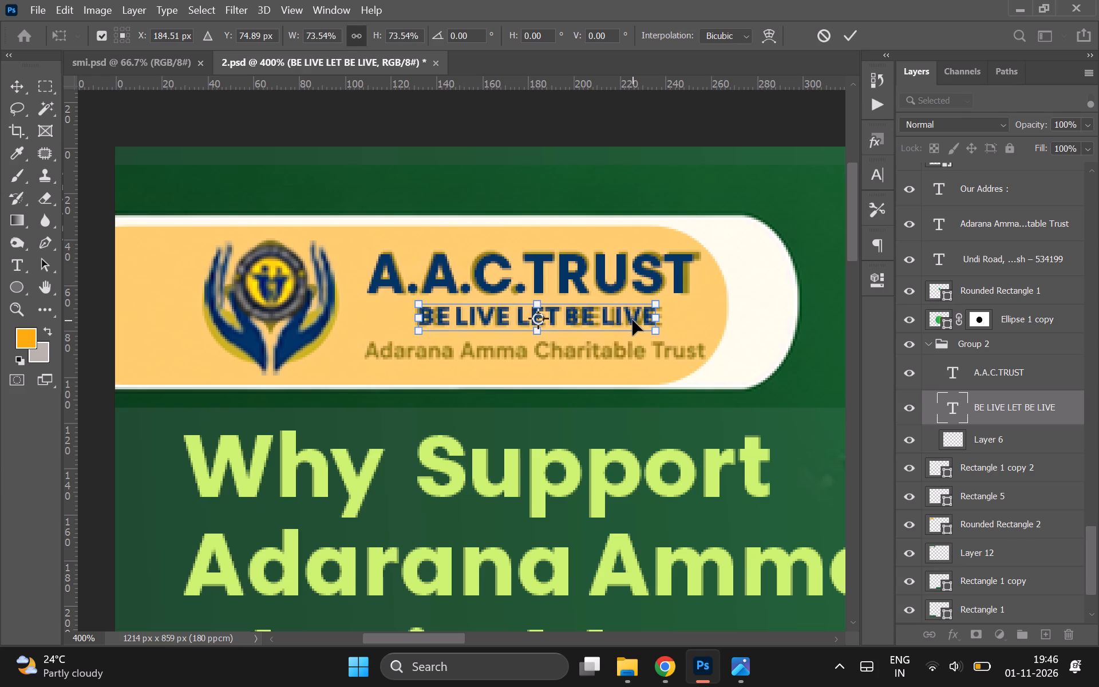
key("Left")
key("Left")
left_click_drag(658, 317, 665, 317)
double_click(618, 310)
key("Left")
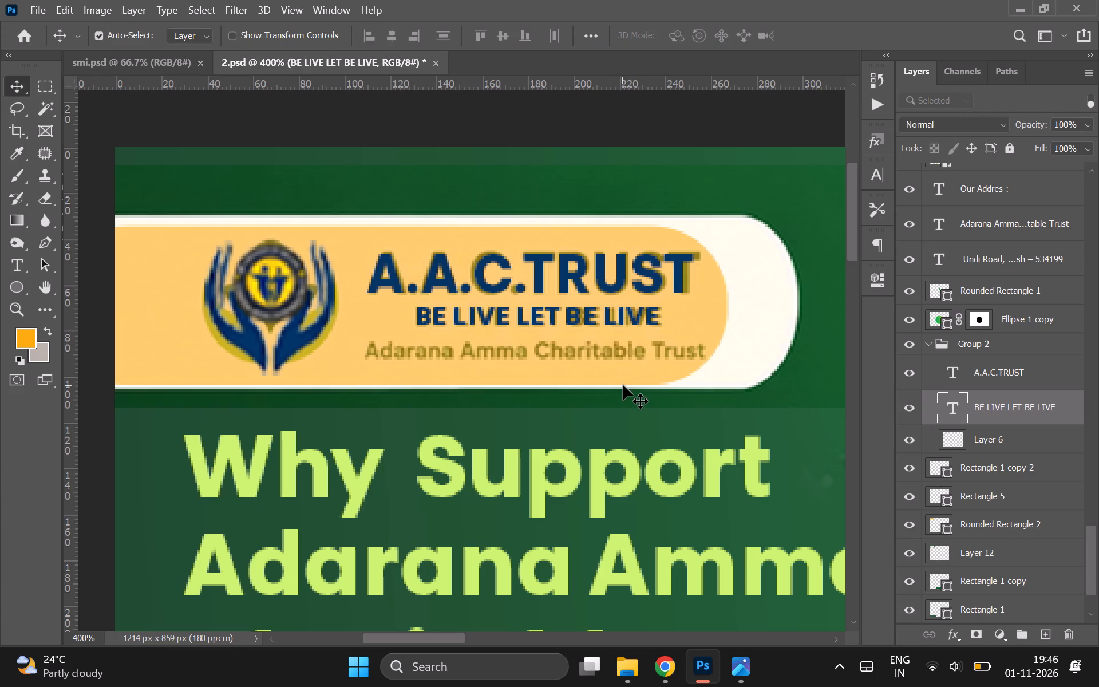
Scale the BE LIVE LET BE LIVE line to 100.47% to fit the reference line's width.
key("ctrl+t")
left_click(661, 320)
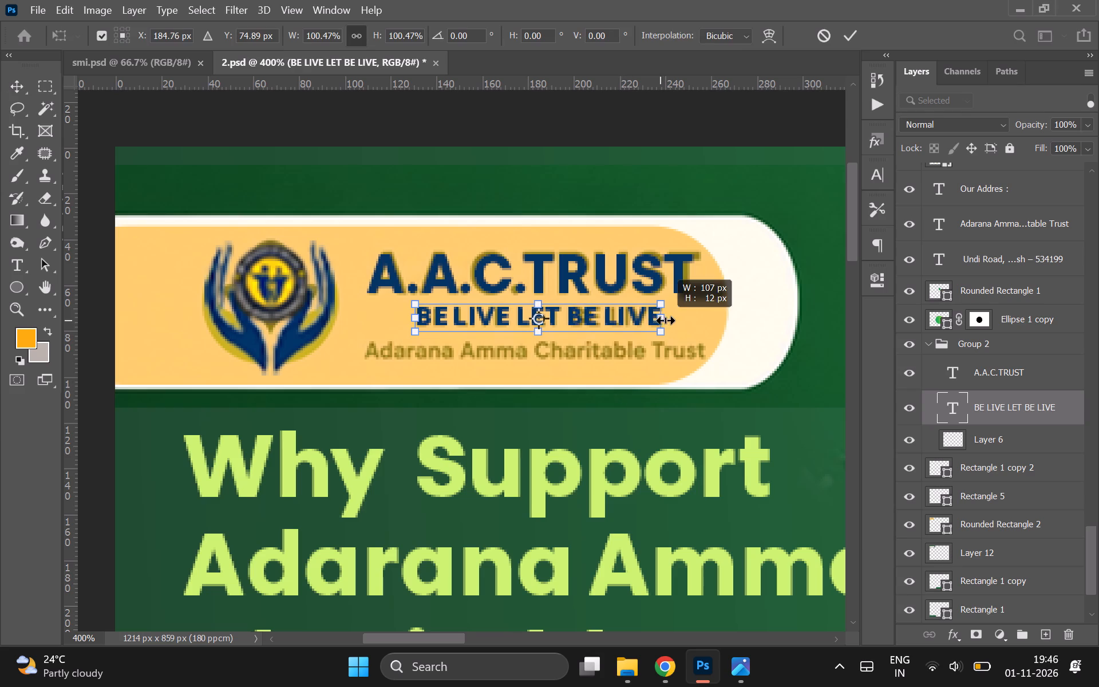
key("Return")
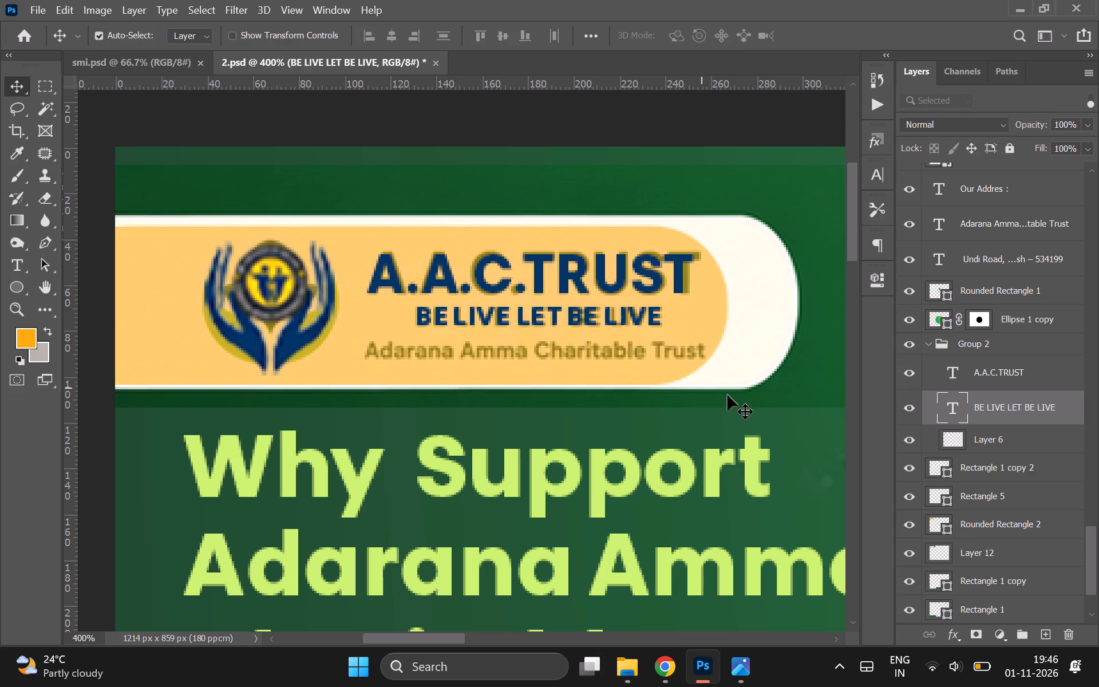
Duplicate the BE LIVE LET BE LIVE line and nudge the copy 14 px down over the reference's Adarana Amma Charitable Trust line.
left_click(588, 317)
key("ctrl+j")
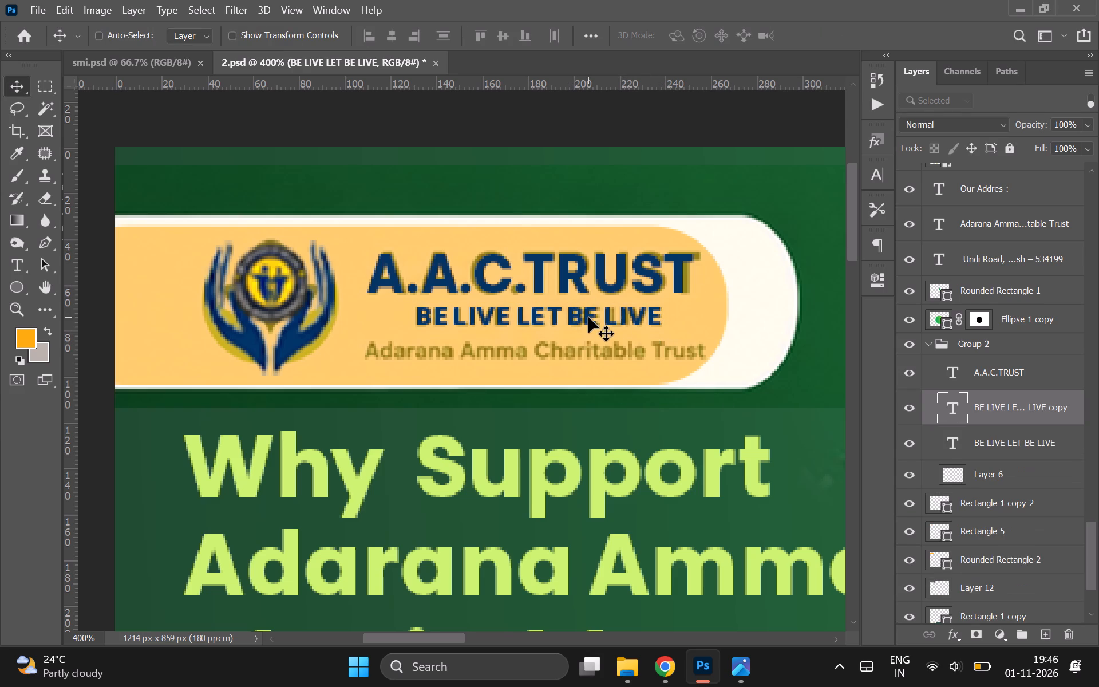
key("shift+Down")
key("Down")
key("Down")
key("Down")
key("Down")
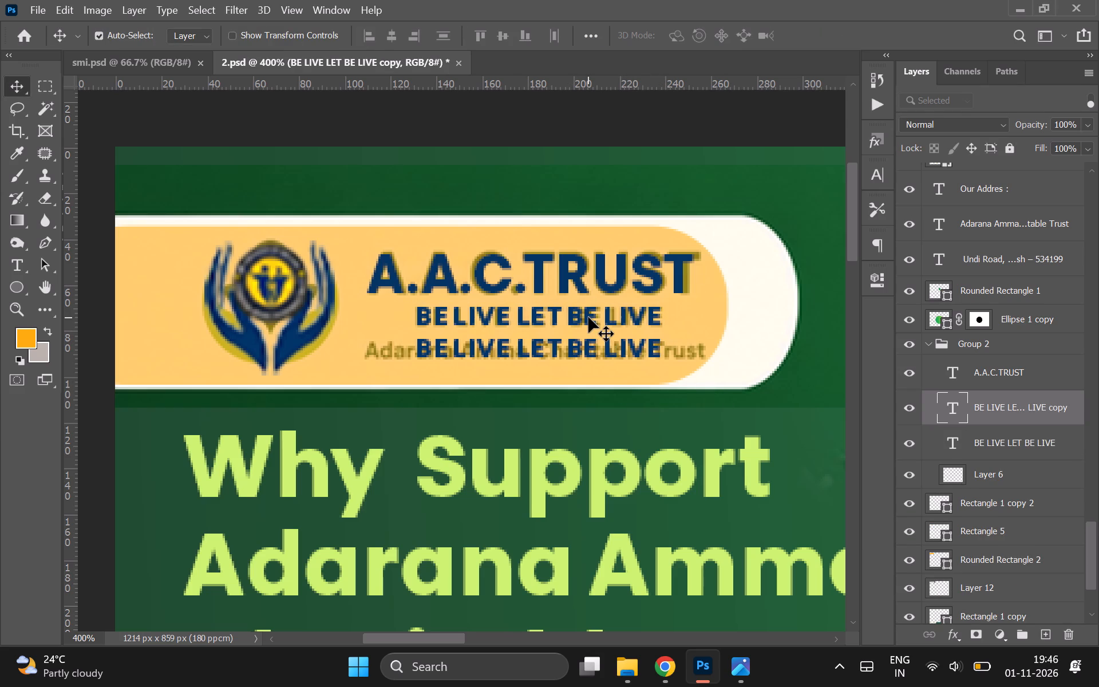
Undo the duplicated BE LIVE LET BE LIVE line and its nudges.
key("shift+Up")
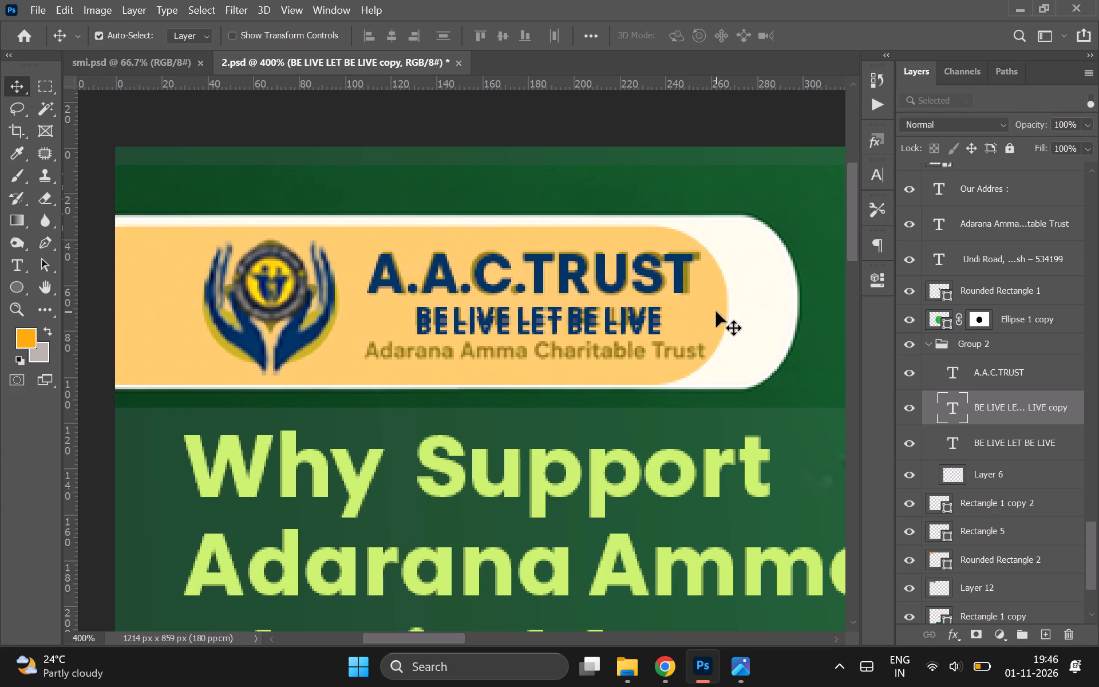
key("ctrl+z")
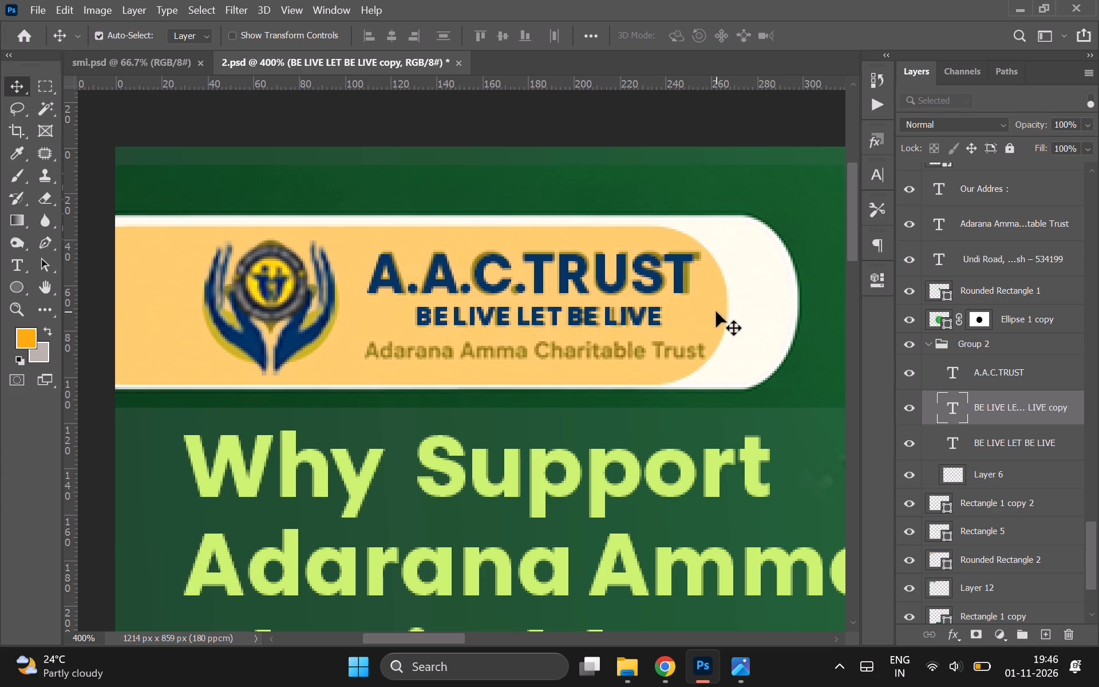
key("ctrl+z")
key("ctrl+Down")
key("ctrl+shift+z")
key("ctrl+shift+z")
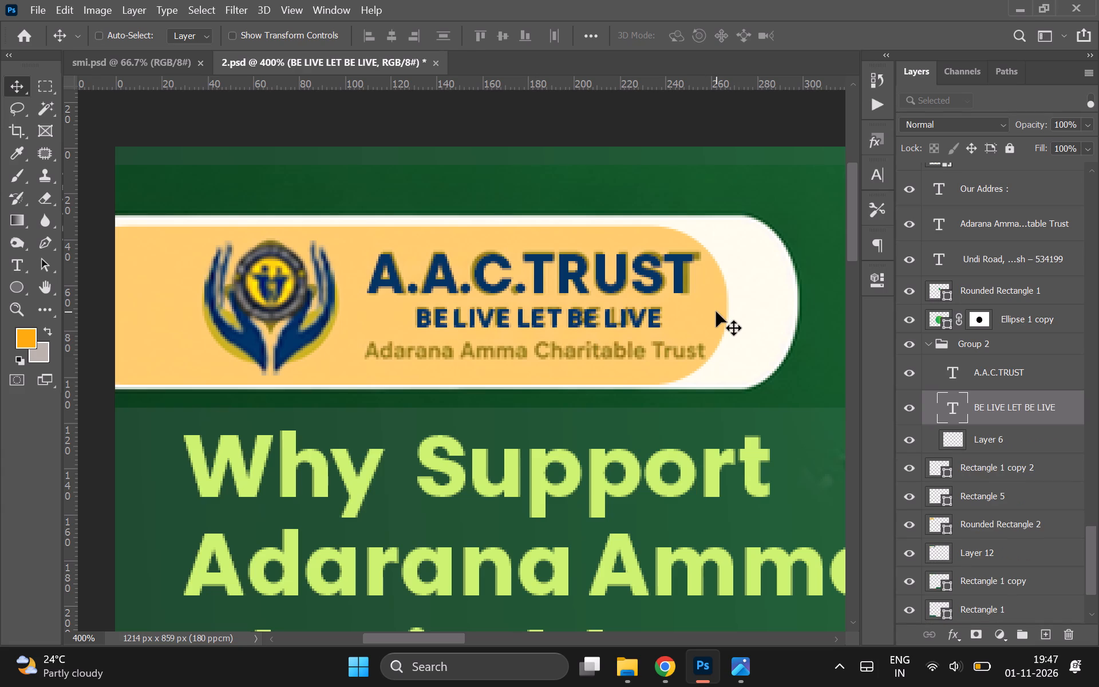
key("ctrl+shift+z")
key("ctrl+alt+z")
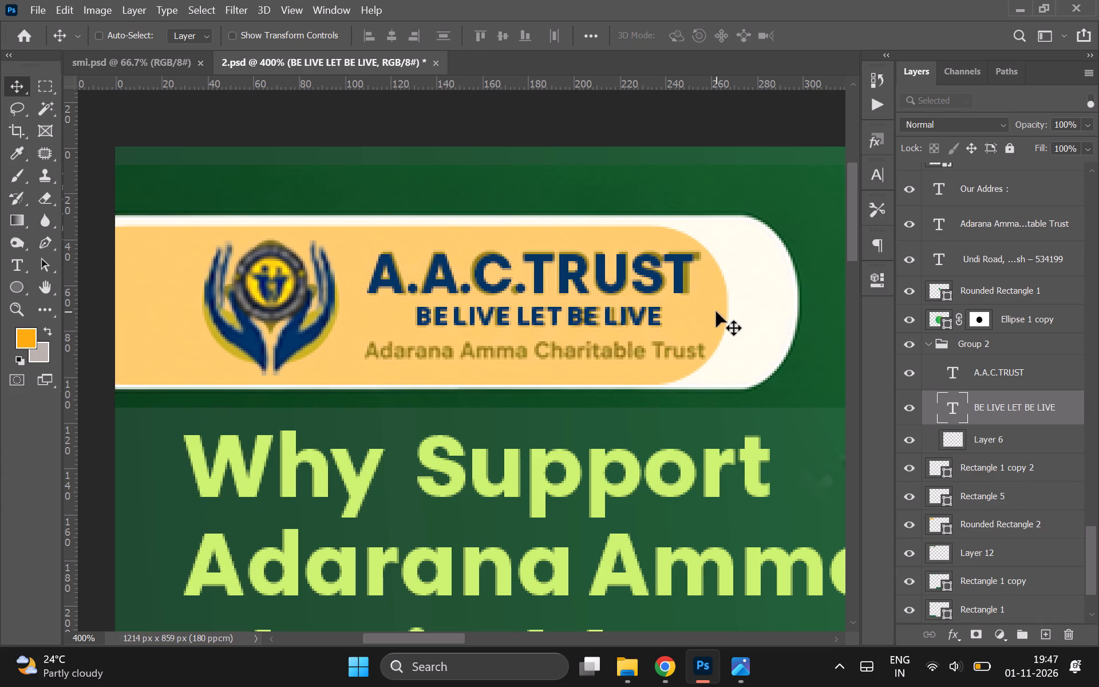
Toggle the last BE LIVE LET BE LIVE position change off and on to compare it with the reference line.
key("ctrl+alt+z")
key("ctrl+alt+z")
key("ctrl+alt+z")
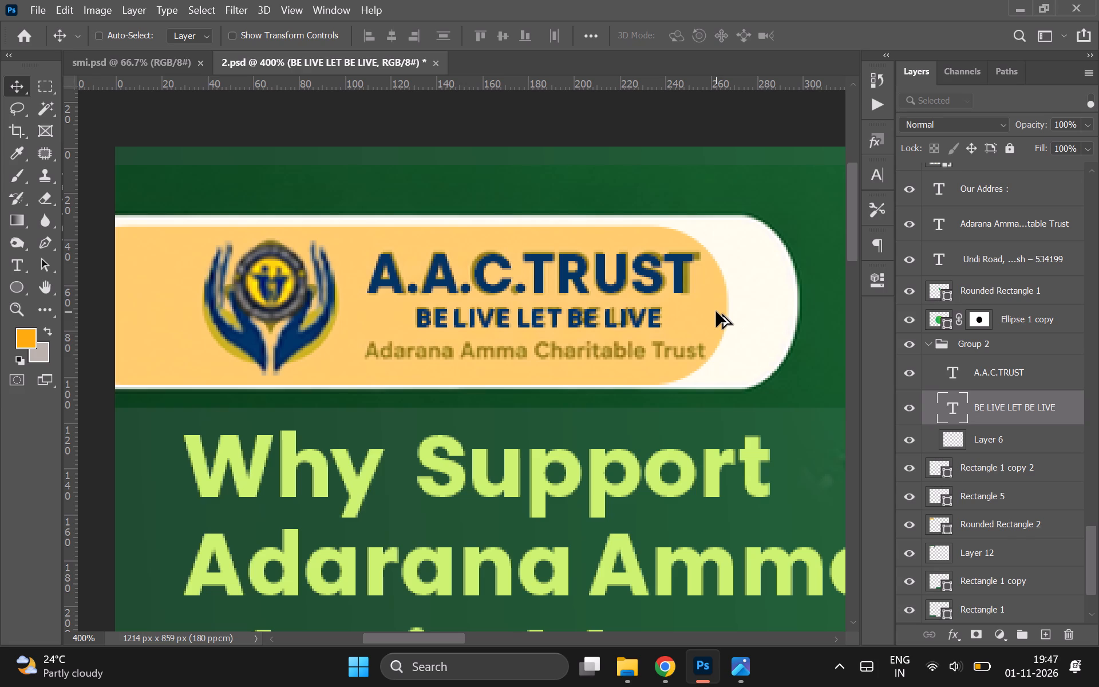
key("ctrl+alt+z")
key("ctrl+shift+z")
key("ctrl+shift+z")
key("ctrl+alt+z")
Duplicate the BE LIVE LET BE LIVE line and nudge the copy 12 px down onto the reference's bottom line.
key("ctrl+j")
key("shift+Down")
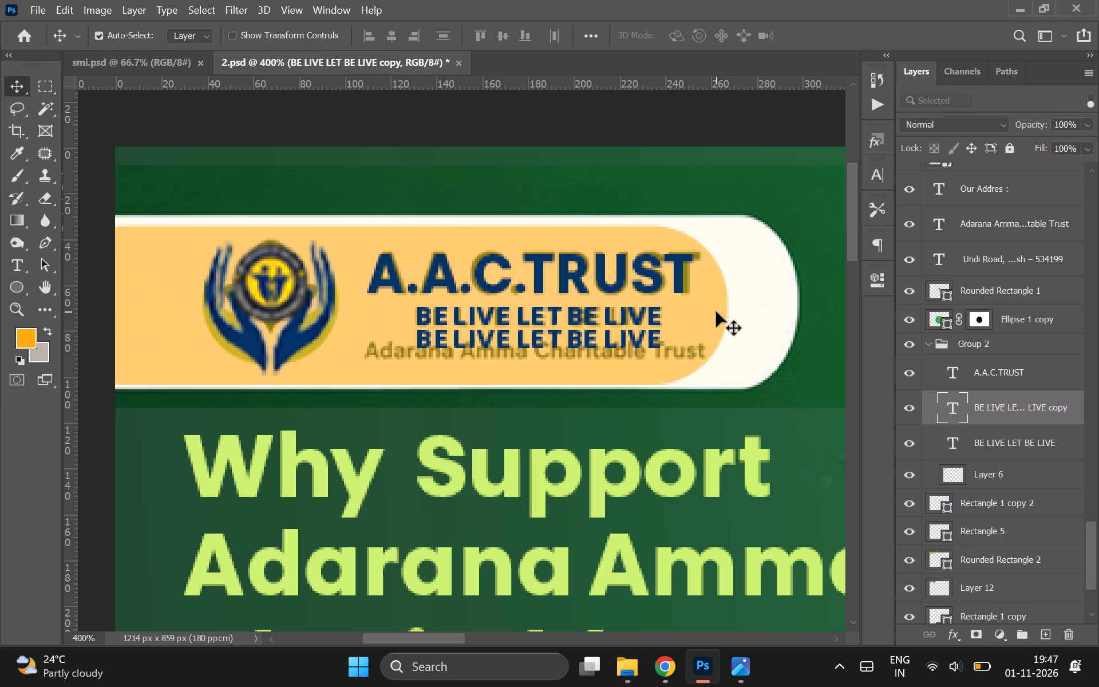
key("Down")
key("Down")
key("Down")
key("Up")
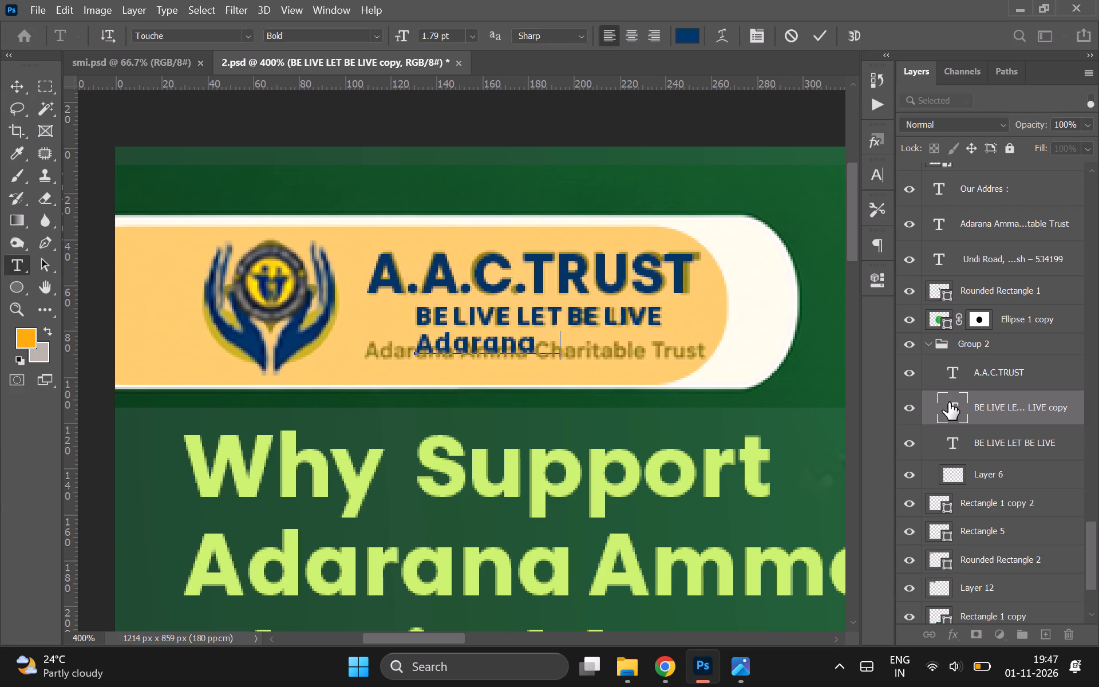
Replace the duplicated line's text with Adarana Amma Charitable Trust.
key("ctrl+BackSpace")
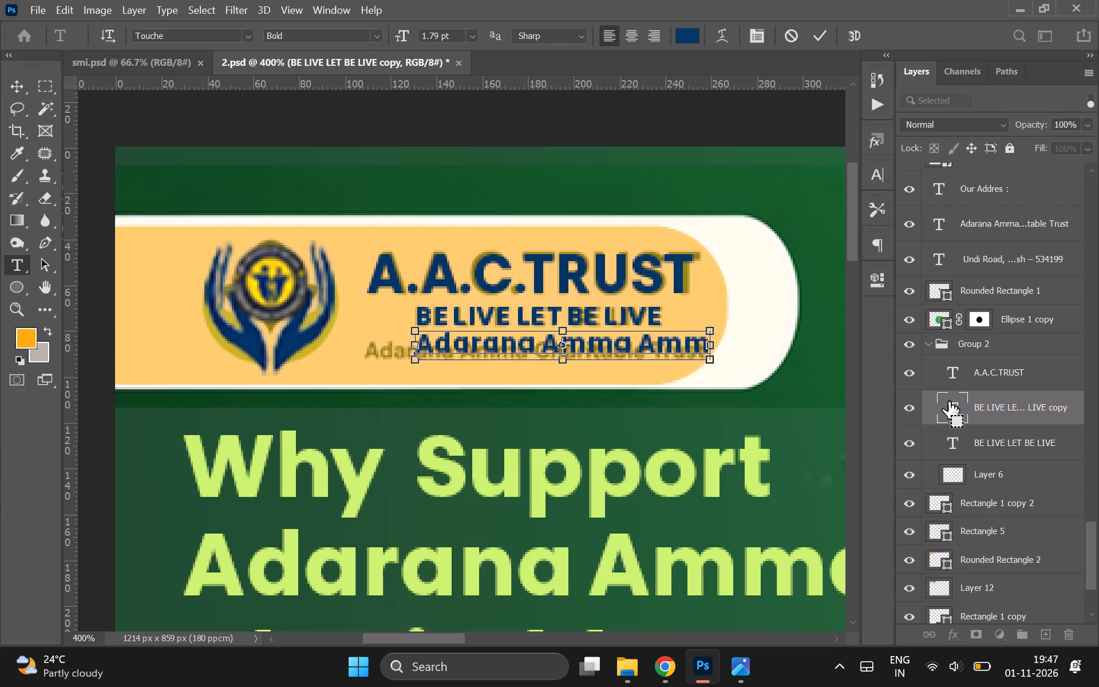
key("s")
key("BackSpace")
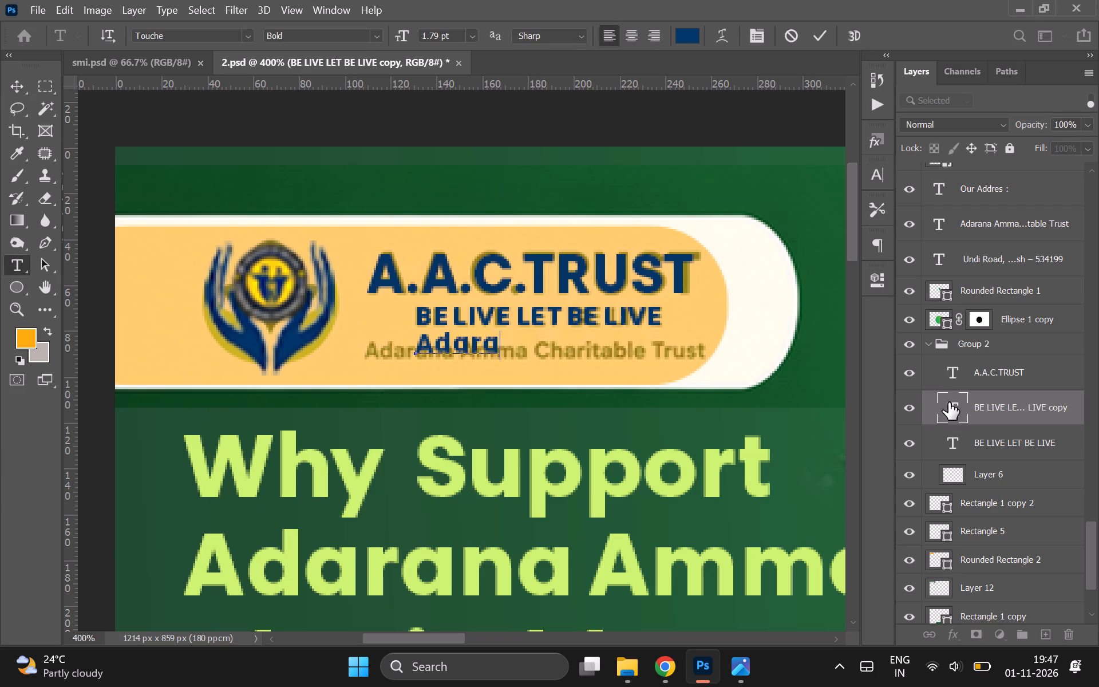
key("ctrl+a")
key("BackSpace")
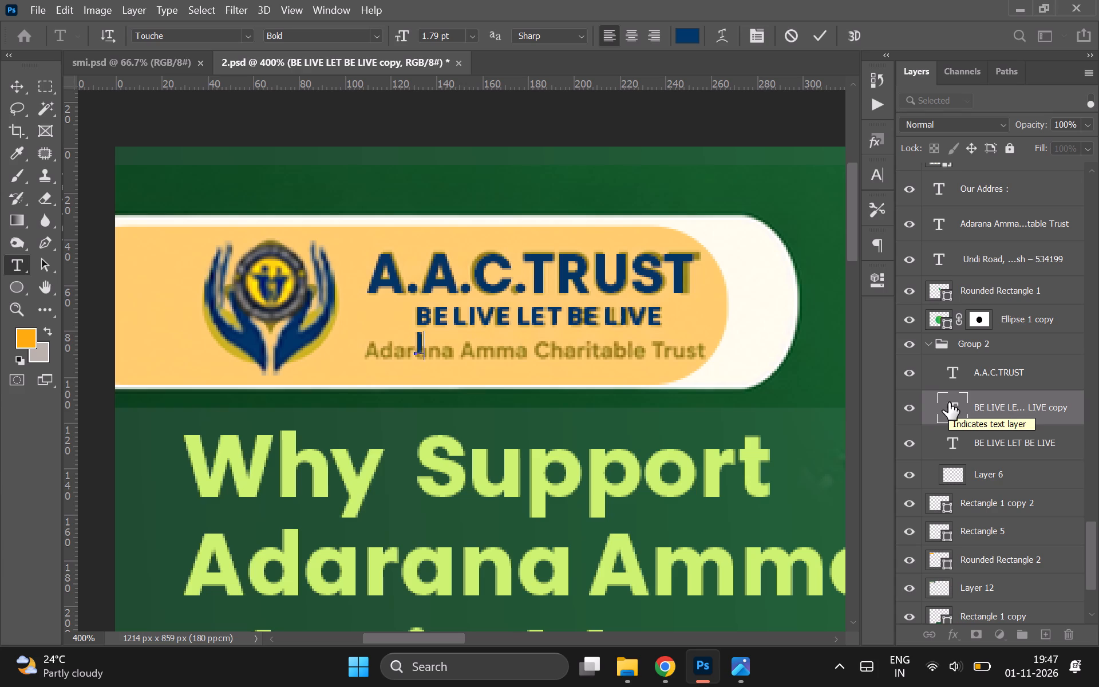
key("BackSpace")
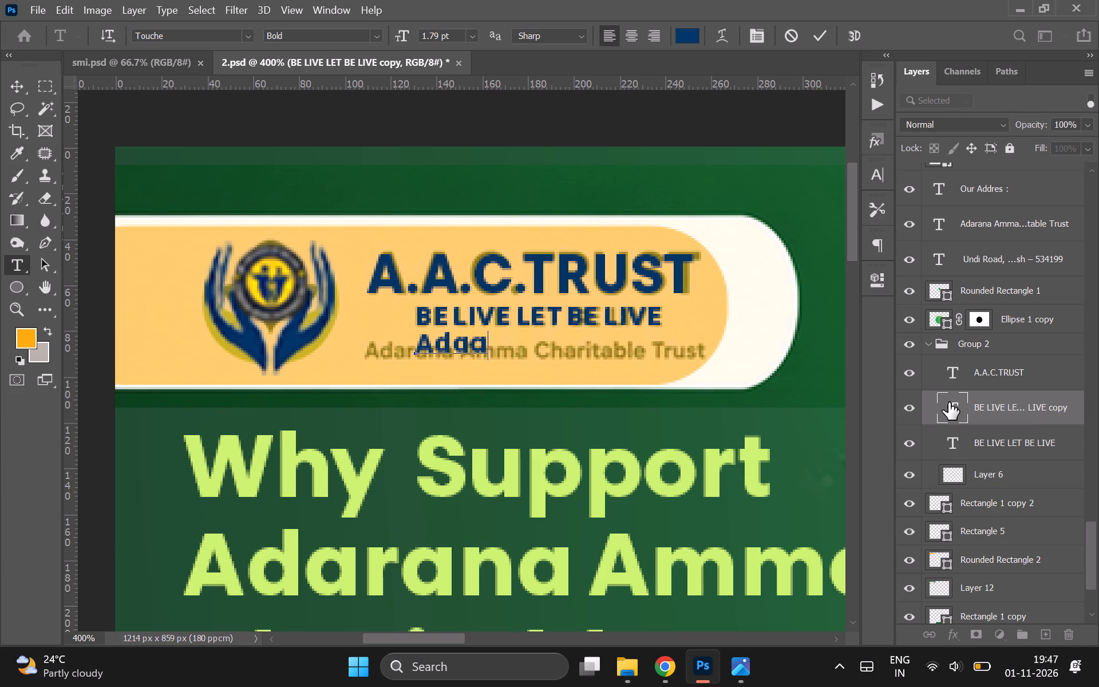
key("ctrl+a")
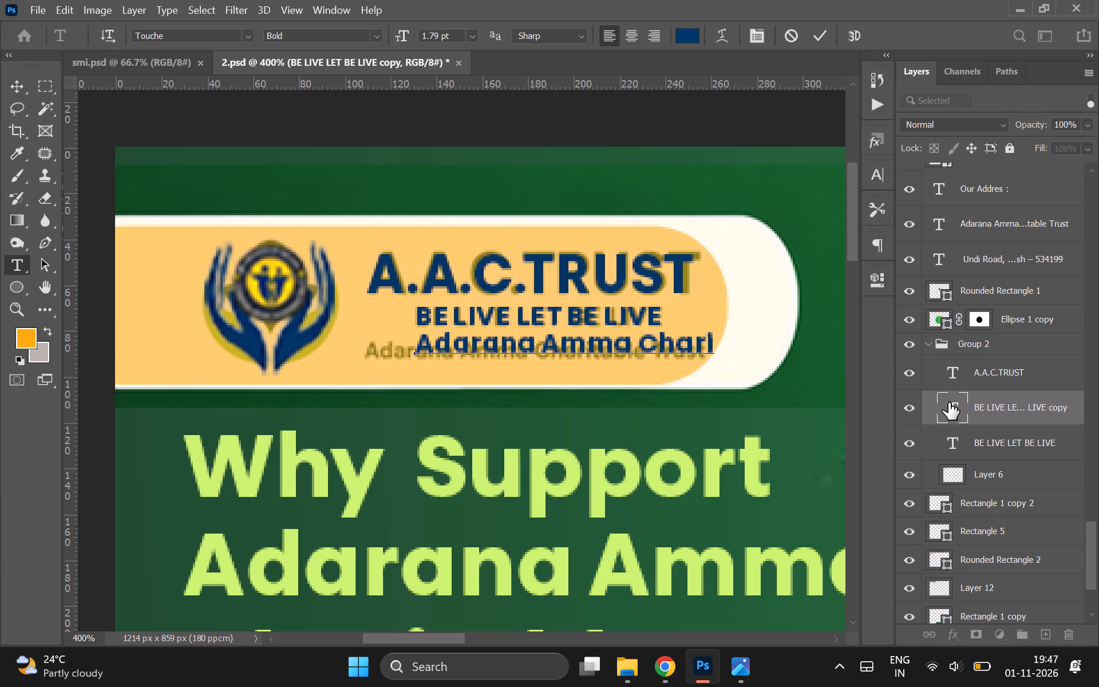
key("BackSpace")
key("i")
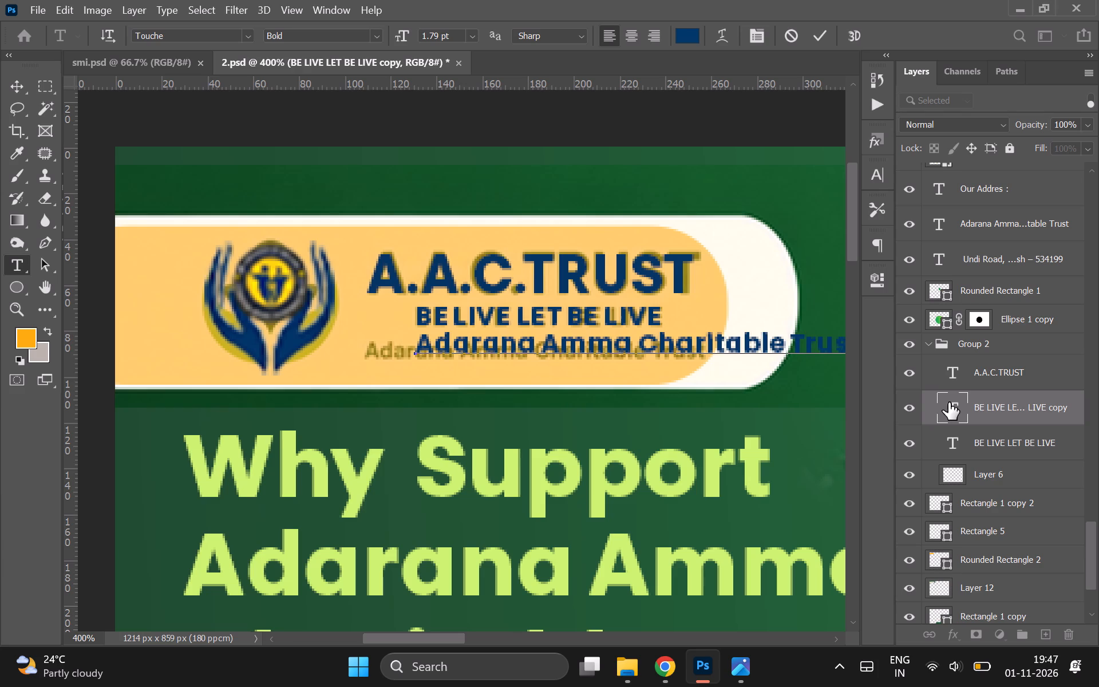
left_click(14, 78)
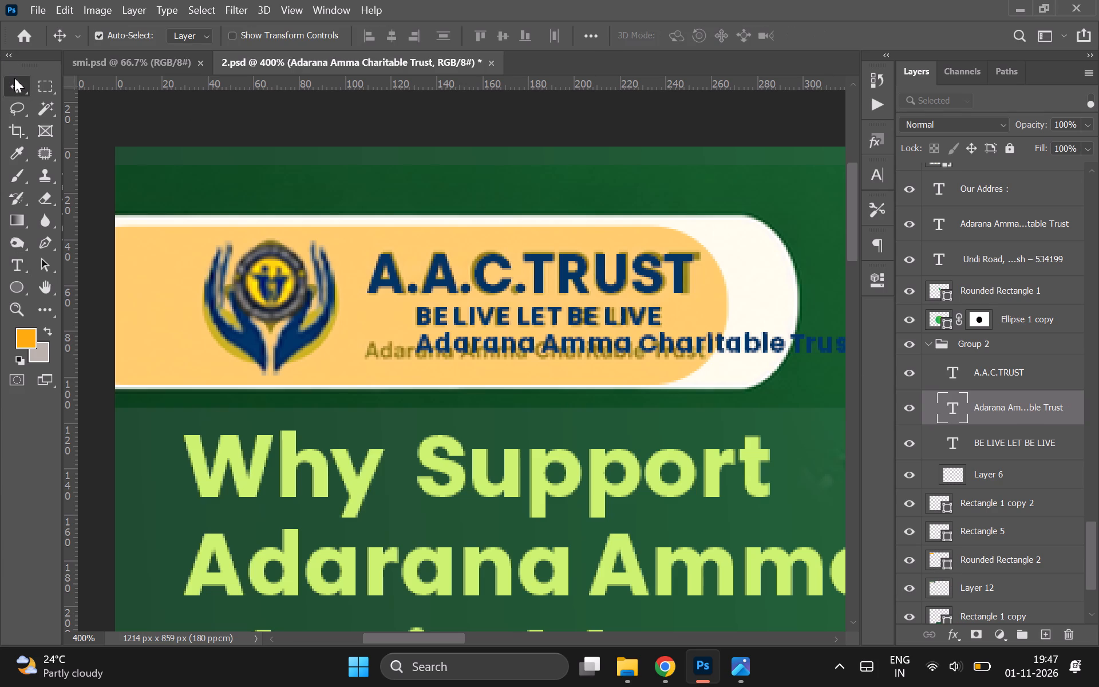
Nudge the Adarana Amma Charitable Trust line 23 px left and 2 px down to the start of the reference line.
key("shift+Left")
key("shift+Left")
key("shift+Left")
key("shift+Left")
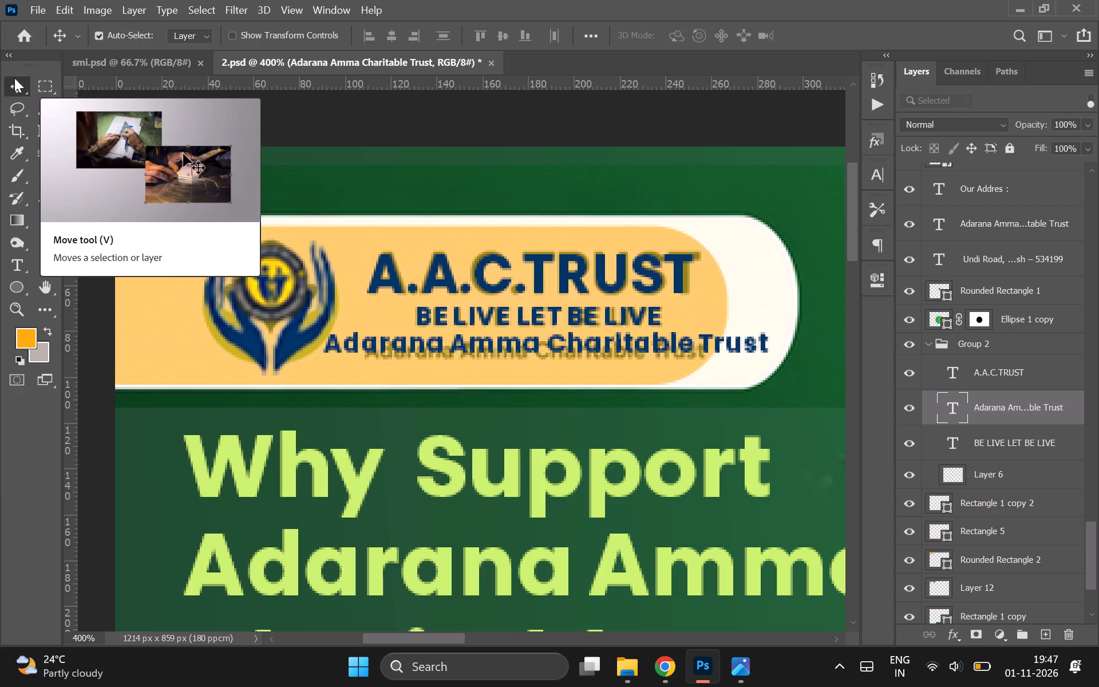
key("shift+Right")
key("Right")
key("Right")
key("Right")
key("Right")
key("Right")
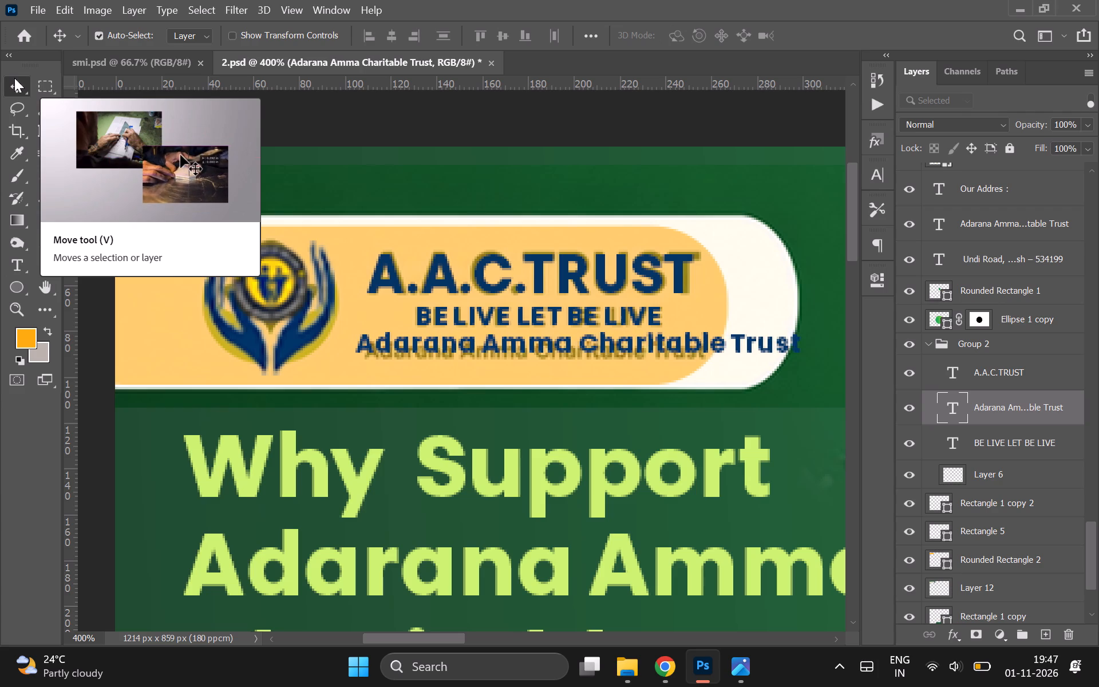
key("Right")
key("Right")
key("Down")
key("Down")
Scale the Adarana Amma Charitable Trust line proportionally to 76.61% to fit the reference line's width.
key("ctrl+t")
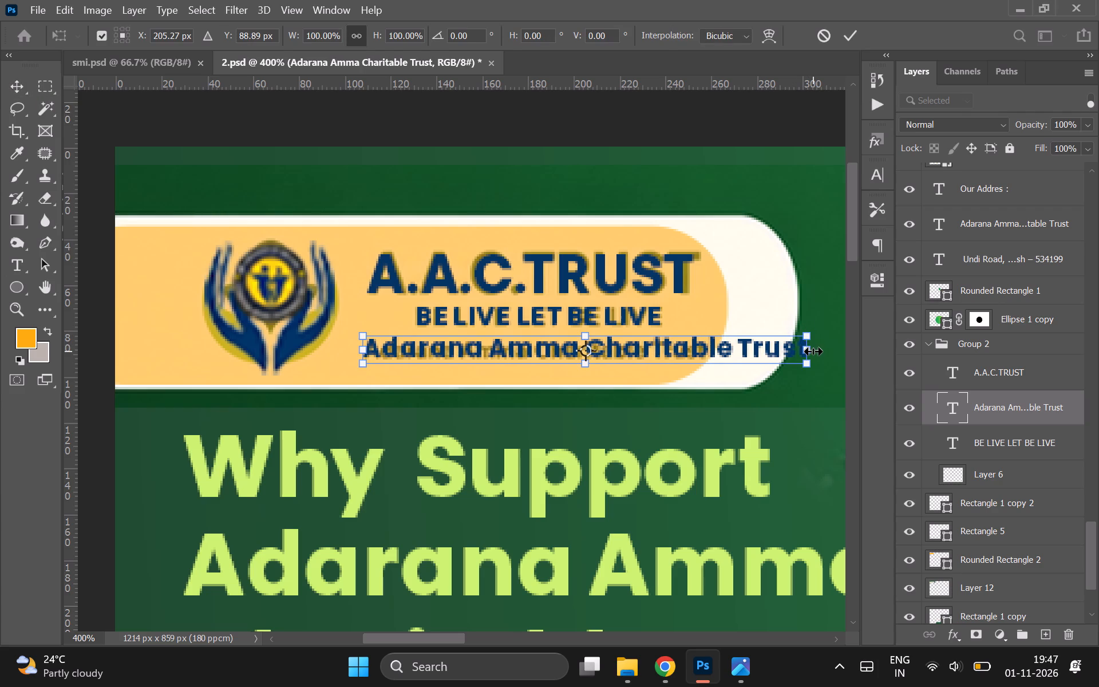
left_click_drag(813, 351, 703, 356)
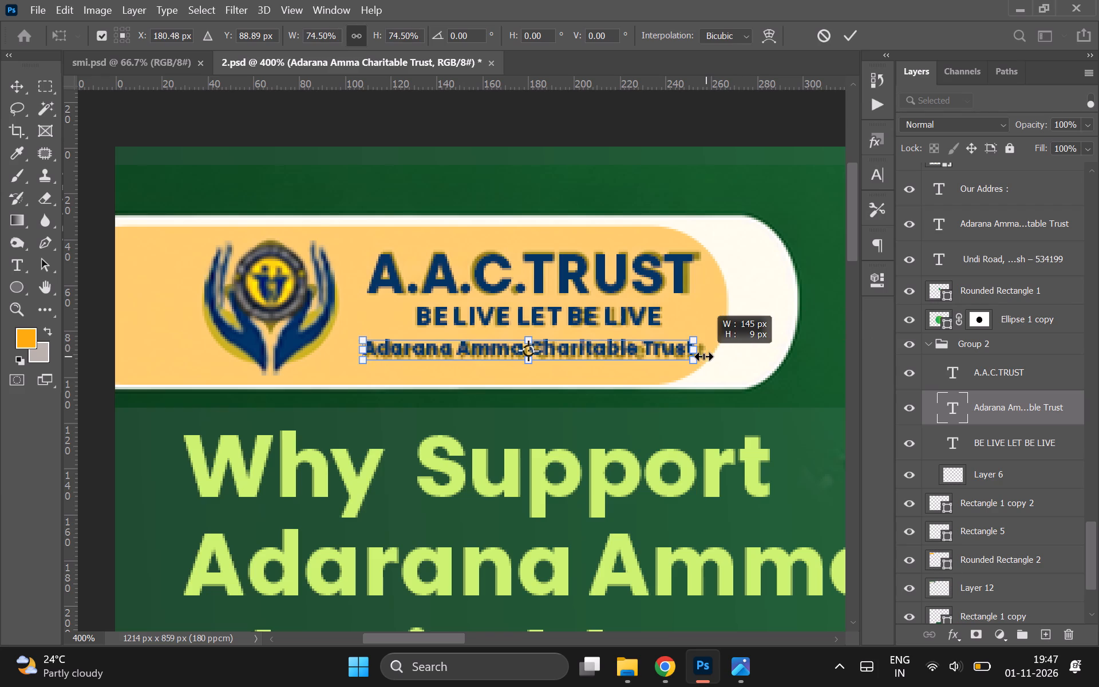
left_click_drag(703, 356, 707, 358)
double_click(667, 357)
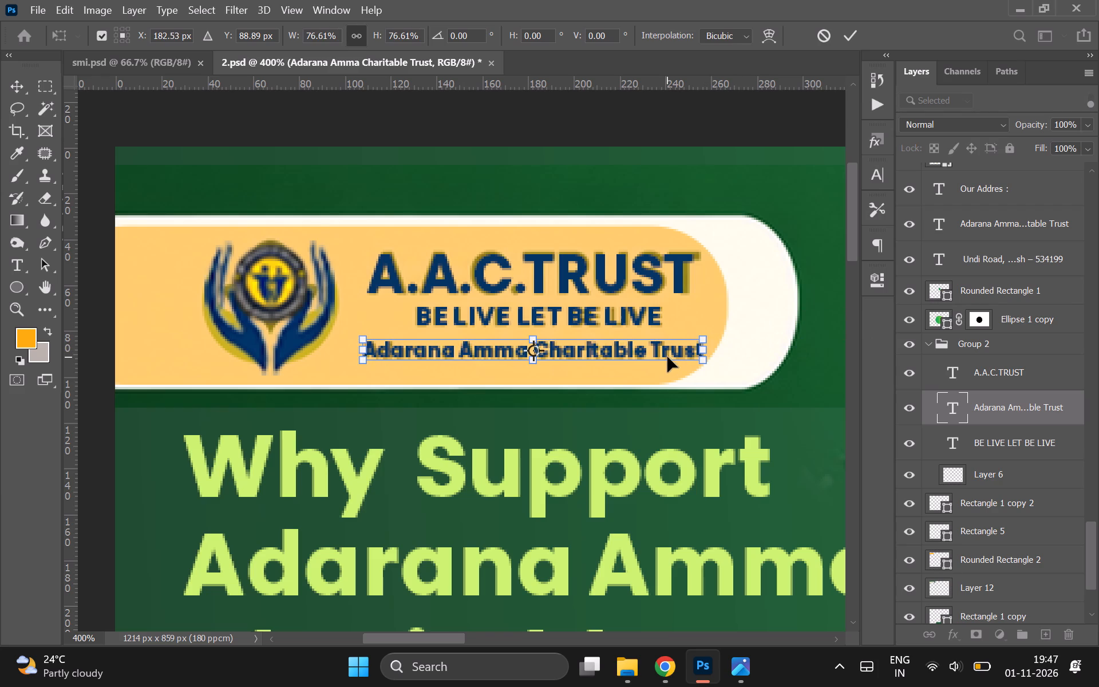
Nudge the Adarana Amma Charitable Trust line 3 px up, closer to the BE LIVE LET BE LIVE line.
key("Up")
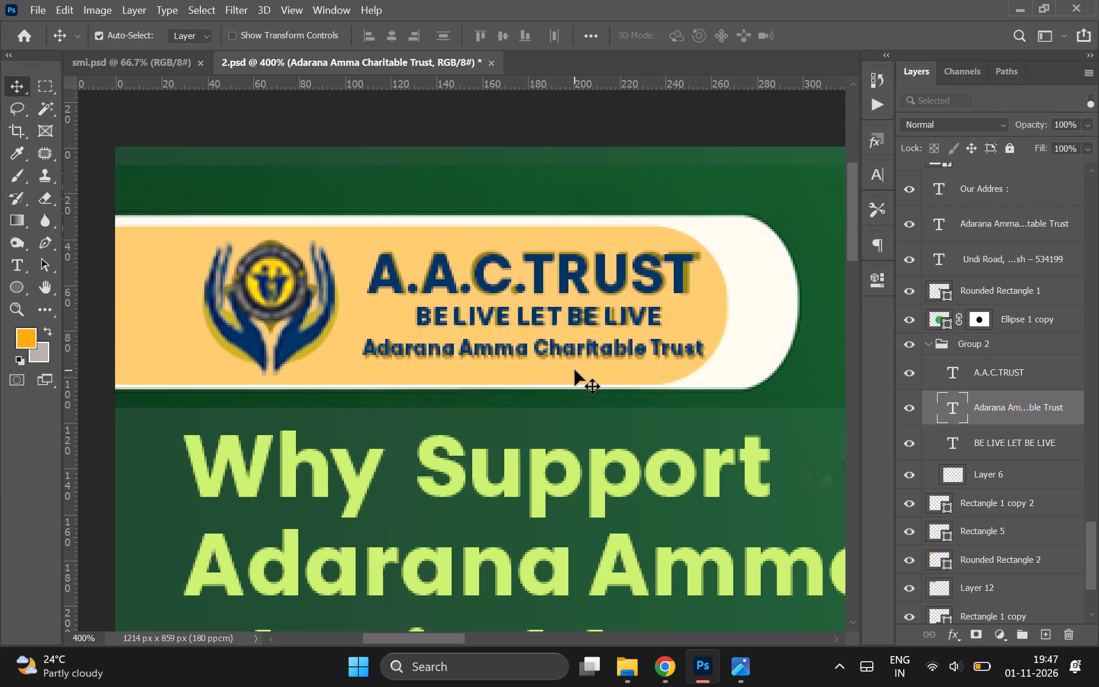
key("Up")
key("Up")
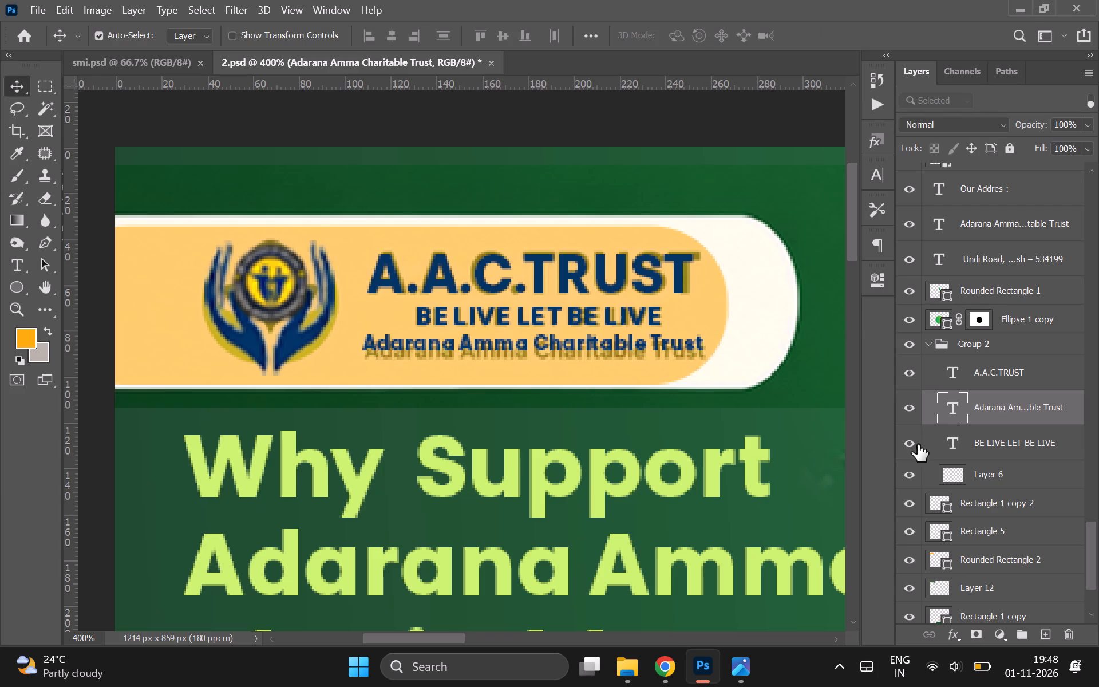
Move the Adarana Amma Charitable Trust text layer below the BE LIVE LET BE LIVE layer in Group 2.
left_click_drag(997, 409, 1006, 453)
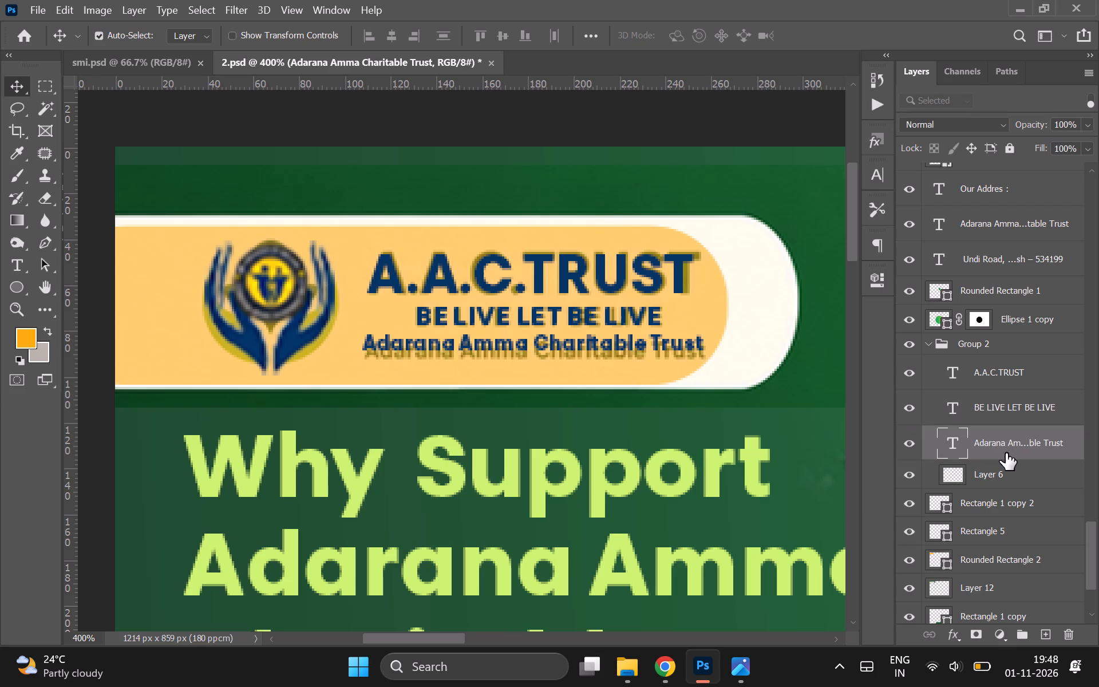
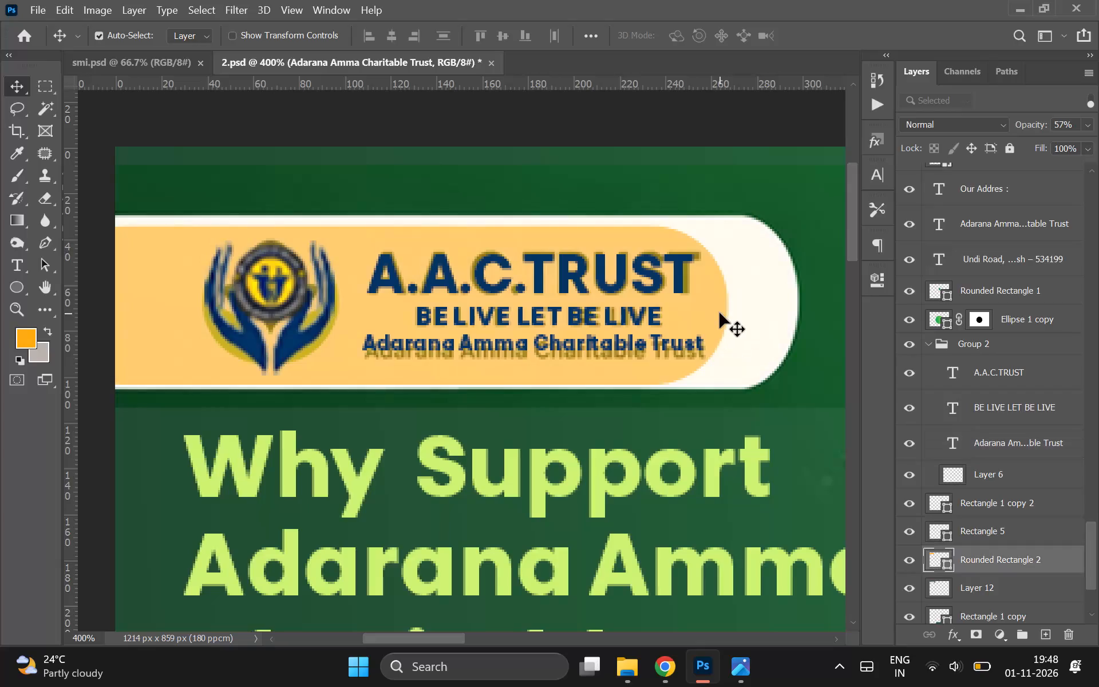
Stretch the orange Rounded Rectangle 2 to 110.26% width and 112.43% height to cover the white logo banner.
key("ctrl+t")
left_click_drag(727, 311, 756, 309, "shift")
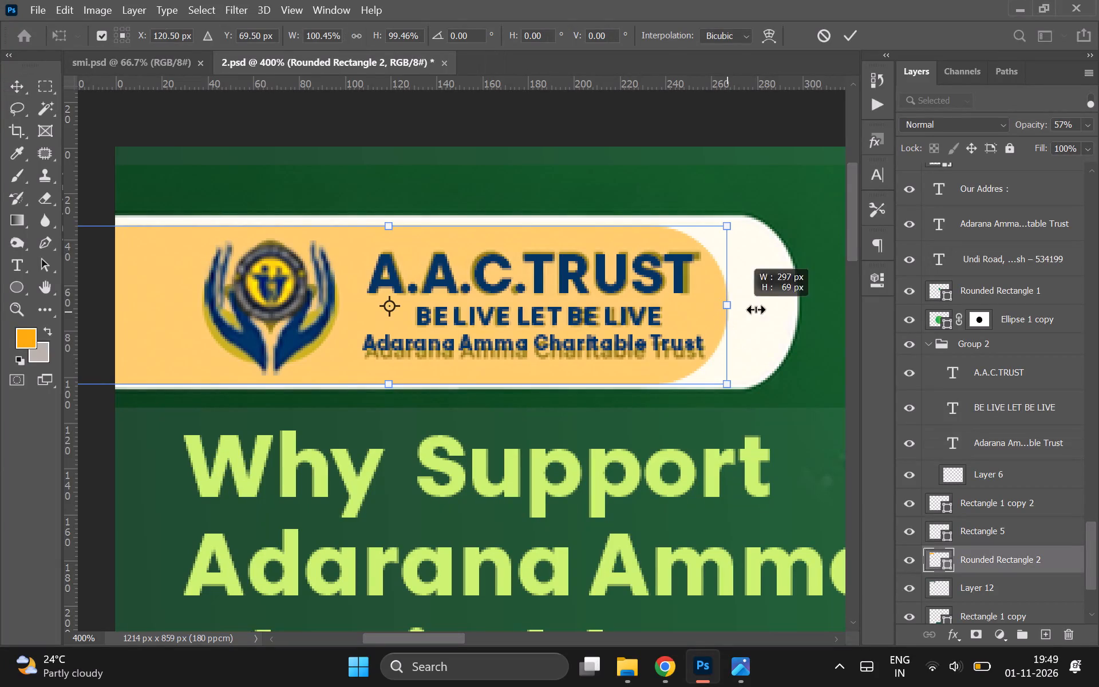
left_click_drag(756, 309, 796, 307, "shift")
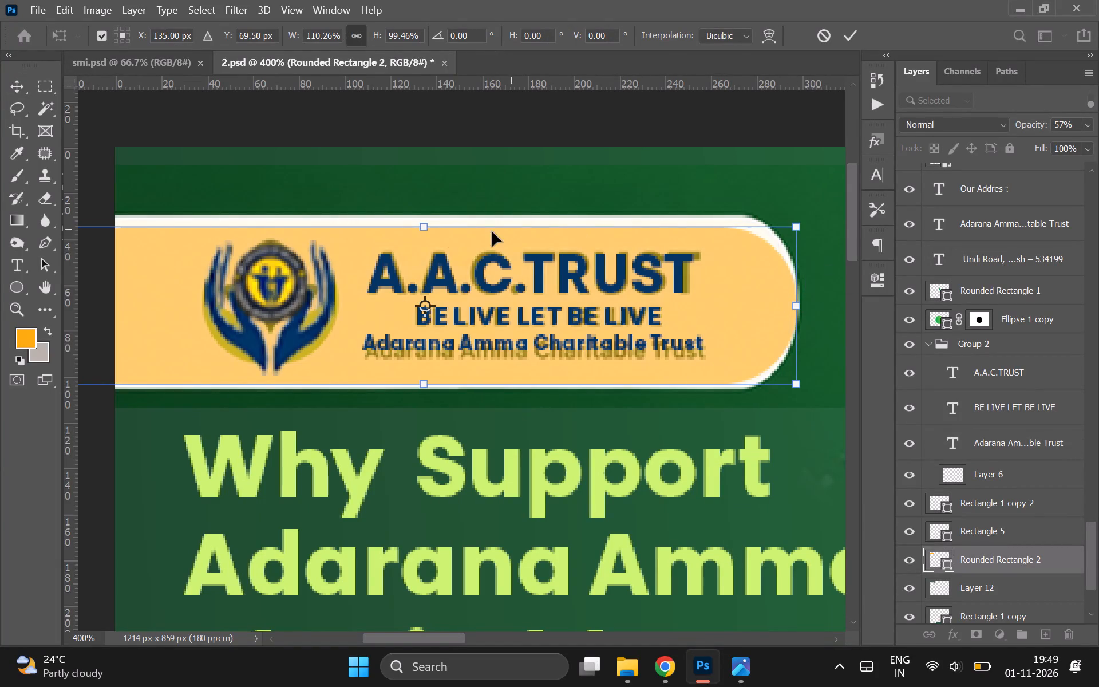
left_click_drag(427, 222, 420, 211, "shift")
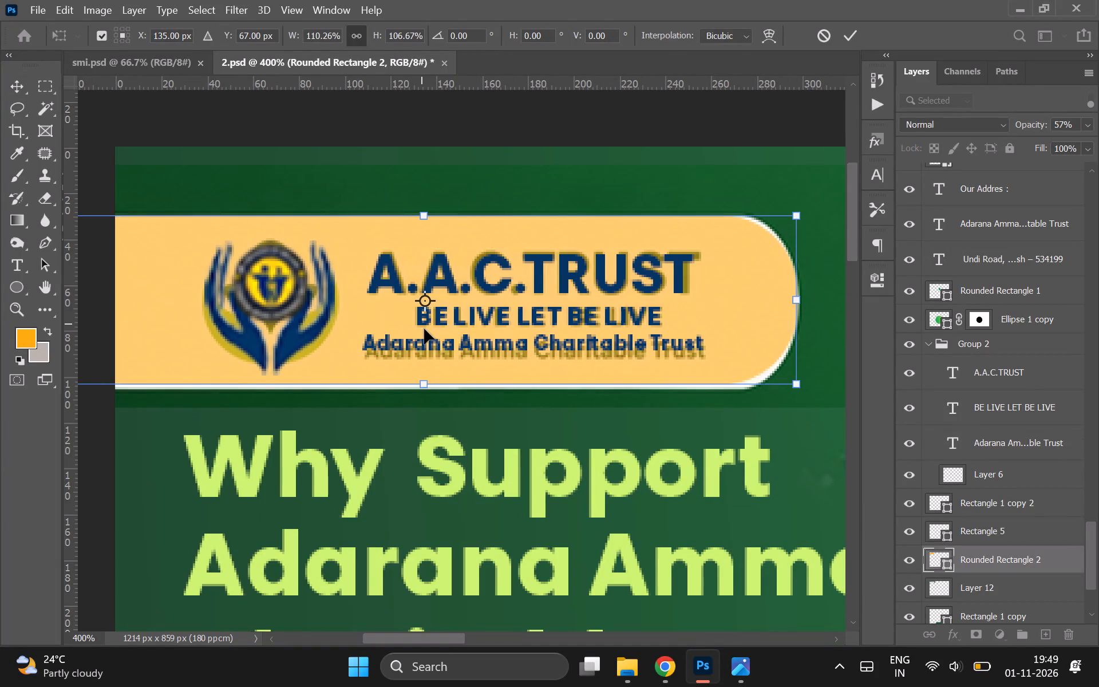
left_click(424, 382, "shift")
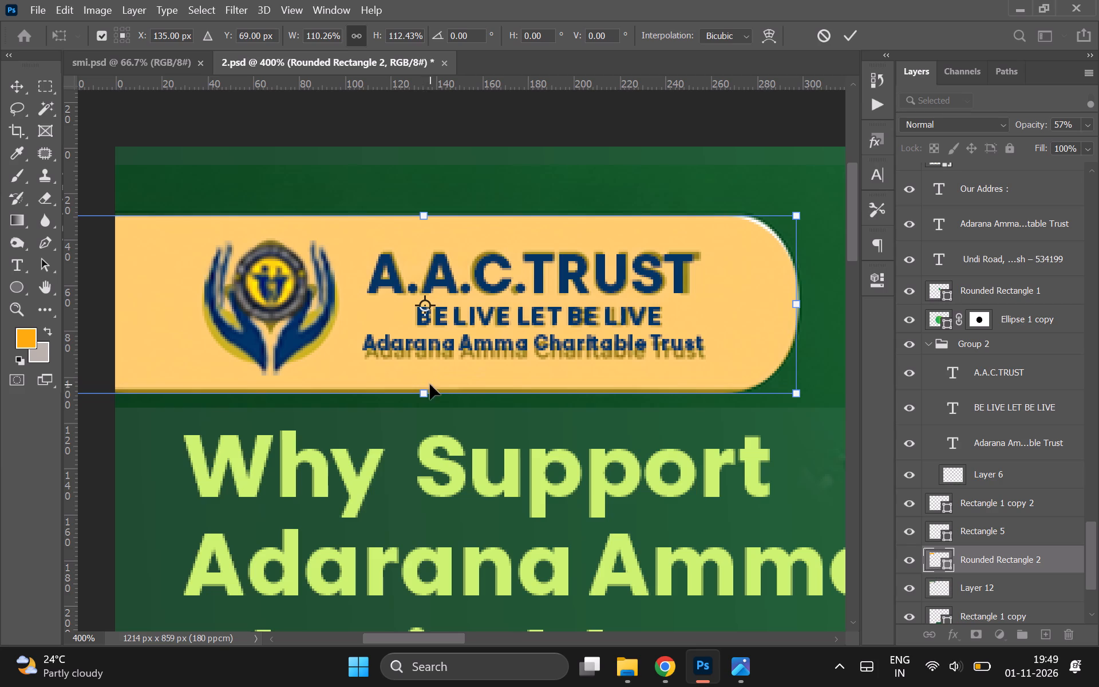
double_click(450, 357)
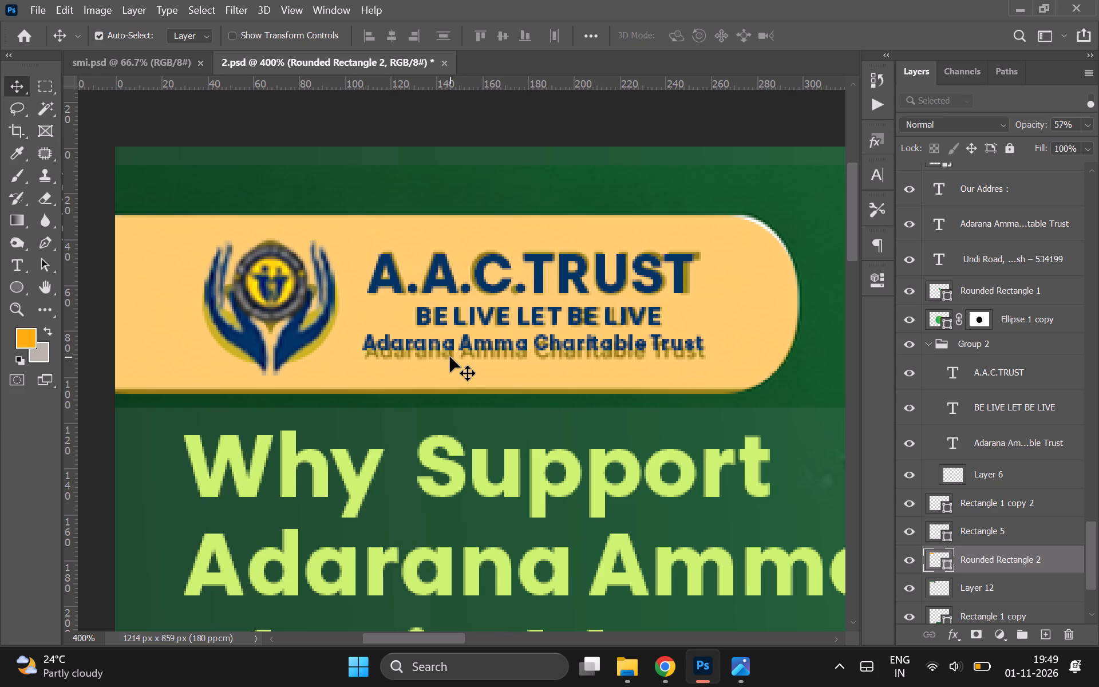
Place the trust's hands emblem picture, named images, from the Downloads folder into the 2.psd poster.
key("ctrl+minus")
key("ctrl+minus")
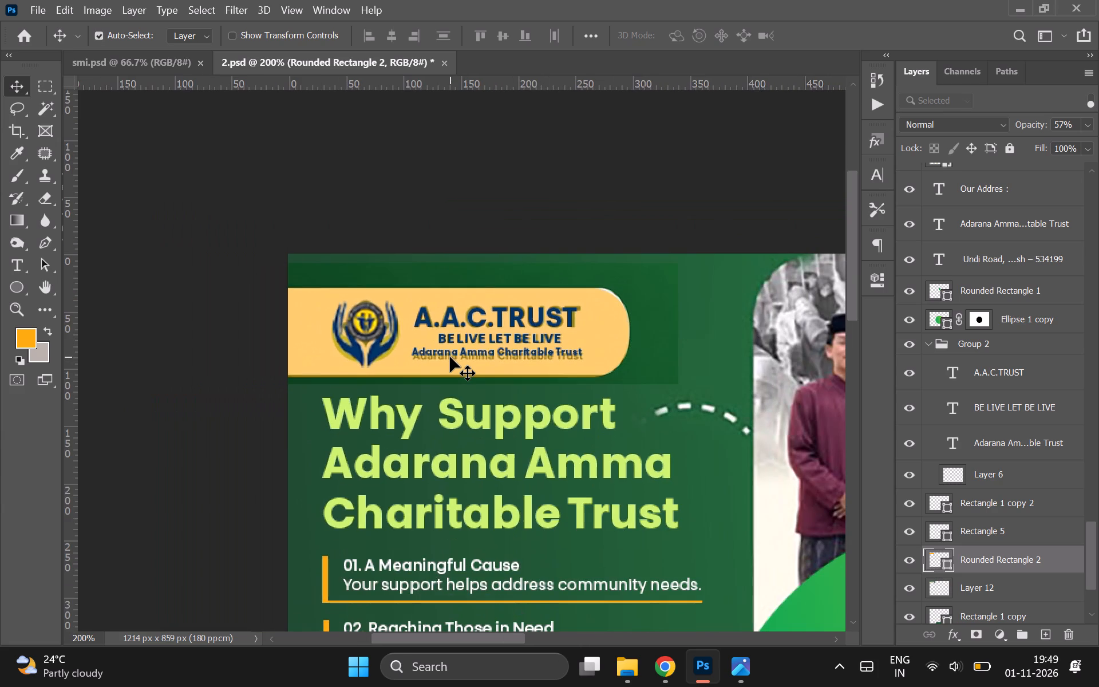
left_click(638, 686)
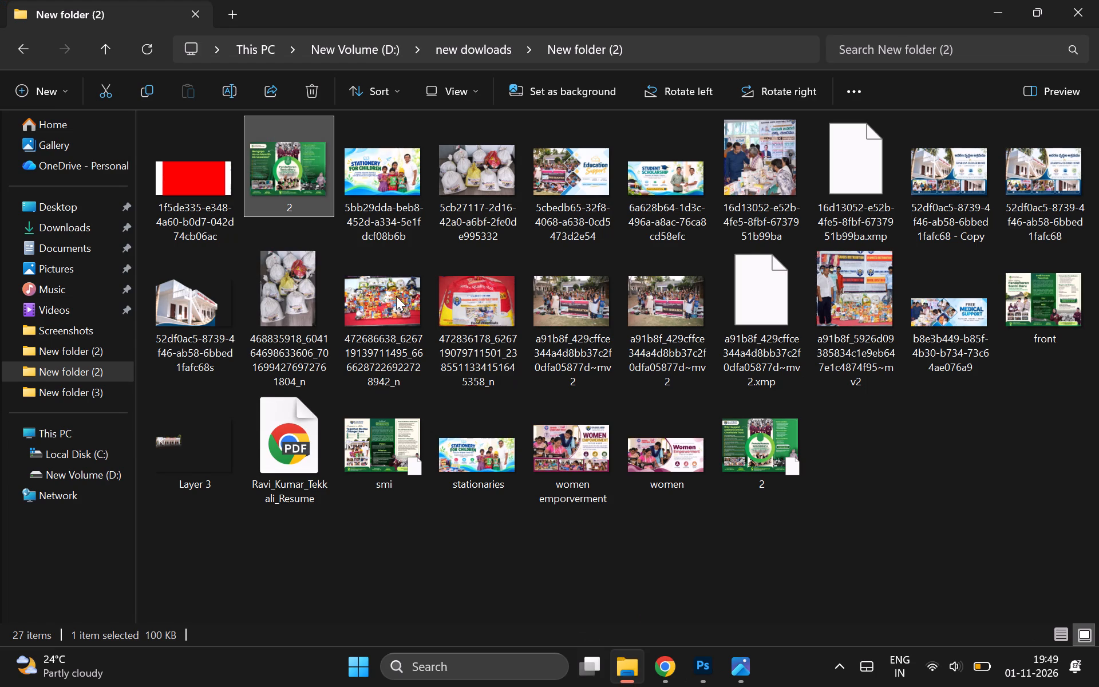
left_click(49, 224)
scroll(431, 302, "down", 1)
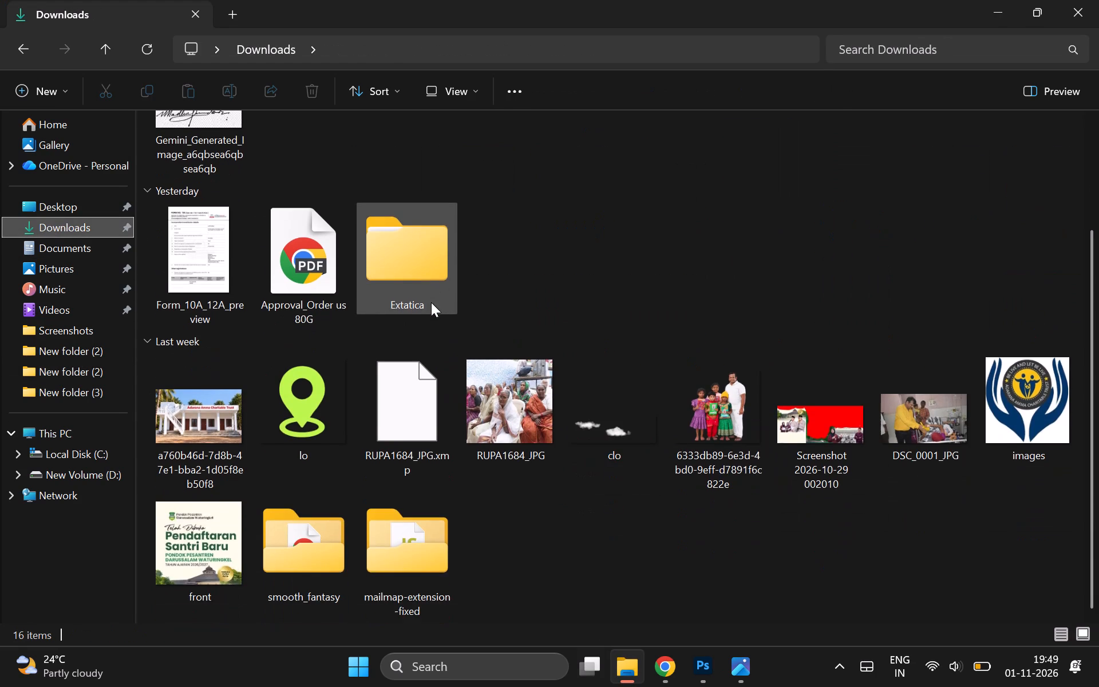
scroll(431, 302, "down", 1)
left_click_drag(1035, 417, 568, 412)
key("alt+Tab")
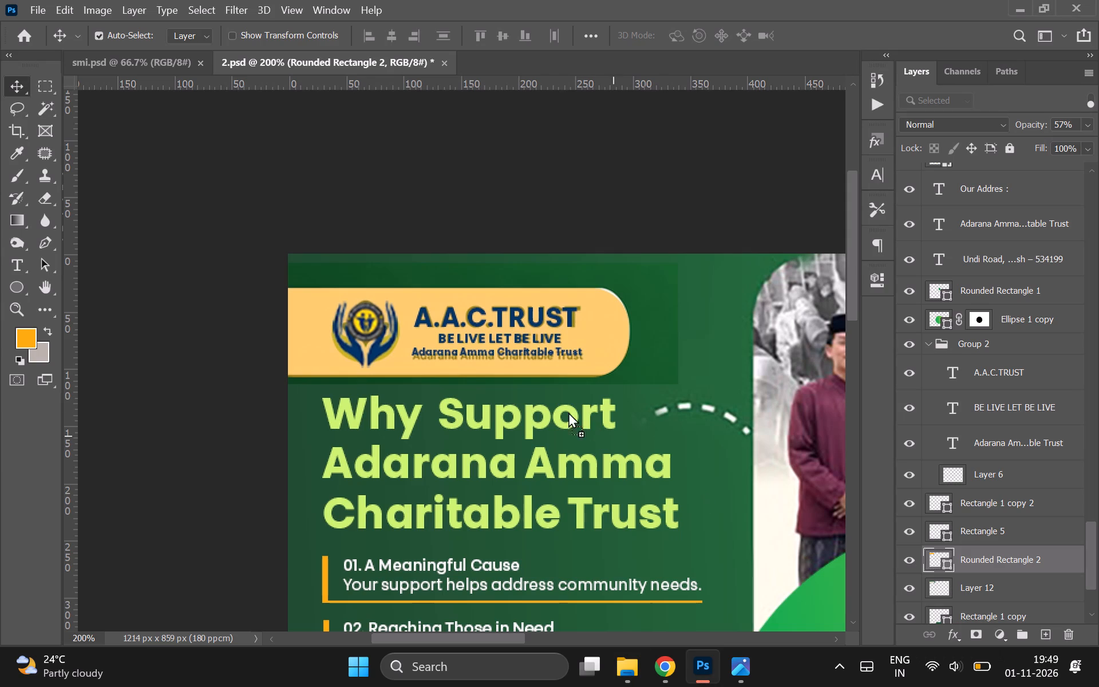
left_click_drag(568, 412, 439, 360)
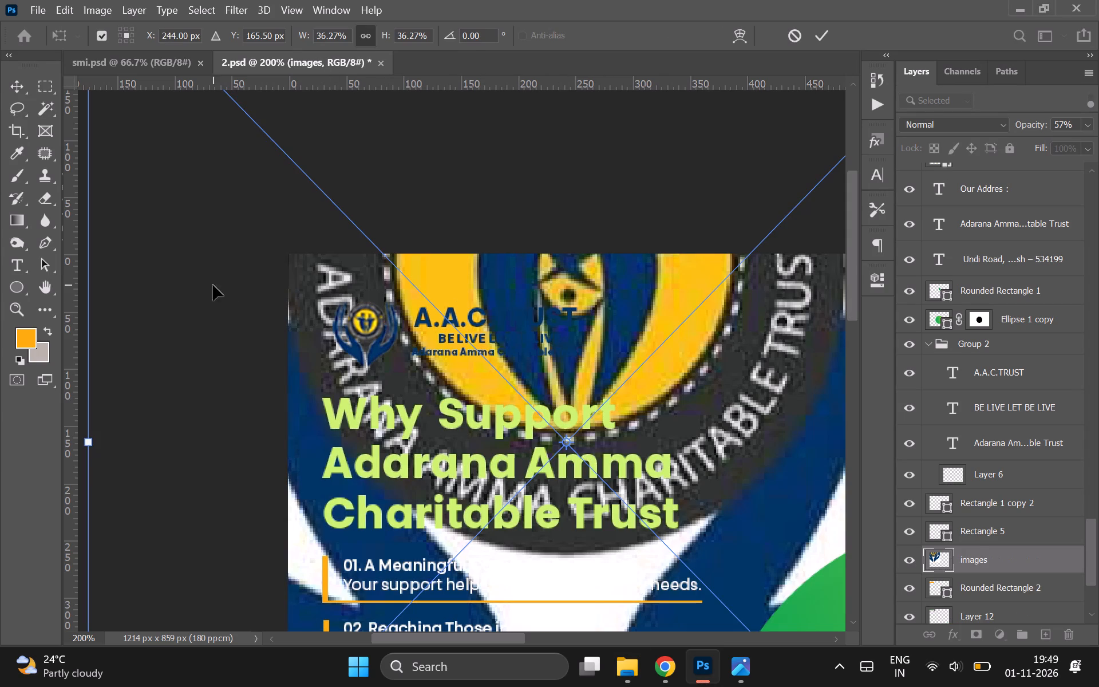
Scale the placed emblem proportionally to 2.50% and position it over the existing emblem in the logo banner.
left_click_drag(91, 437, 147, 440)
left_click(147, 440)
left_click_drag(147, 440, 97, 439)
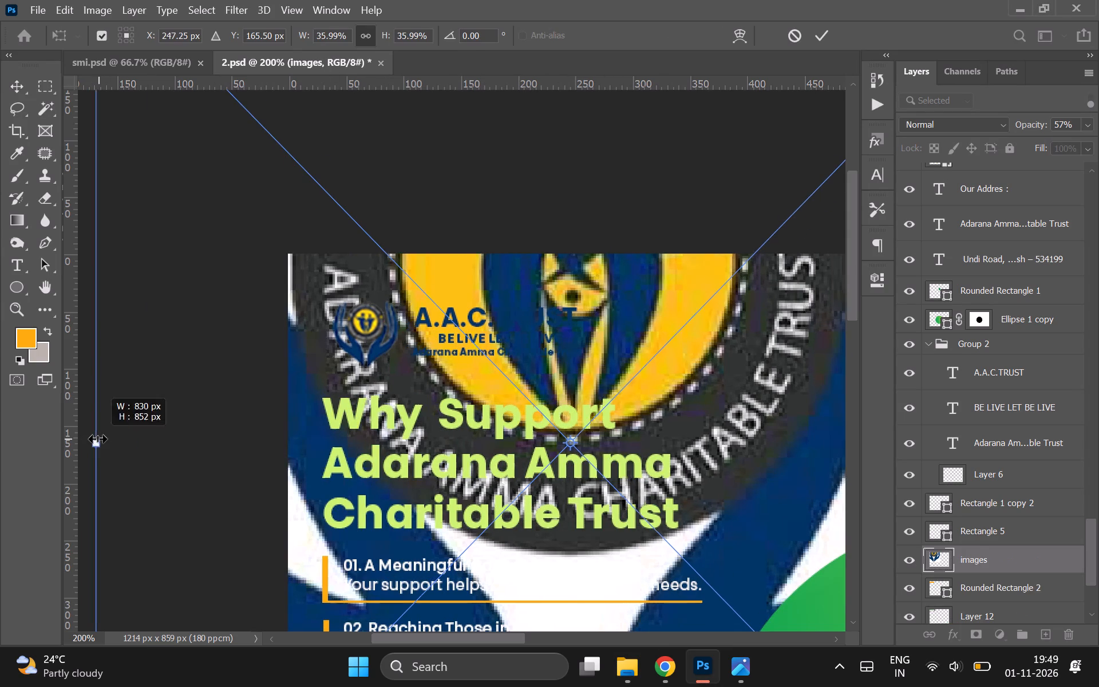
left_click_drag(90, 444, 551, 435)
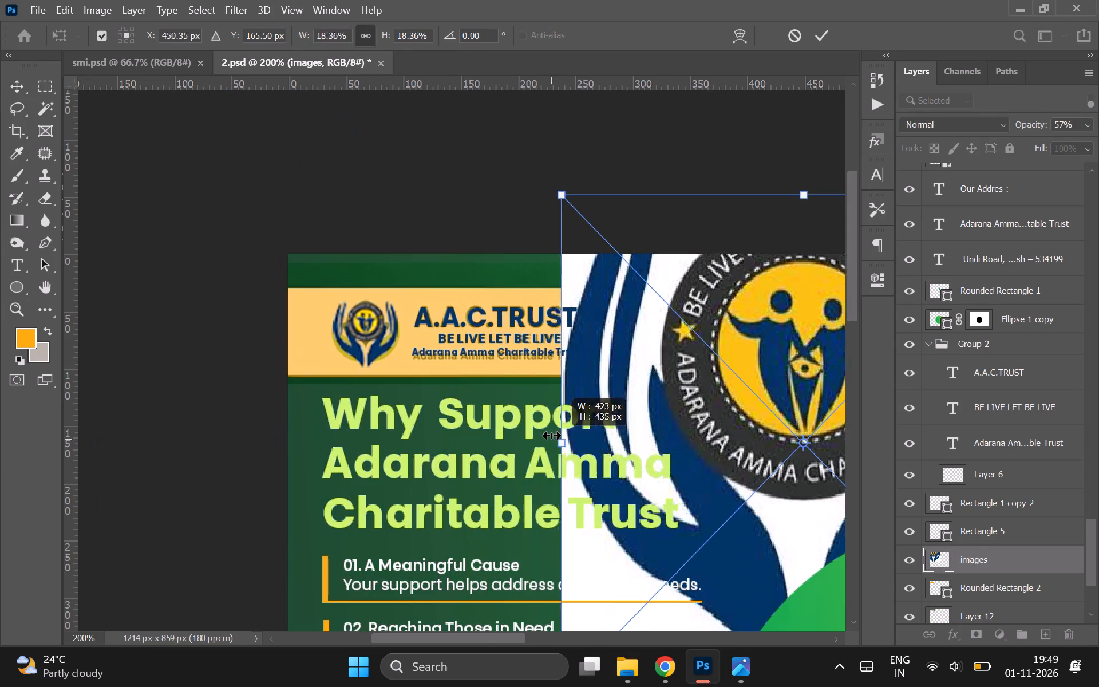
left_click_drag(707, 409, 440, 389)
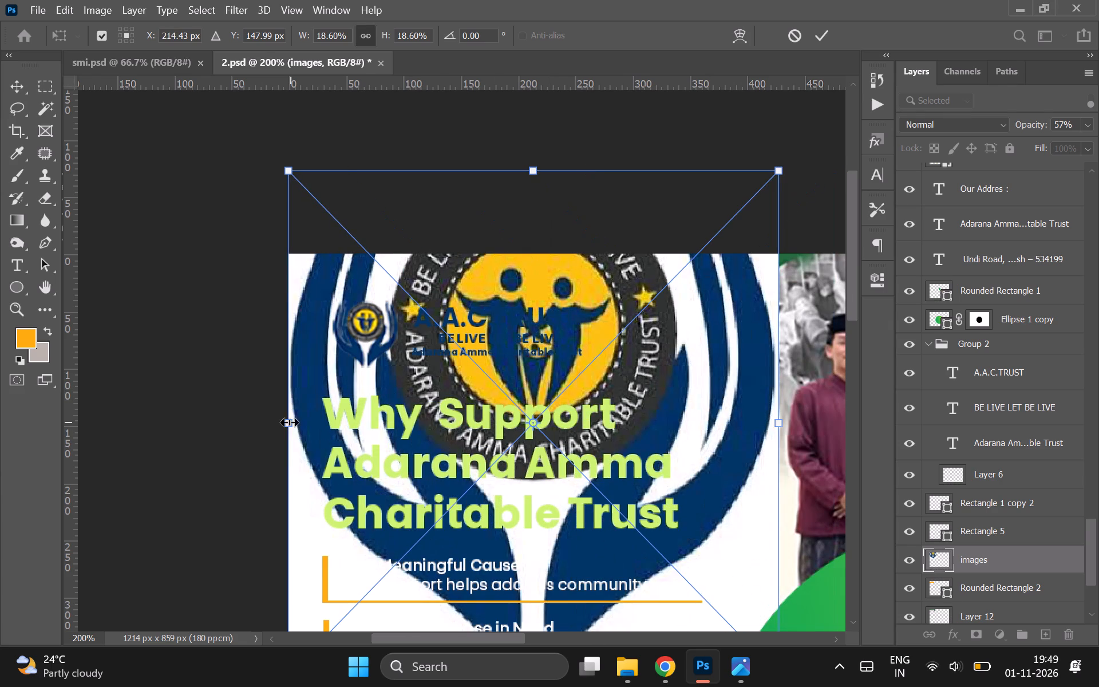
left_click_drag(289, 422, 552, 424)
left_click_drag(699, 414, 492, 354)
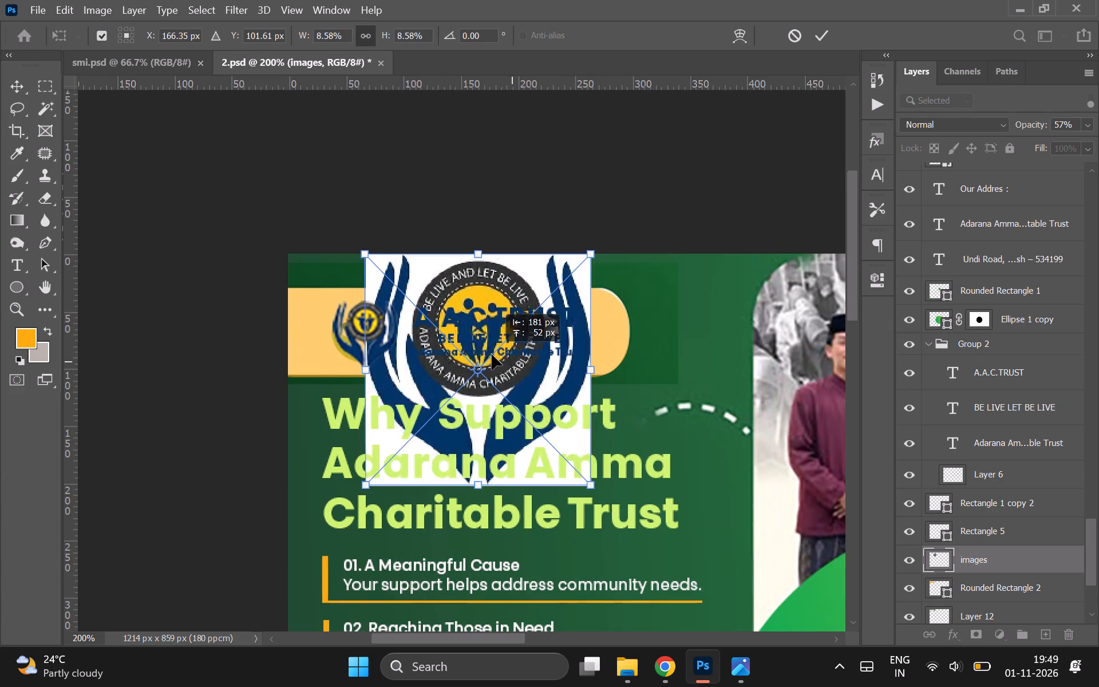
left_click_drag(345, 371, 442, 364)
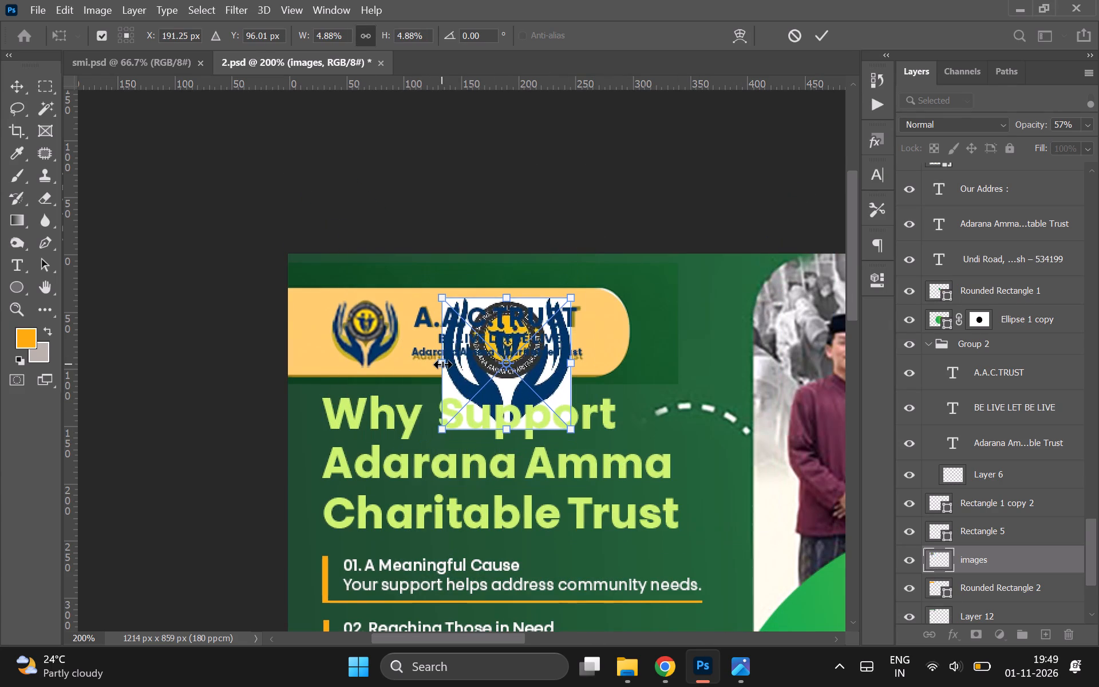
left_click_drag(521, 373, 386, 354)
left_click_drag(445, 346, 393, 331)
left_click(351, 346)
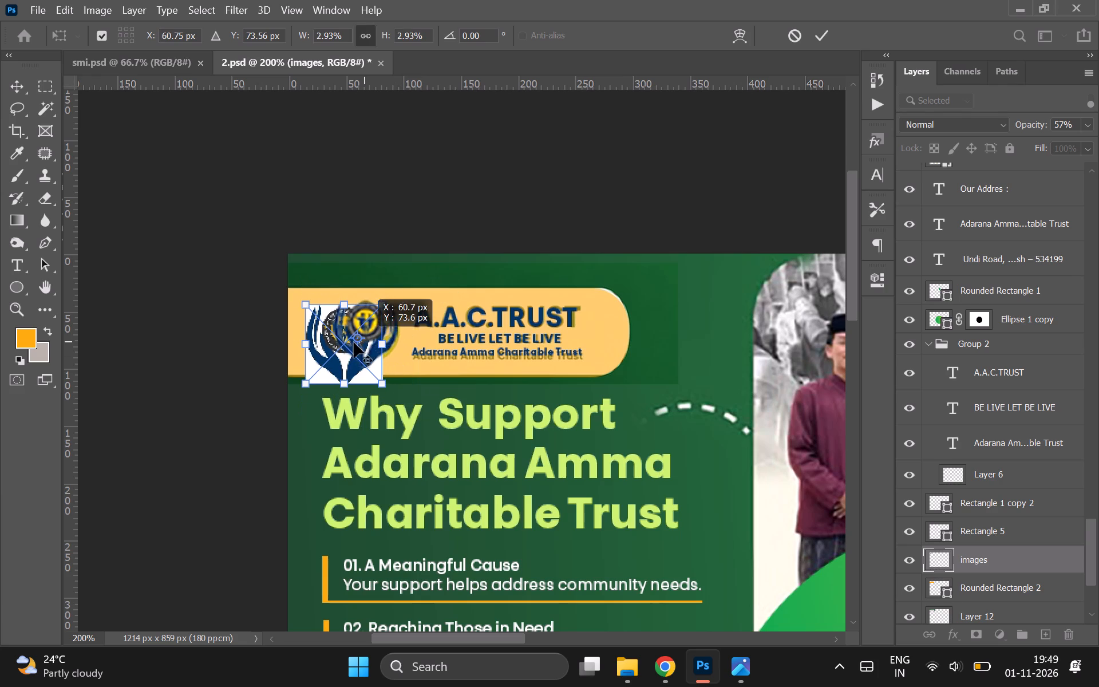
left_click_drag(358, 337, 378, 322)
left_click_drag(363, 286, 363, 293)
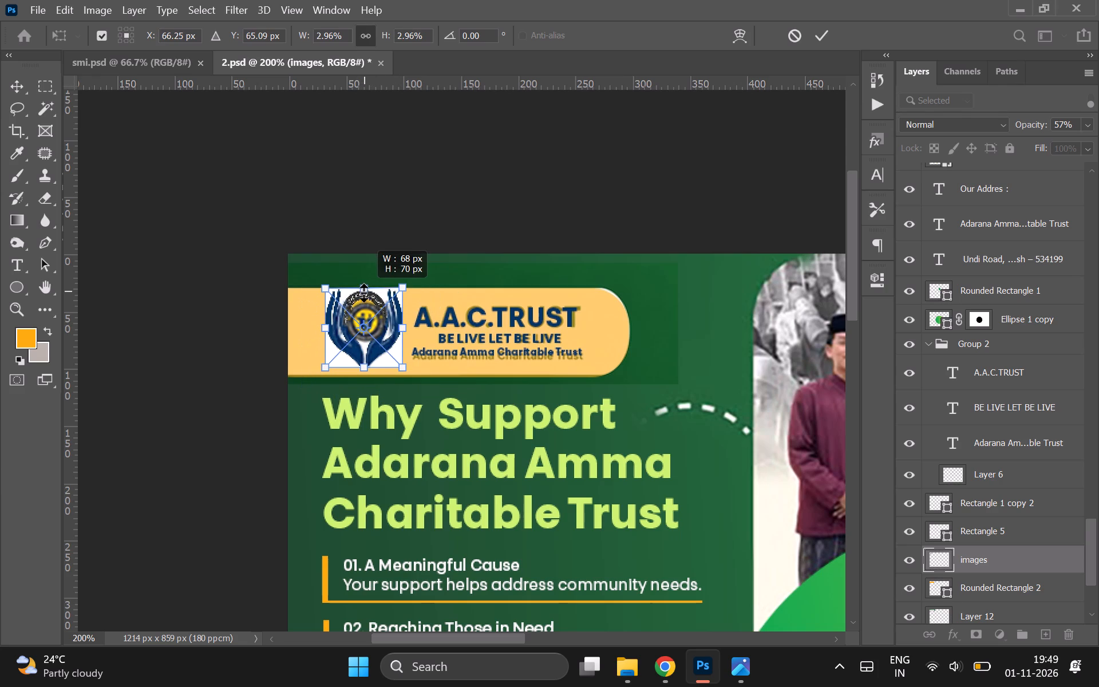
left_click_drag(363, 293, 364, 295)
double_click(371, 318)
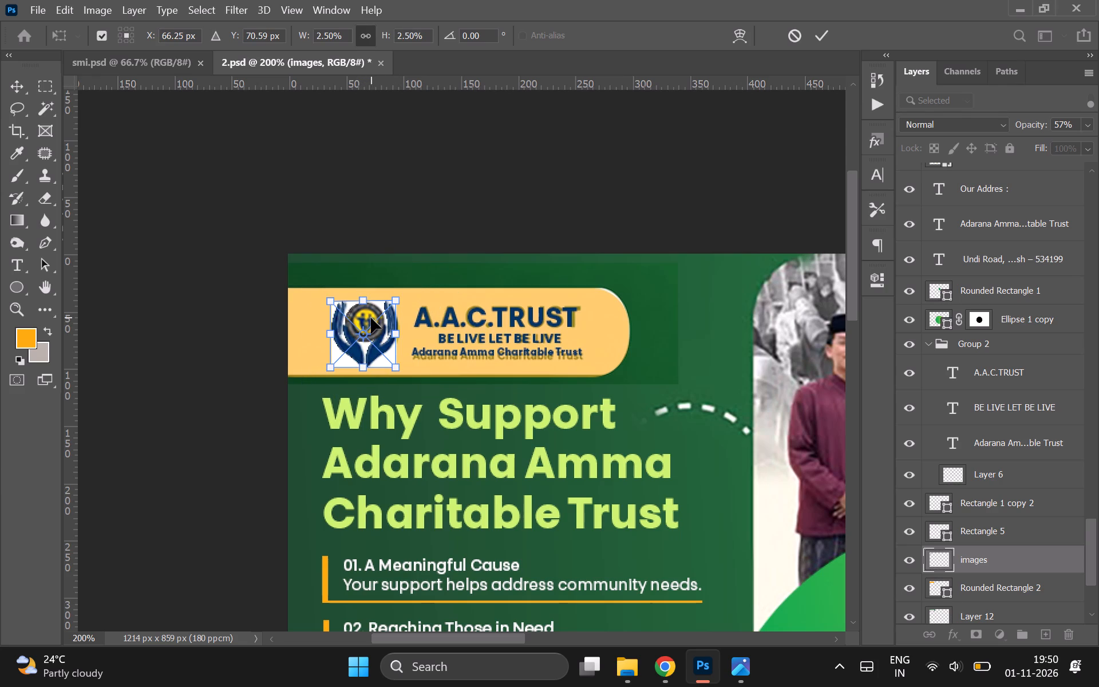
Nudge the placed emblem 1 px right to align it with the existing emblem.
key("Up")
key("Down")
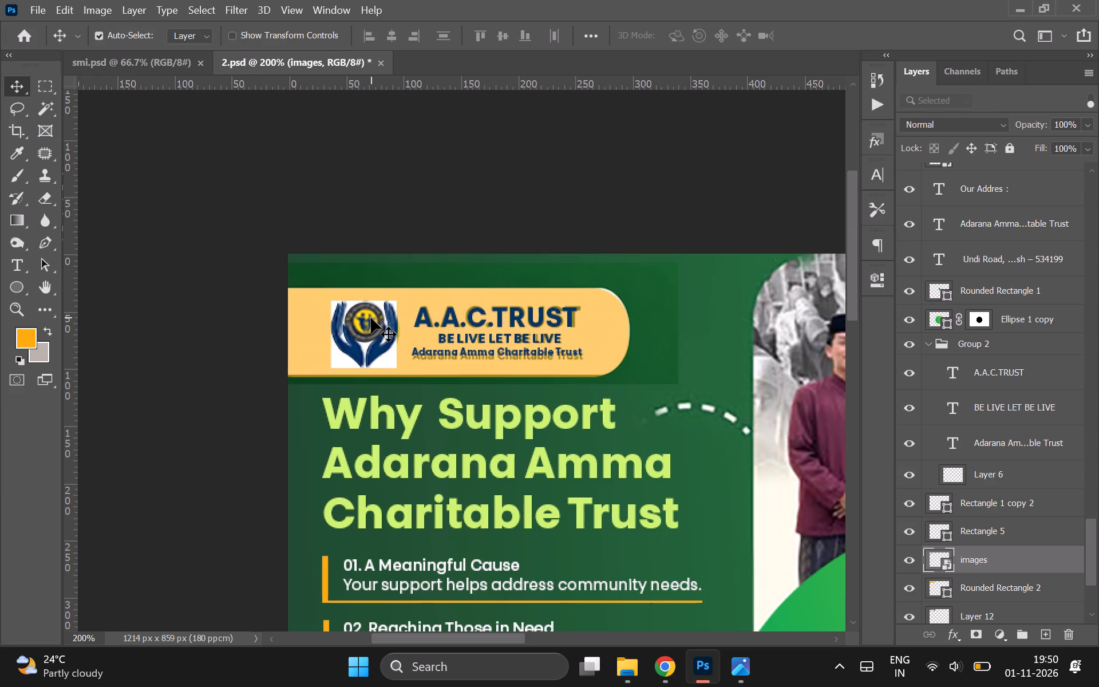
key("Right")
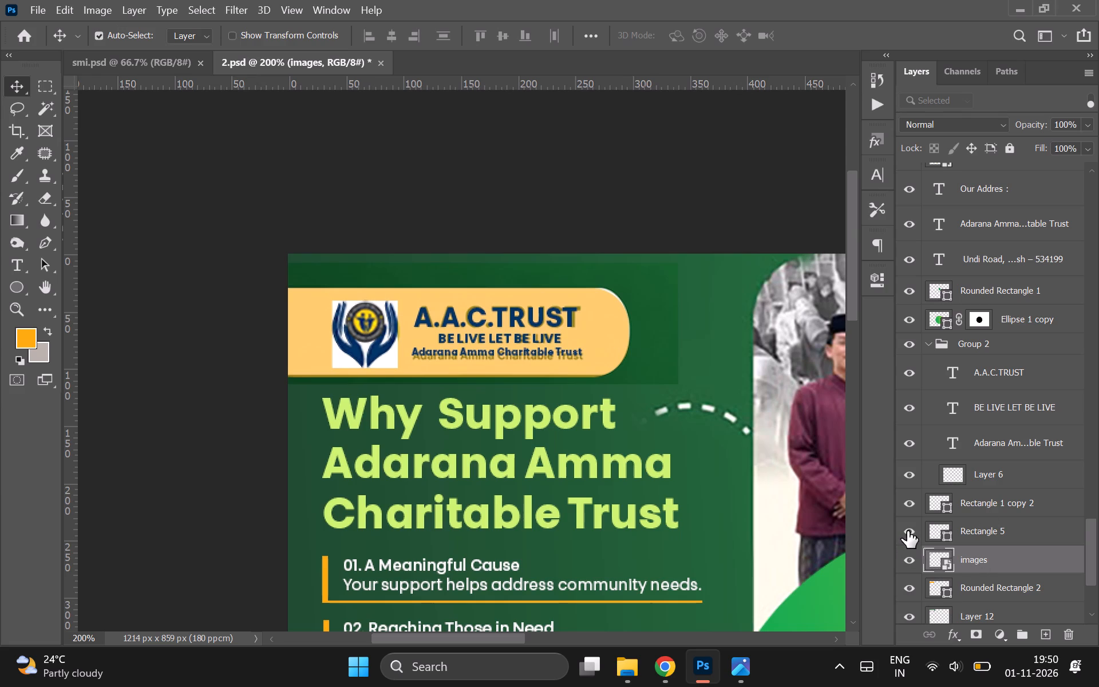
Find and hide Layer 6, the old emblem in Group 2.
left_click(907, 531)
left_click(907, 531)
left_click(909, 508)
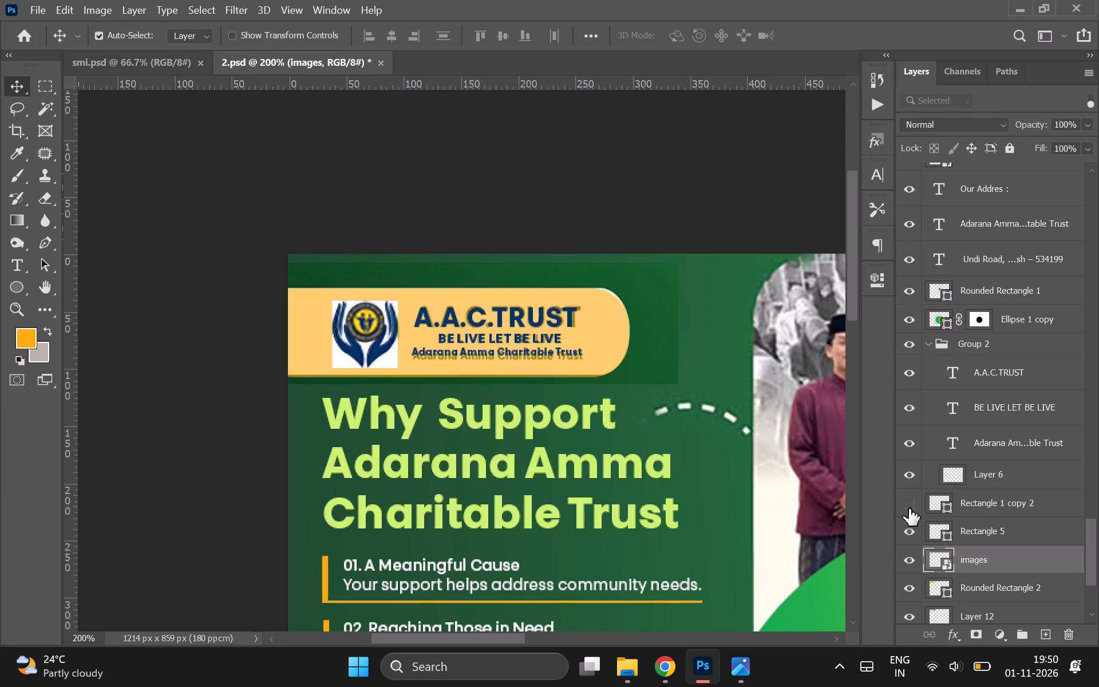
left_click(909, 508)
left_click(916, 479)
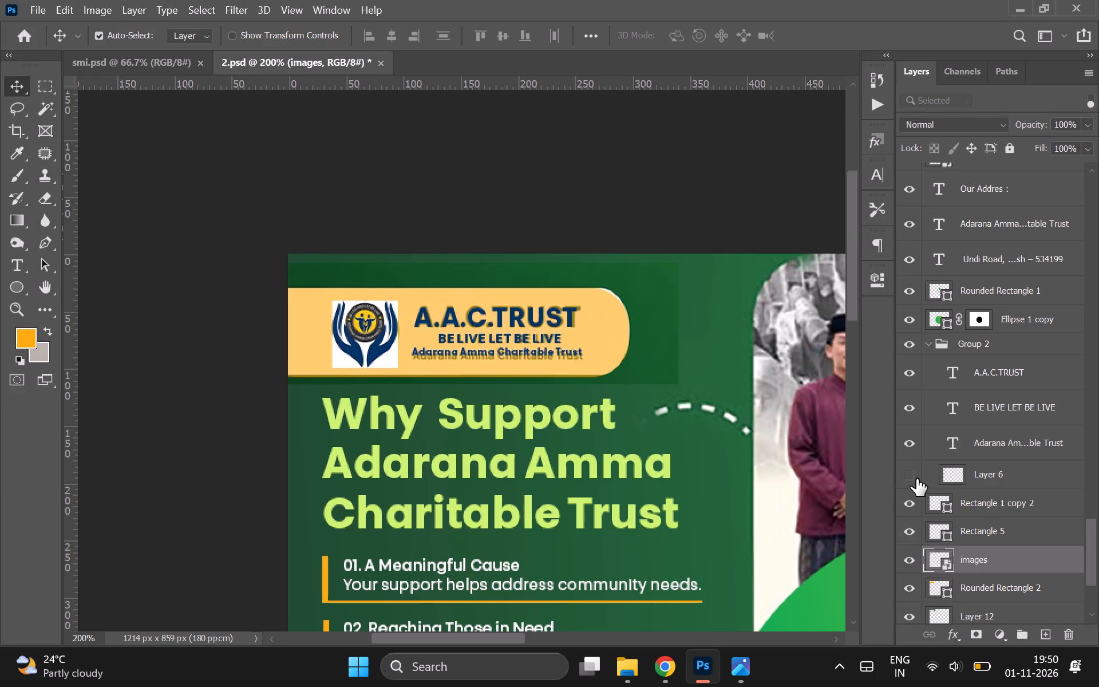
Open the placed emblem's source image, unlock its background layer and erase the white backdrop with the Magic Eraser.
double_click(942, 560)
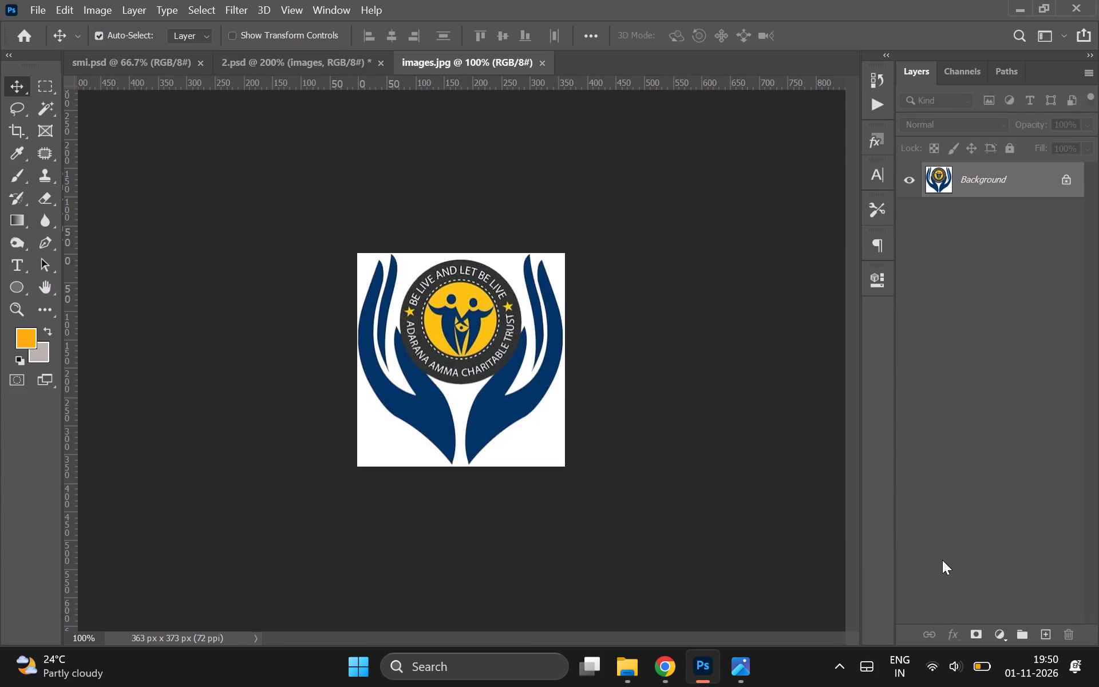
double_click(1018, 167)
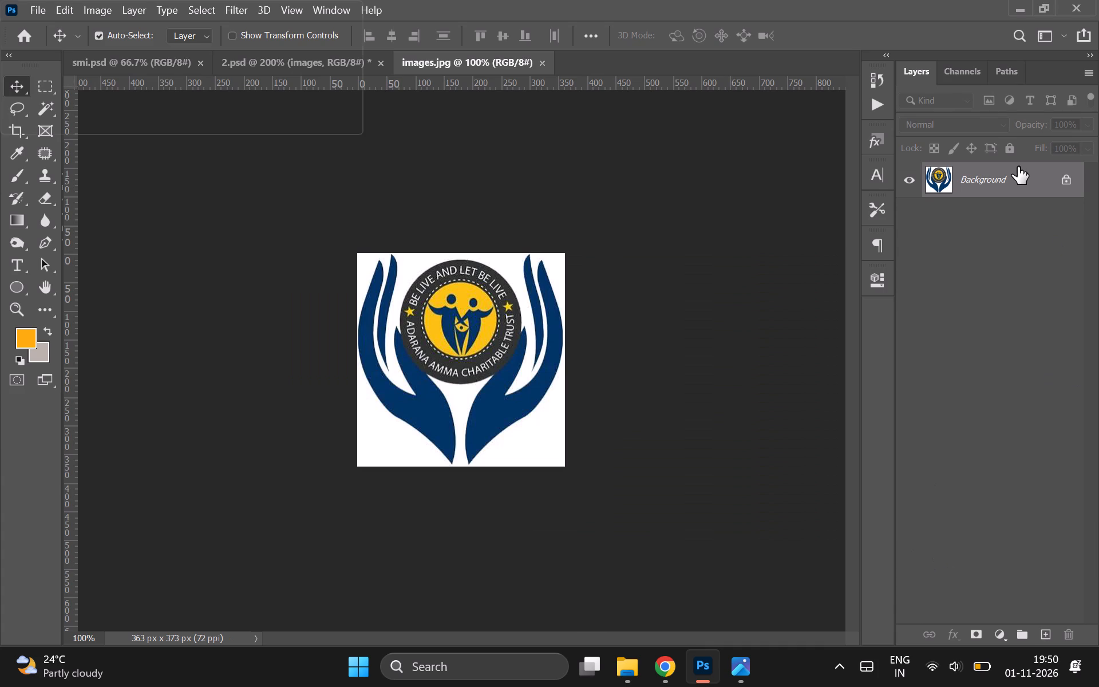
key("Return")
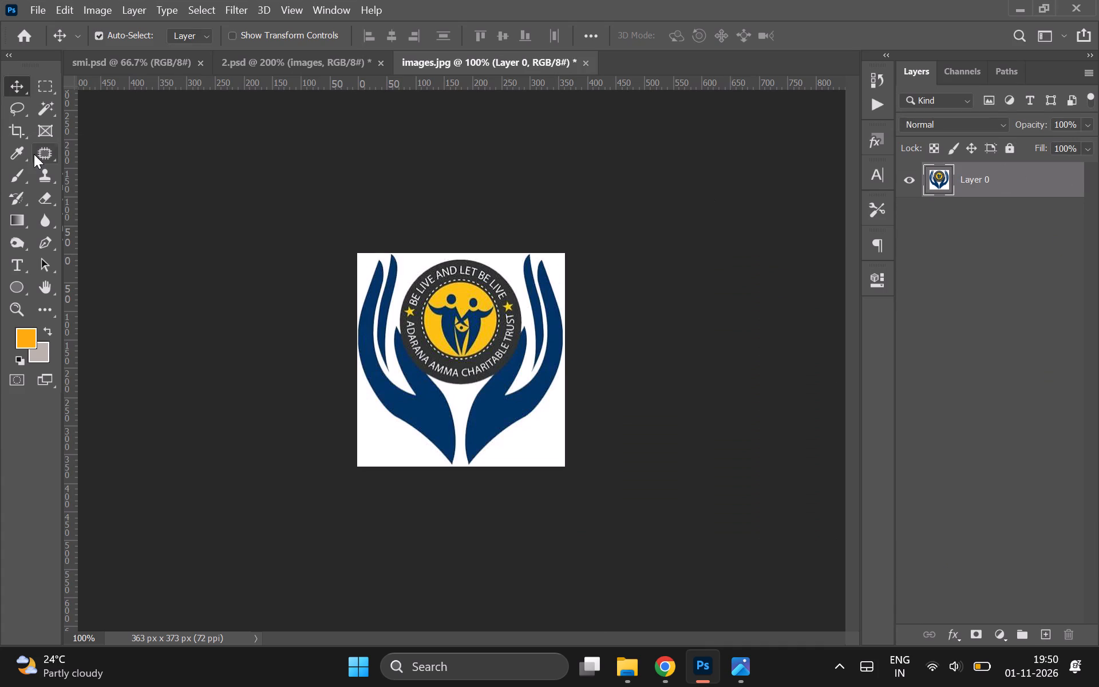
right_click(48, 207)
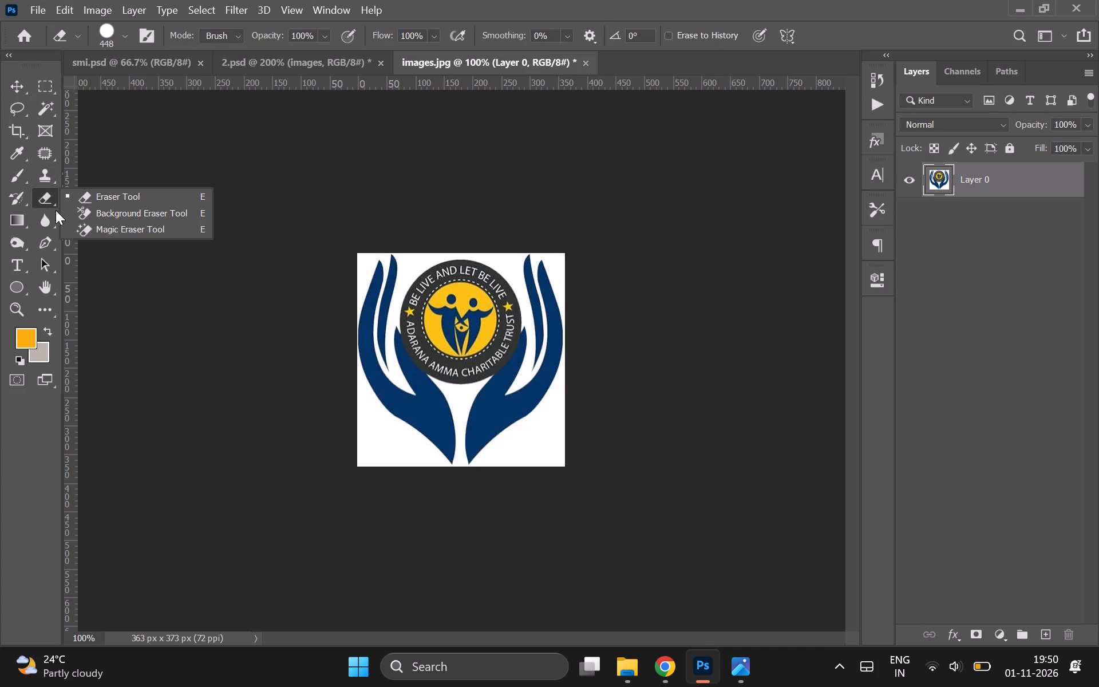
left_click(78, 231)
left_click(373, 441)
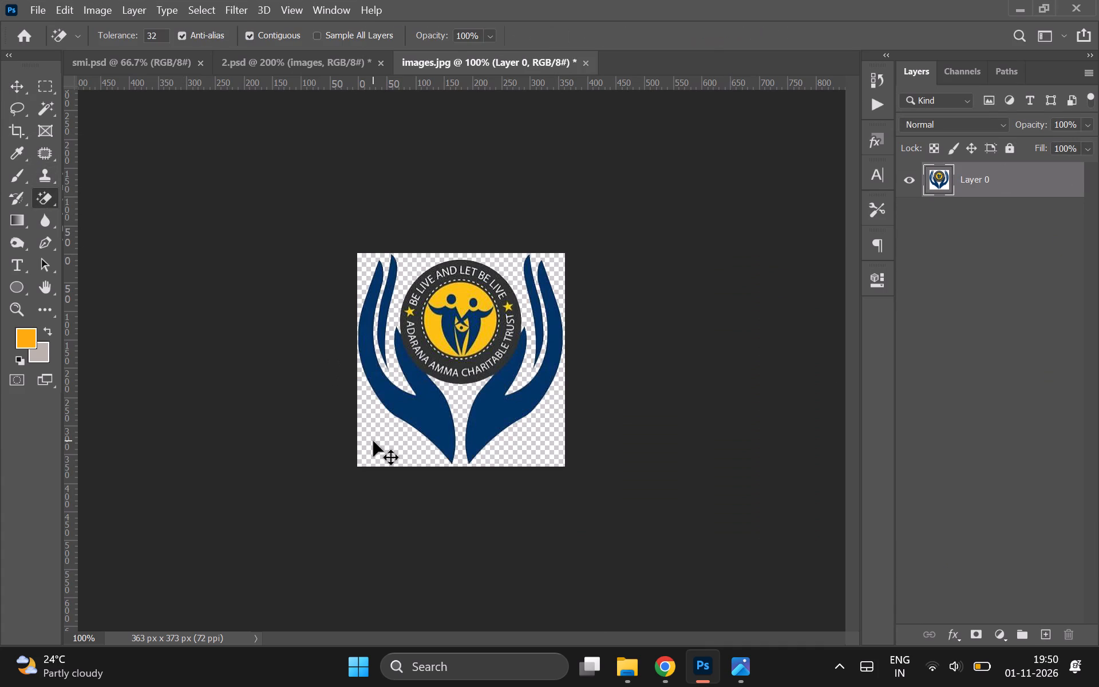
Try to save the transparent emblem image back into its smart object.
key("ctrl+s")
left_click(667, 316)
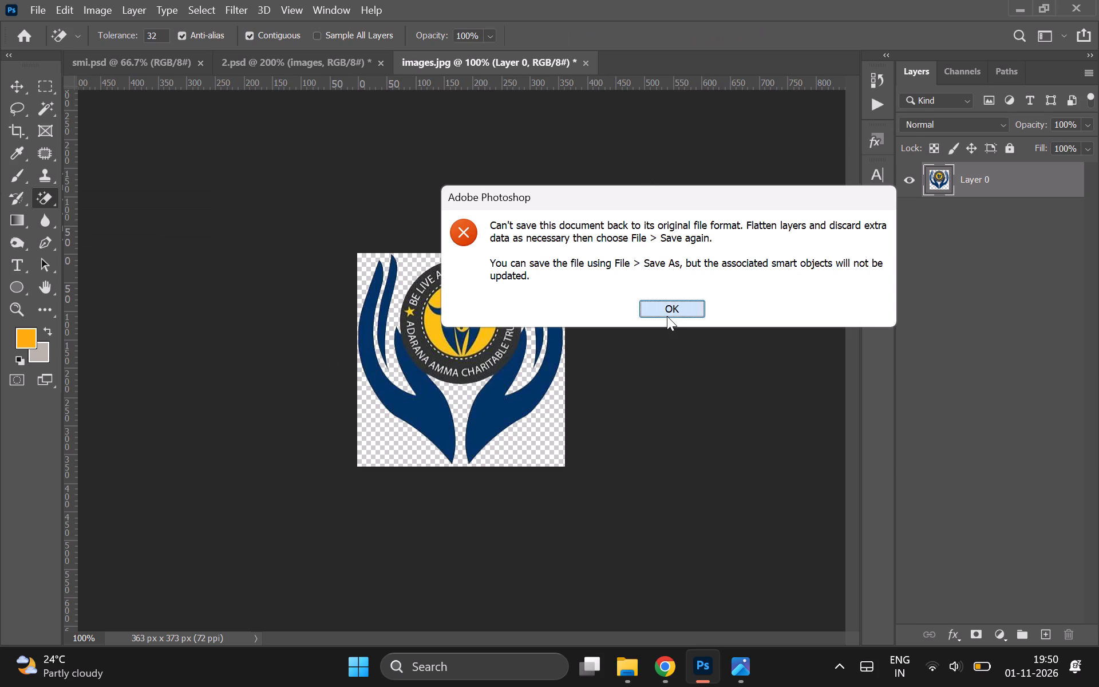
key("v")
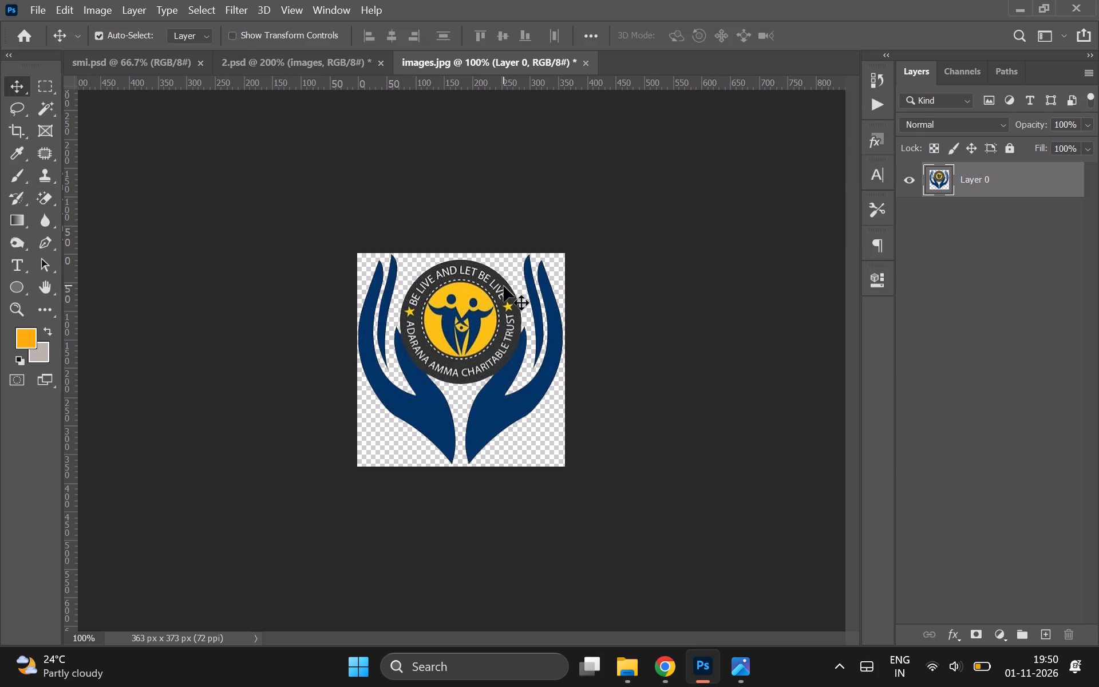
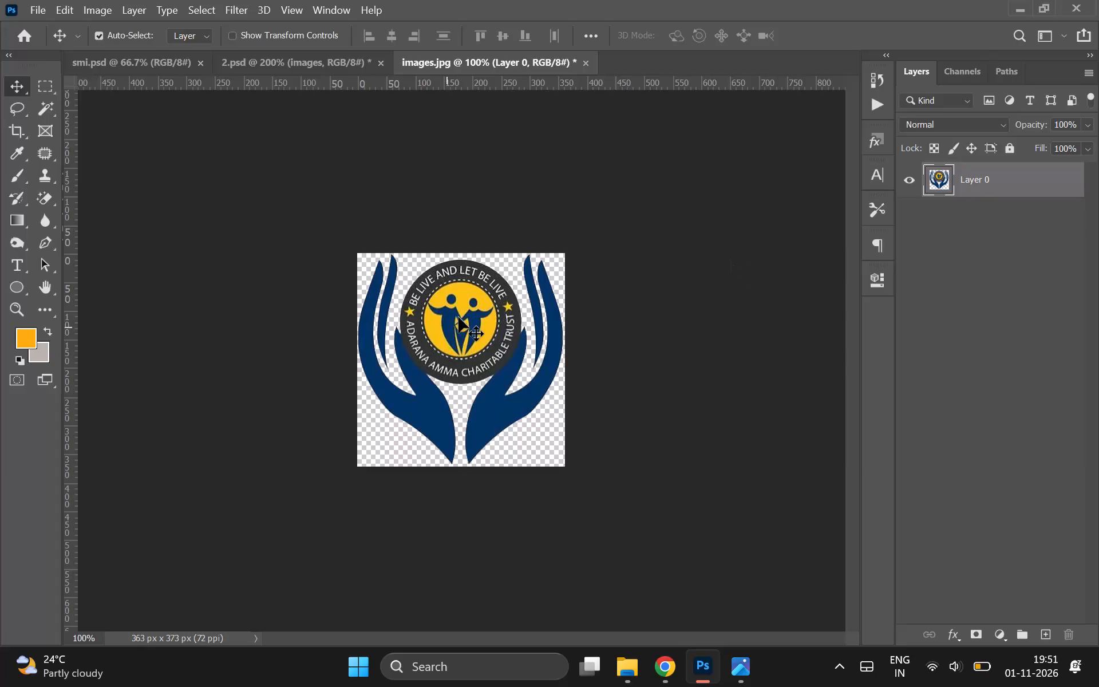
Copy the transparent emblem from images.jpg into the 2.psd poster, and close the source image without saving its changes.
left_click(458, 317)
key("ctrl+s")
left_click(665, 307)
left_click_drag(481, 306, 283, 28)
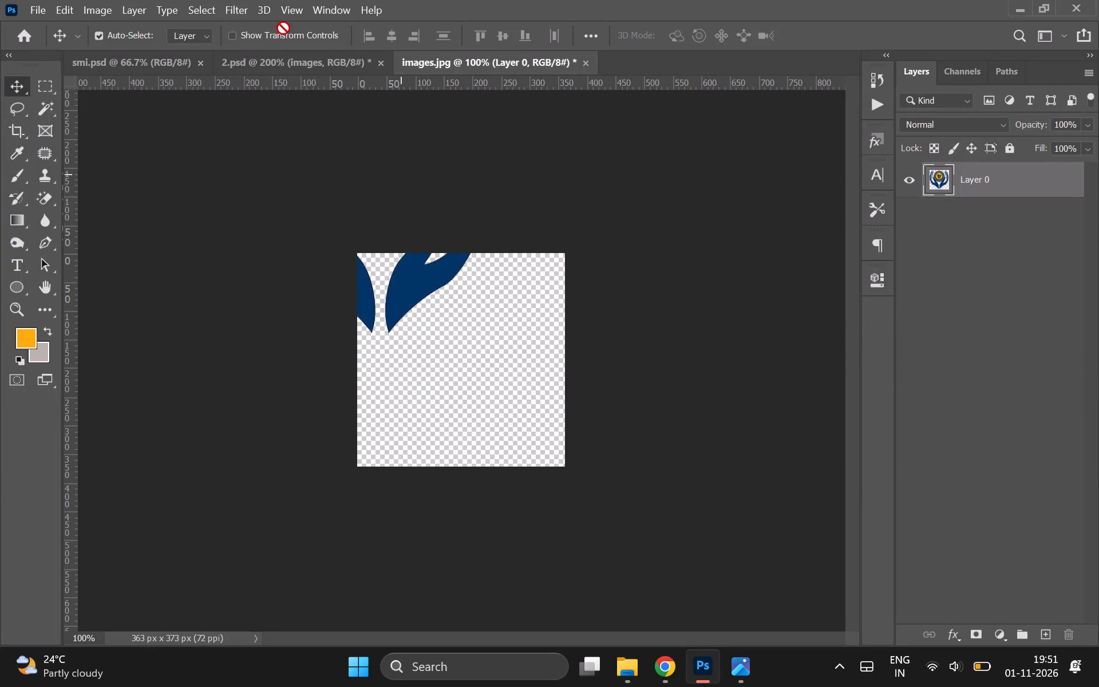
left_click_drag(283, 28, 374, 331)
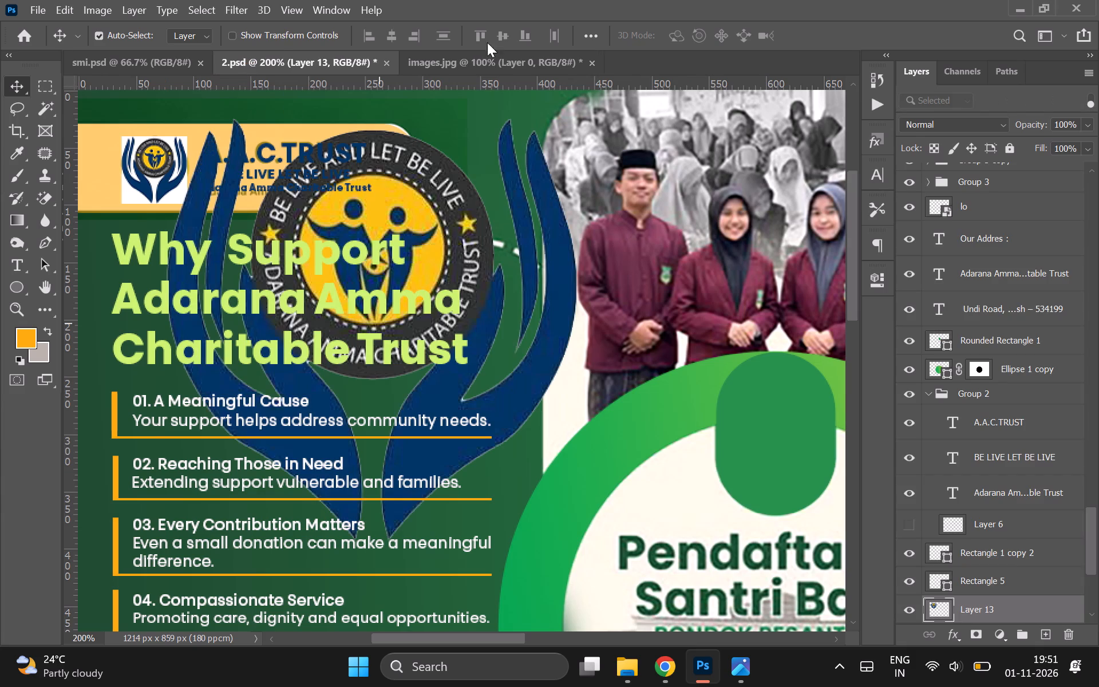
left_click(588, 63)
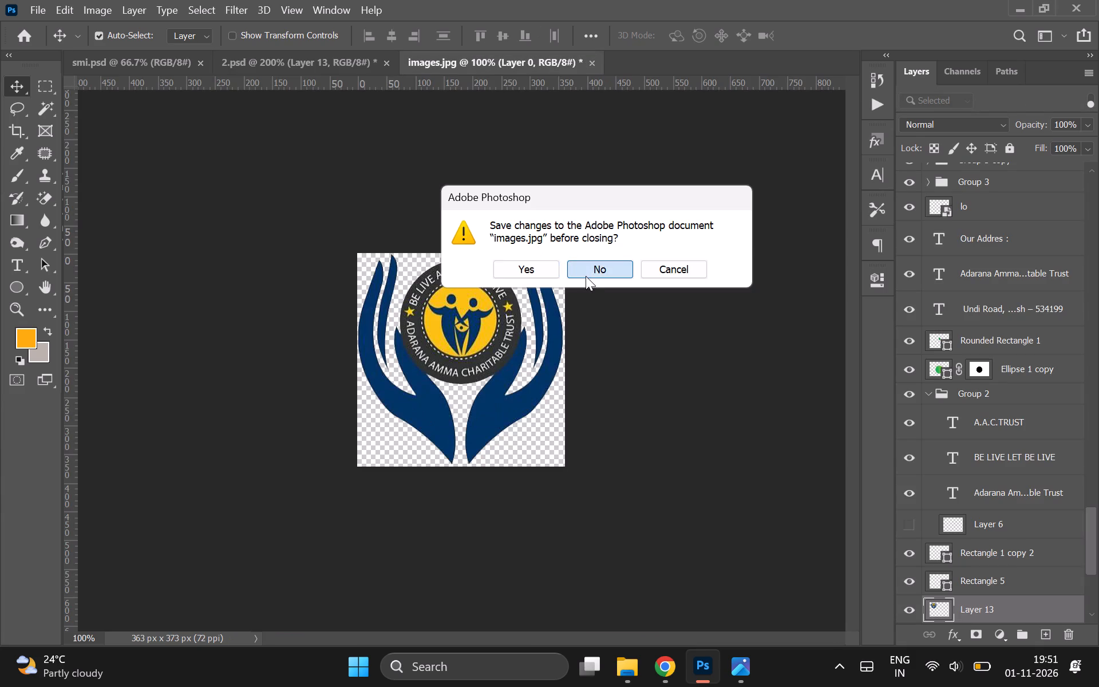
left_click(586, 276)
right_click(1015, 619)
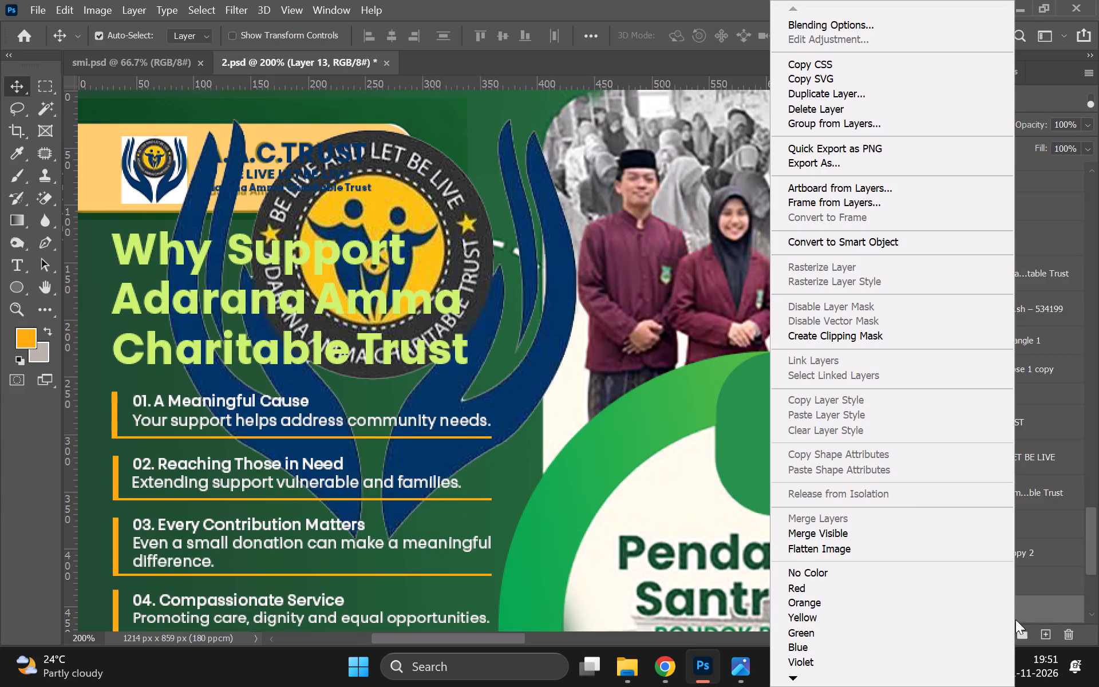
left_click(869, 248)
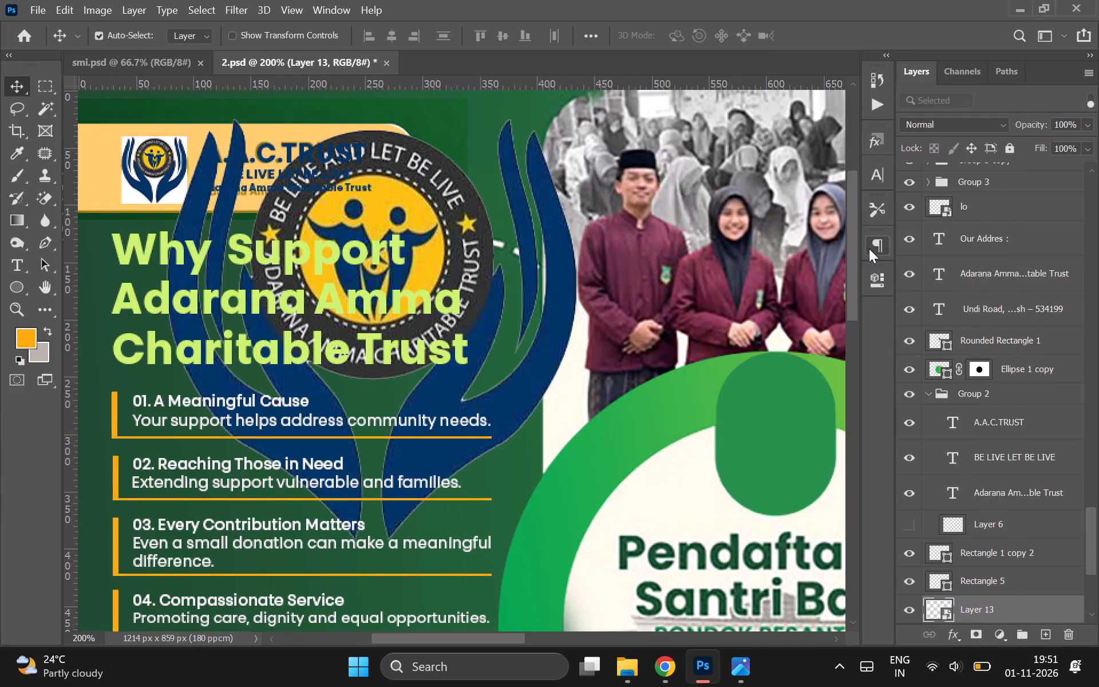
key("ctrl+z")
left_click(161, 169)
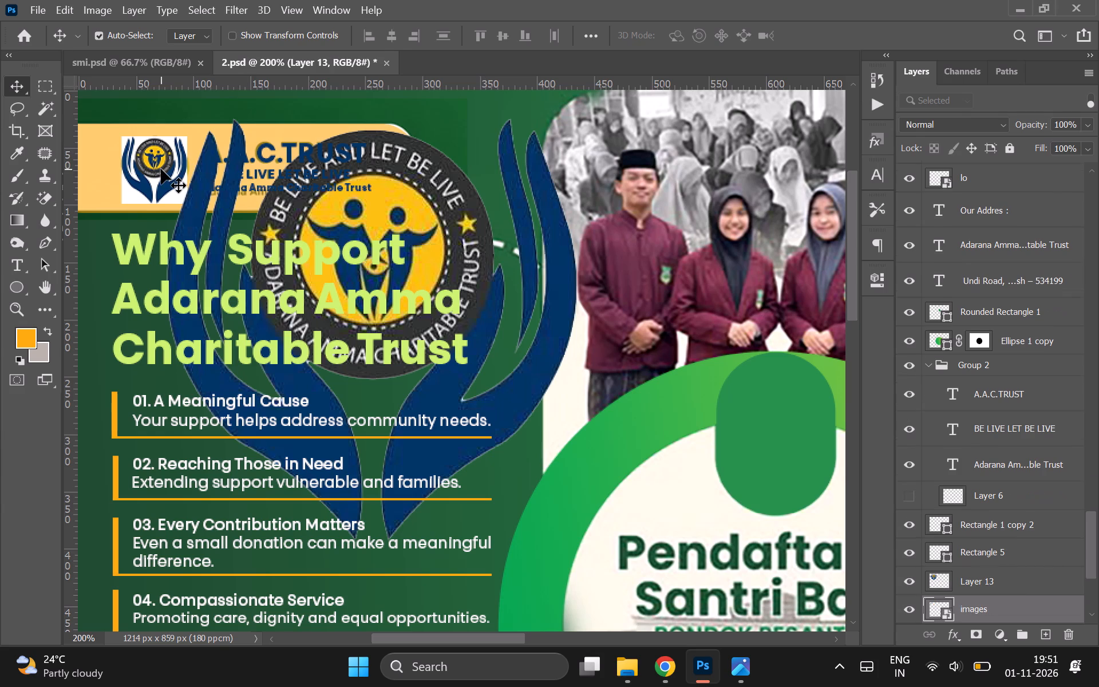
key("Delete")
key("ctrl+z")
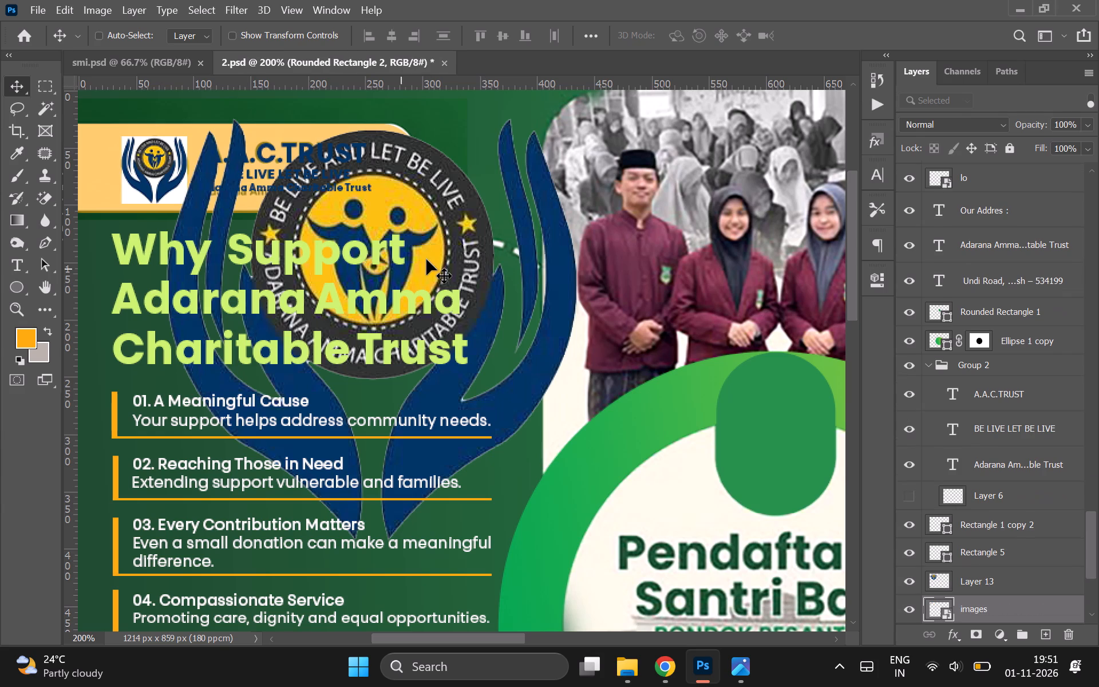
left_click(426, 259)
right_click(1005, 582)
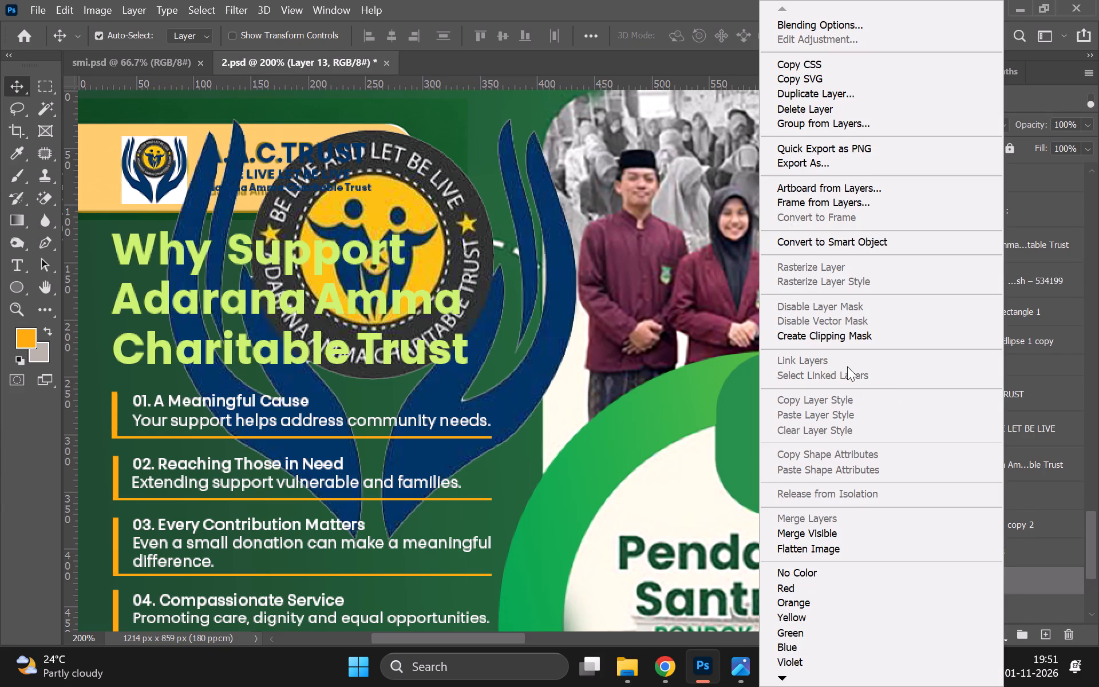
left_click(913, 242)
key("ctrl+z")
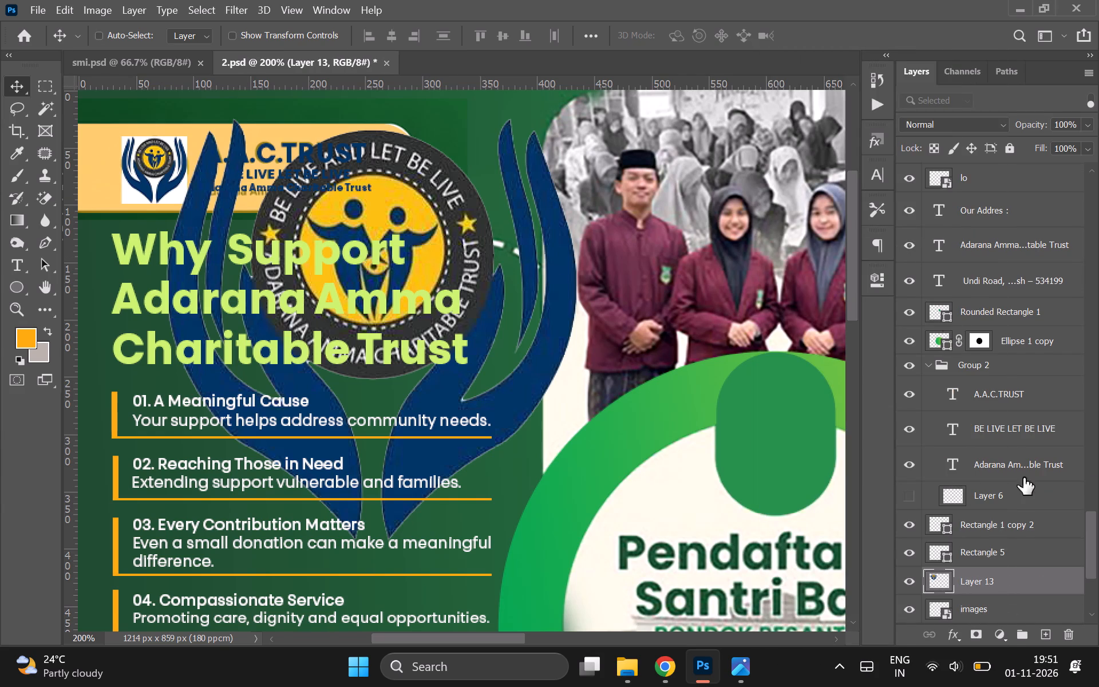
Convert Layer 13, the large transparent emblem, to a smart object.
right_click(991, 578)
left_click(876, 234)
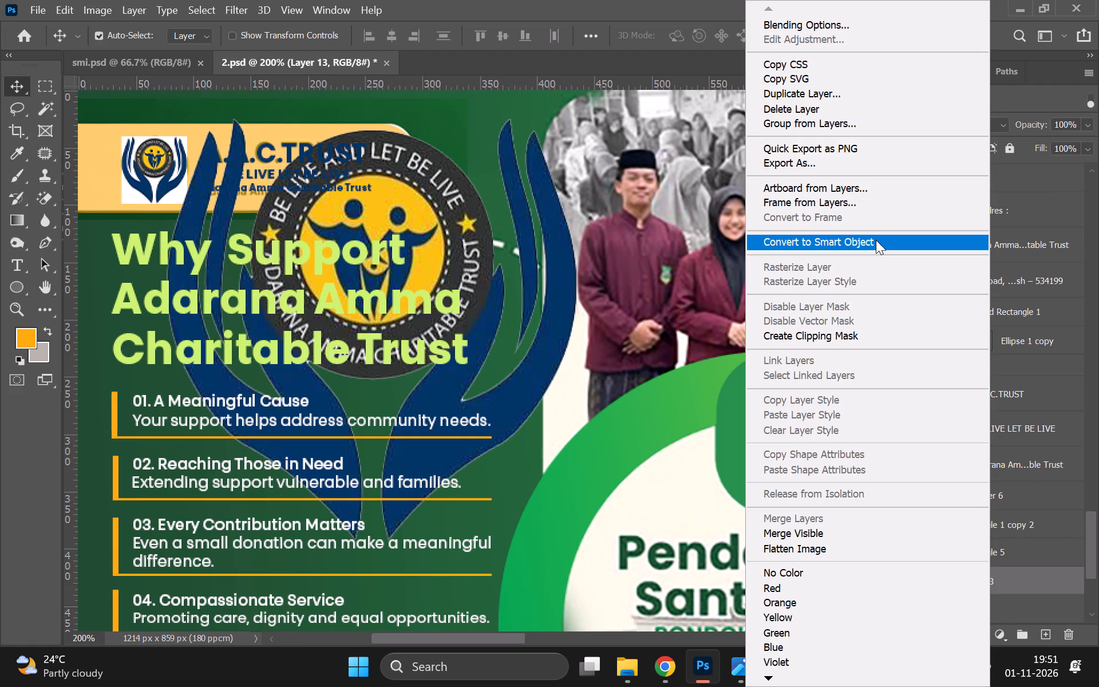
left_click(876, 240)
Scale the Layer 13 emblem down to about 16.4% and place it over the white-backed emblem in the logo banner.
key("ctrl+t")
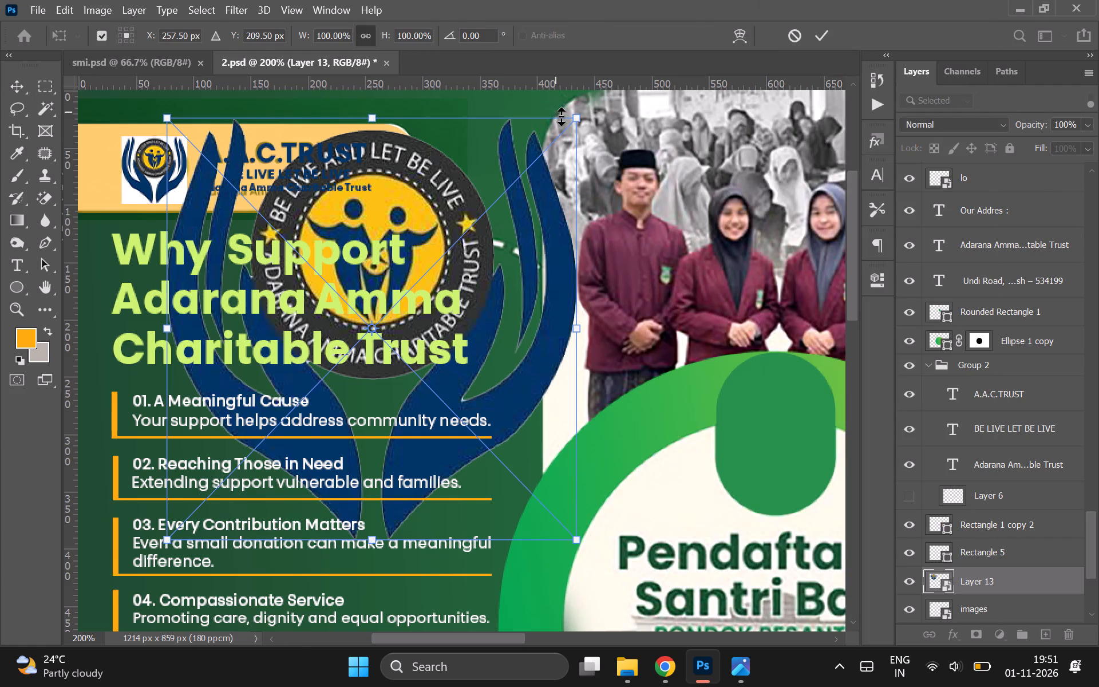
left_click_drag(582, 124, 264, 372)
left_click_drag(260, 427, 199, 153)
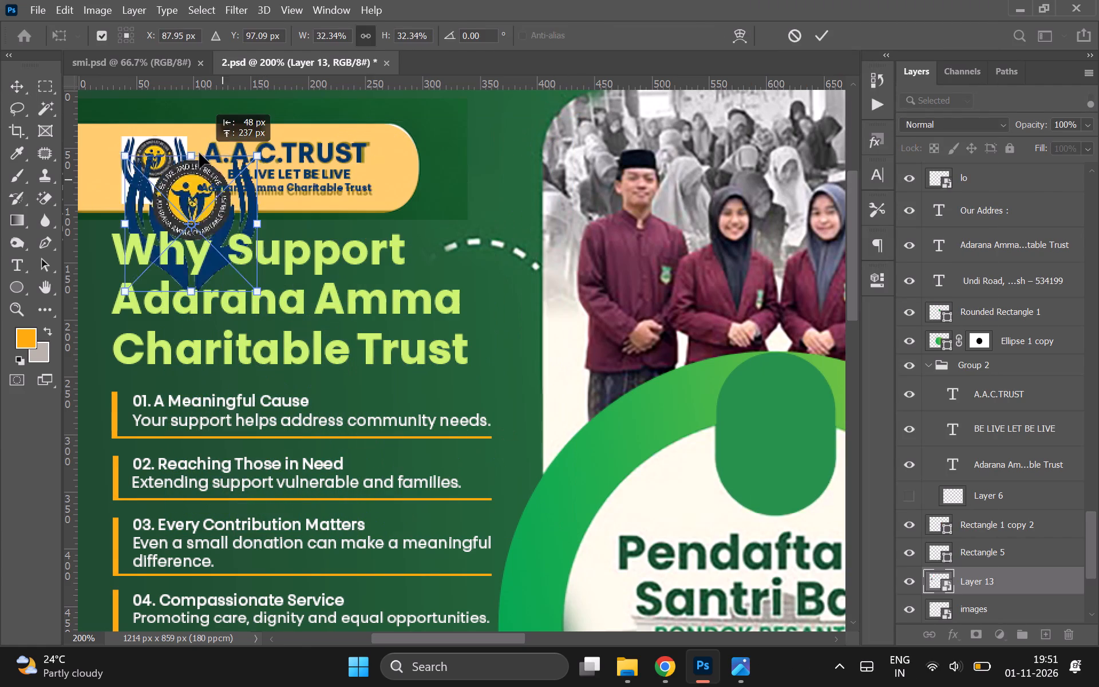
left_click_drag(199, 153, 206, 146)
left_click_drag(251, 255, 218, 195)
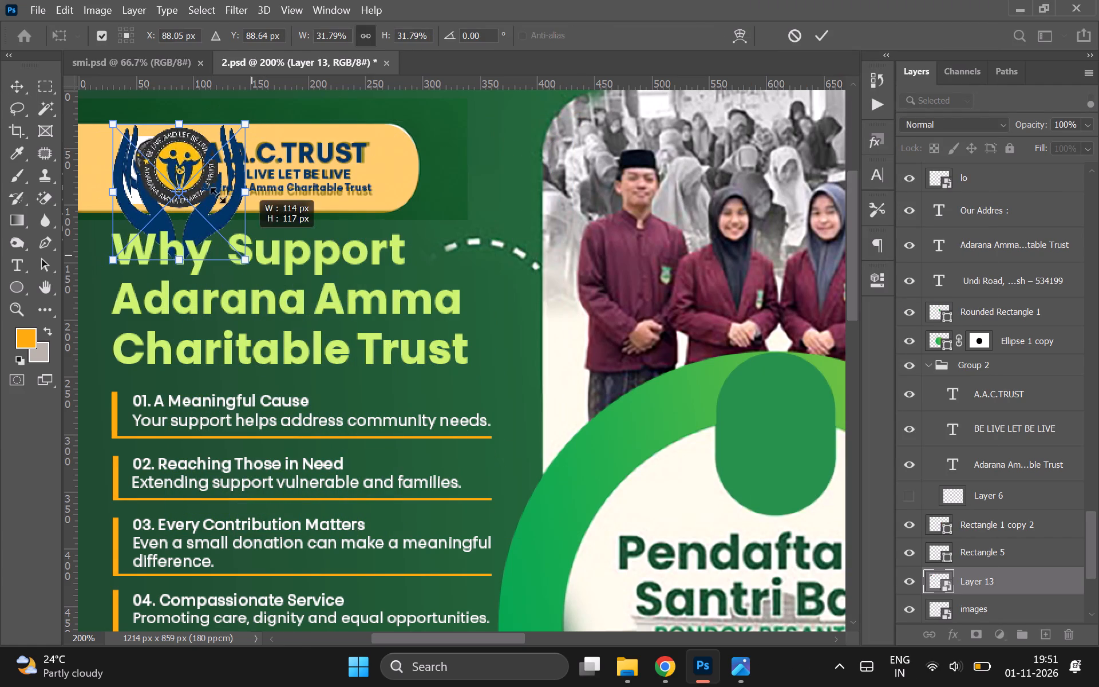
left_click_drag(218, 195, 208, 184)
left_click_drag(118, 123, 127, 131)
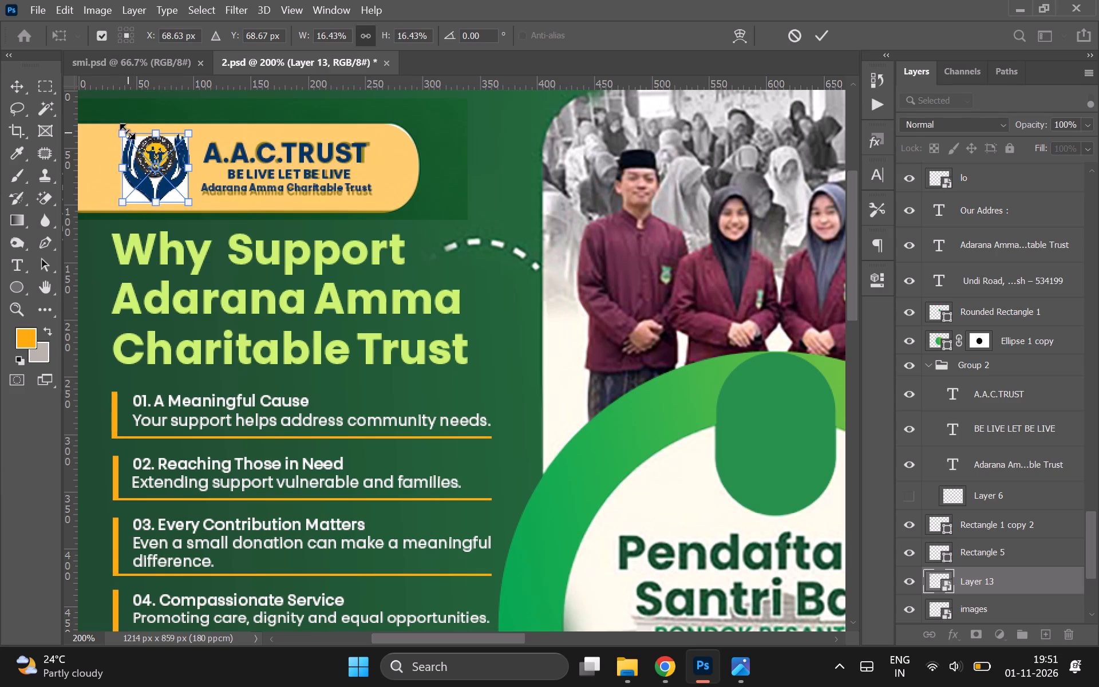
Reduce the Layer 13 emblem to about 15.7%, then shift it 2 px left to align with the emblem beneath.
key("ctrl+equal")
key("ctrl+equal")
scroll(142, 140, "up", 5)
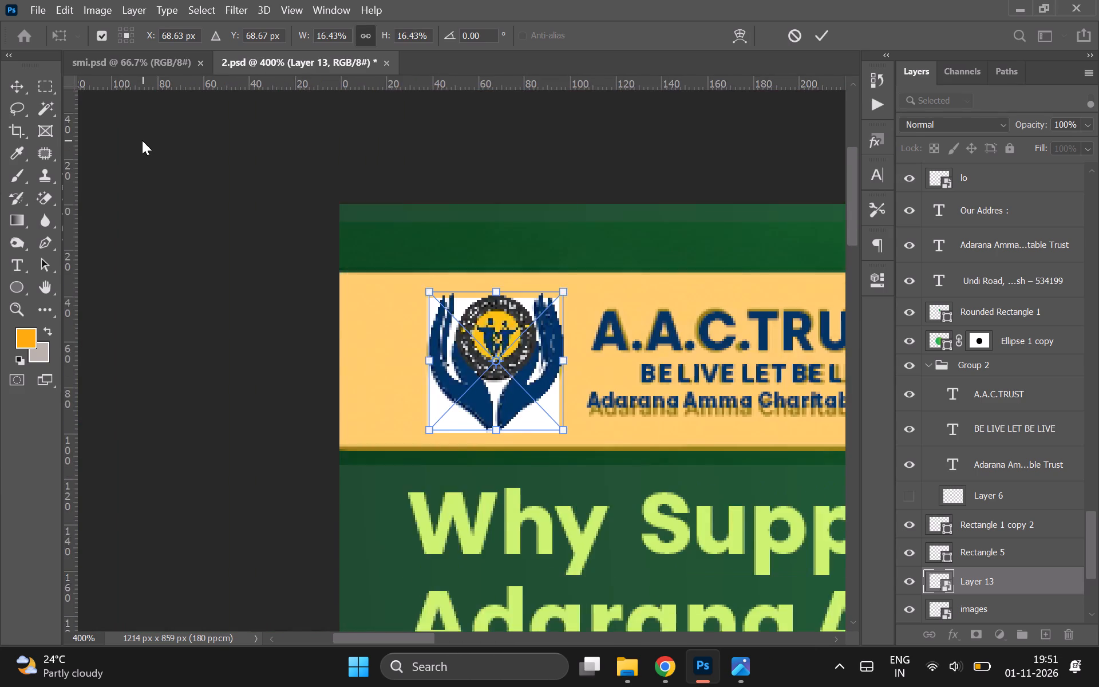
scroll(142, 140, "right", 1)
scroll(280, 373, "down", 1)
key("ctrl+equal")
scroll(280, 373, "up", 1)
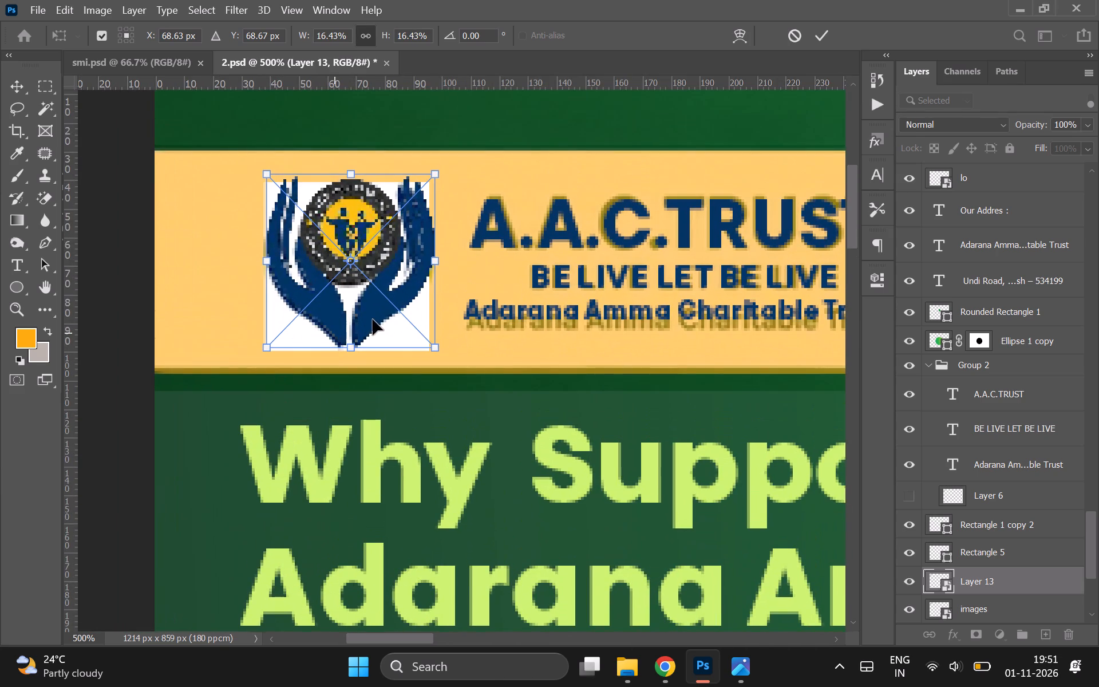
left_click_drag(349, 177, 352, 185)
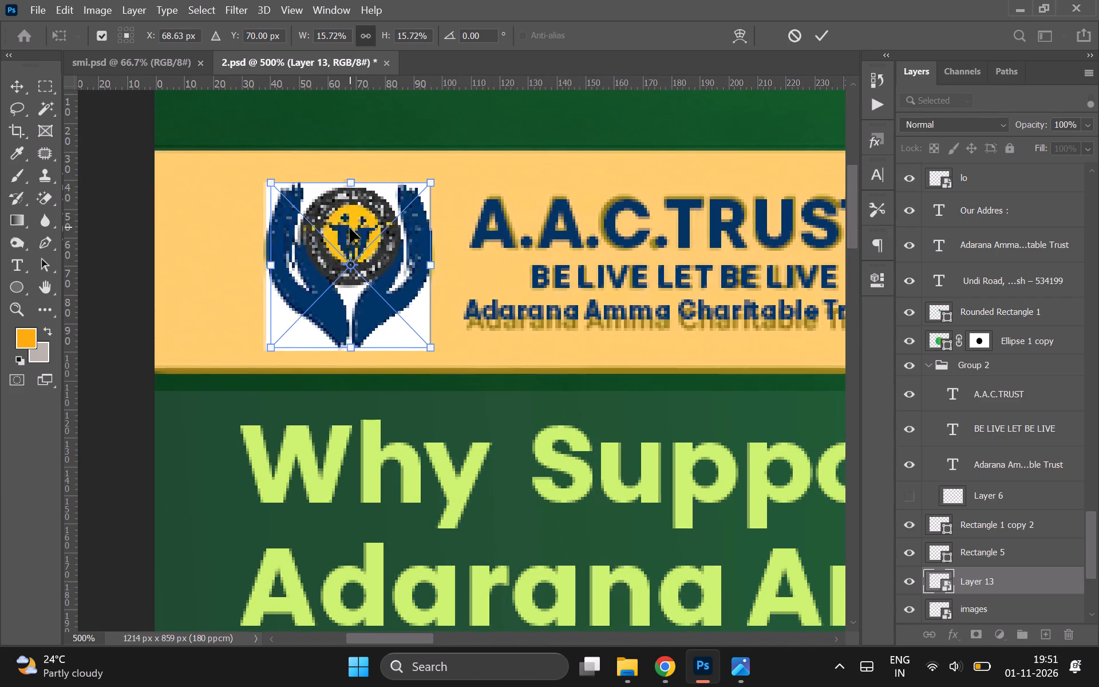
left_click(350, 228)
key("Left")
key("Left")
key("Left")
key("Right")
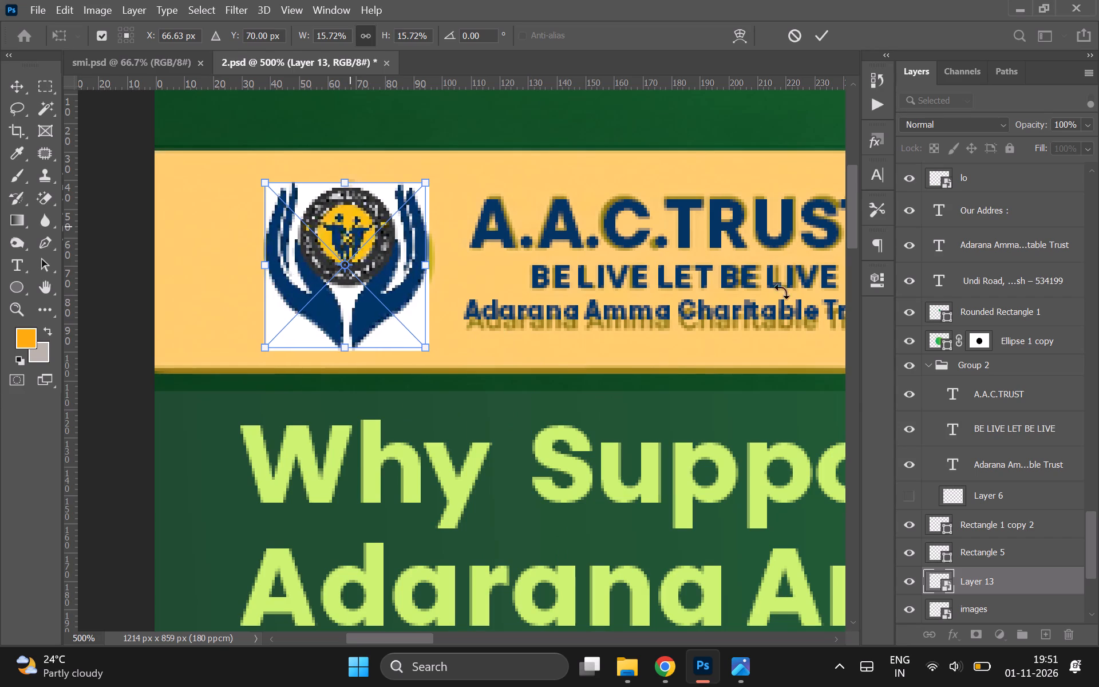
key("Return")
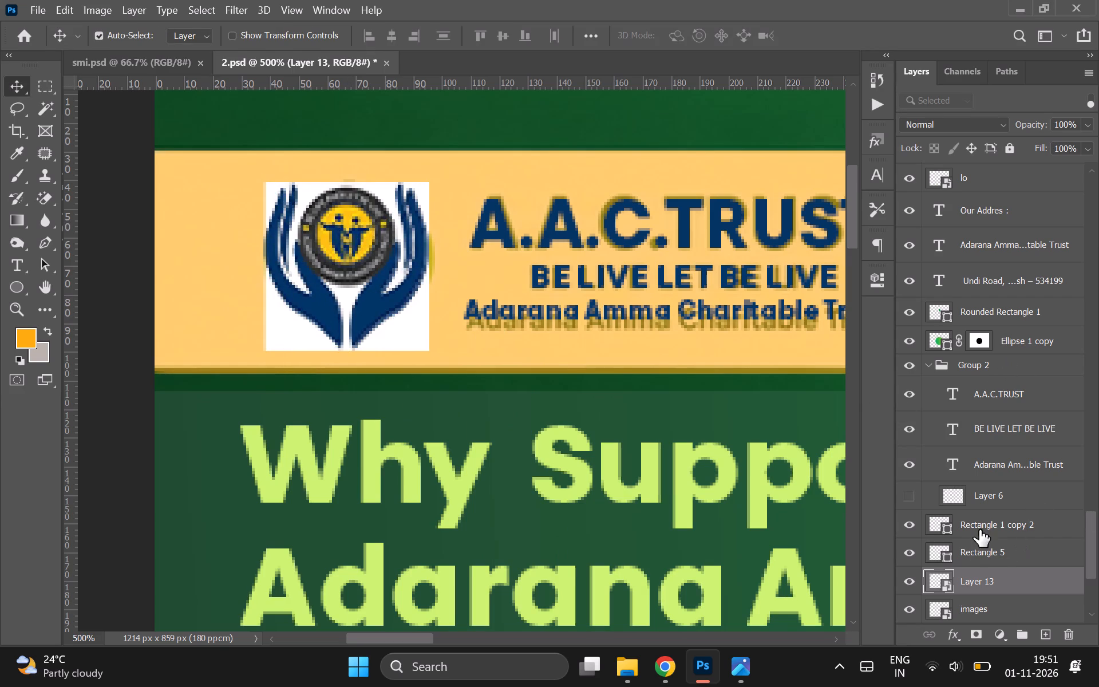
Delete the images layer containing the white-backed emblem.
left_click(978, 606)
key("Delete")
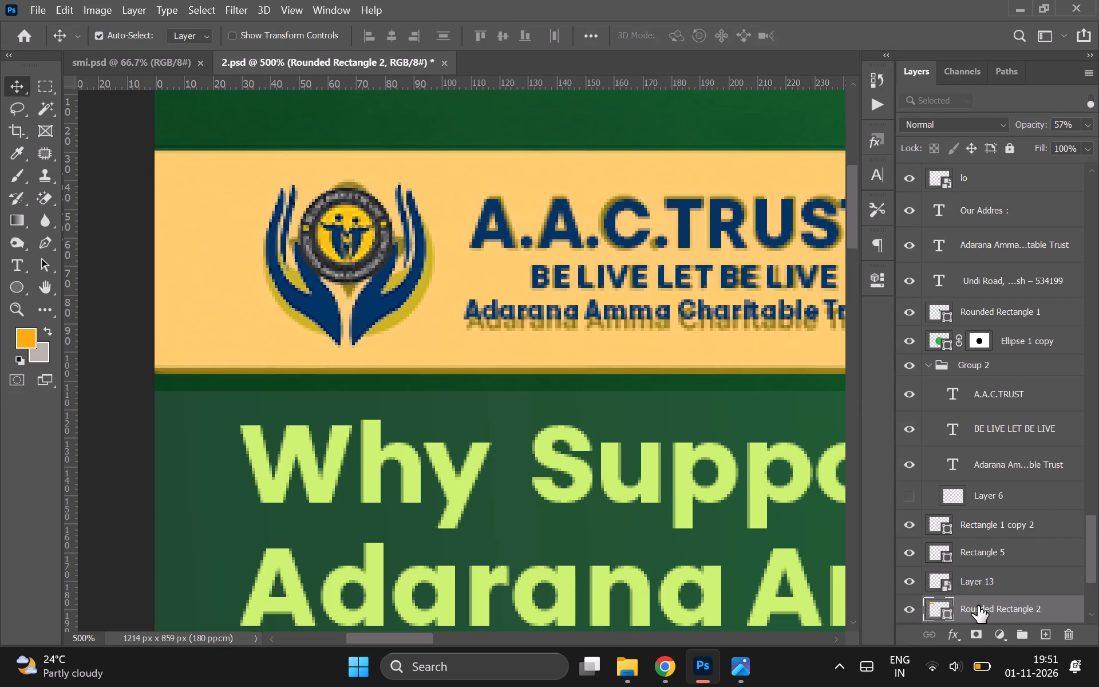
Nudge the logo banner's rounded rectangle up by 1 px.
key("ctrl+minus")
key("ctrl+0")
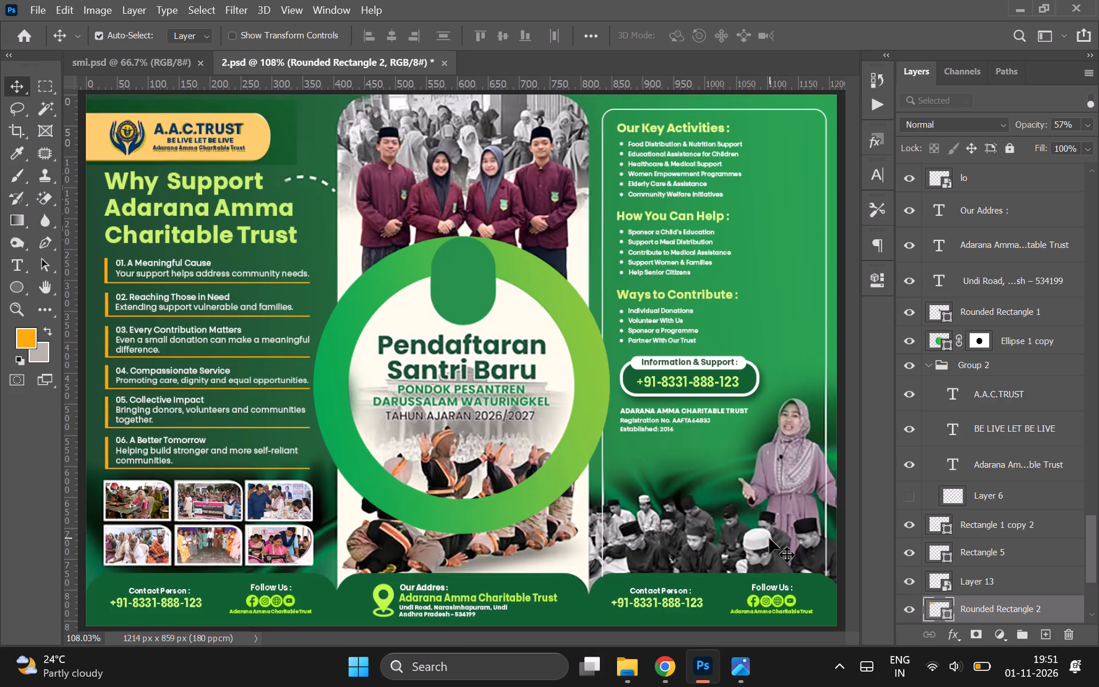
left_click(258, 133)
key("Up")
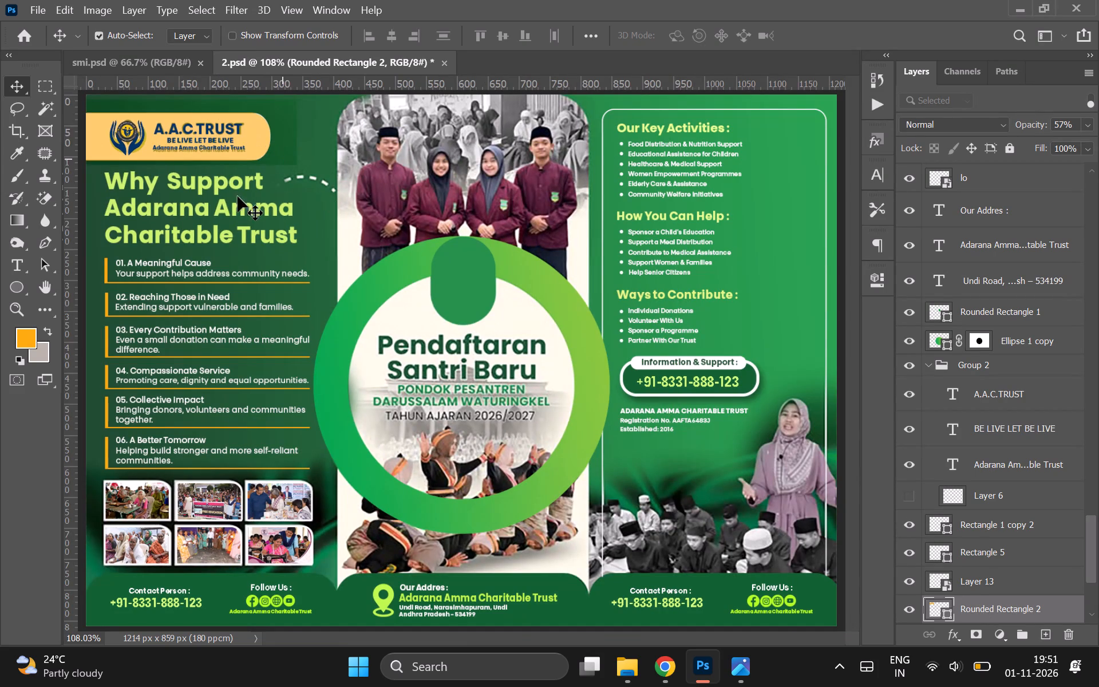
Find and hide Layer 12, the reference artwork behind the banner shape, keeping Rounded Rectangle 2 visible.
left_click(296, 121)
left_click(287, 127)
left_click(910, 586)
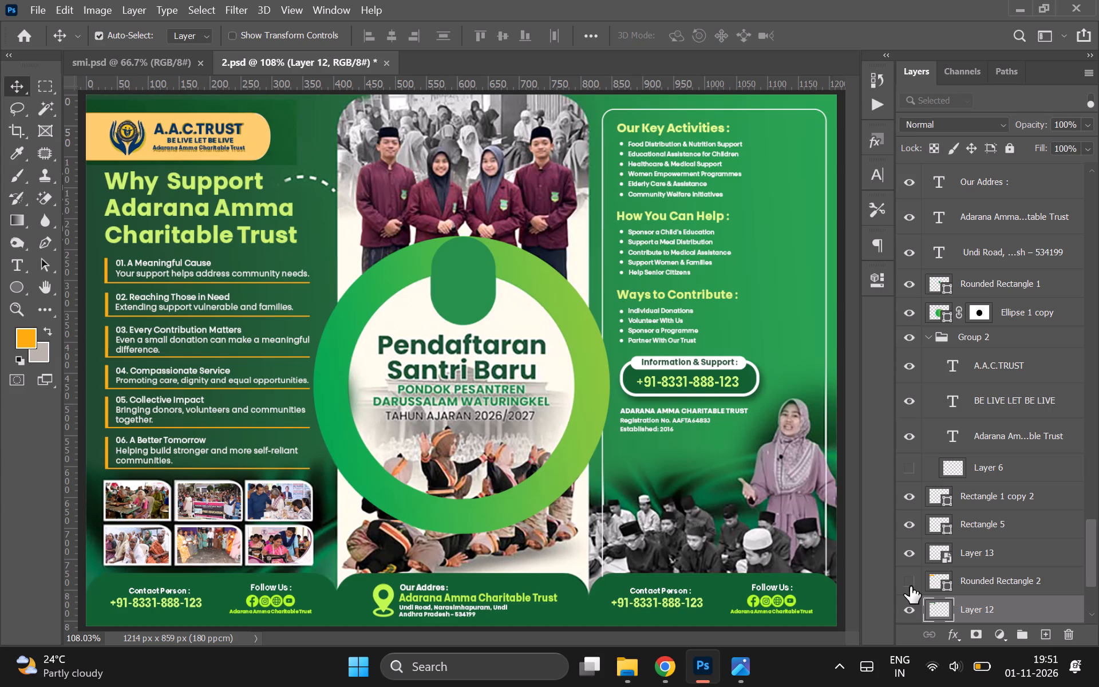
left_click(910, 586)
left_click(910, 605)
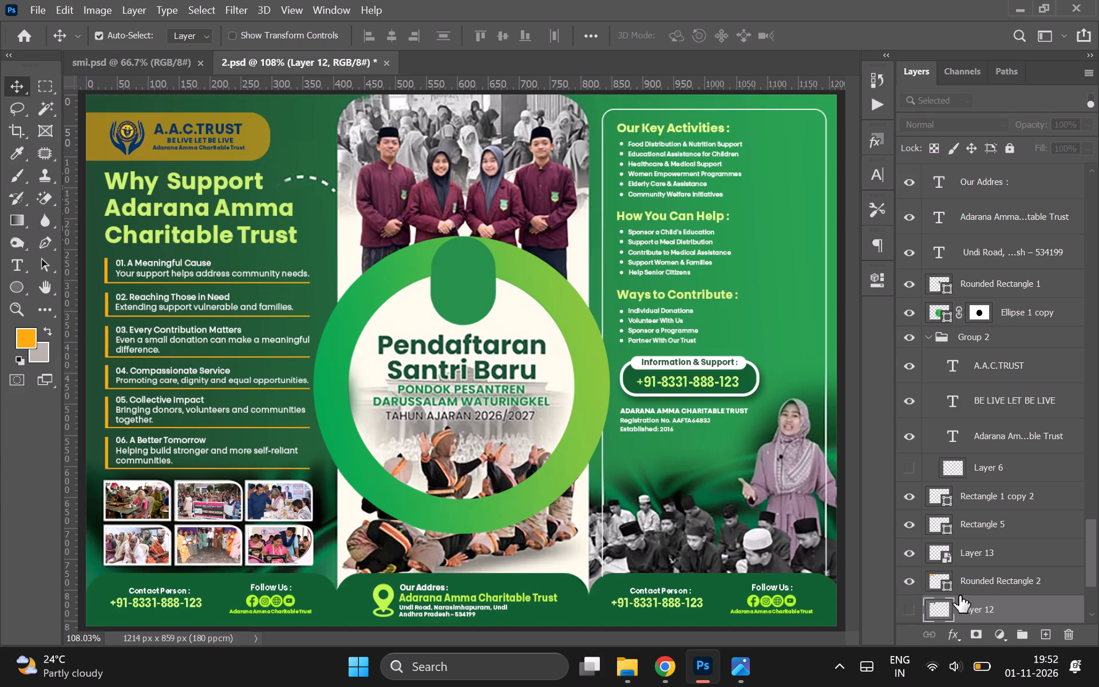
Set the opacity of Rounded Rectangle 2, the logo banner shape, to 100%.
left_click(981, 578)
left_click_drag(1036, 121, 1098, 128)
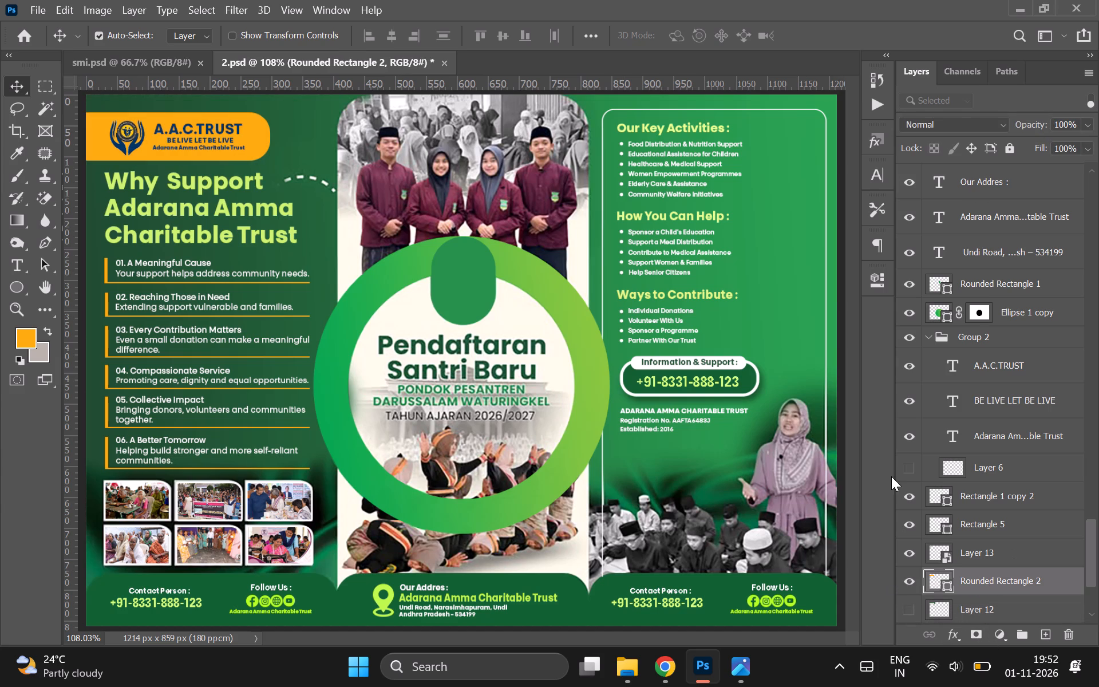
Change the logo banner shape's fill to white and save the poster.
left_click(880, 282)
left_click(647, 384)
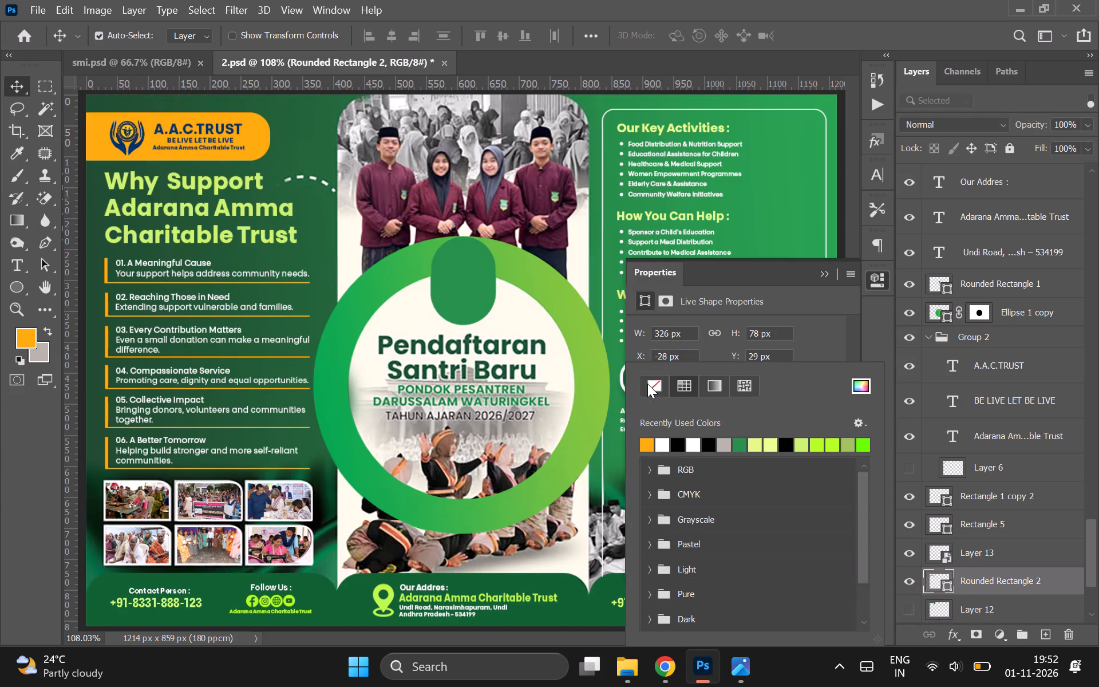
left_click(663, 445)
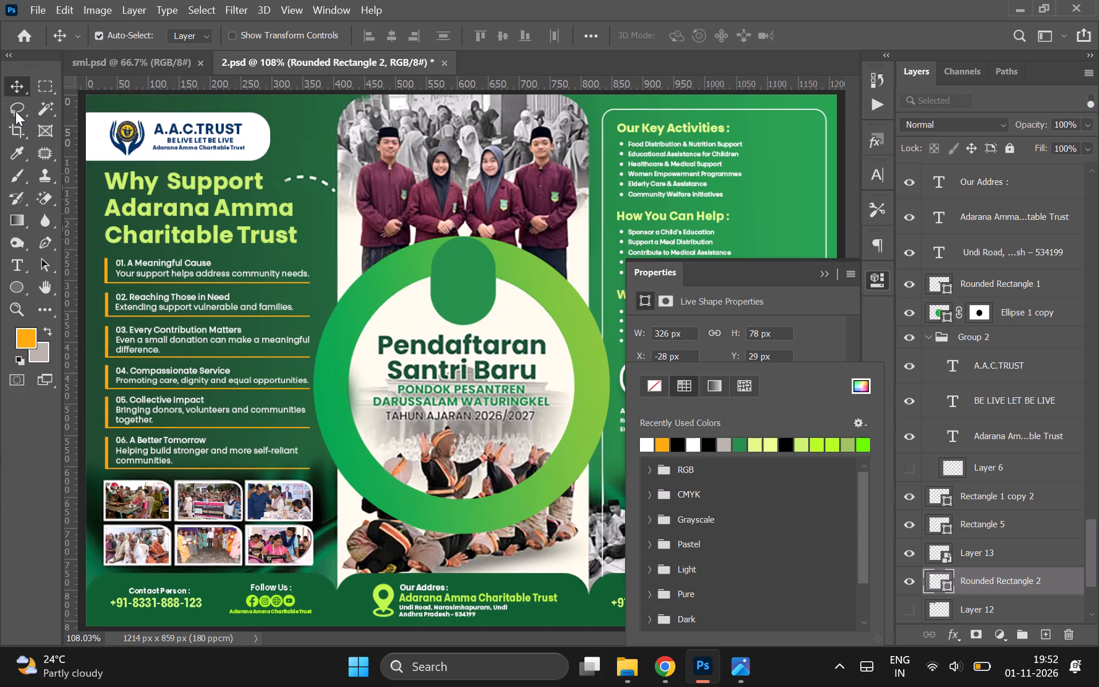
left_click(9, 86)
left_click(244, 194)
key("ctrl+s")
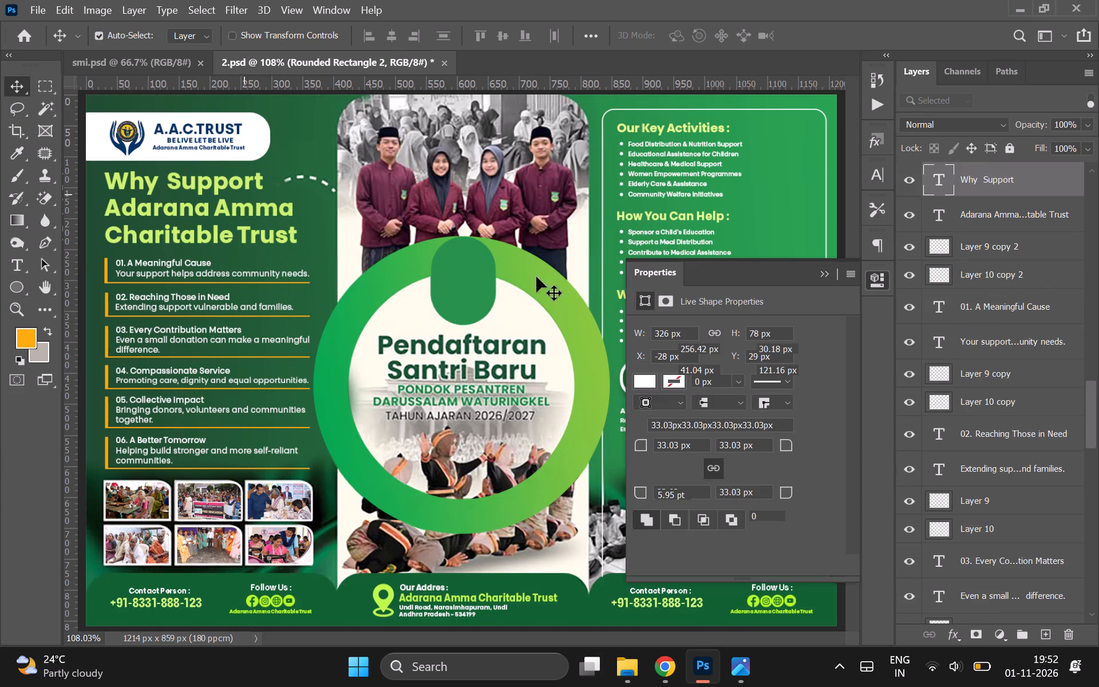
left_click(827, 271)
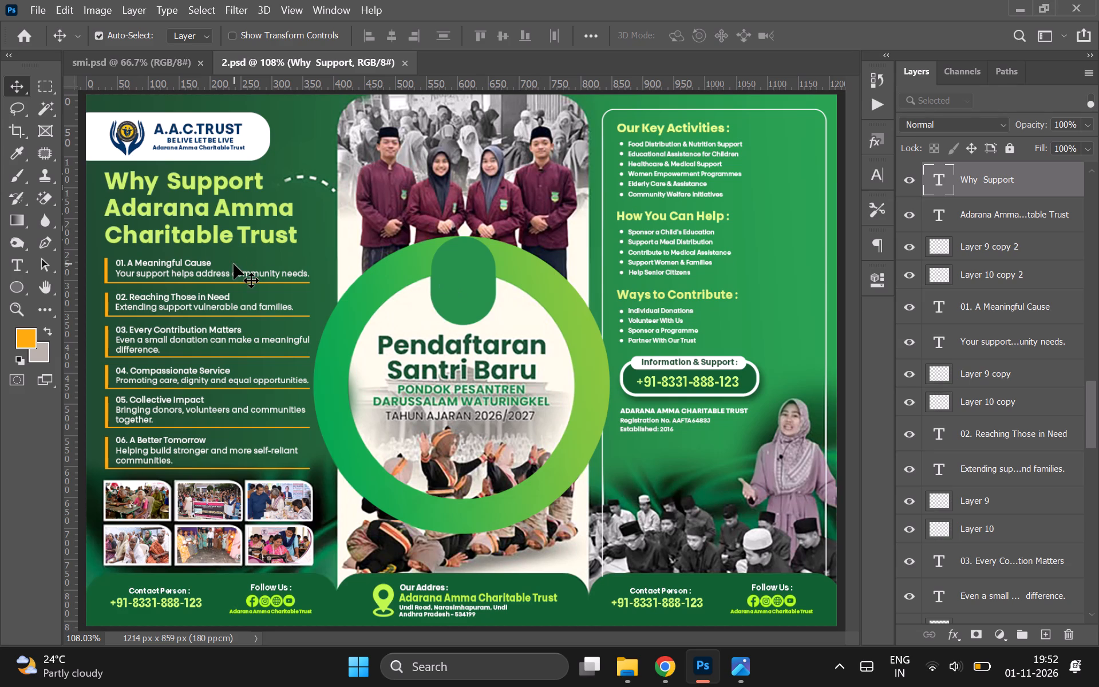
Set the font size of the "Food Distribution & Nutrition Support" line under Our Key Activities to 2.2 pt.
double_click(661, 143)
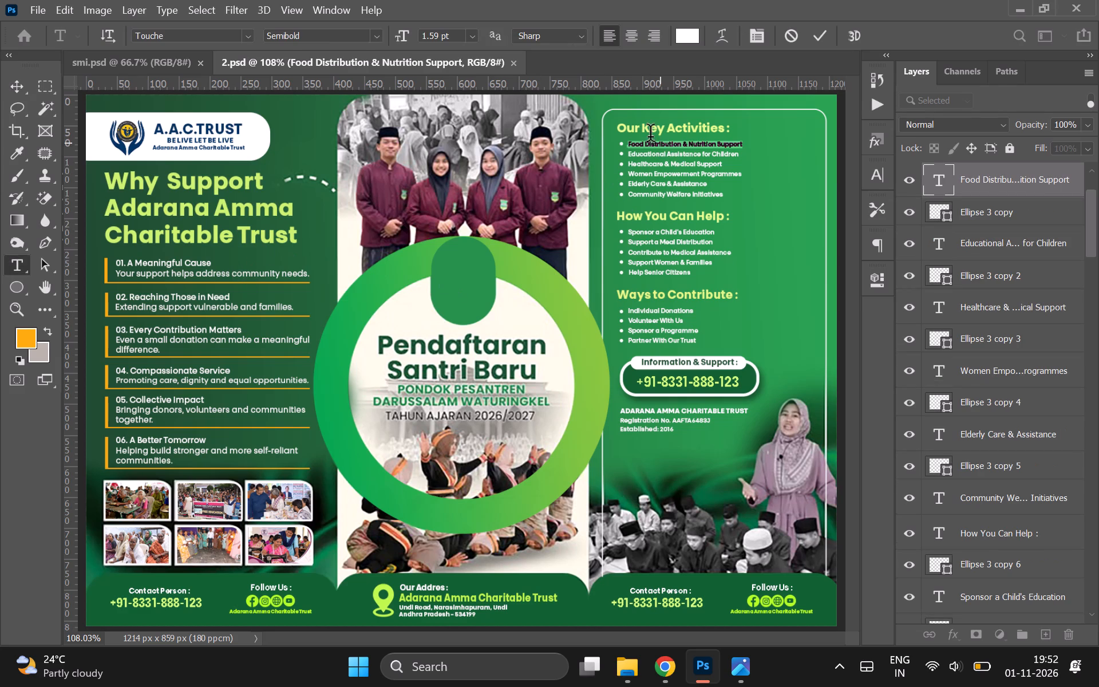
left_click(436, 35)
key("ctrl+a")
type("2.")
key("Return")
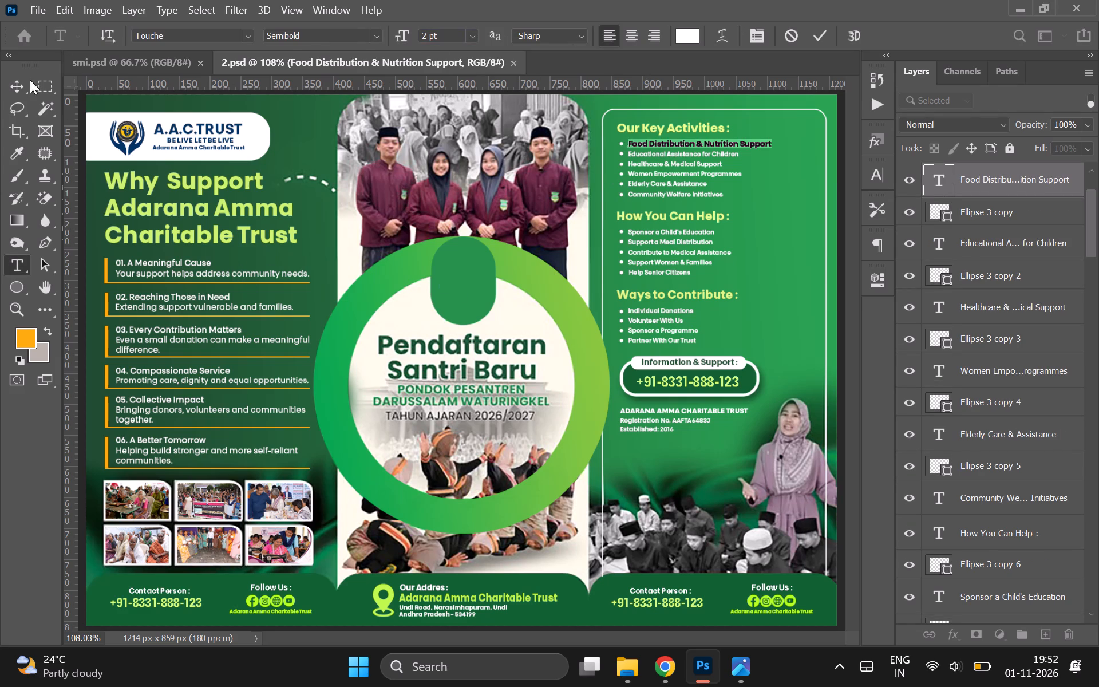
left_click(427, 36)
type(".2")
key("Return")
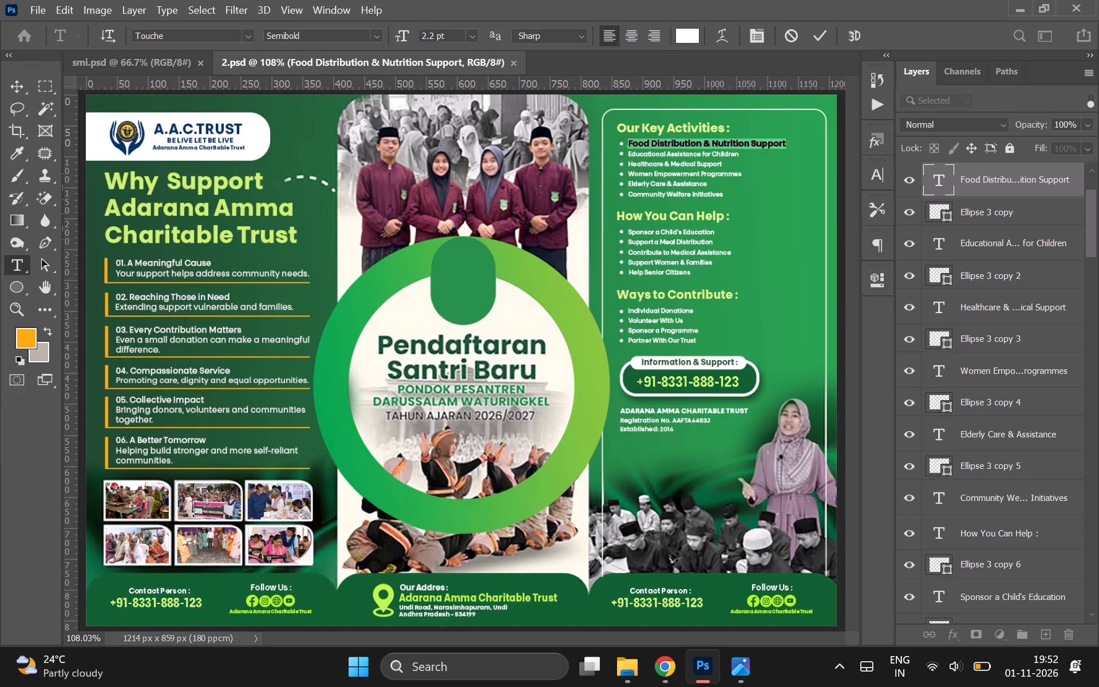
Set the font size of the "Food Distribution & Nutrition Support" line to 2.1 pt.
left_click(434, 34)
key("BackSpace")
key("1")
key("Return")
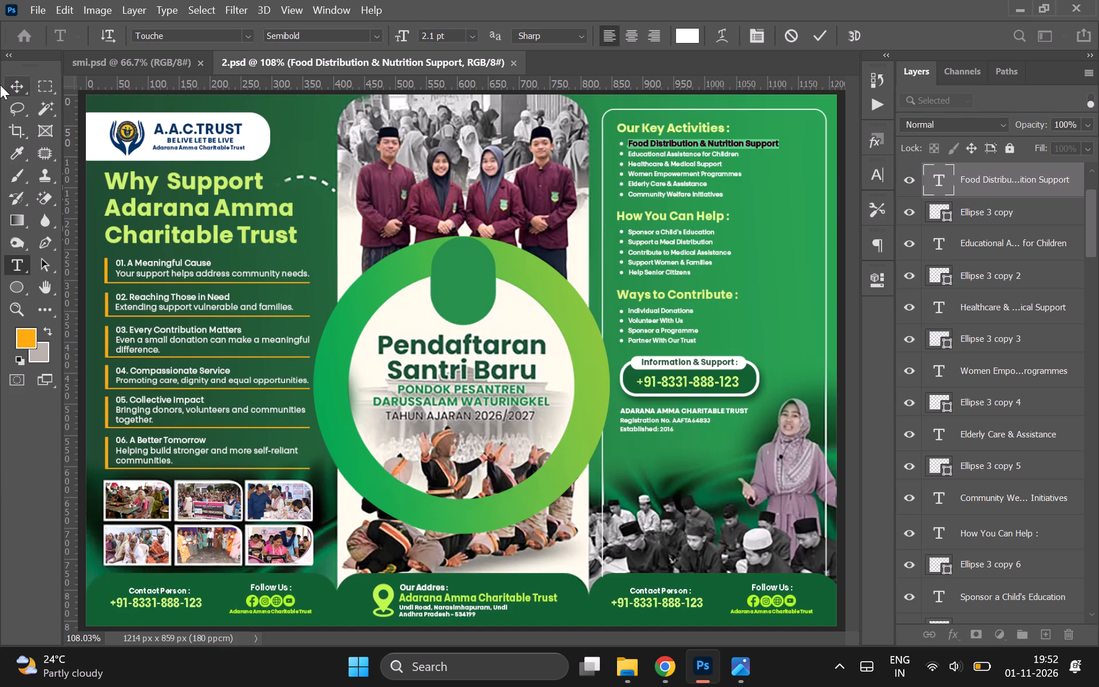
left_click(0, 85)
left_click(940, 217)
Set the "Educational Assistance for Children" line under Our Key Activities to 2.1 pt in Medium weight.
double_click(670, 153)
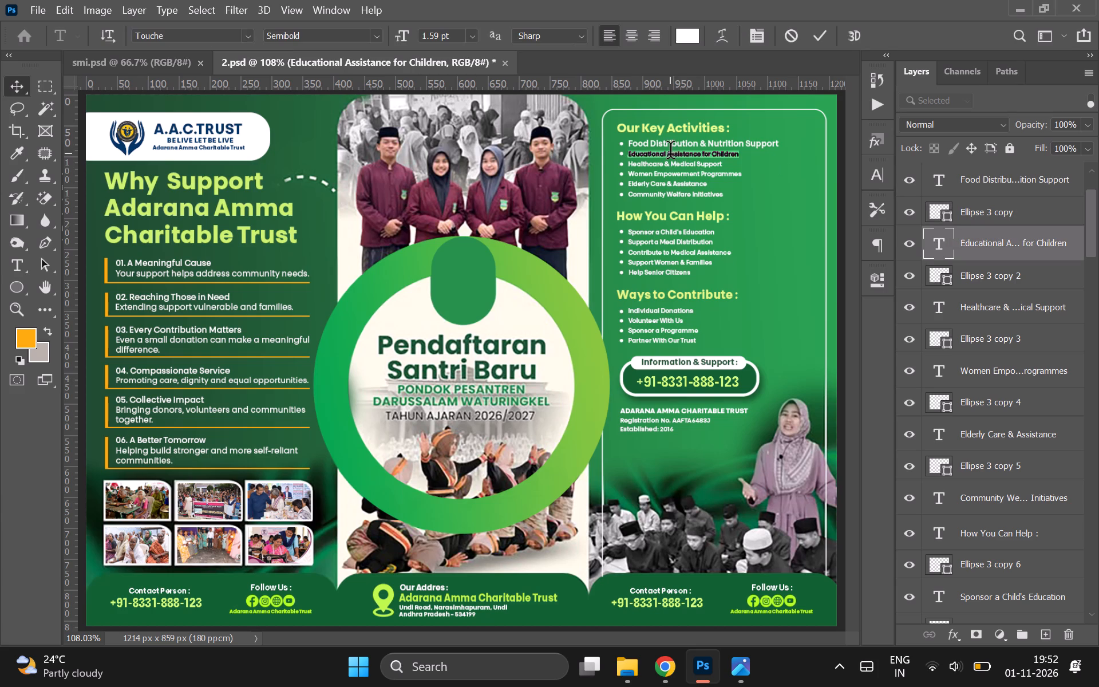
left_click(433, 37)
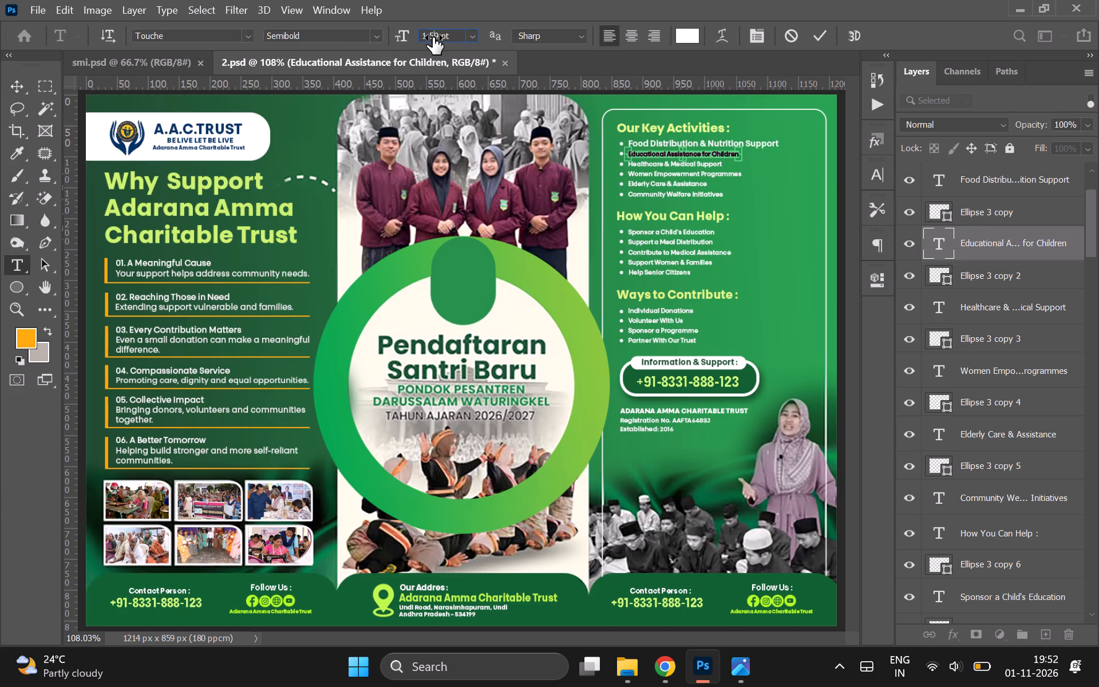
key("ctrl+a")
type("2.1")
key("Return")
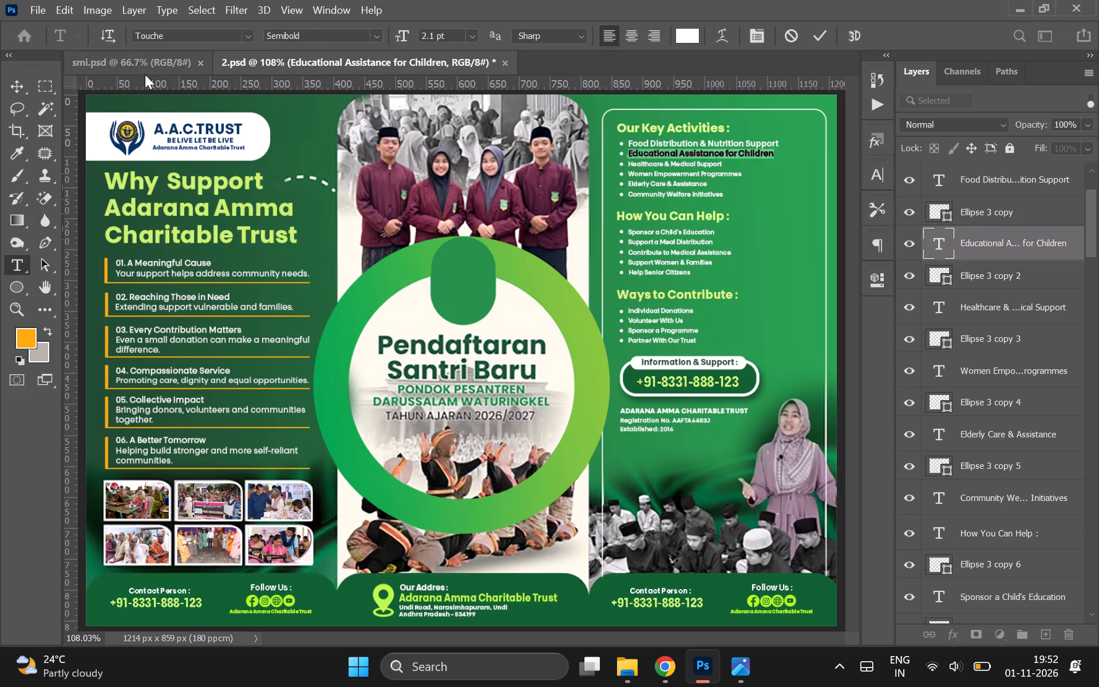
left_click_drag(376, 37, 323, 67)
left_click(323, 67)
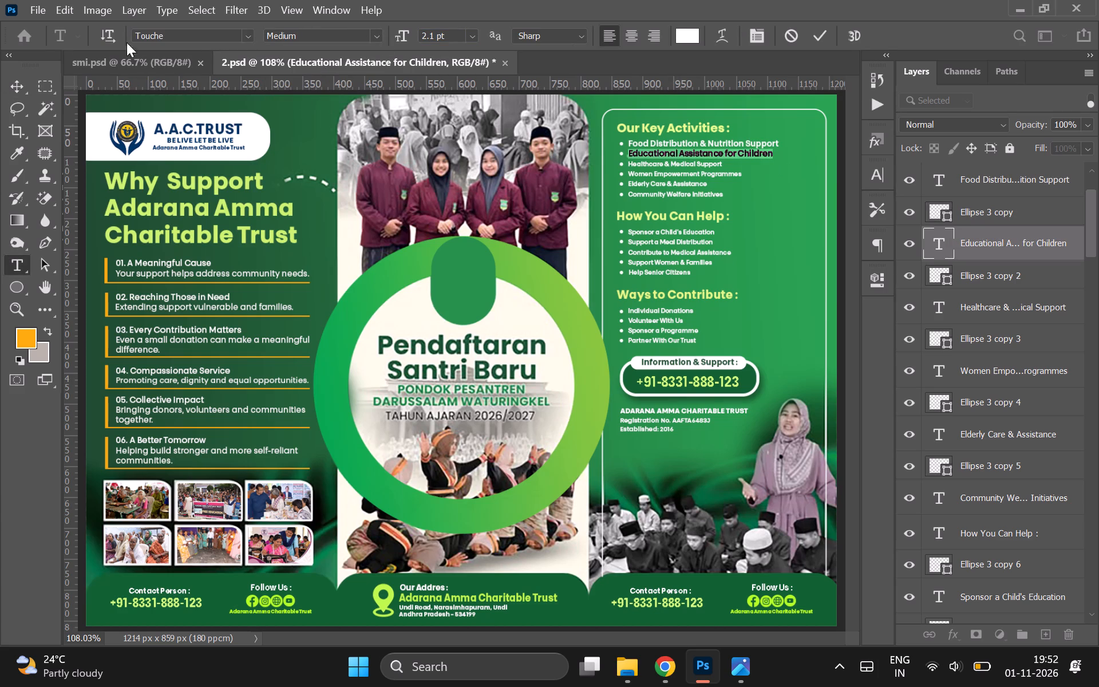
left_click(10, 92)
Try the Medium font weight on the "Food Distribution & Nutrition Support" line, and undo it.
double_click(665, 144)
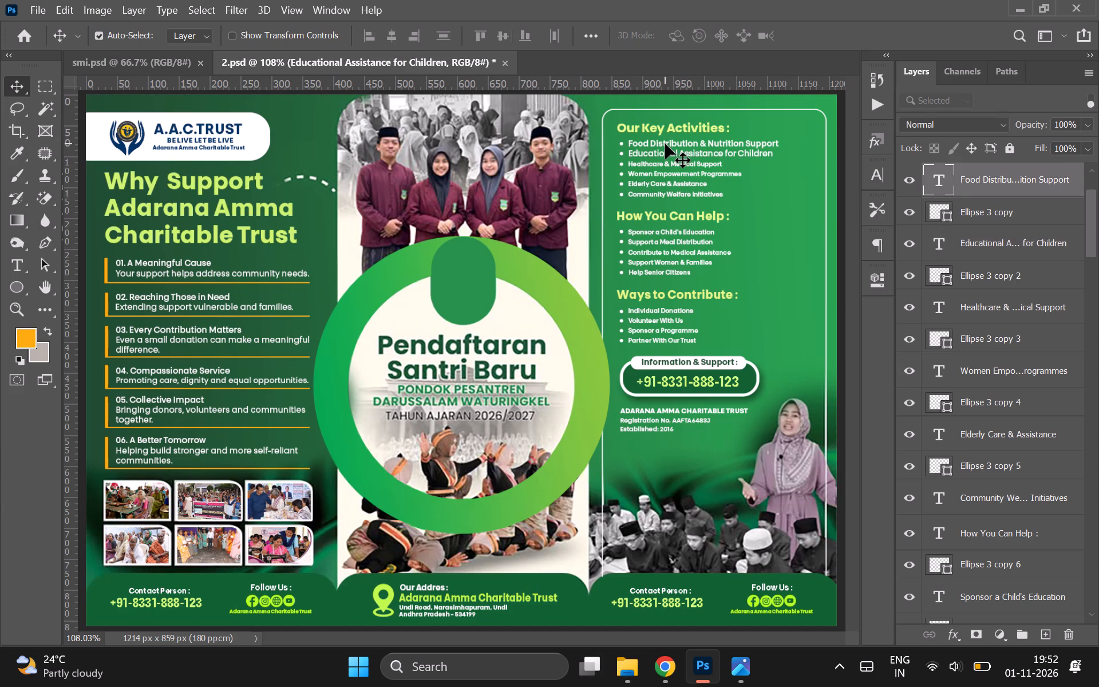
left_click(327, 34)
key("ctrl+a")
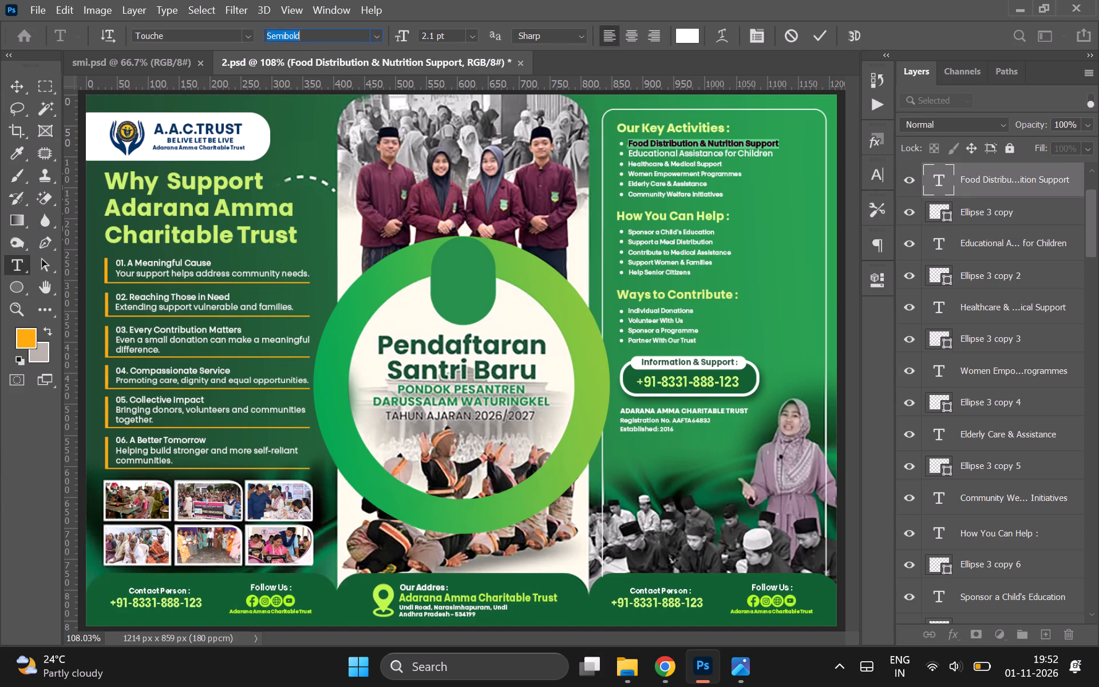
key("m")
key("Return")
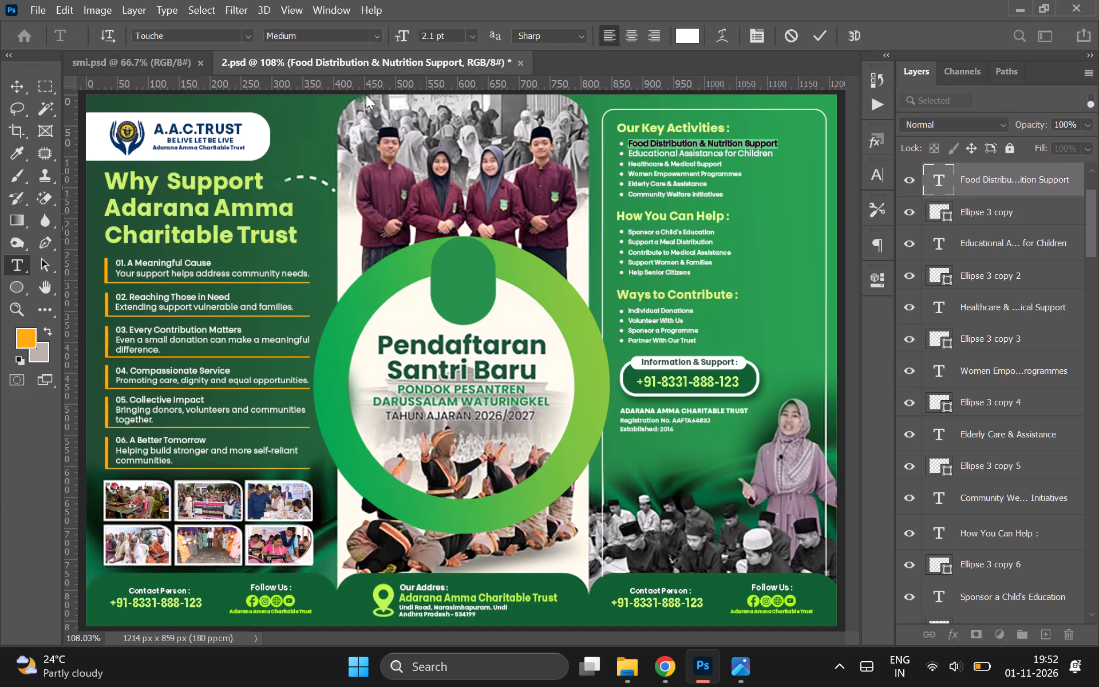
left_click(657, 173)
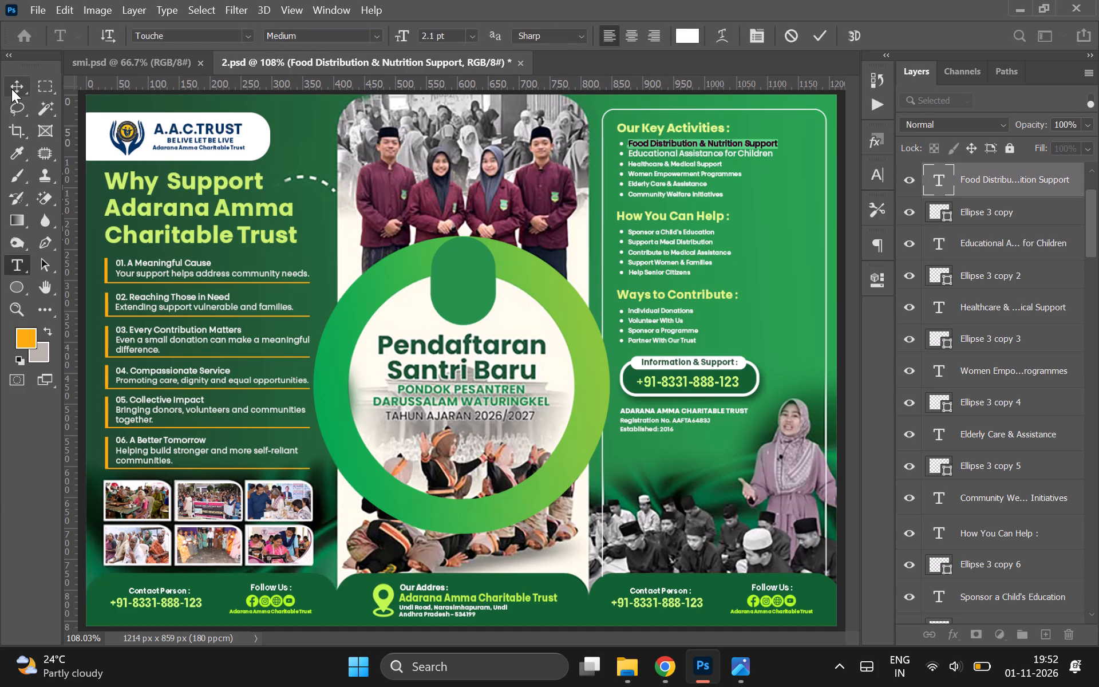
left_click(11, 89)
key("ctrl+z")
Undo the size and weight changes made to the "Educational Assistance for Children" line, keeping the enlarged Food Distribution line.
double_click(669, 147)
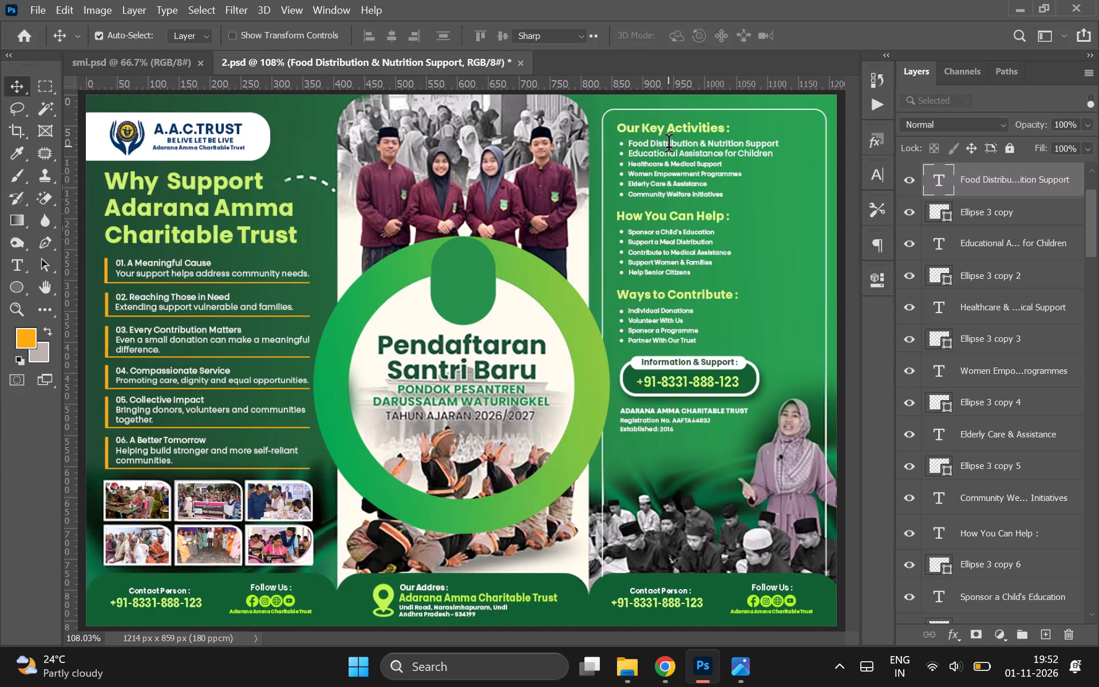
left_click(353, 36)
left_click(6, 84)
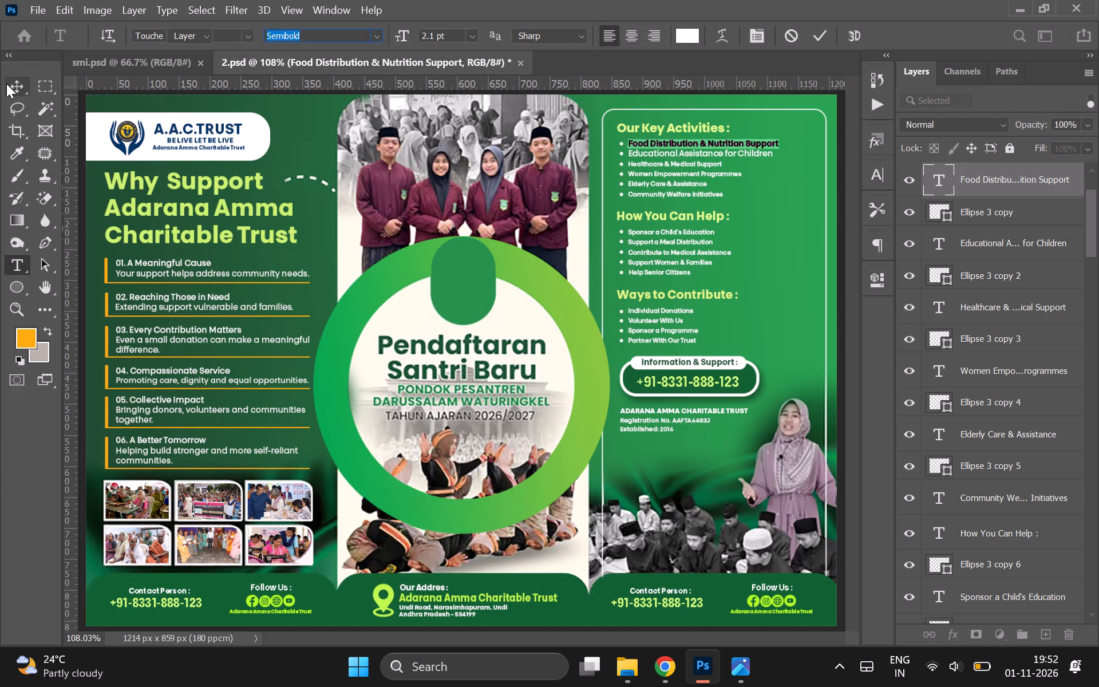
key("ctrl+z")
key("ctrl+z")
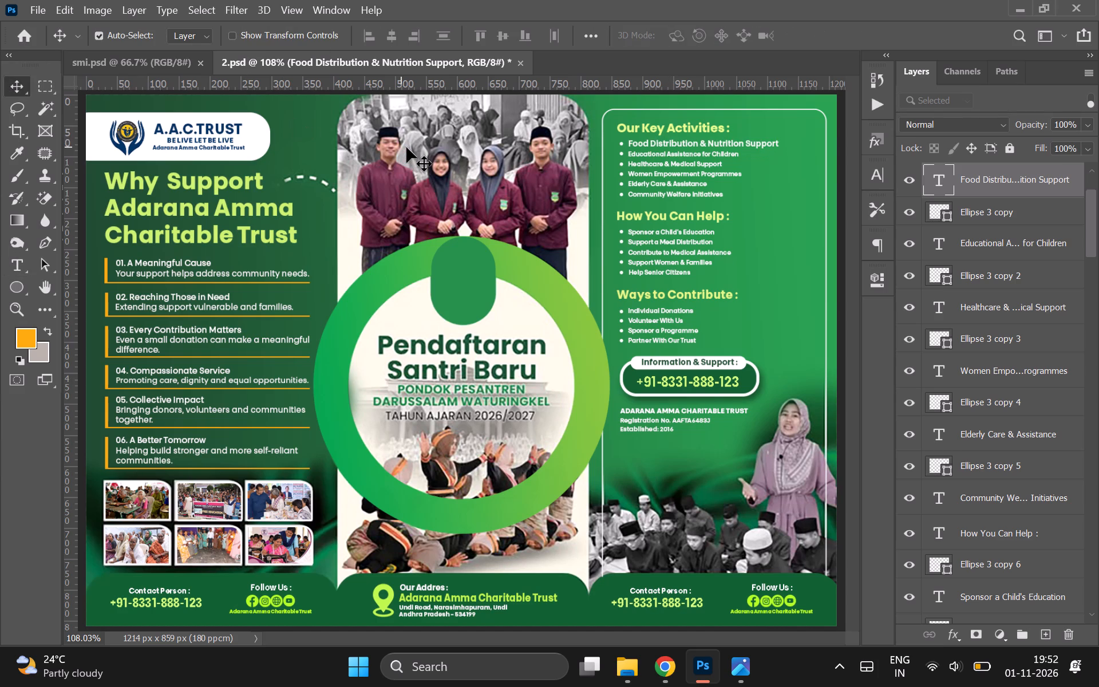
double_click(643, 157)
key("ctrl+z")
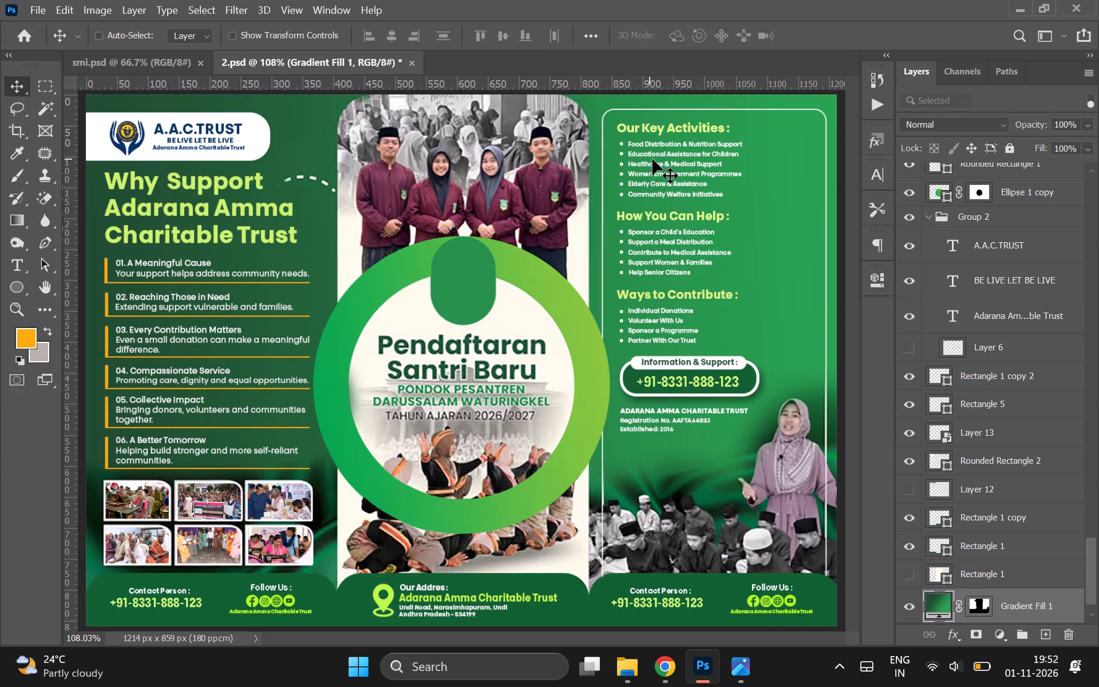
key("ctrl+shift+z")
Set the font size of the "Educational Assistance for Children" line to 2.1 pt, keeping it Semibold.
double_click(649, 155)
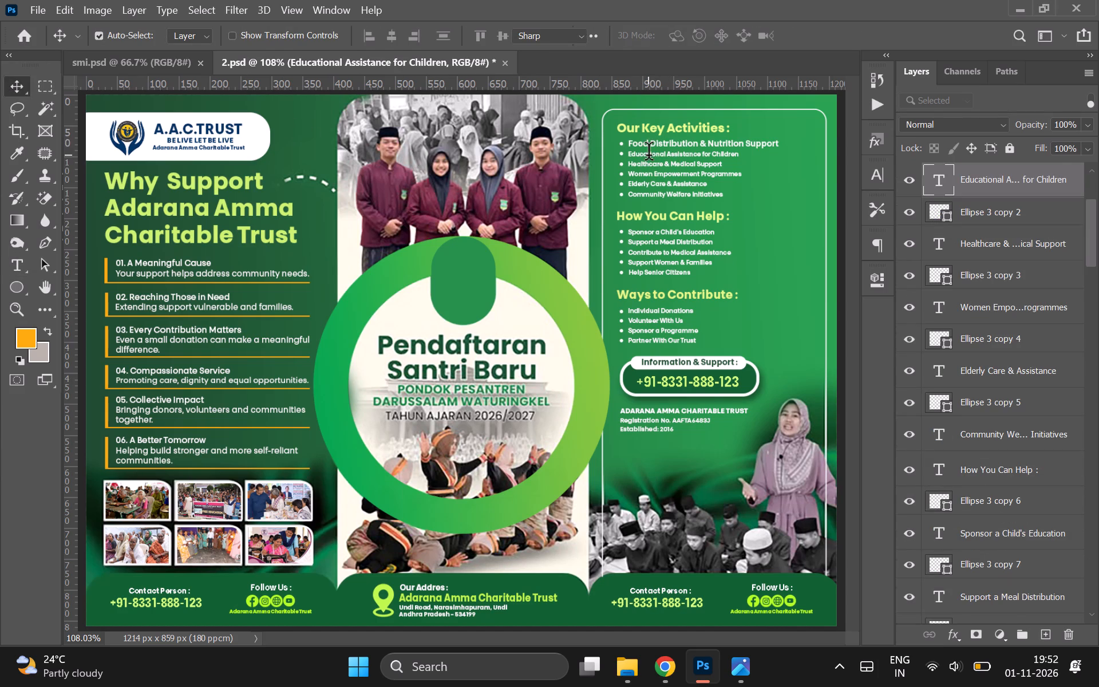
left_click(447, 37)
key("ctrl+a")
type("2.1")
key("Return")
left_click(18, 77)
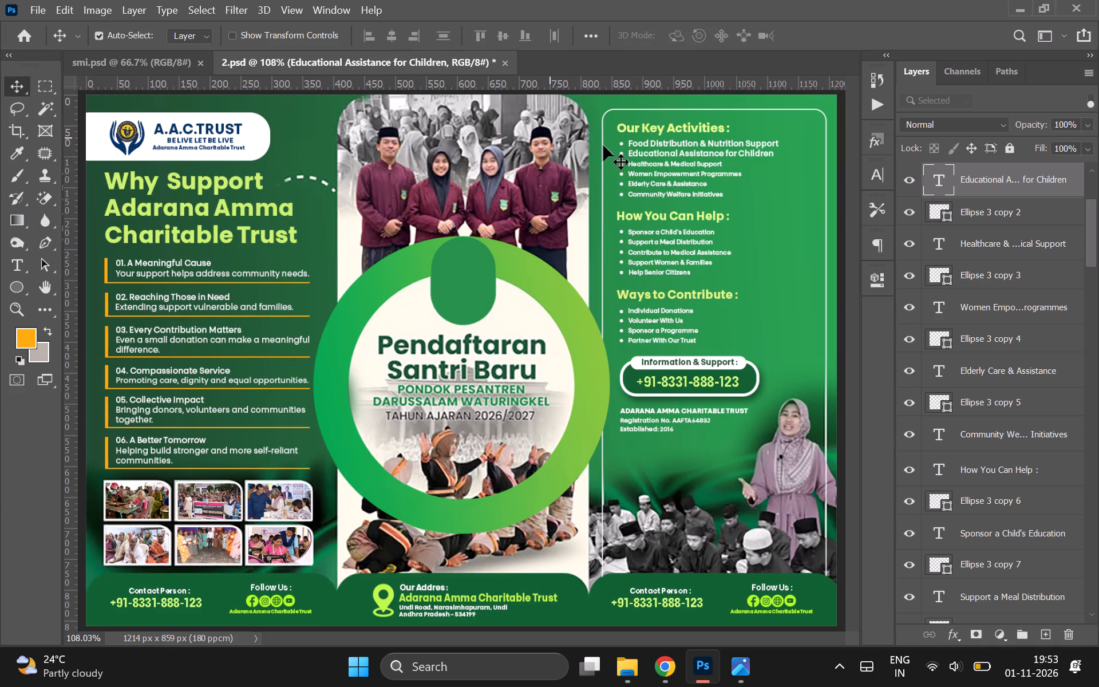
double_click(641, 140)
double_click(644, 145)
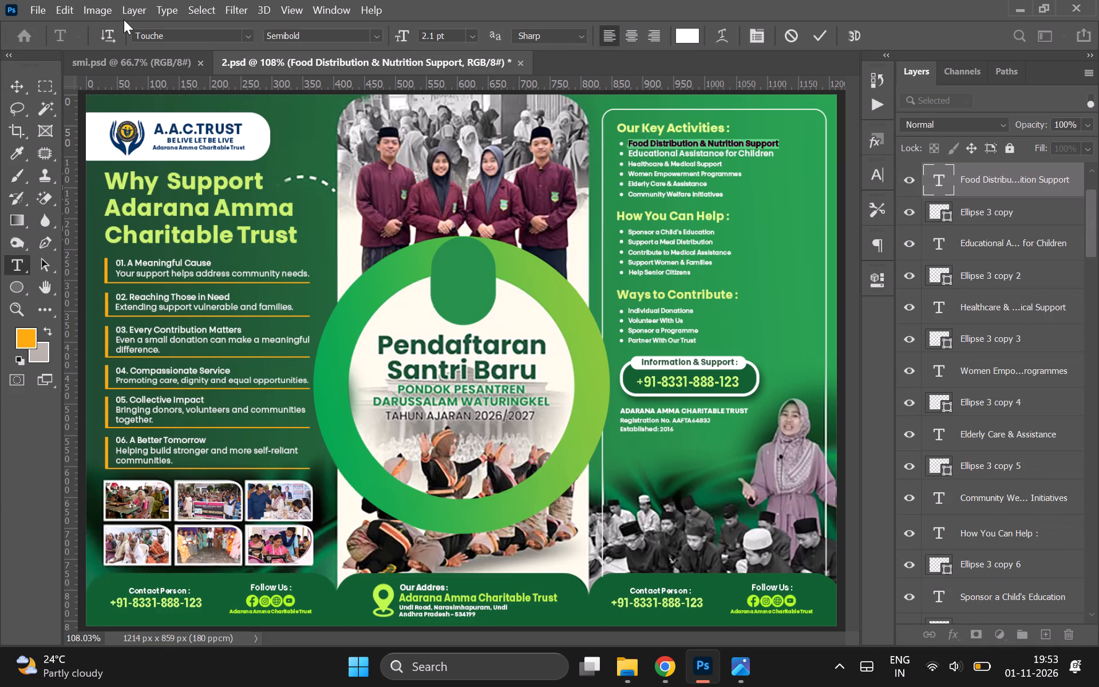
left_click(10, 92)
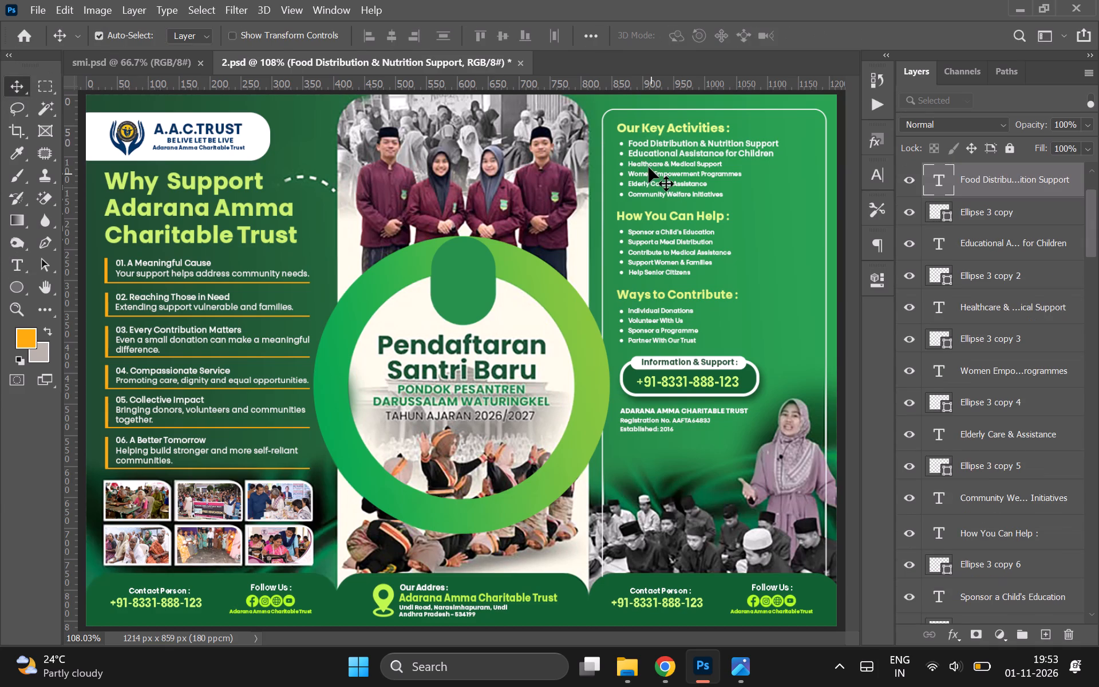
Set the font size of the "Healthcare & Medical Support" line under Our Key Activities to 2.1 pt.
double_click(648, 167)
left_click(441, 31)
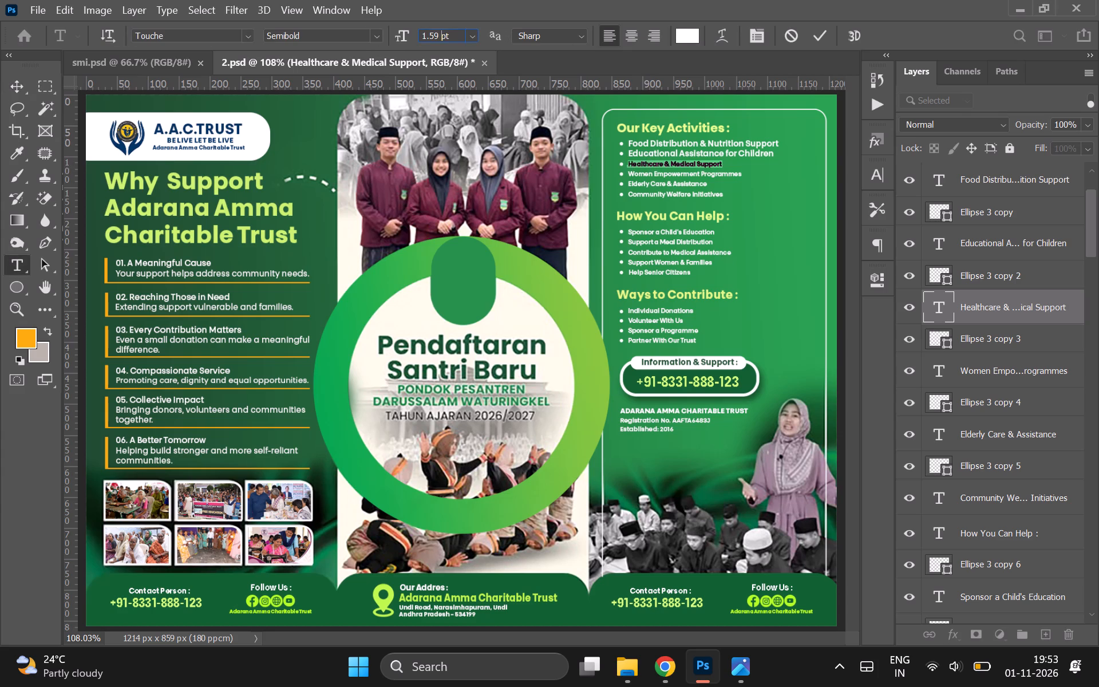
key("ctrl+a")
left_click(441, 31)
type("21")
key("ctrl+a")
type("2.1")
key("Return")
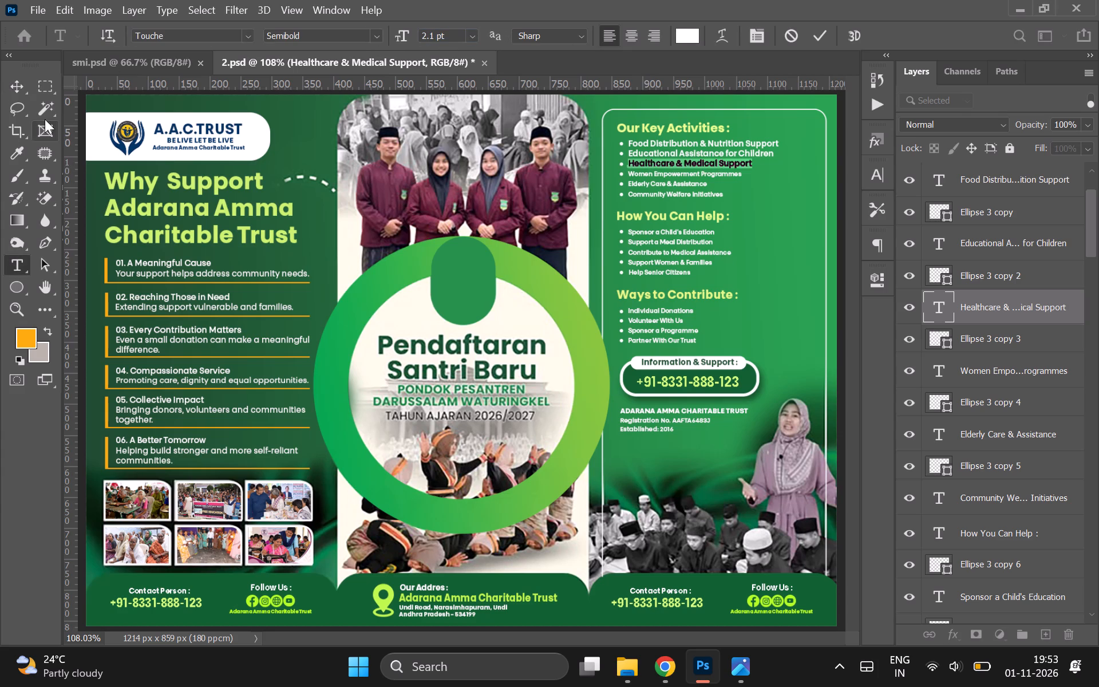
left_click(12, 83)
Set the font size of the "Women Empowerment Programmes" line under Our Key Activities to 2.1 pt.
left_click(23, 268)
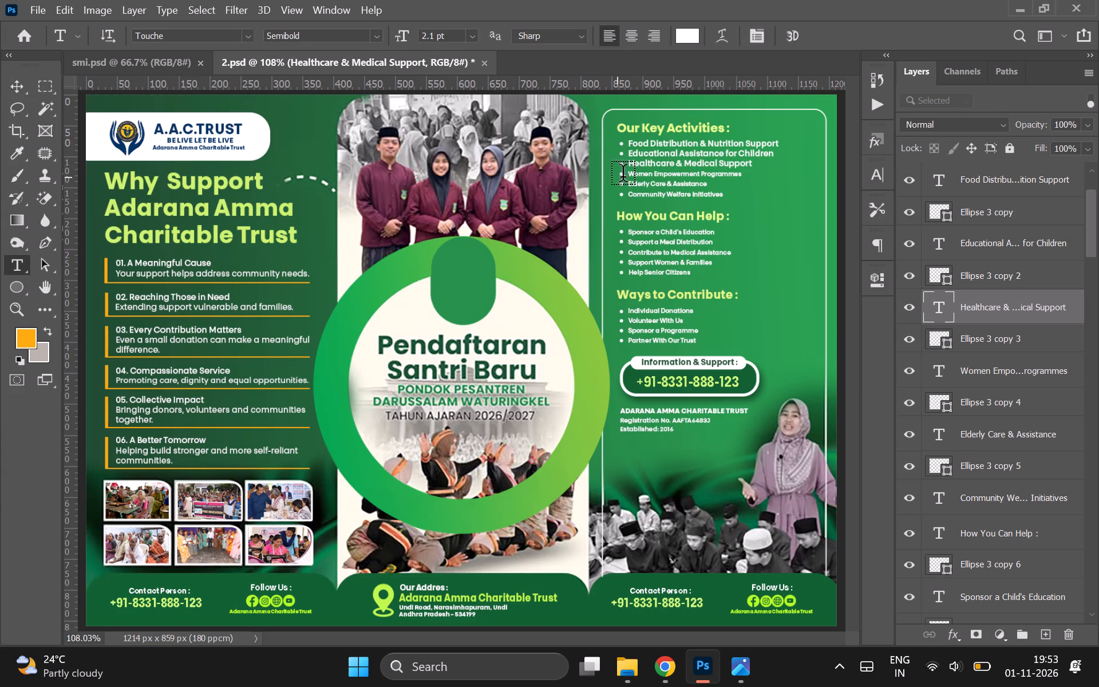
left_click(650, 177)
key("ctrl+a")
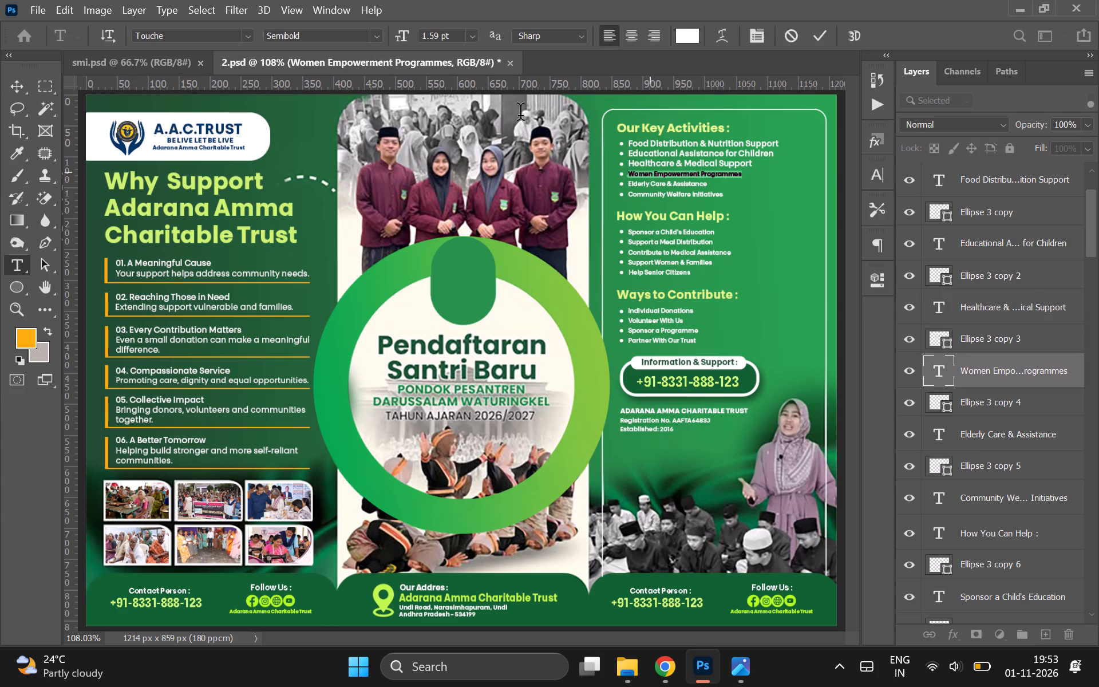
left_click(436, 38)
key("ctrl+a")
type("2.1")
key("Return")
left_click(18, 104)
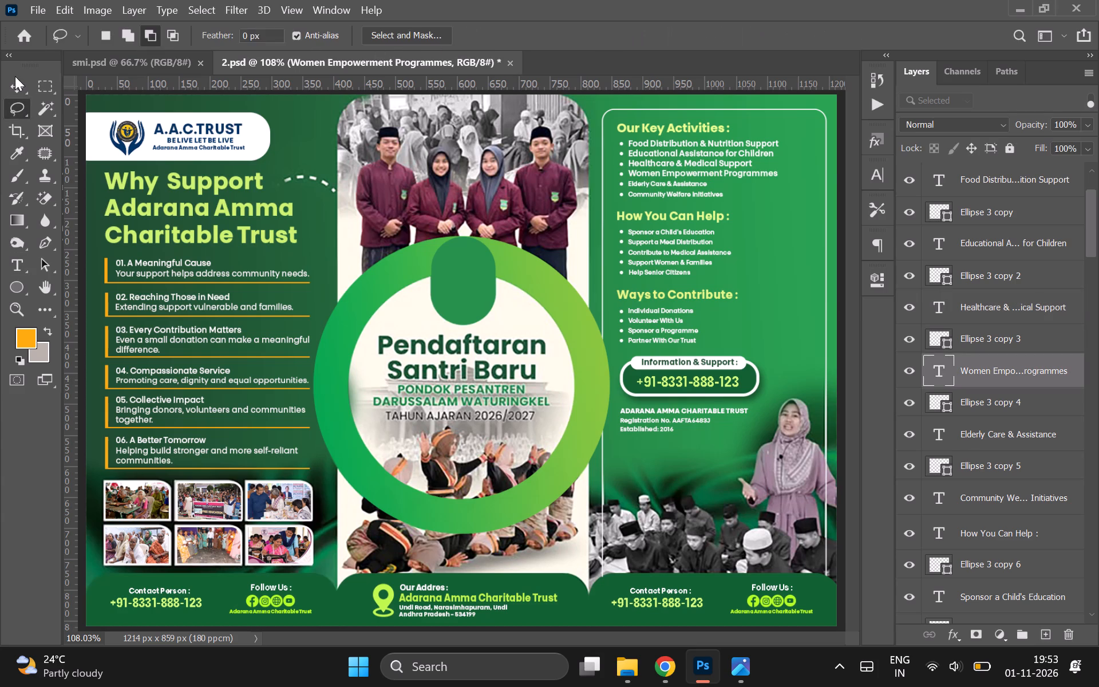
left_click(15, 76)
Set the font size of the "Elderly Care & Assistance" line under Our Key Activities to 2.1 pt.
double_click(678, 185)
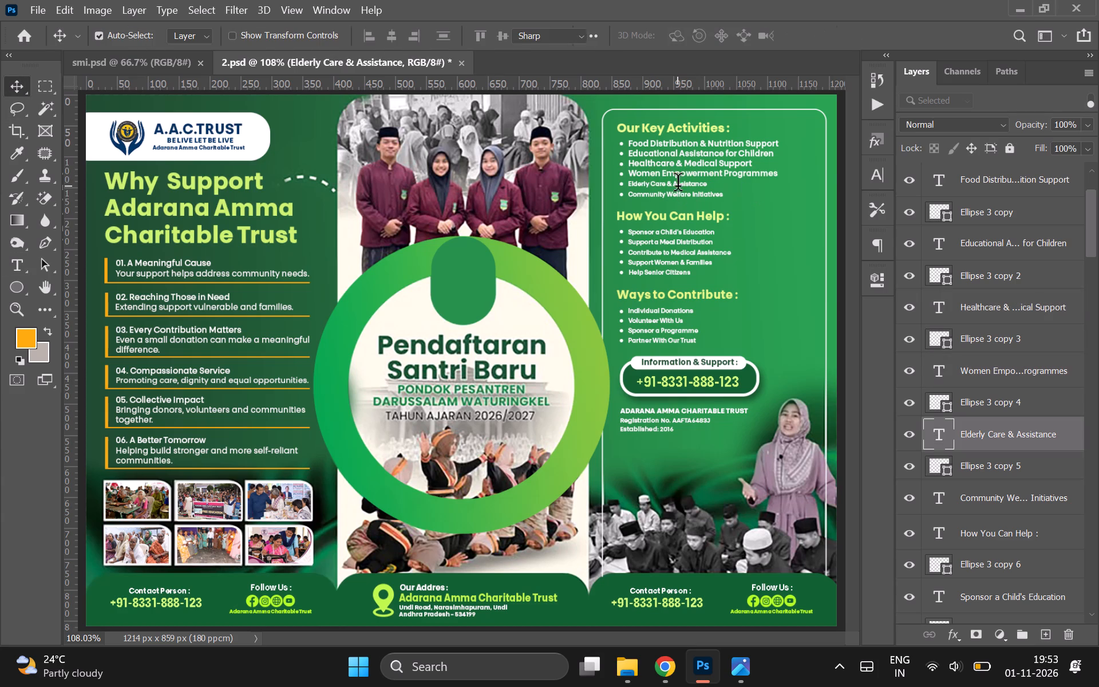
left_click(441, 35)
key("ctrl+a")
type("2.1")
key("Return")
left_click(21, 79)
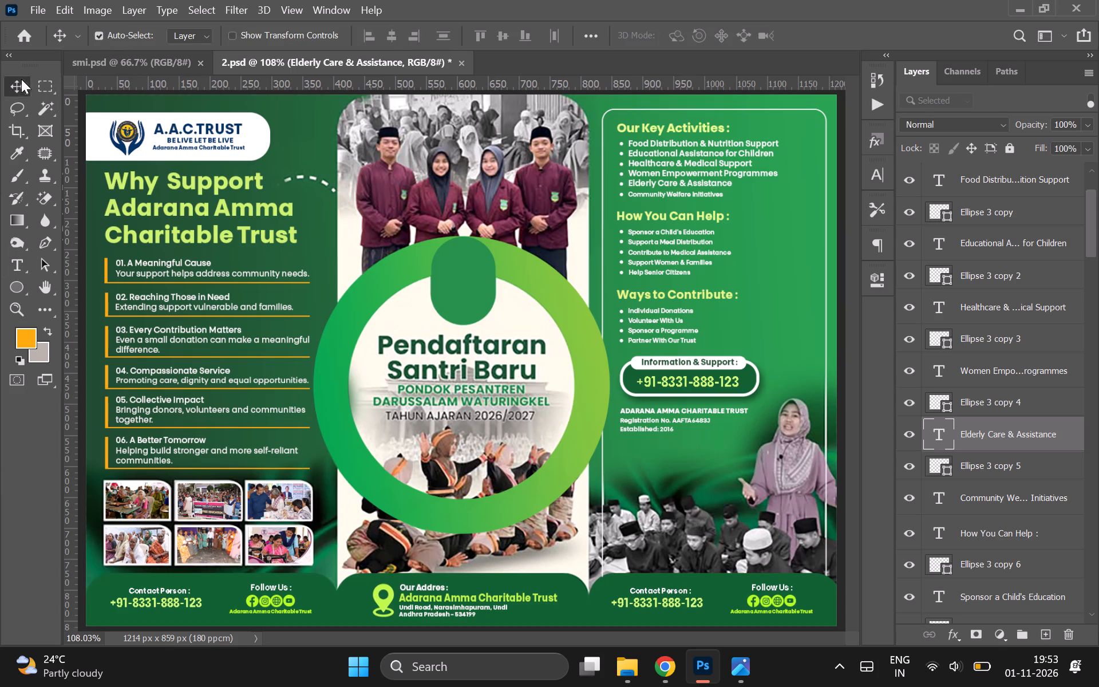
Set the font size of the "Community Welfare Initiatives" line under Our Key Activities to 2 pt.
double_click(679, 196)
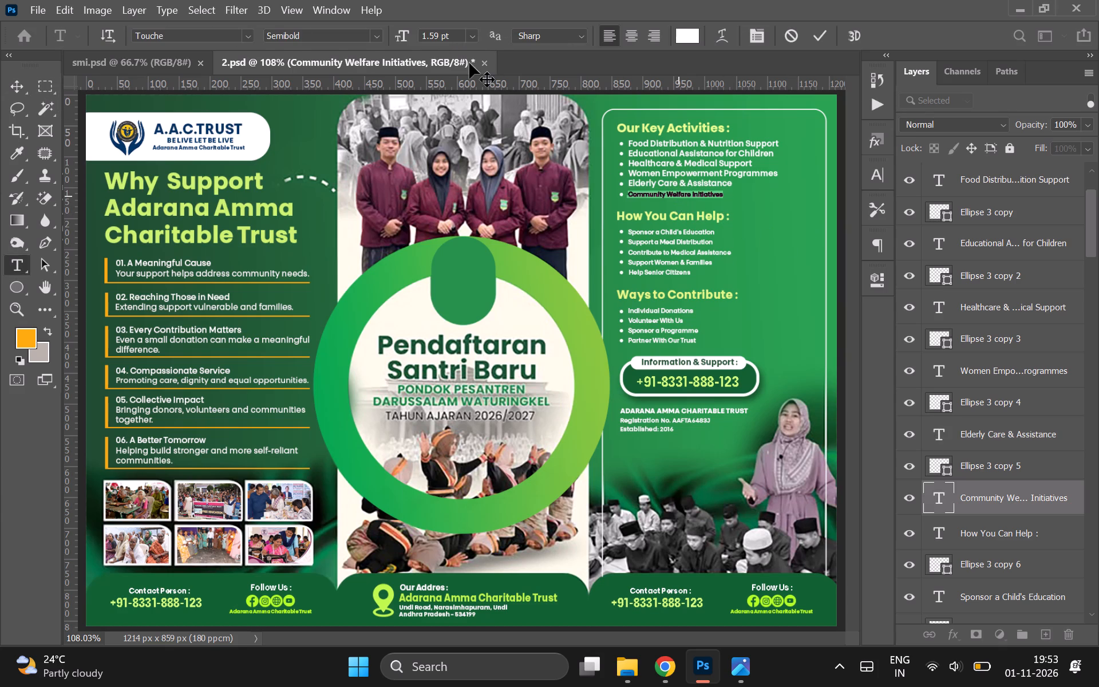
left_click(437, 35)
key("ctrl+a")
key("2")
key("Return")
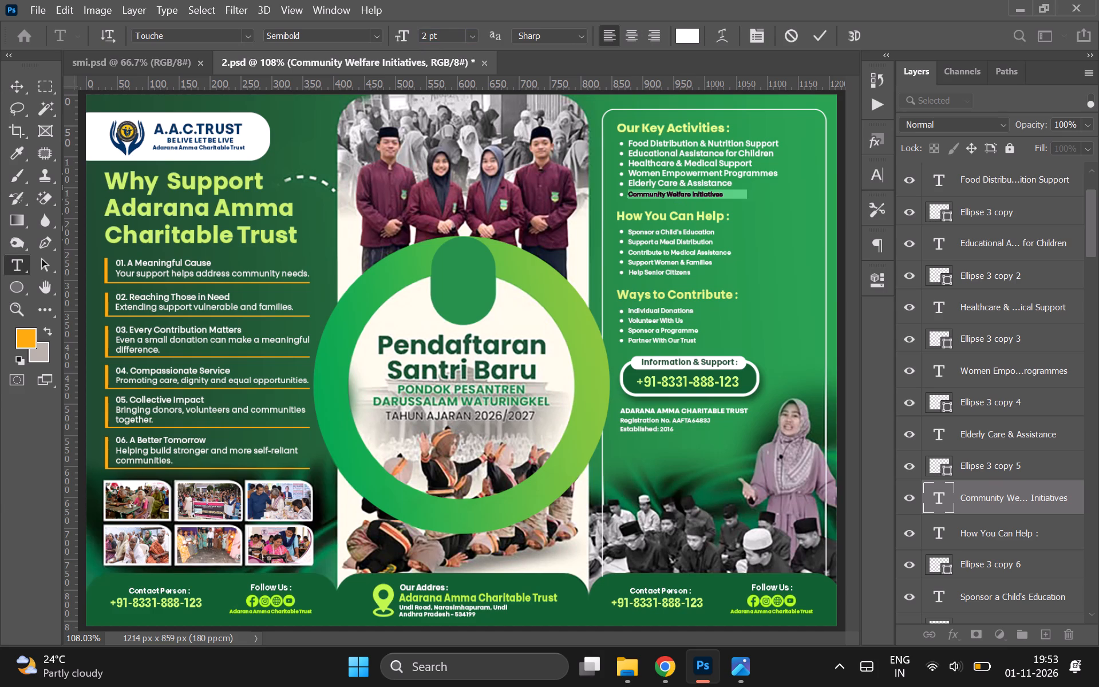
left_click(15, 87)
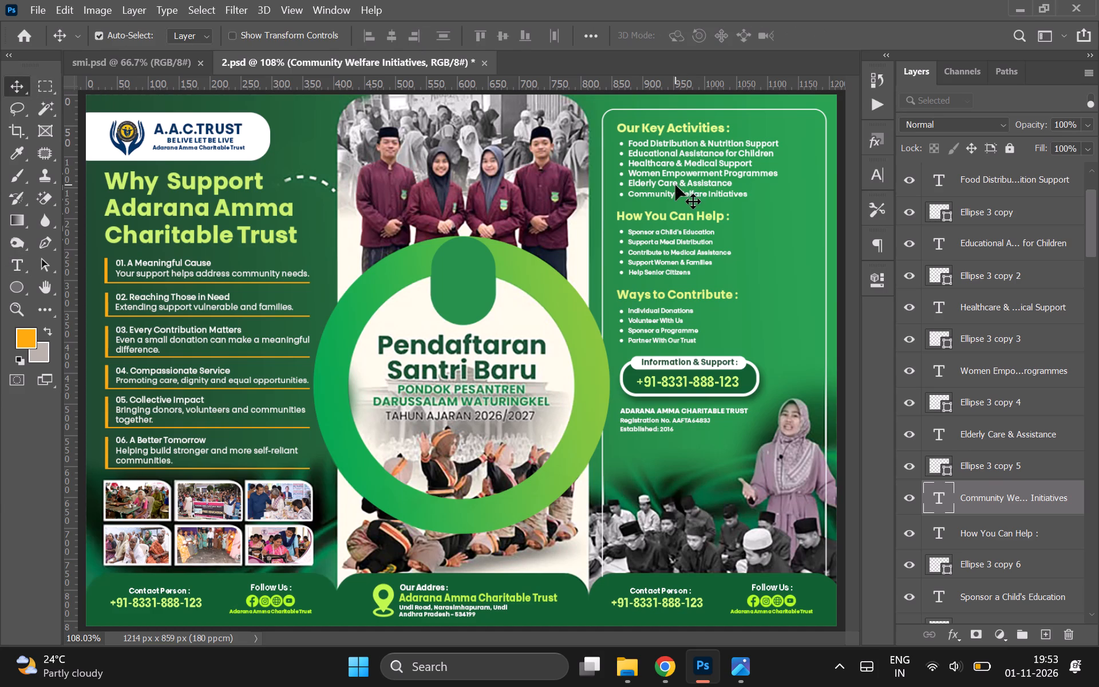
Set the font size of the "Elderly Care & Assistance" line to 2 pt.
double_click(675, 185)
left_click(436, 39)
key("ctrl+a")
key("2")
key("Return")
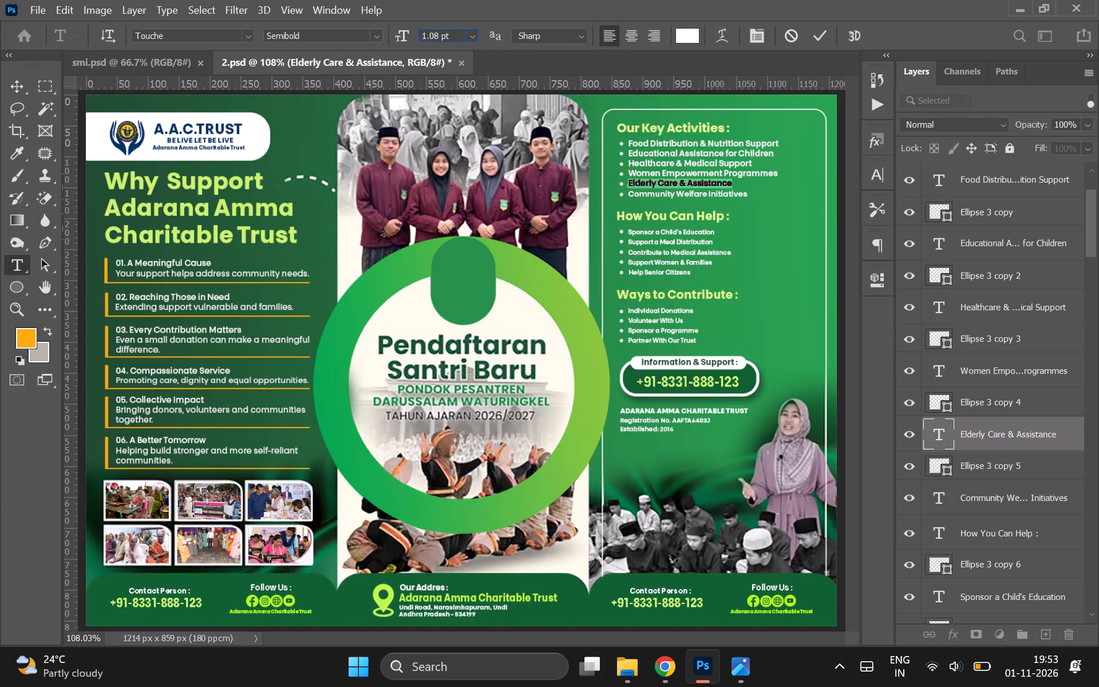
left_click(8, 90)
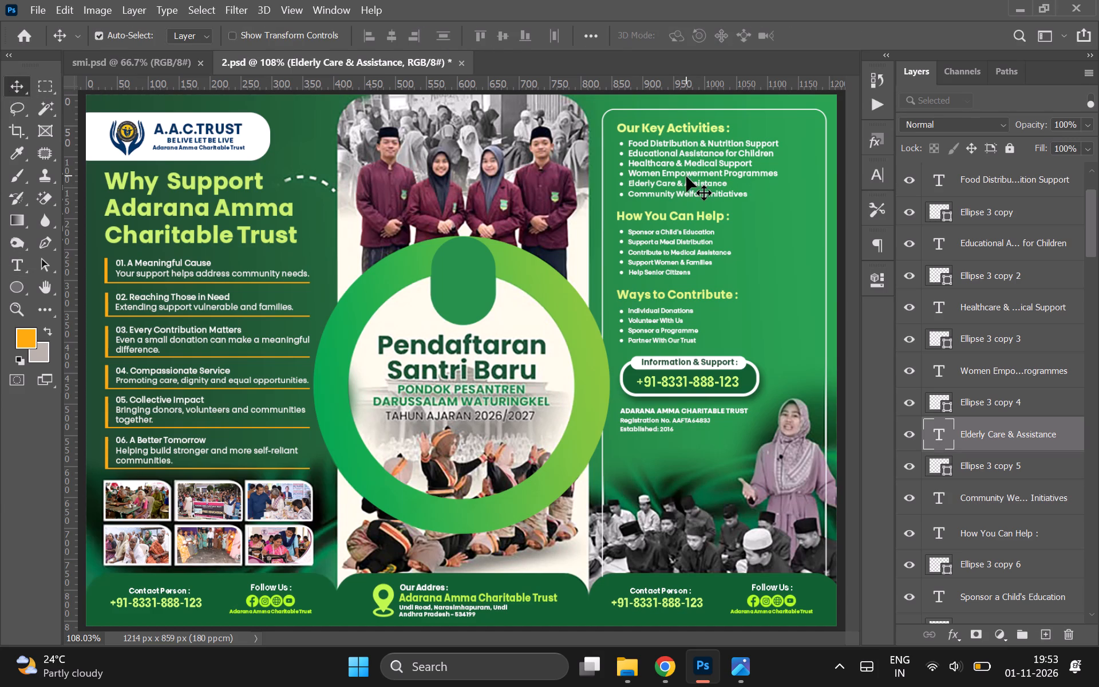
Set the font size of the "Women Empowerment Programmes" line to 2 pt.
double_click(681, 174)
left_click(434, 31)
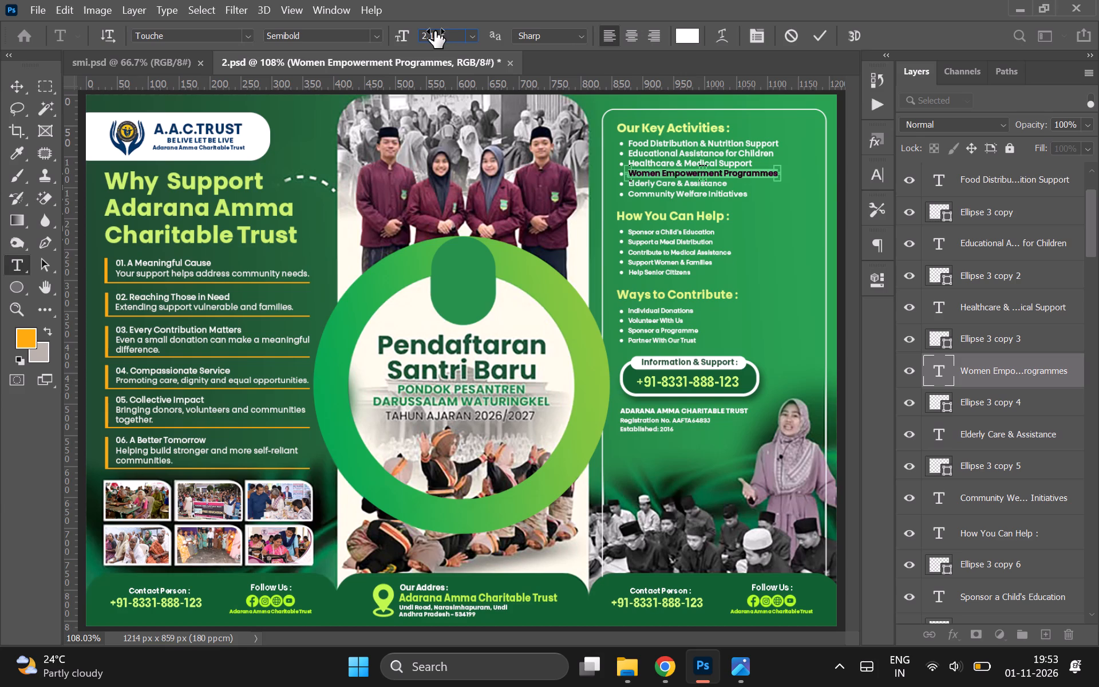
key("ctrl+a")
key("2")
key("Return")
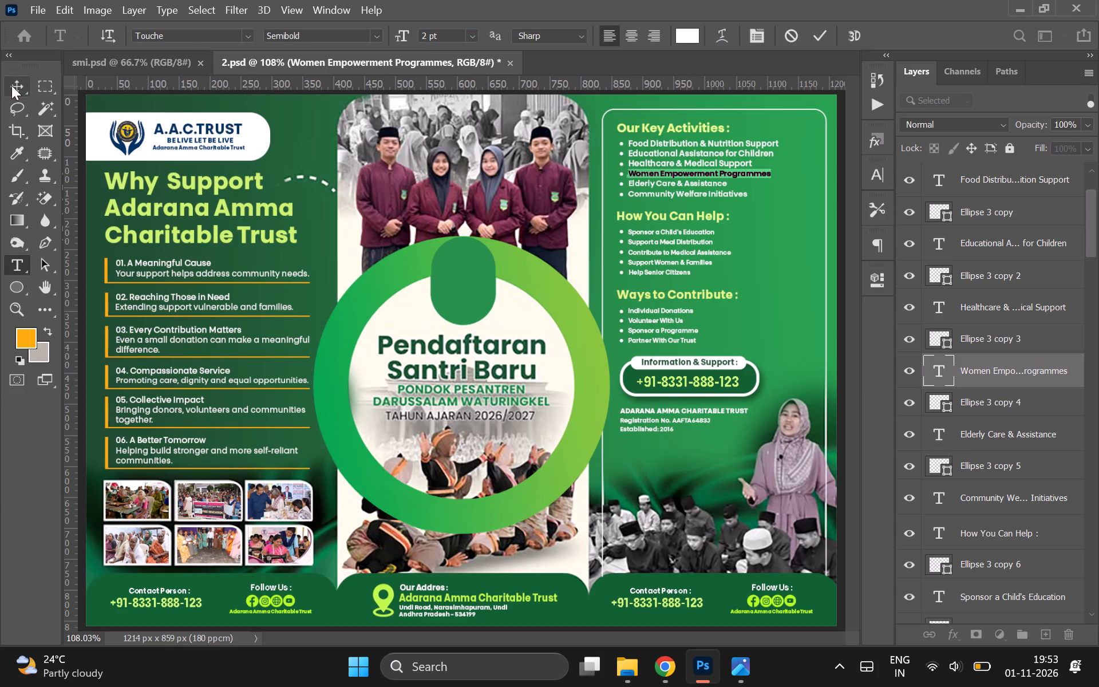
left_click(11, 85)
Set the font size of the "Healthcare & Medical Support" line to 2 pt.
double_click(690, 161)
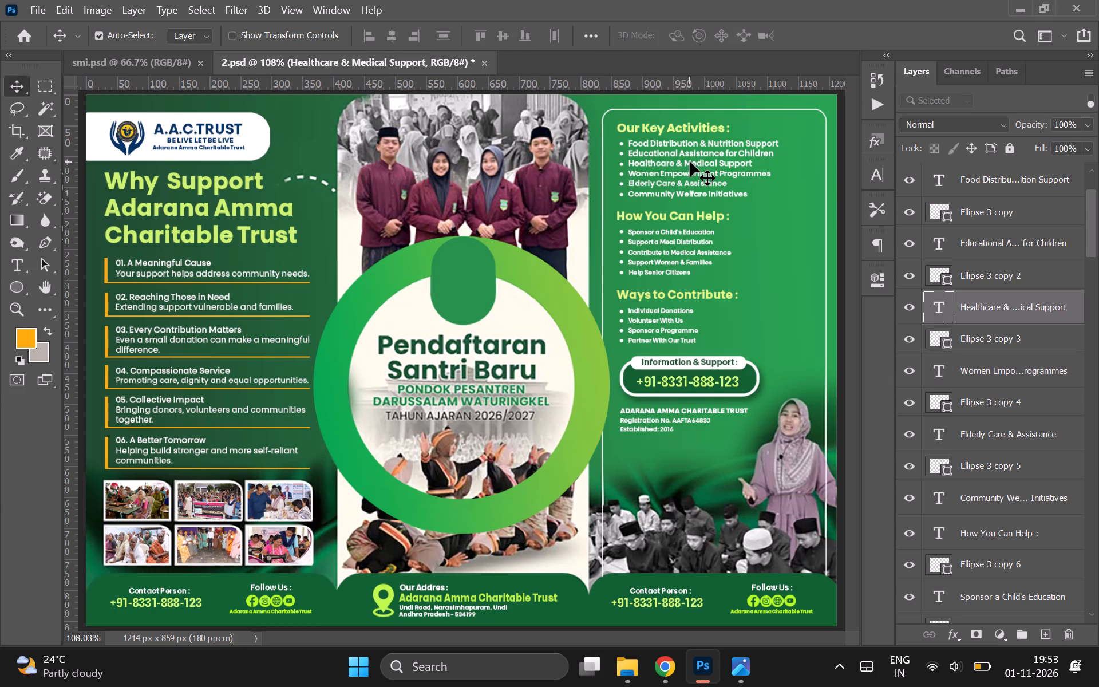
left_click(449, 40)
key("ctrl+a")
key("2")
key("Return")
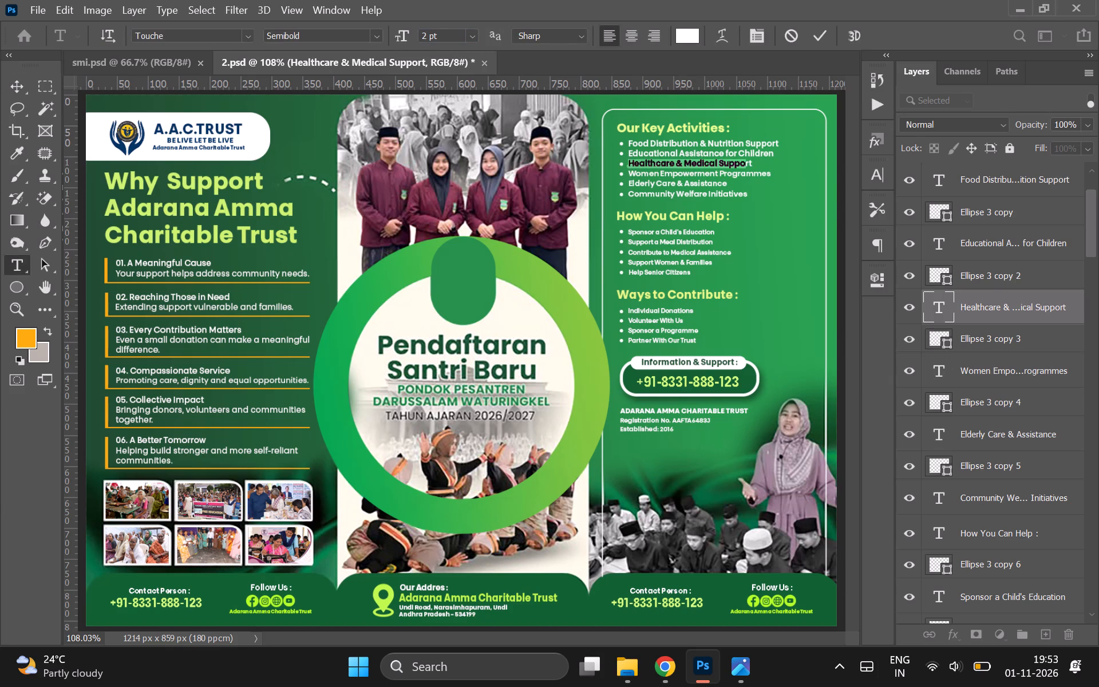
Set the font size of the "Educational Assistance for Children" line under Our Key Activities to 2 pt.
left_click(5, 81)
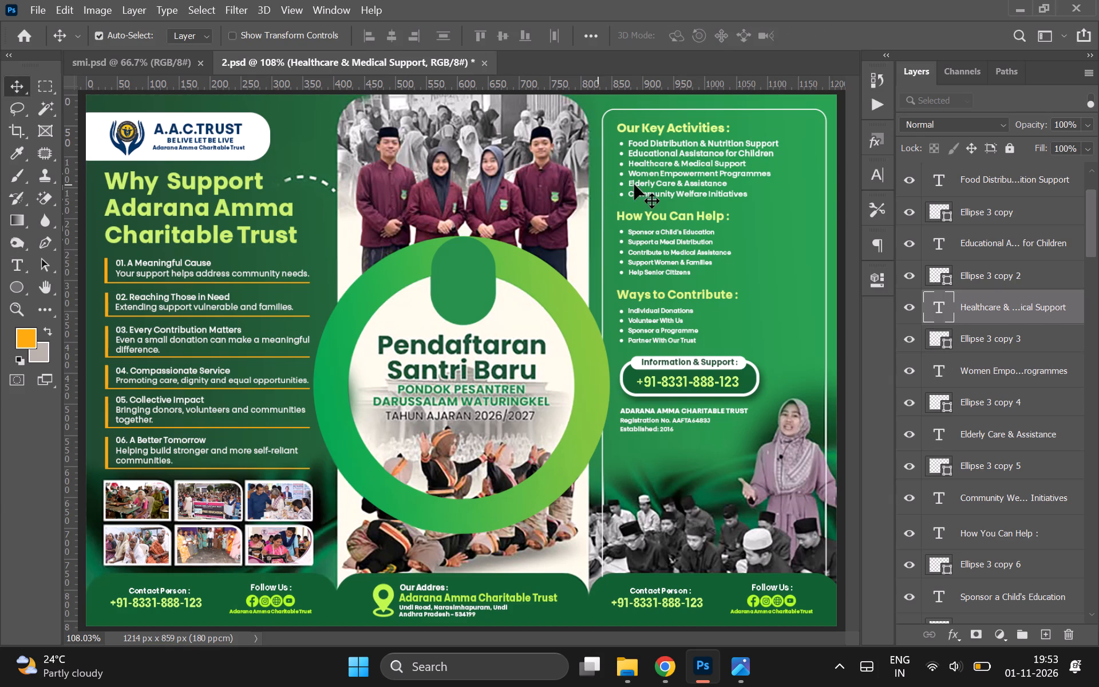
left_click(675, 149)
double_click(670, 151)
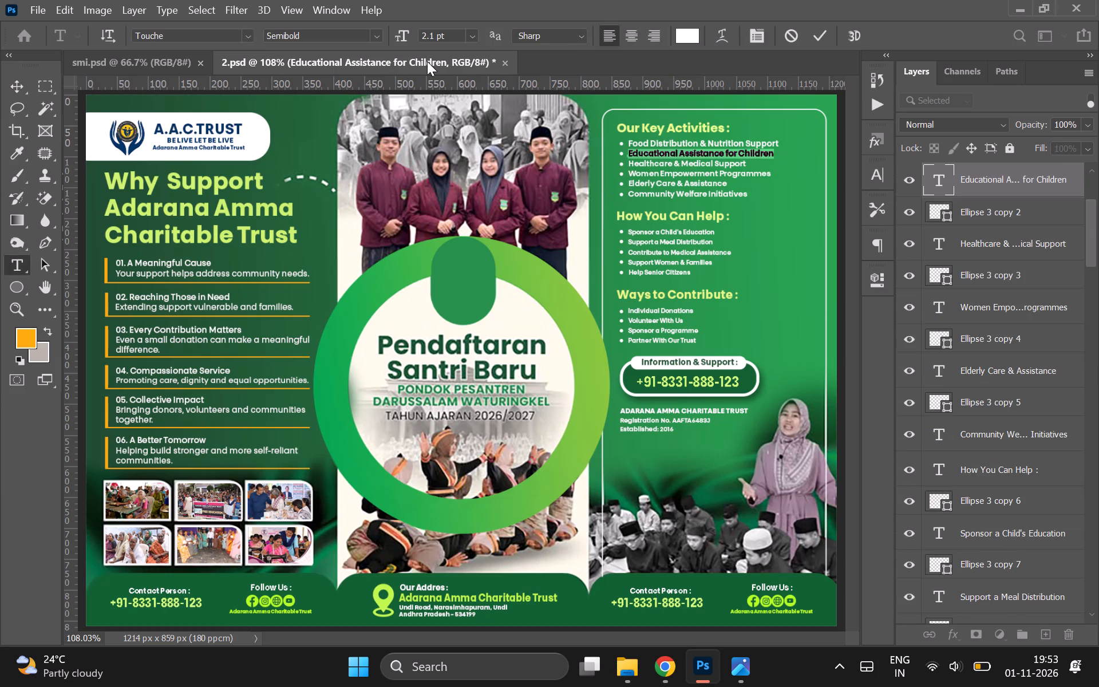
left_click(445, 38)
key("ctrl+a")
key("2")
key("Return")
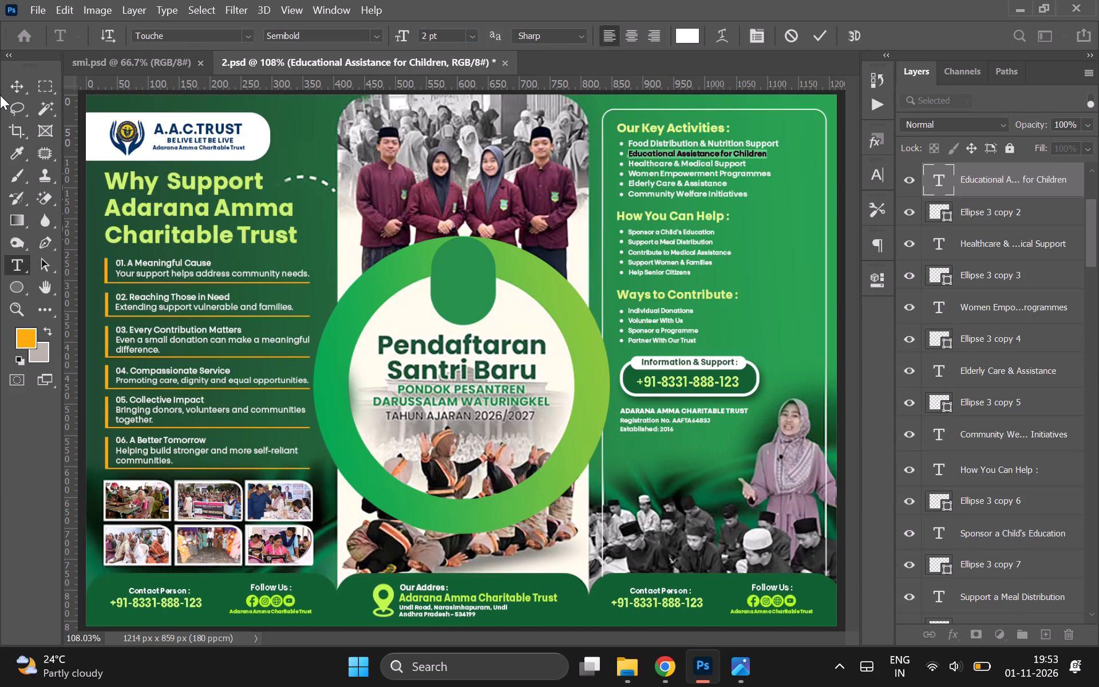
Set the font size of the "Food Distribution & Nutrition Support" line to 2 pt.
left_click(18, 81)
double_click(647, 140)
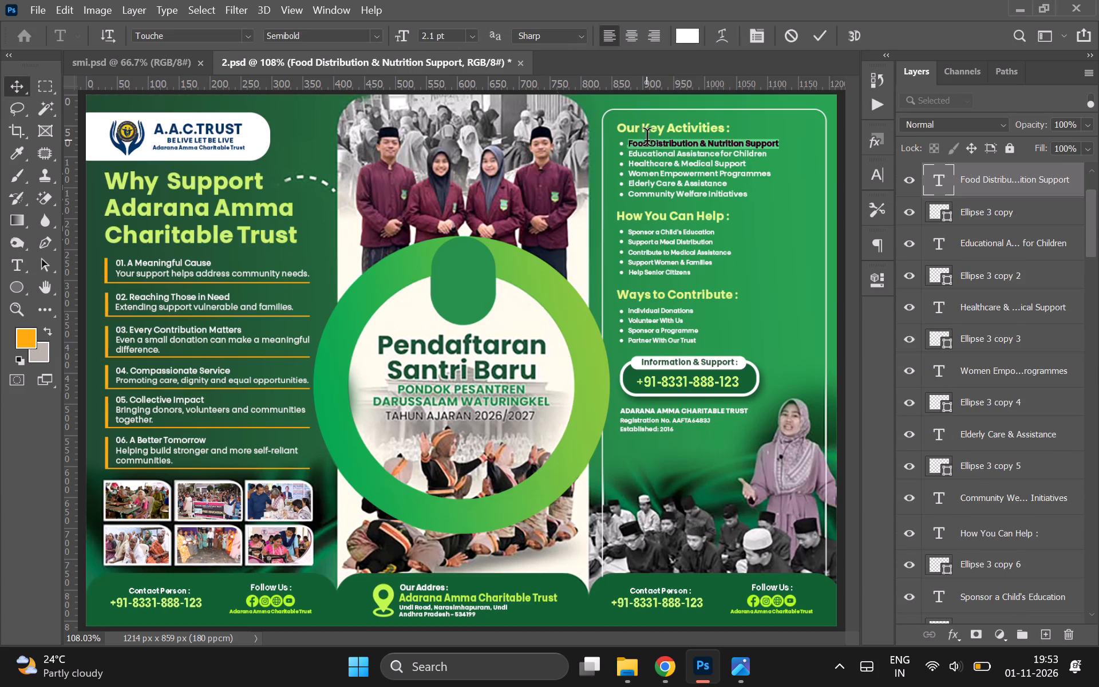
left_click(437, 33)
key("ctrl+a")
key("2")
key("Return")
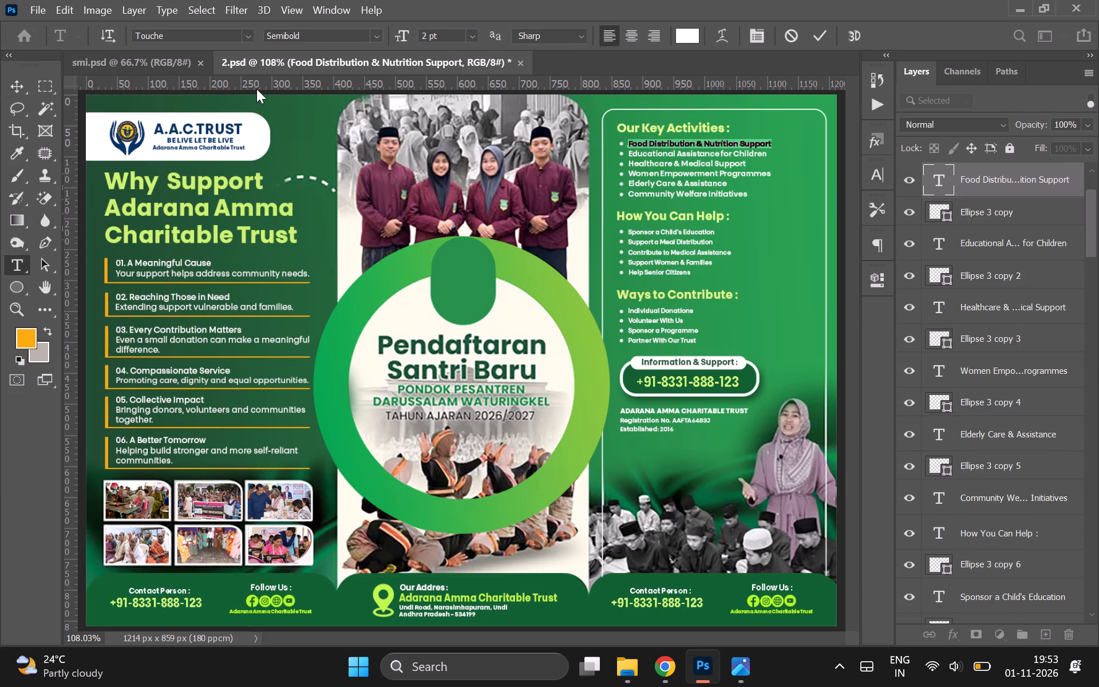
left_click(21, 84)
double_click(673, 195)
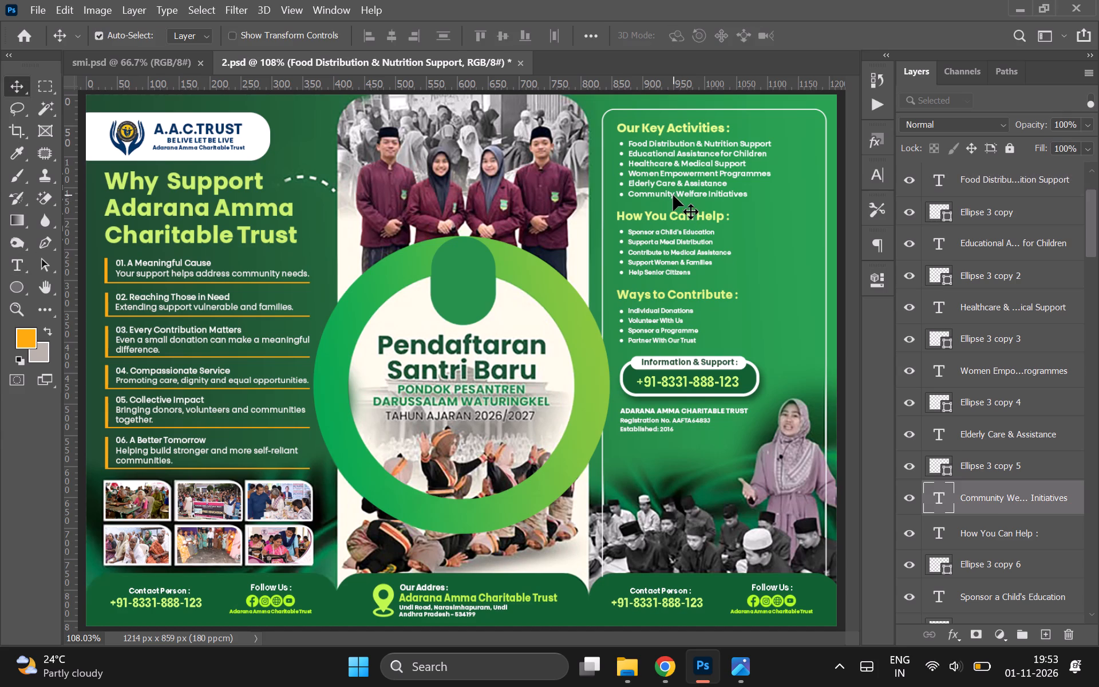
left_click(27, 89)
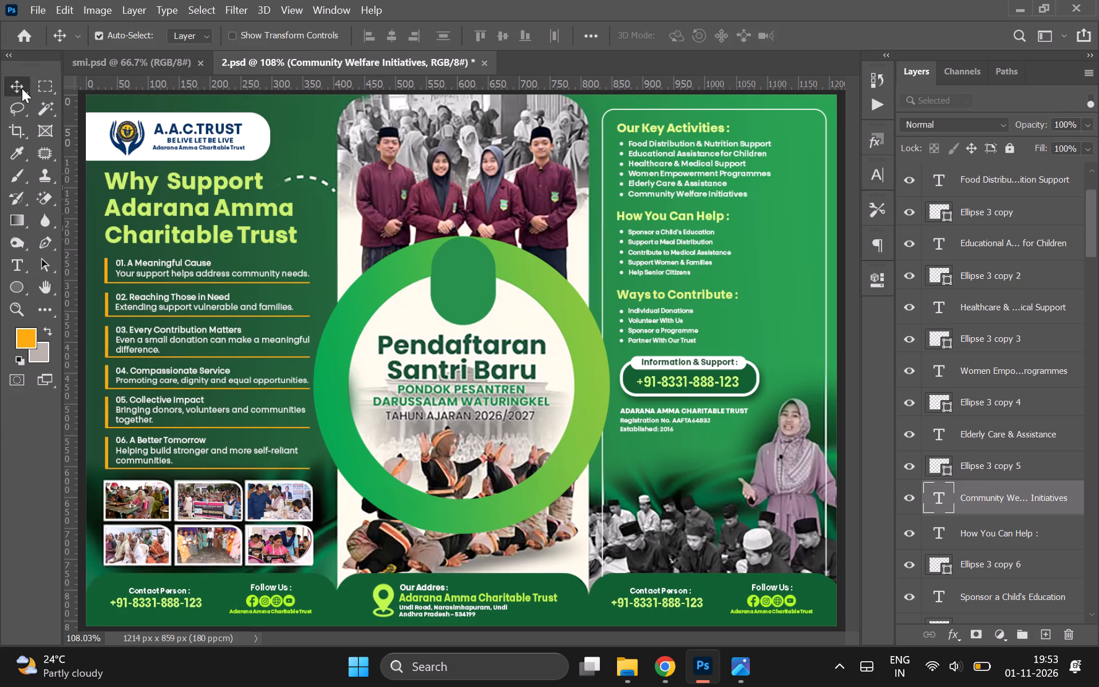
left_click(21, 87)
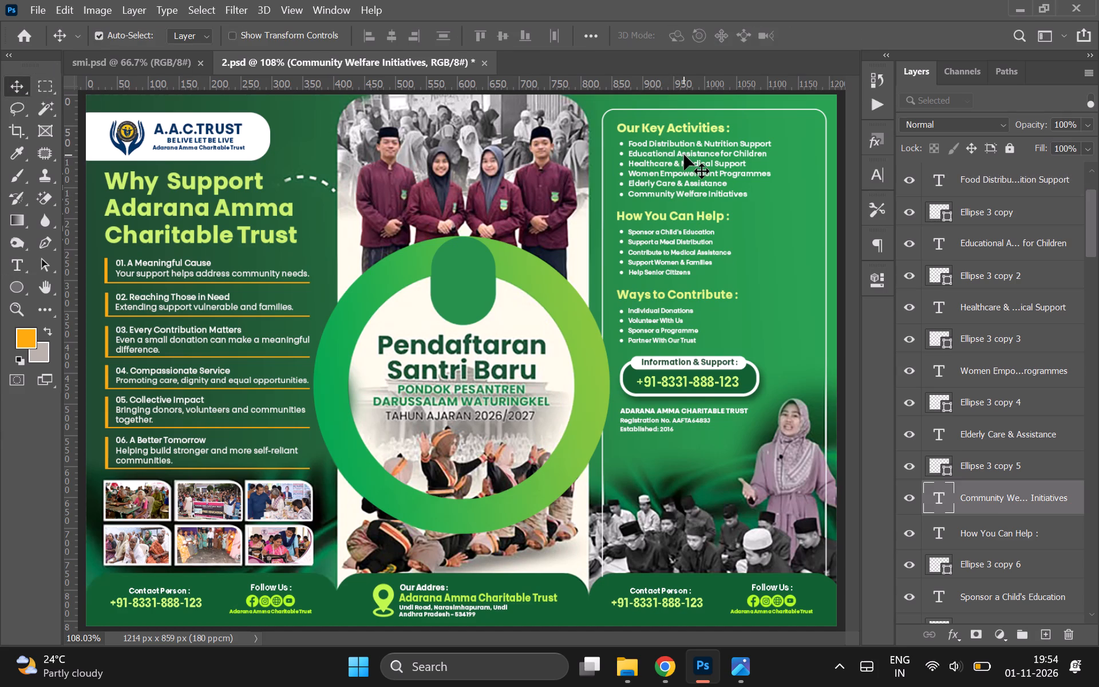
Nudge the layers from the "Educational Assistance for Children" text through "Community Welfare Initiatives" down 2 px together.
left_click(684, 155)
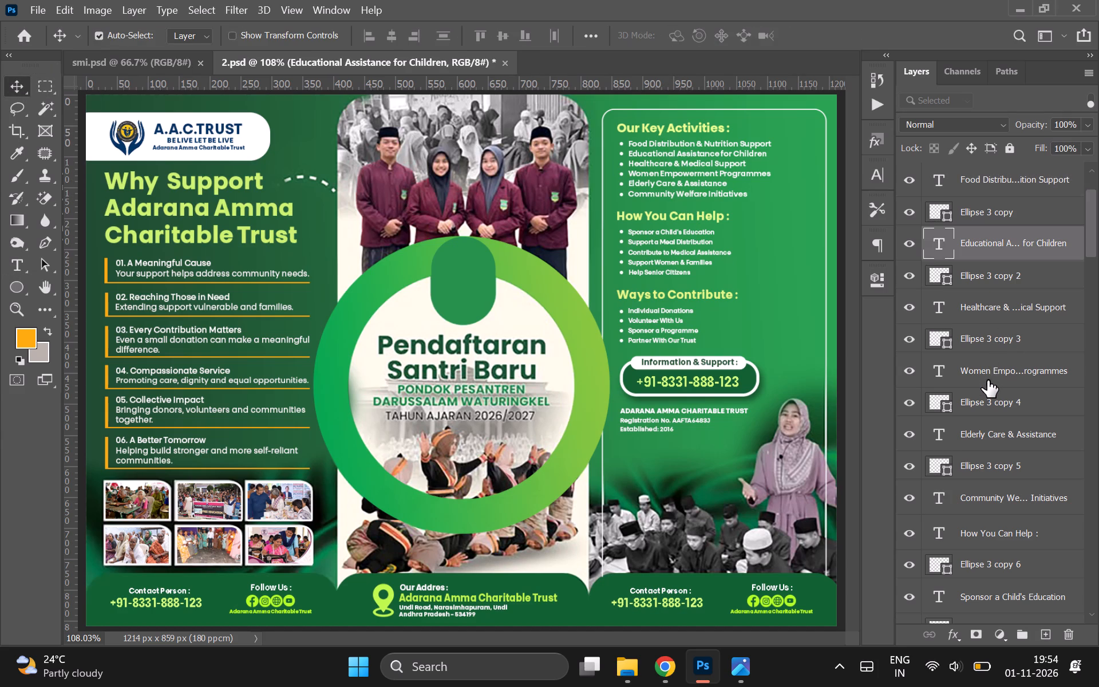
scroll(975, 489, "down", 1)
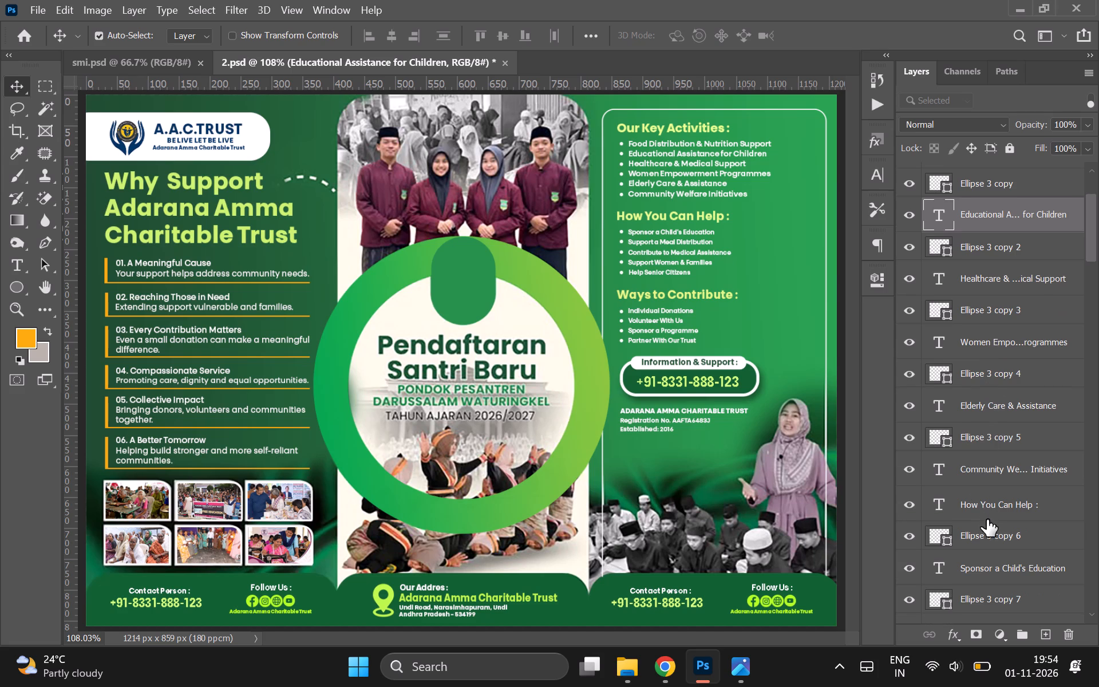
left_click(984, 480, "shift")
key("Down")
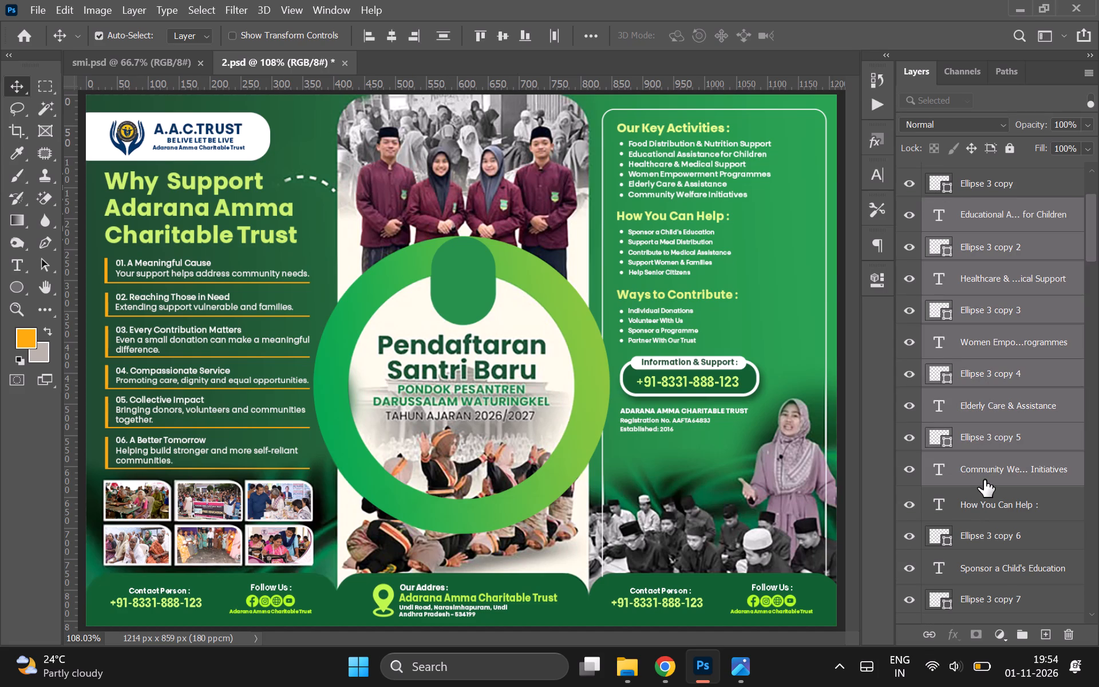
key("Down")
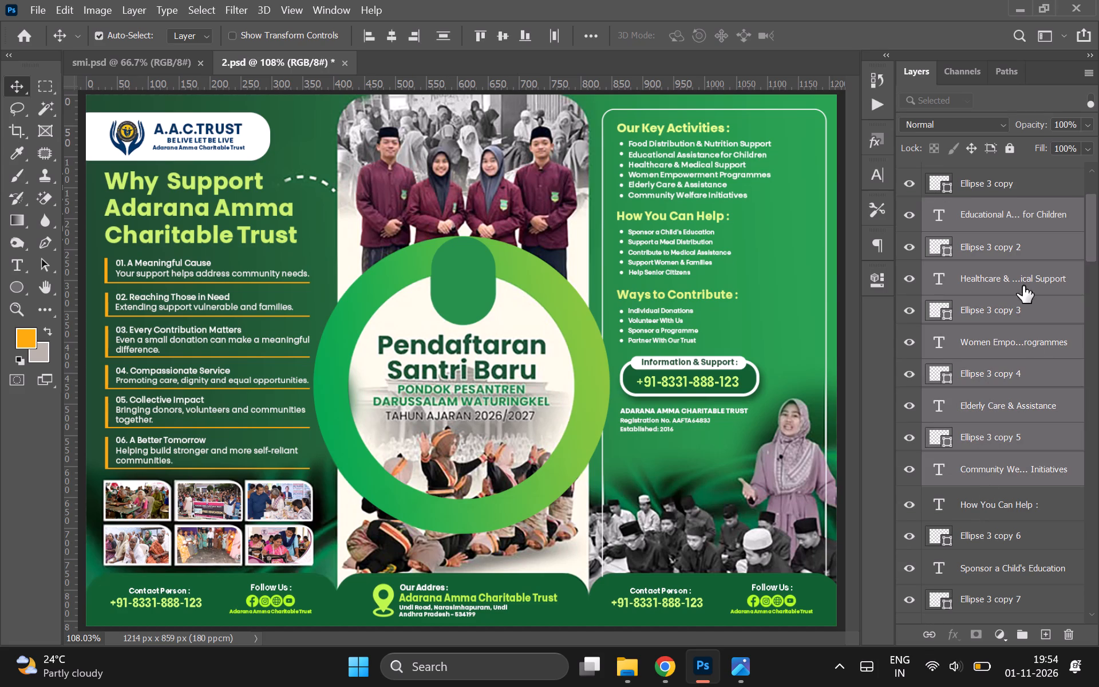
Nudge the layers from the Healthcare line's bullet (Ellipse 3 copy 2) through "Community Welfare Initiatives" down 2 px together.
left_click(981, 214)
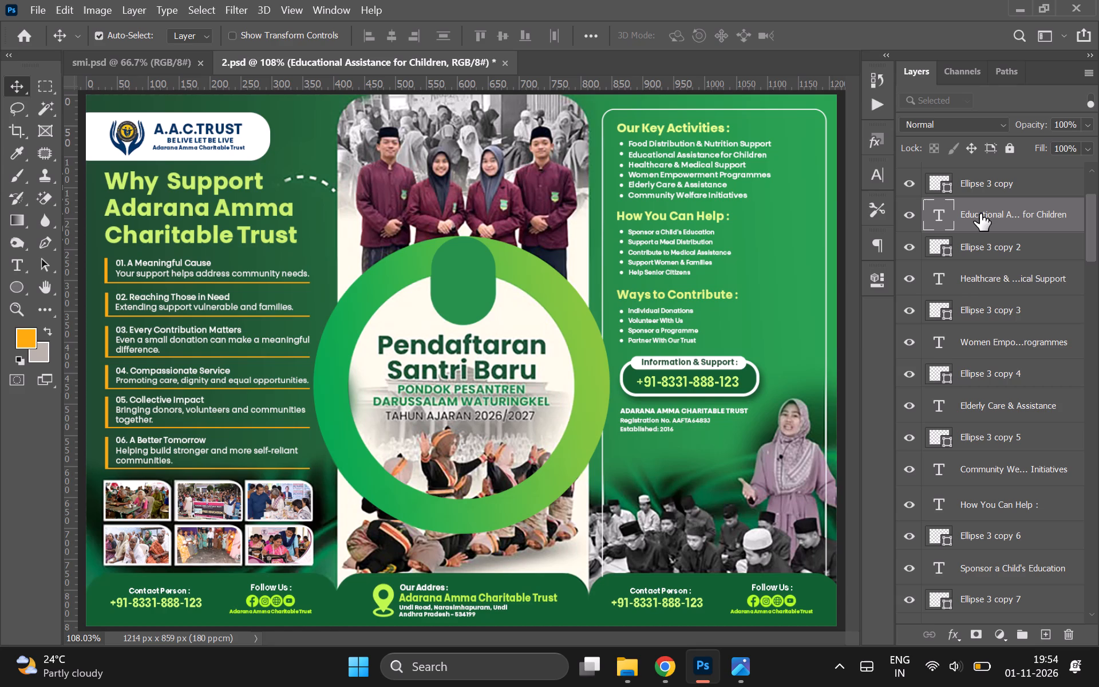
left_click(702, 157)
left_click(707, 156)
left_click(990, 475, "shift")
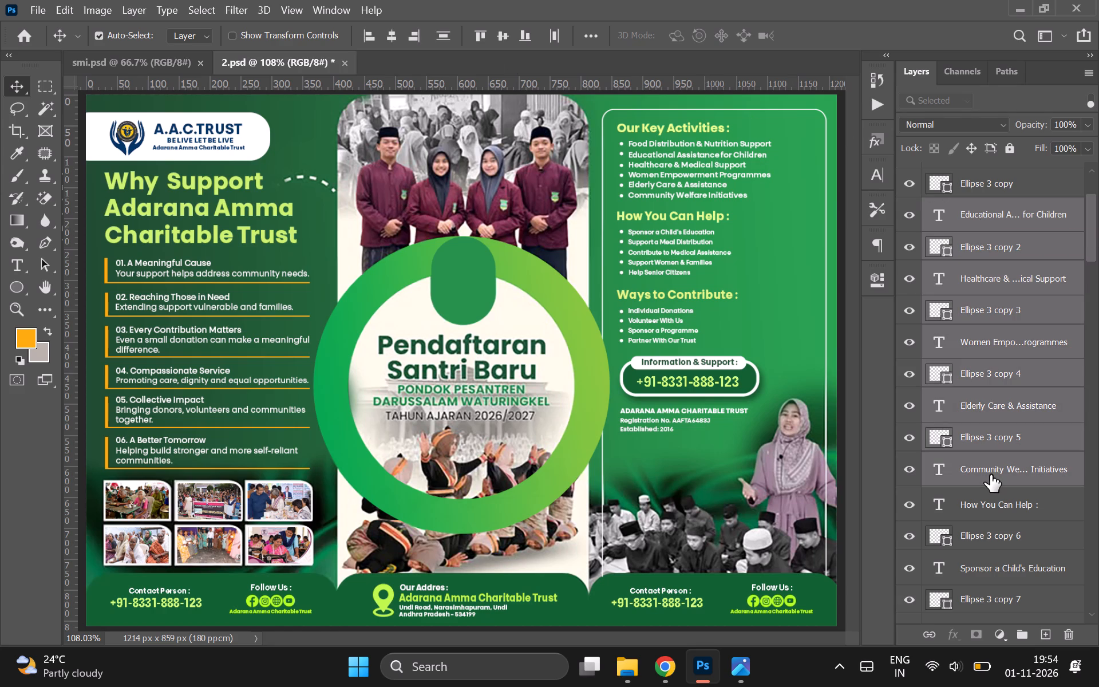
left_click(983, 212)
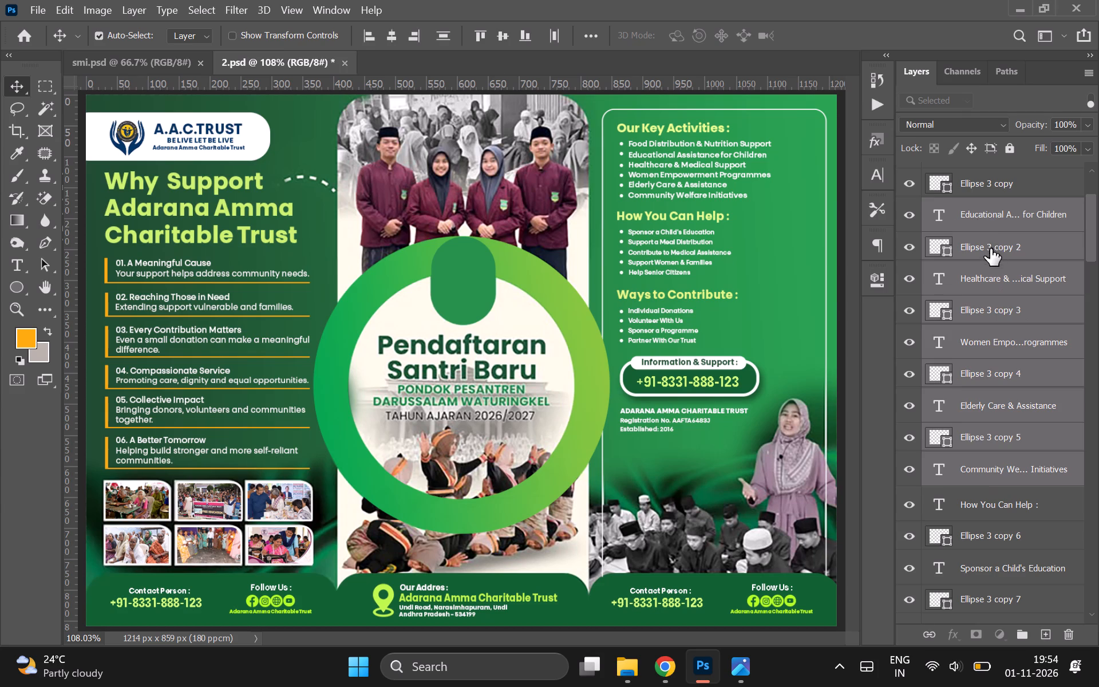
left_click(991, 248)
left_click(985, 474, "shift")
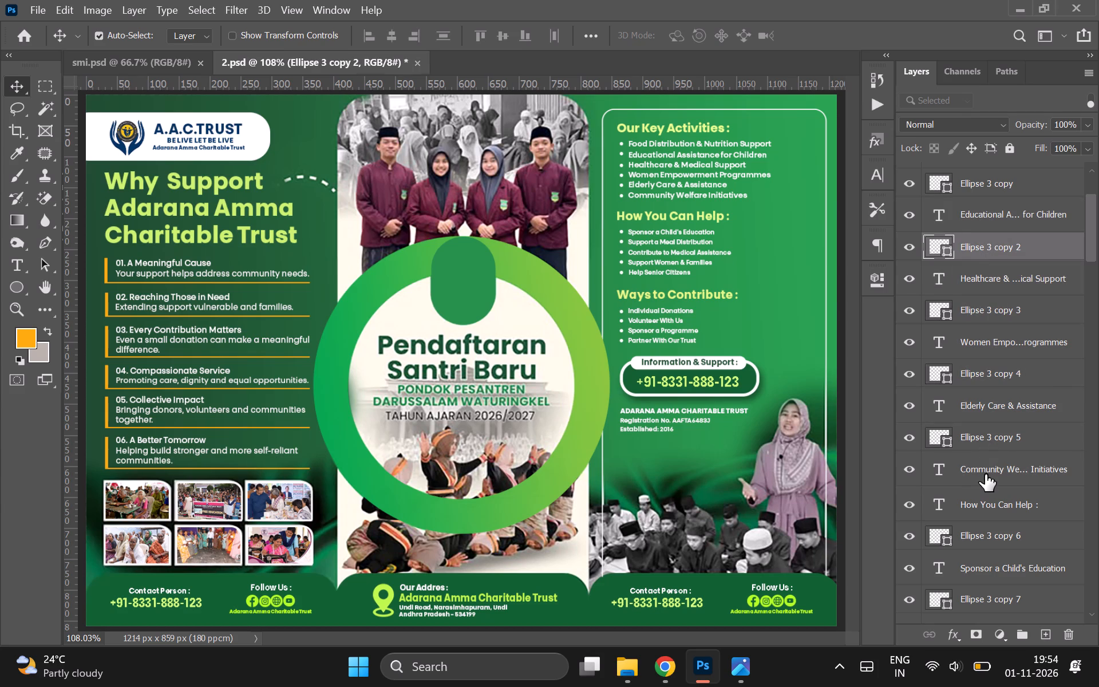
left_click(994, 274)
left_click(1000, 249)
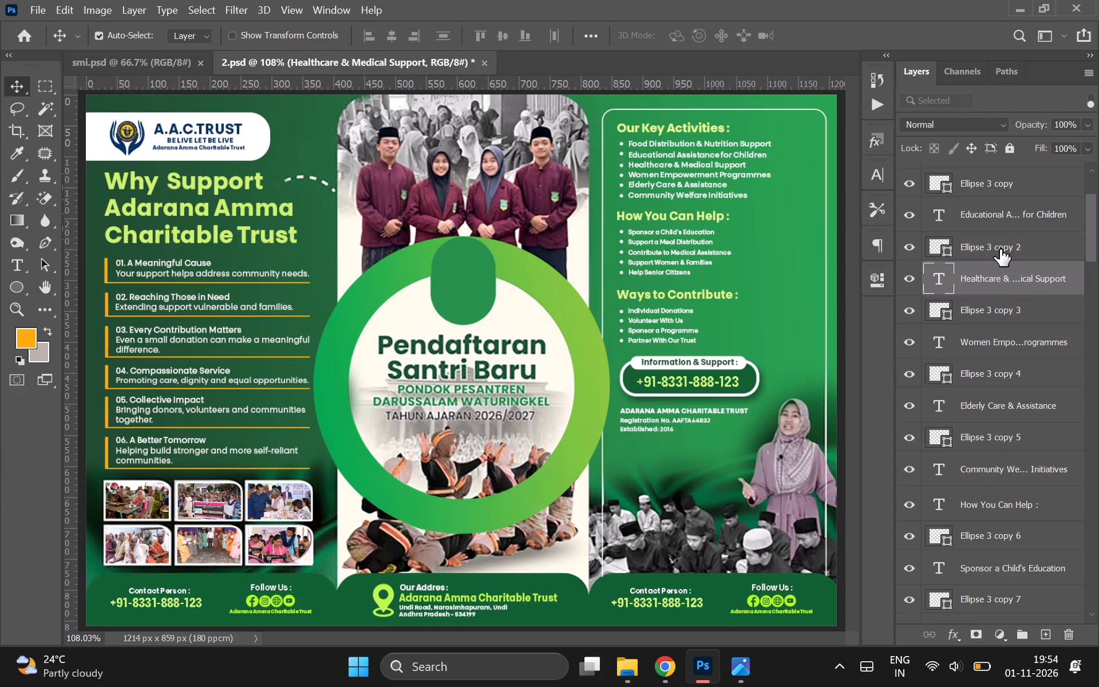
left_click(1011, 467, "shift")
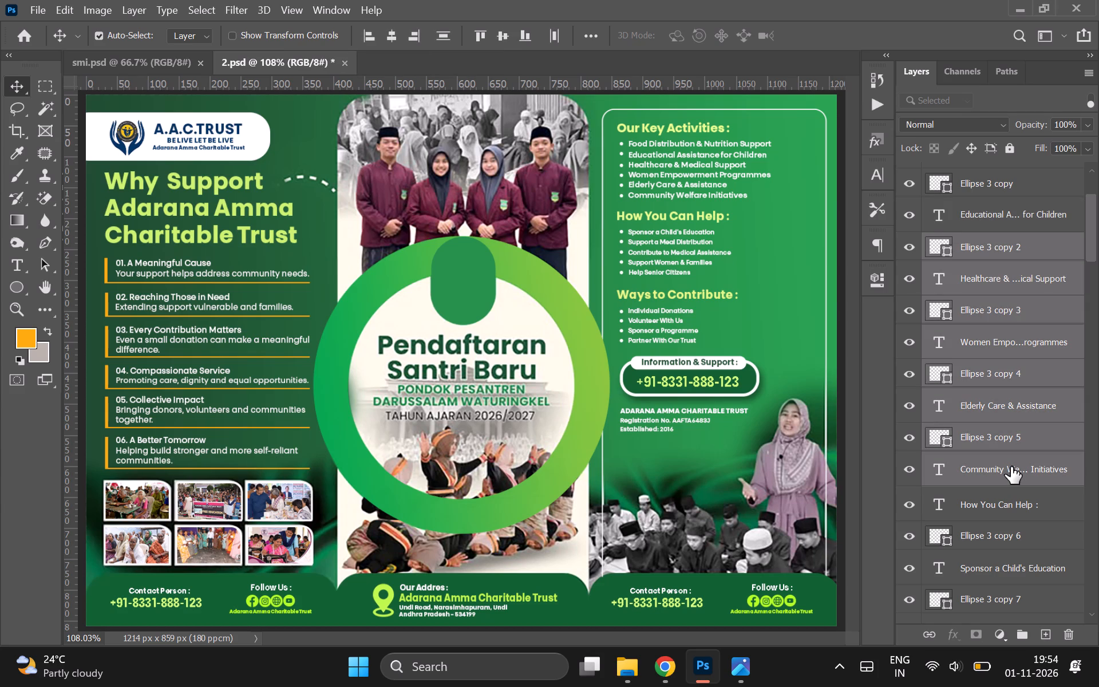
key("Down")
key("Down")
Nudge the Women Empowerment, Elderly Care and Community Welfare lines with their bullets down 2 px, starting from Ellipse 3 copy 3.
left_click(993, 287)
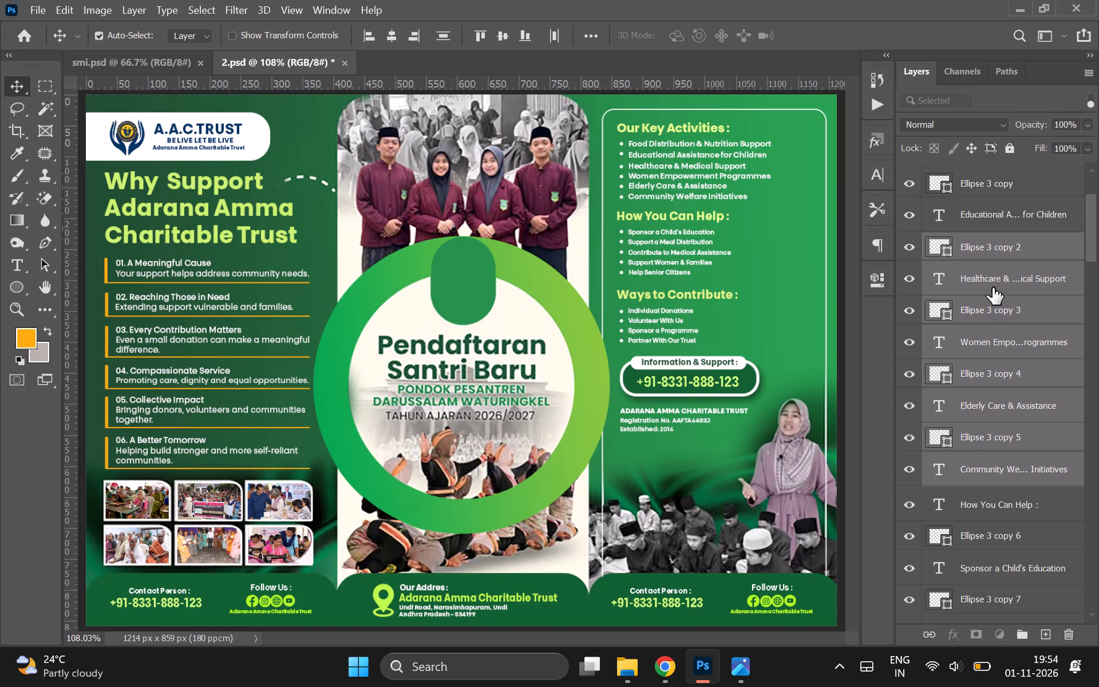
left_click(986, 327)
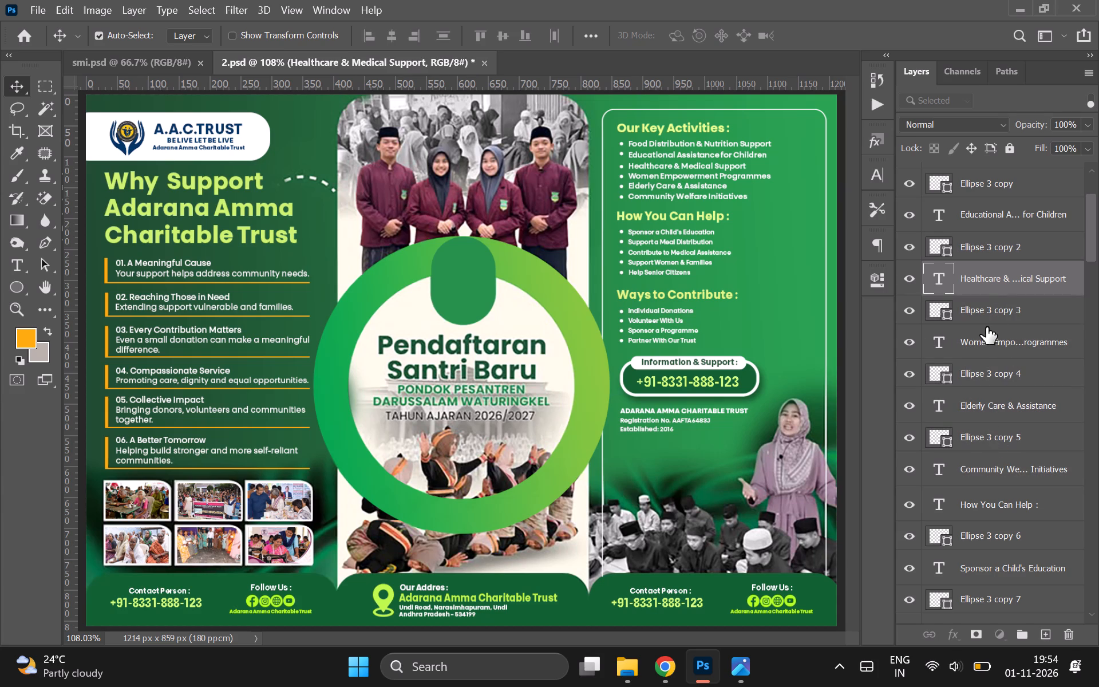
left_click(997, 475, "shift")
key("Down")
key("Down")
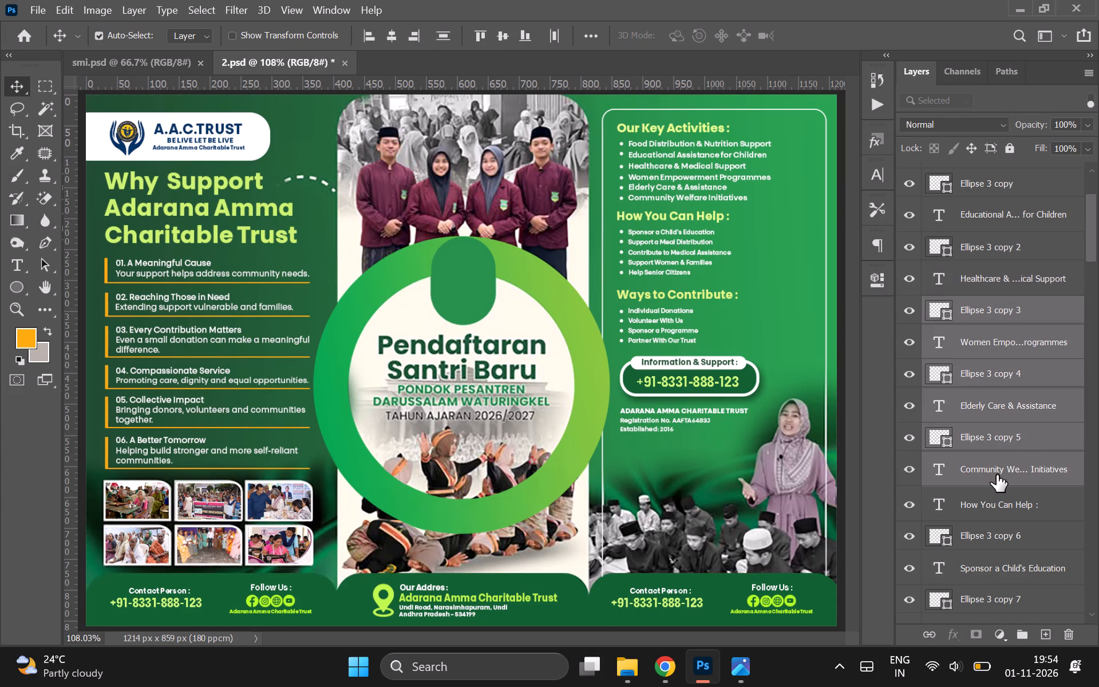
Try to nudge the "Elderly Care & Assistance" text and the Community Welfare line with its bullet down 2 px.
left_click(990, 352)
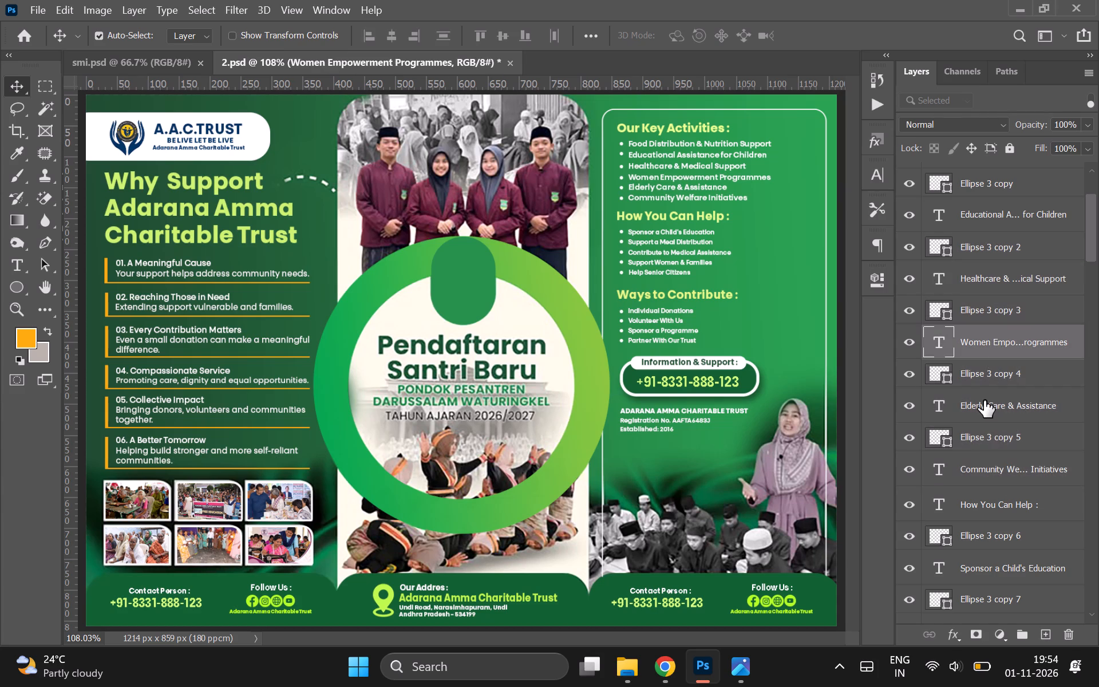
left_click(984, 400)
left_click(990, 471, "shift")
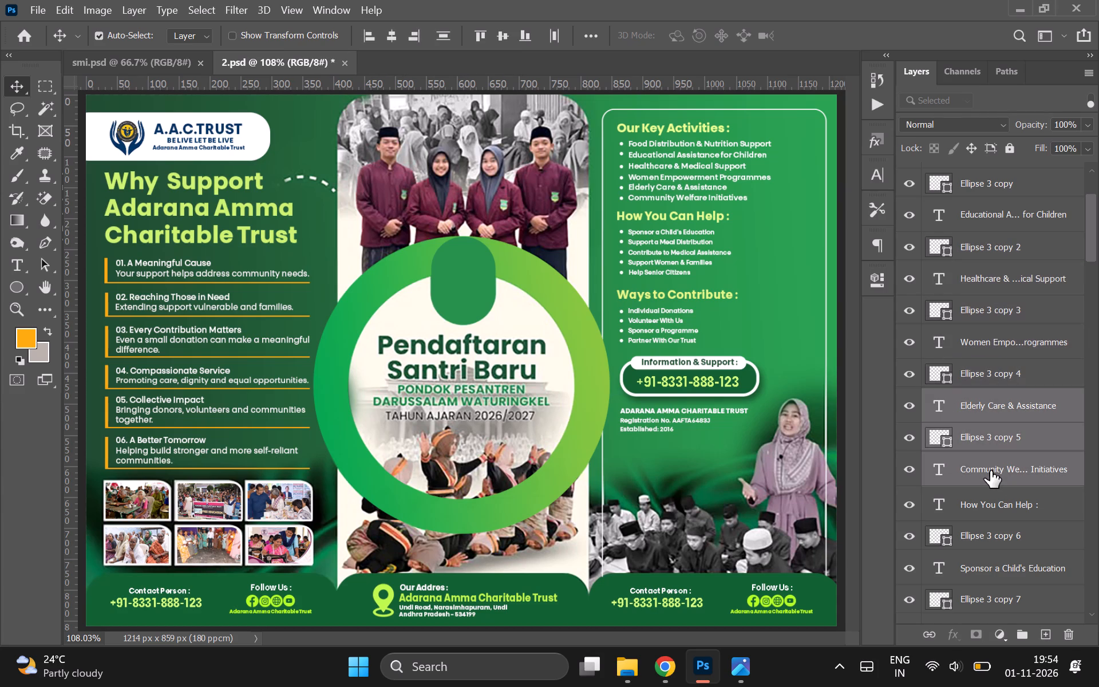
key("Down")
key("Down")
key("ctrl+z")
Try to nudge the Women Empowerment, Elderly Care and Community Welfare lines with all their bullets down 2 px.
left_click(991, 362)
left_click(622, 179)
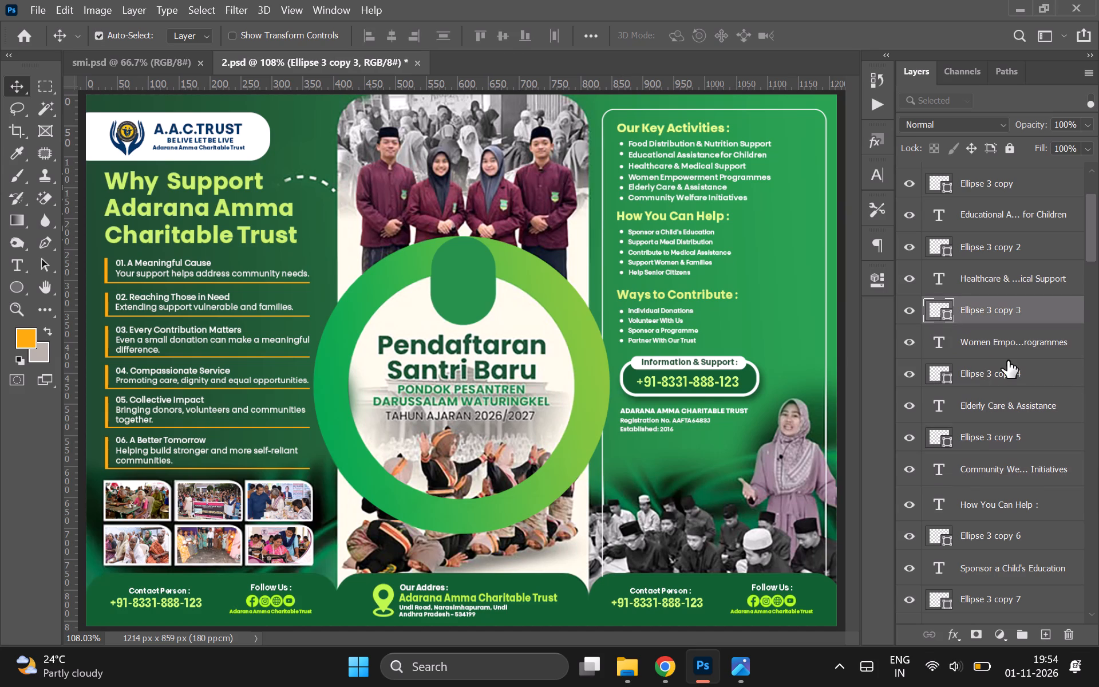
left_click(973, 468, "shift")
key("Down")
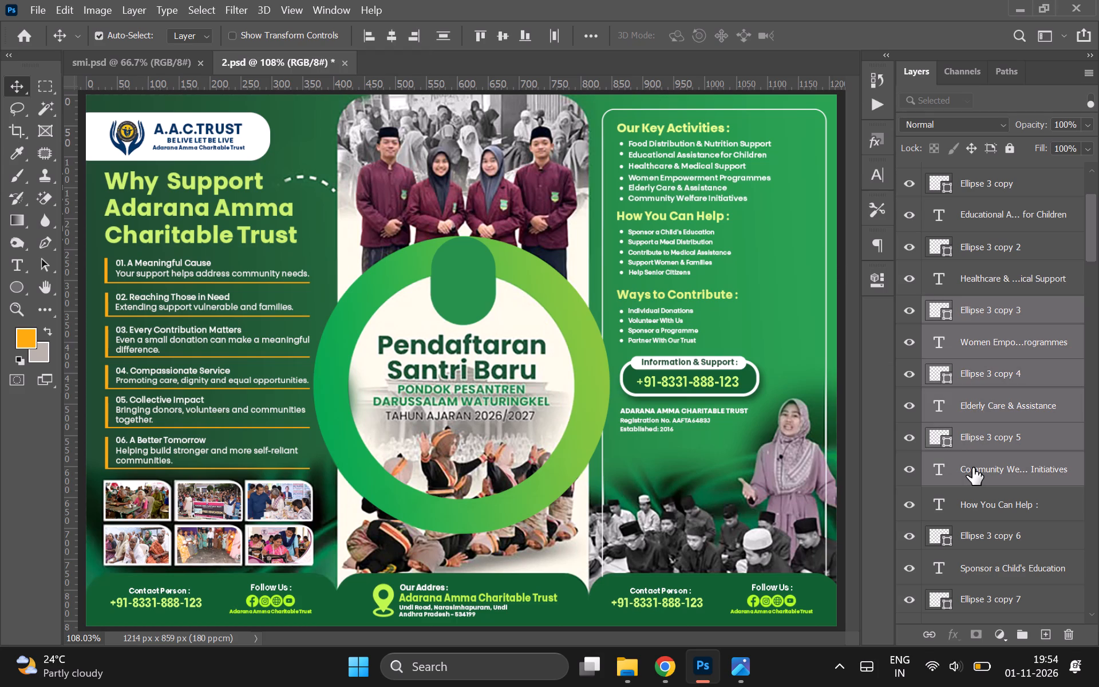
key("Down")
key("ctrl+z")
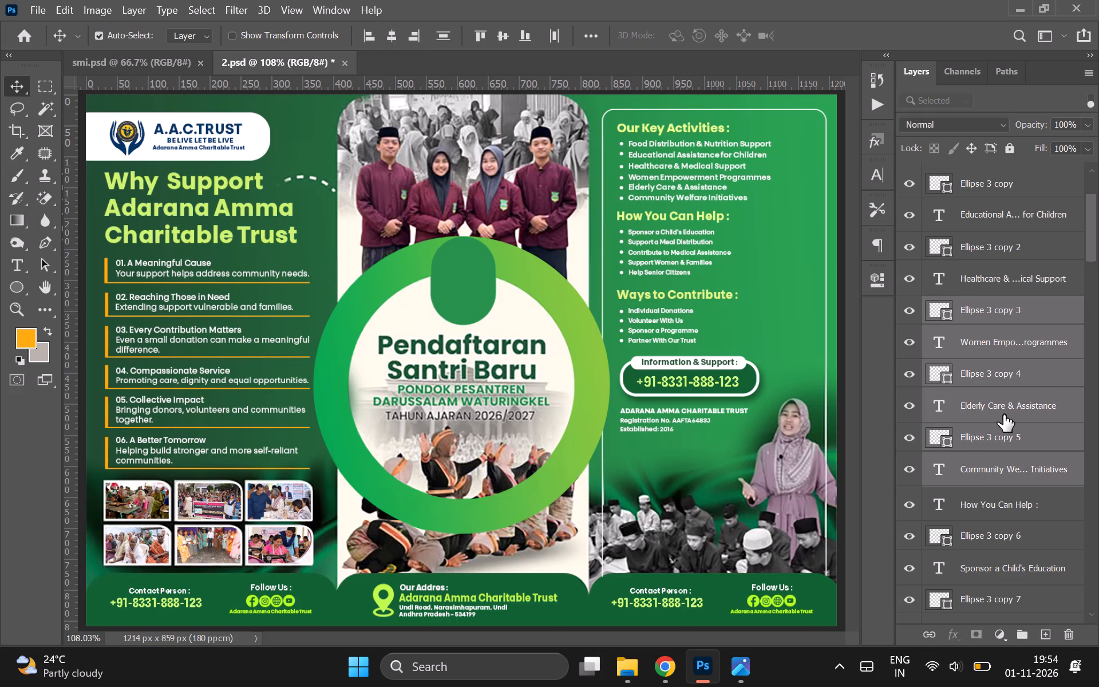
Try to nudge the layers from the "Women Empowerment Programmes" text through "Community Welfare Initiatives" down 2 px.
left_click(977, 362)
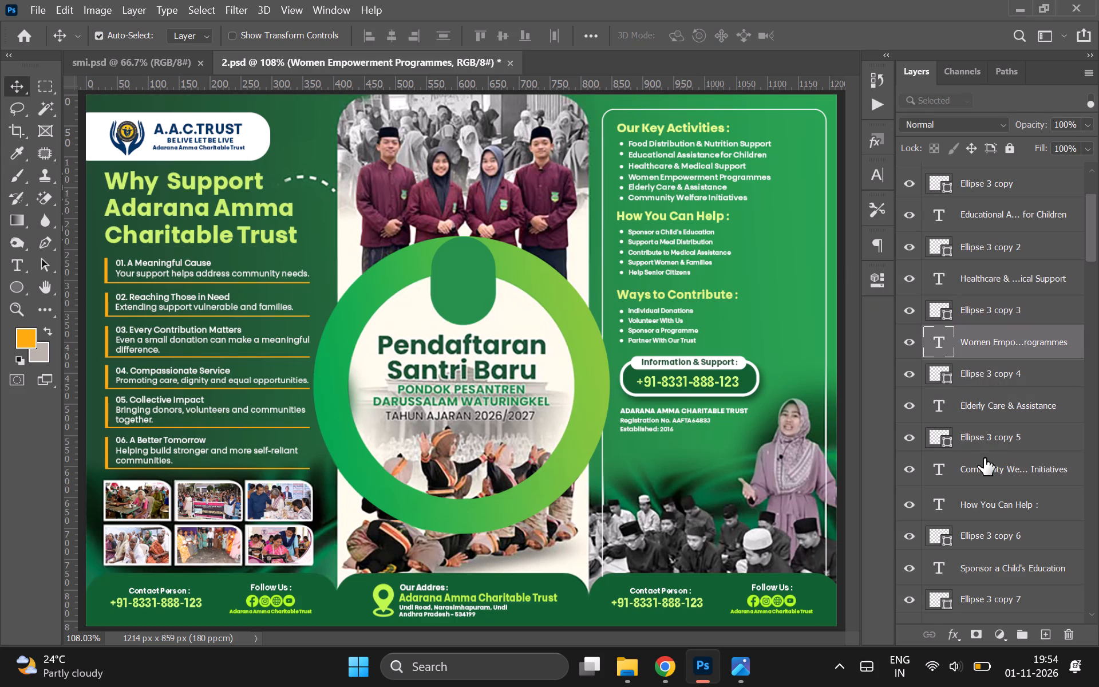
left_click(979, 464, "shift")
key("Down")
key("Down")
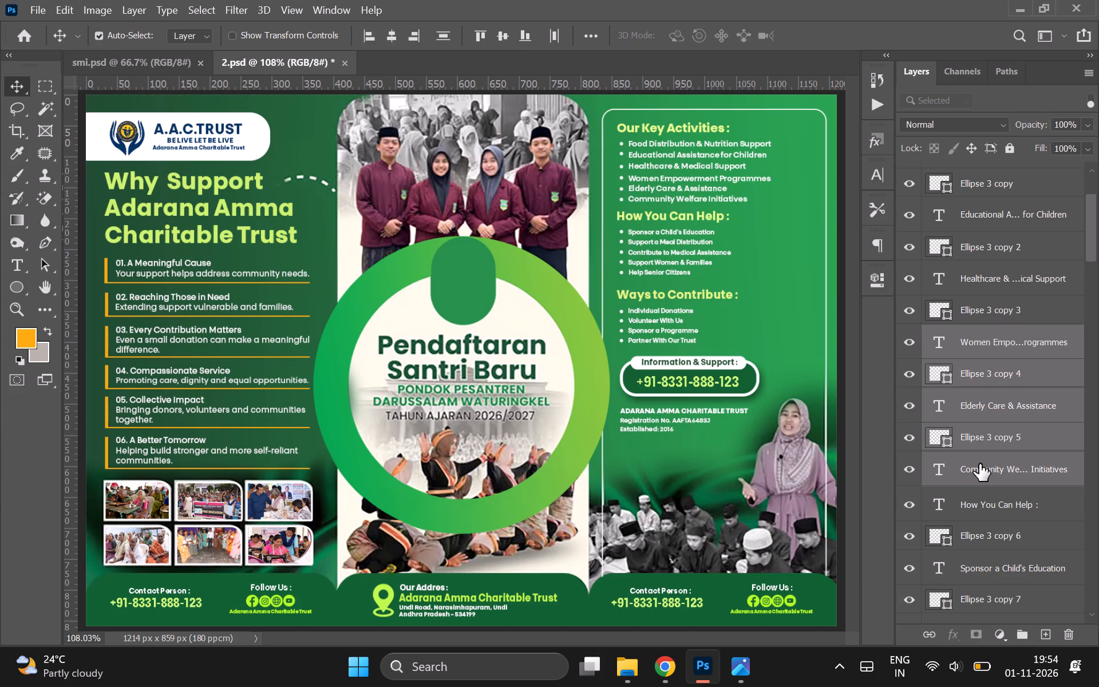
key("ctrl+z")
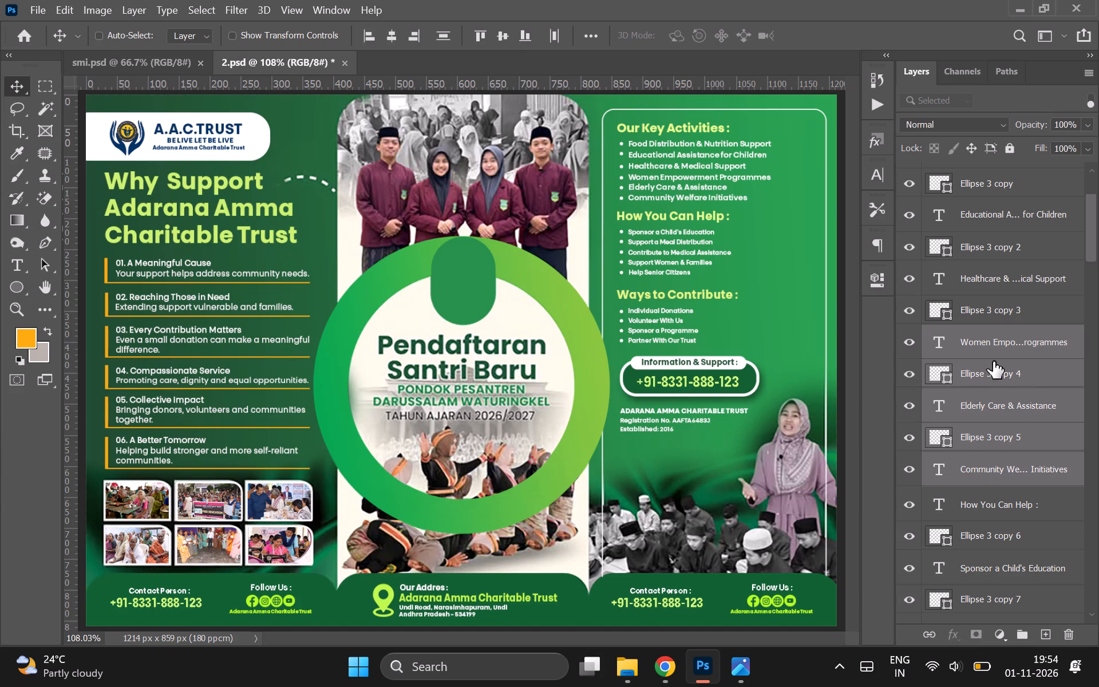
Nudge only the Elderly Care and Community Welfare lines with their bullets down 2 px.
left_click(975, 350, "ctrl")
key("shift+Down")
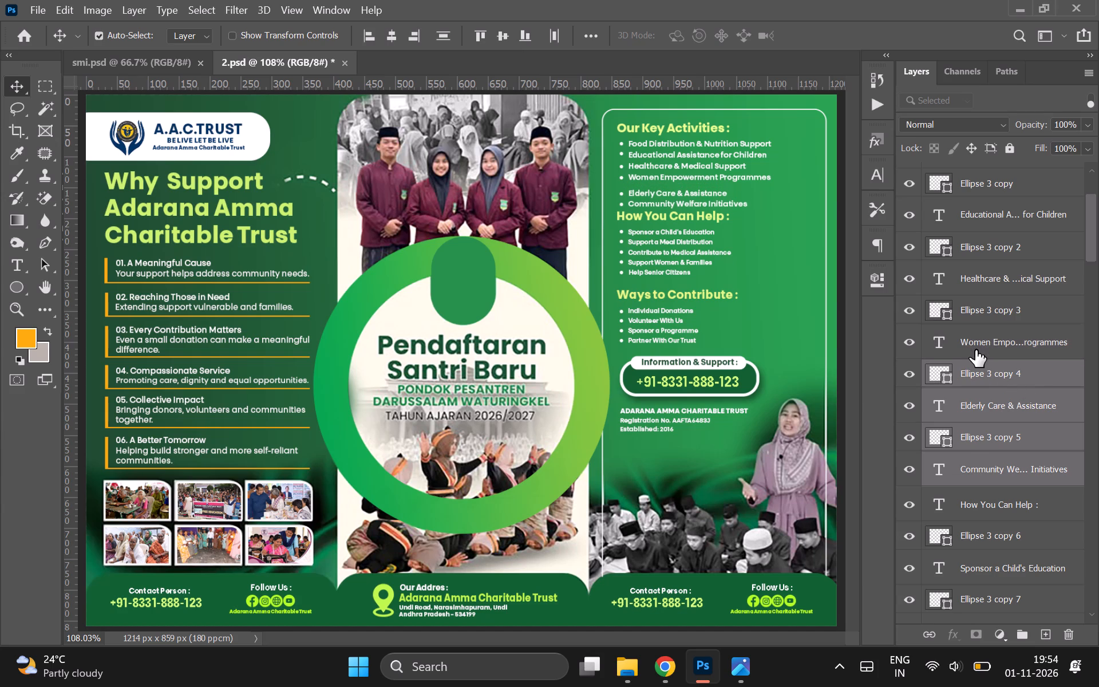
key("ctrl+z")
key("Down")
key("Down")
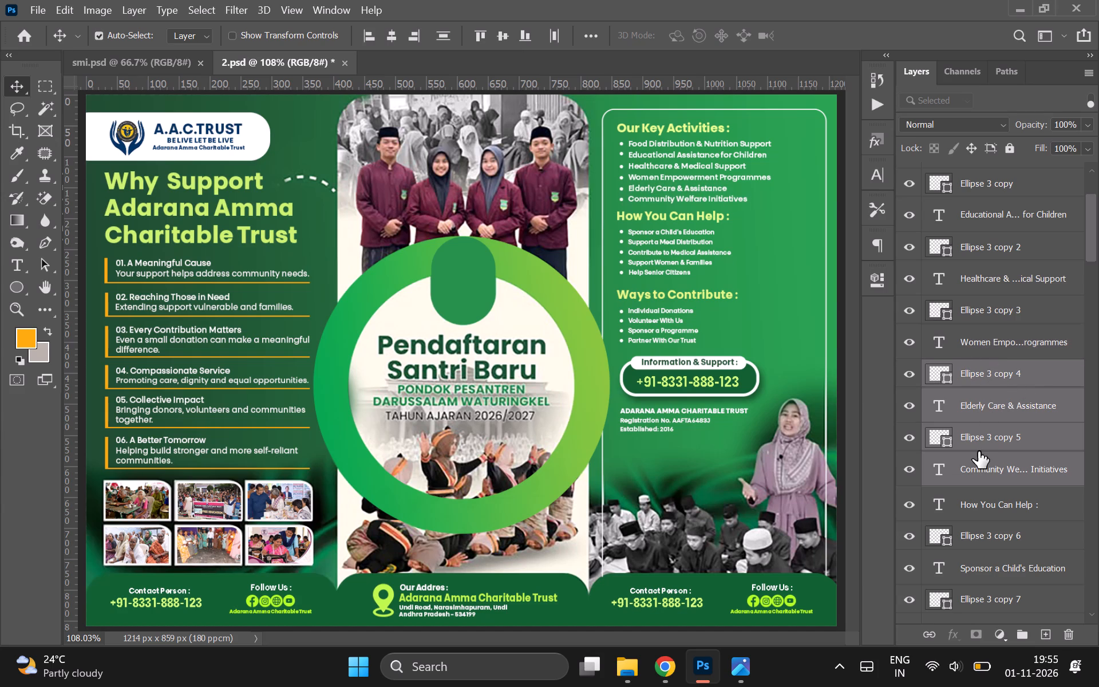
Nudge the "Community Welfare Initiatives" line and its bullet (Ellipse 3 copy 5) down 2 px.
left_click(984, 444)
left_click(981, 472, "shift")
key("Down")
key("Down")
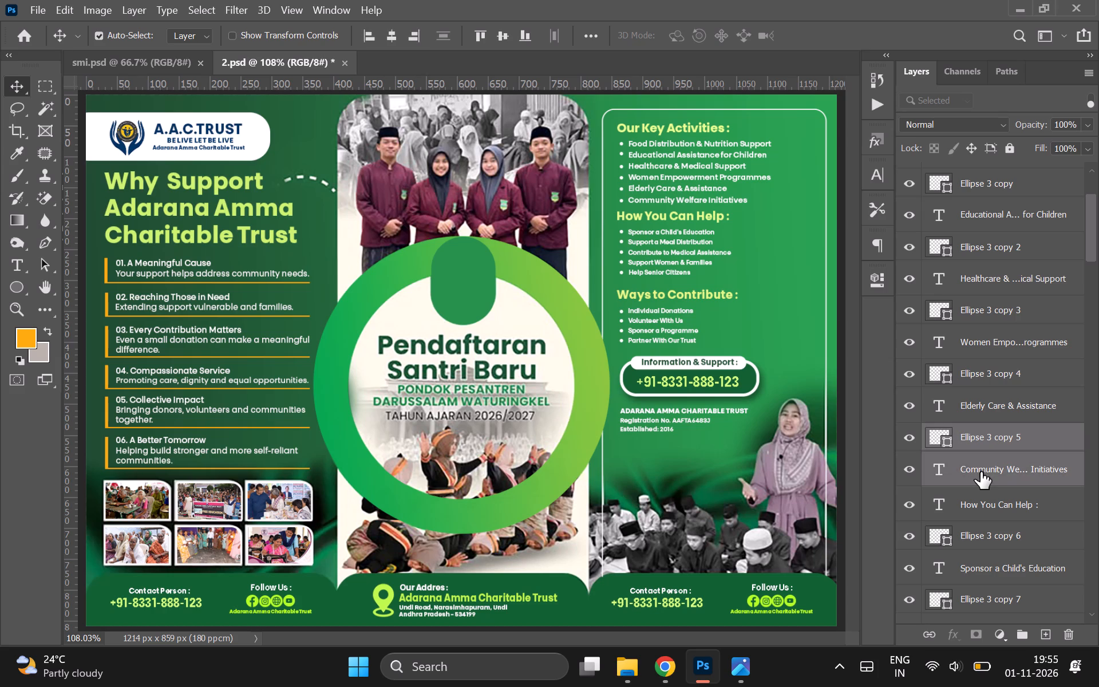
Set the "Food Distribution & Nutrition Support" line under Our Key Activities to the Medium font style.
left_click(975, 354)
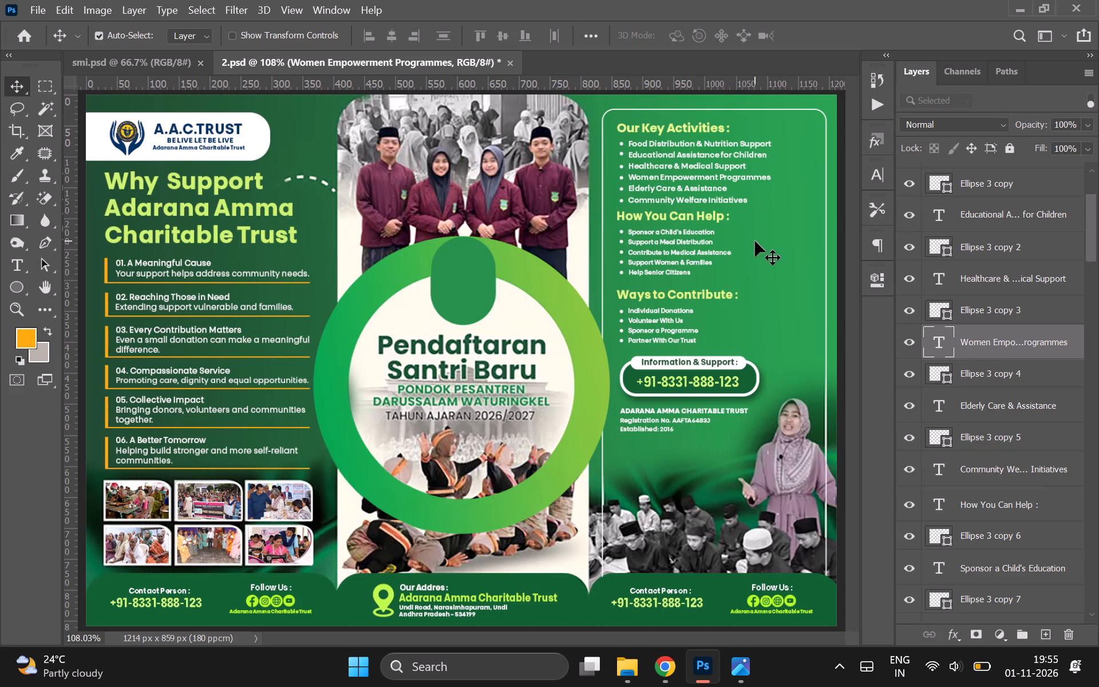
double_click(678, 144)
left_click(23, 85)
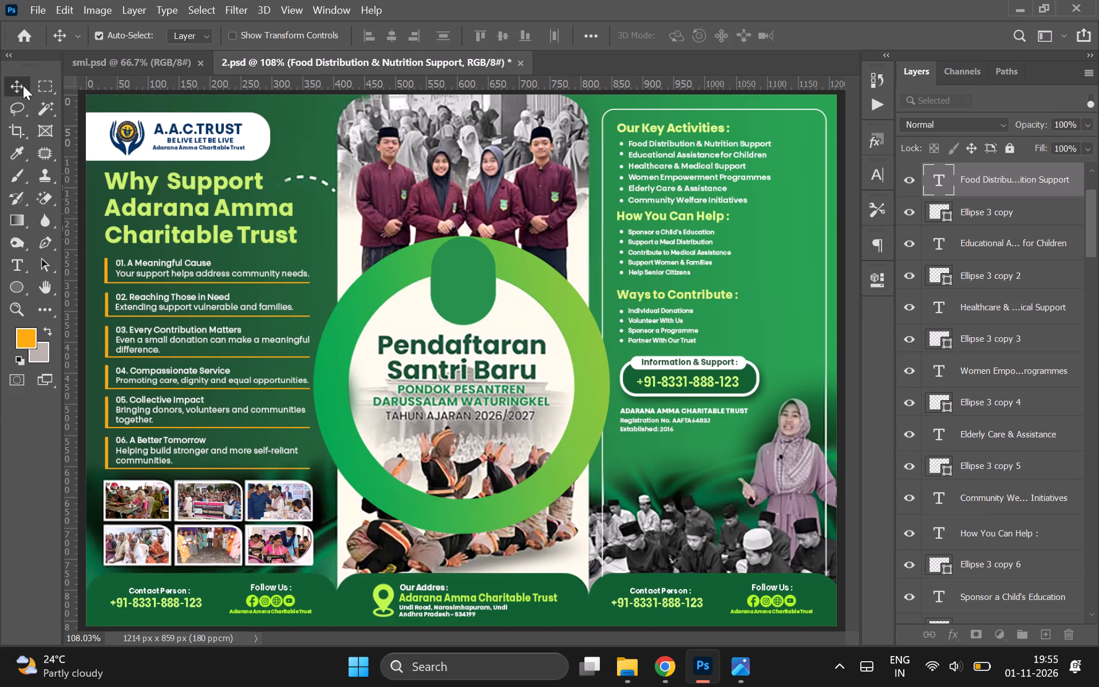
double_click(722, 145)
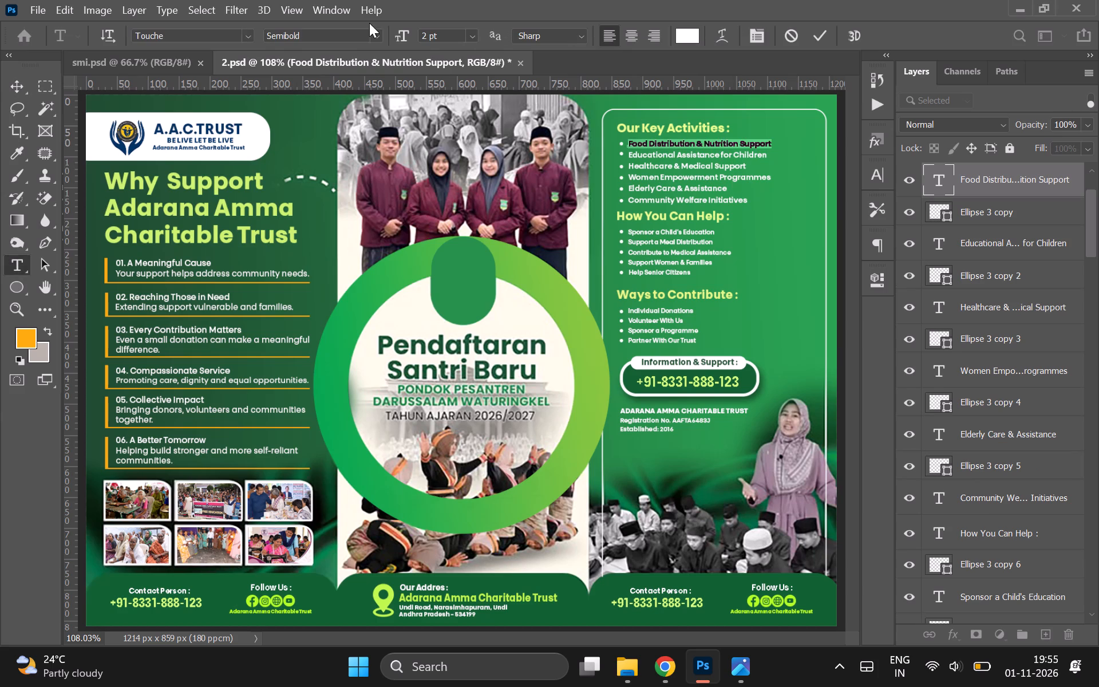
left_click(436, 37)
left_click(381, 33)
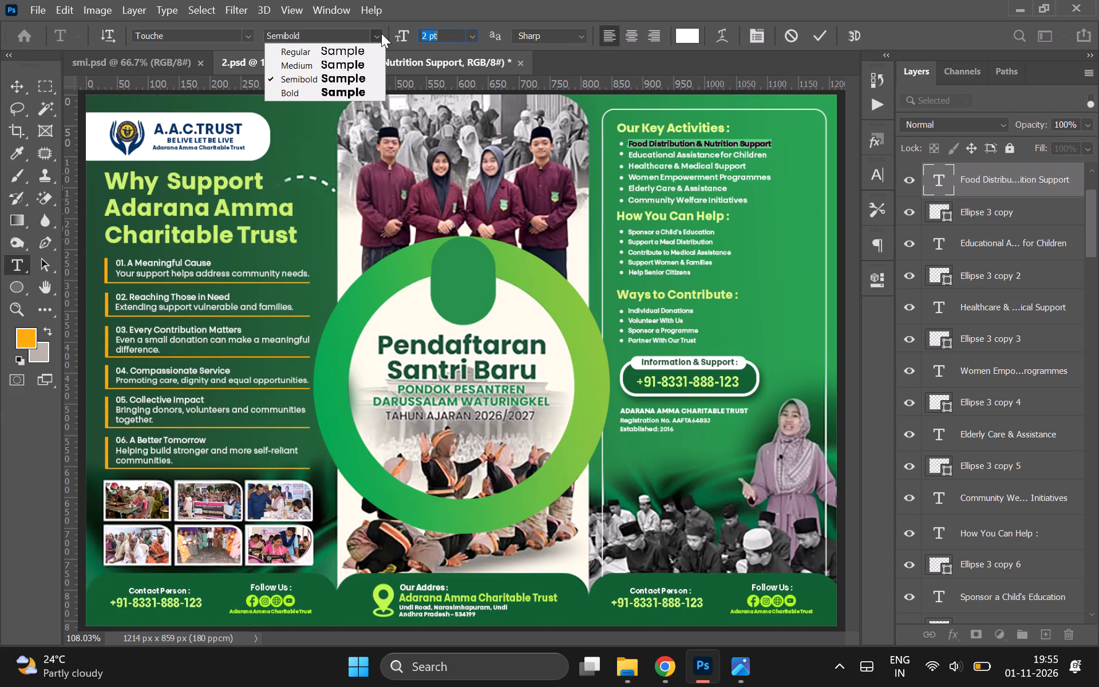
left_click(350, 62)
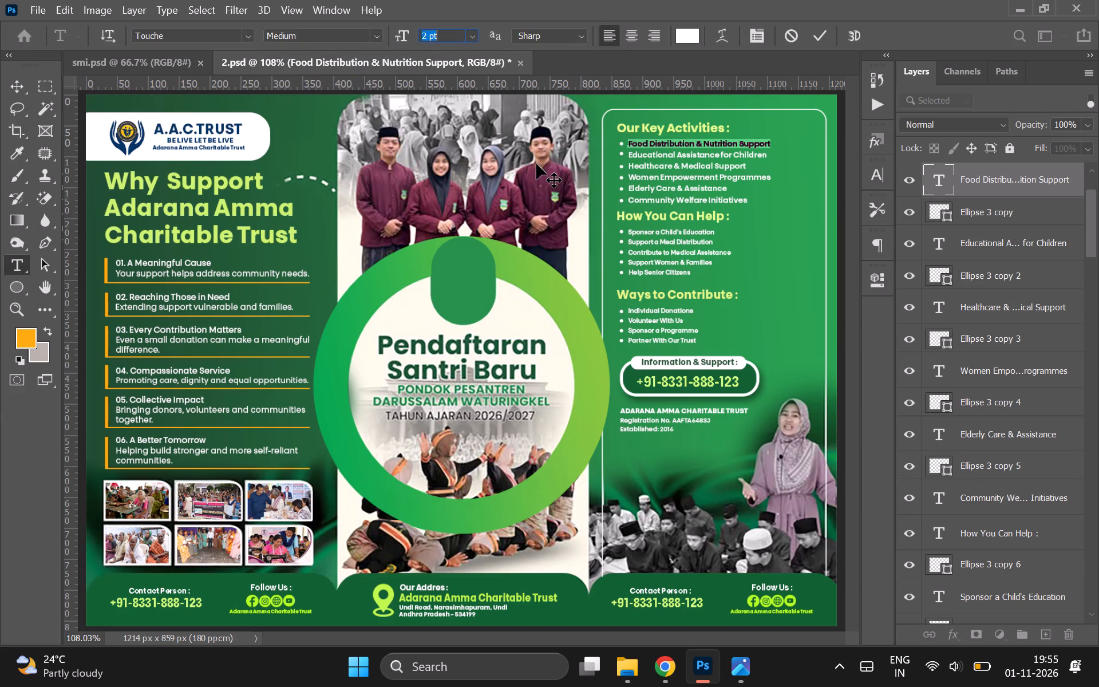
Set the "Educational Assistance for Children" and "Healthcare & Medical Support" lines to the Medium font style.
double_click(947, 241)
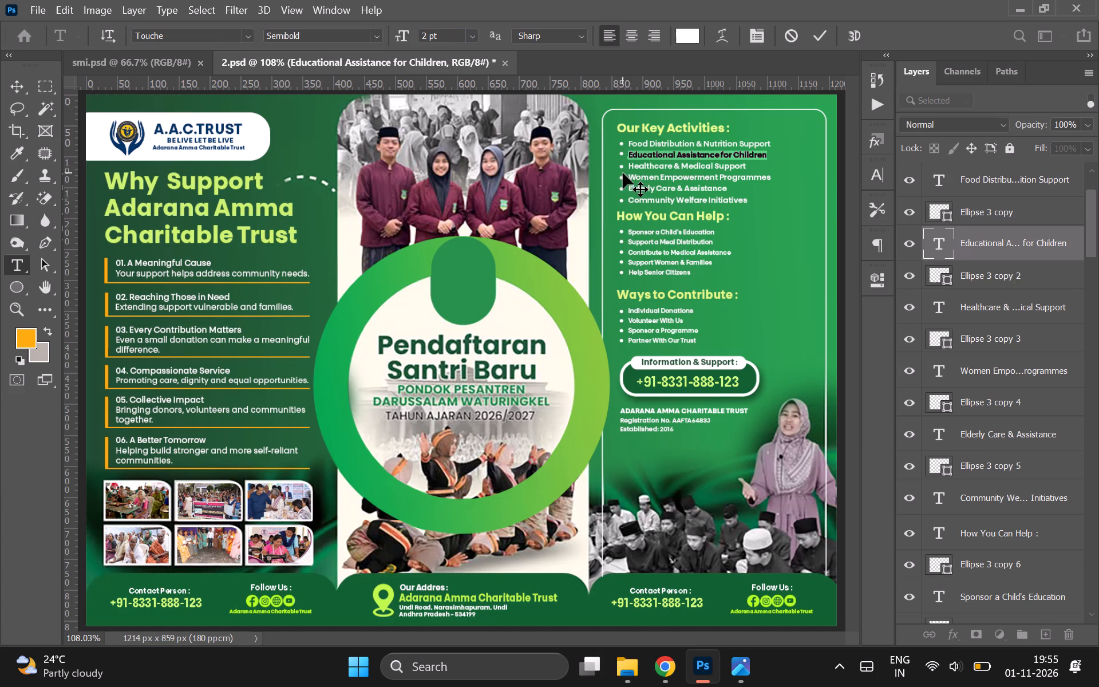
left_click(372, 34)
left_click(331, 64)
double_click(938, 309)
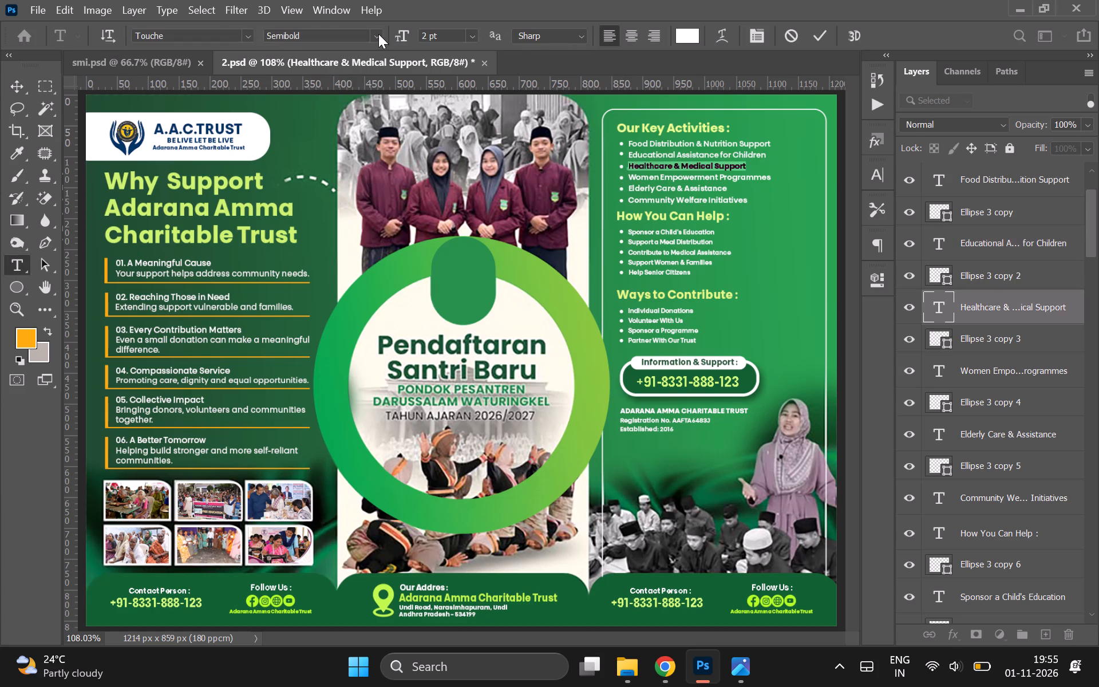
left_click(378, 34)
left_click(335, 61)
Set the Women Empowerment, Elderly Care and Community Welfare lines to the Medium font style.
double_click(945, 374)
left_click(371, 35)
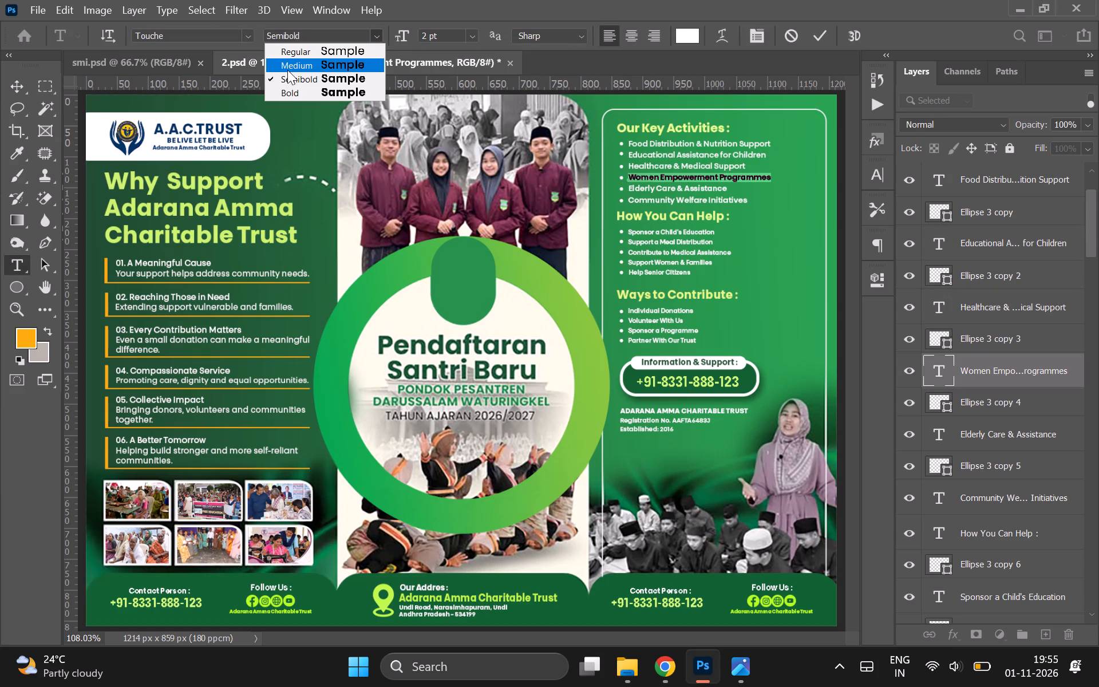
left_click(286, 70)
double_click(932, 436)
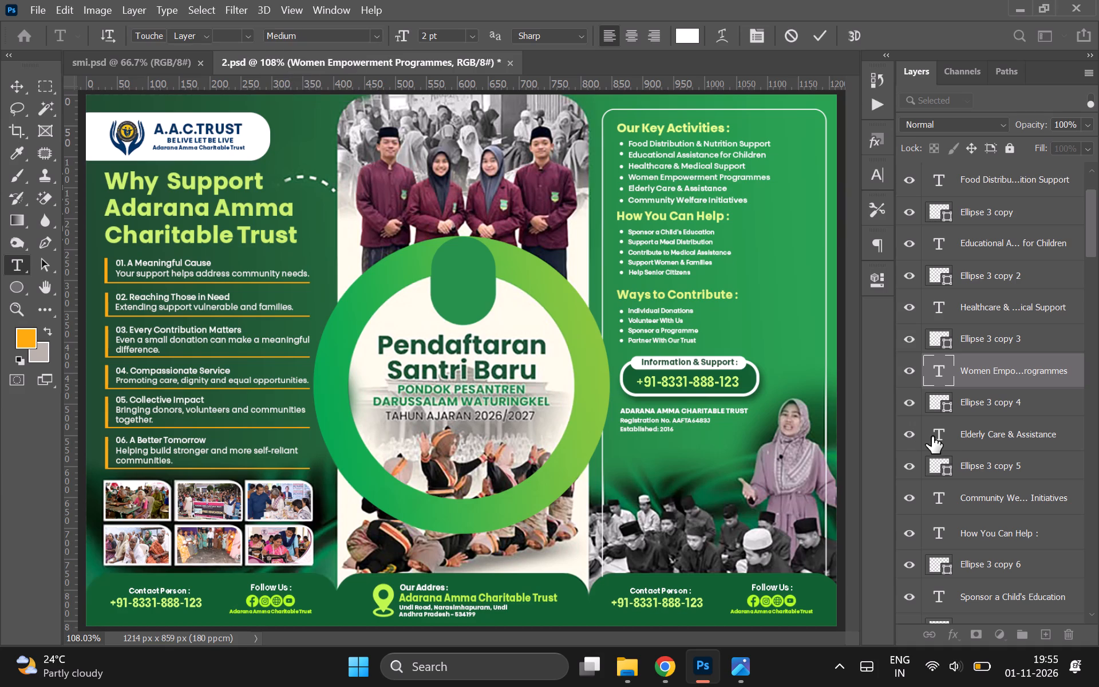
left_click(370, 34)
left_click(299, 69)
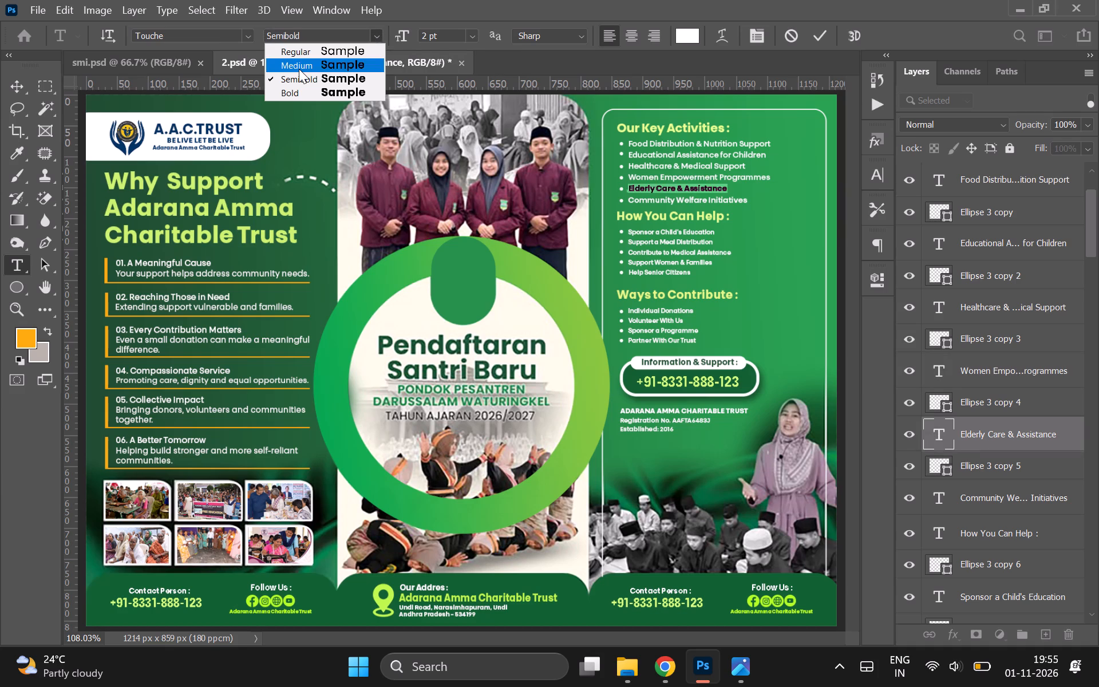
double_click(939, 499)
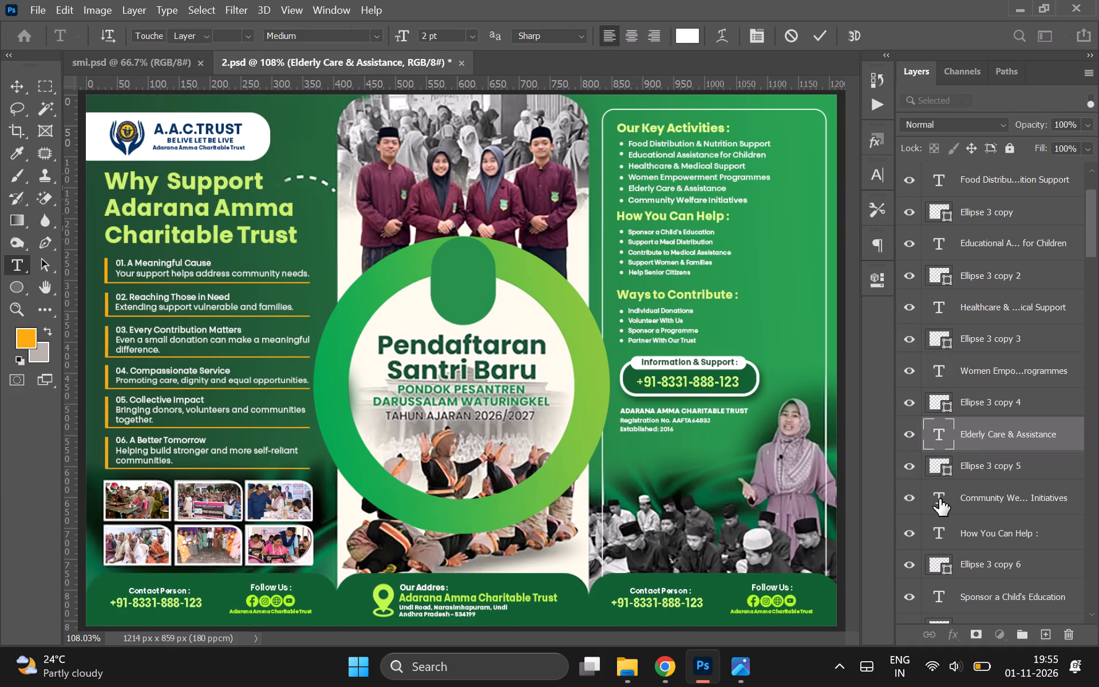
left_click(378, 30)
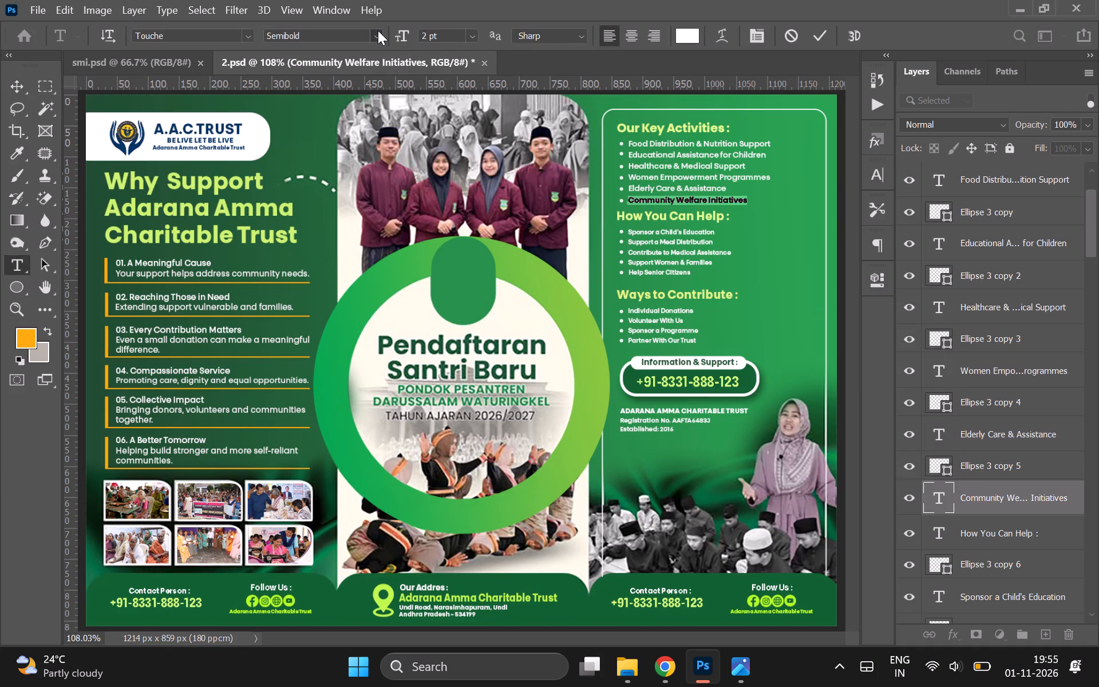
left_click(341, 63)
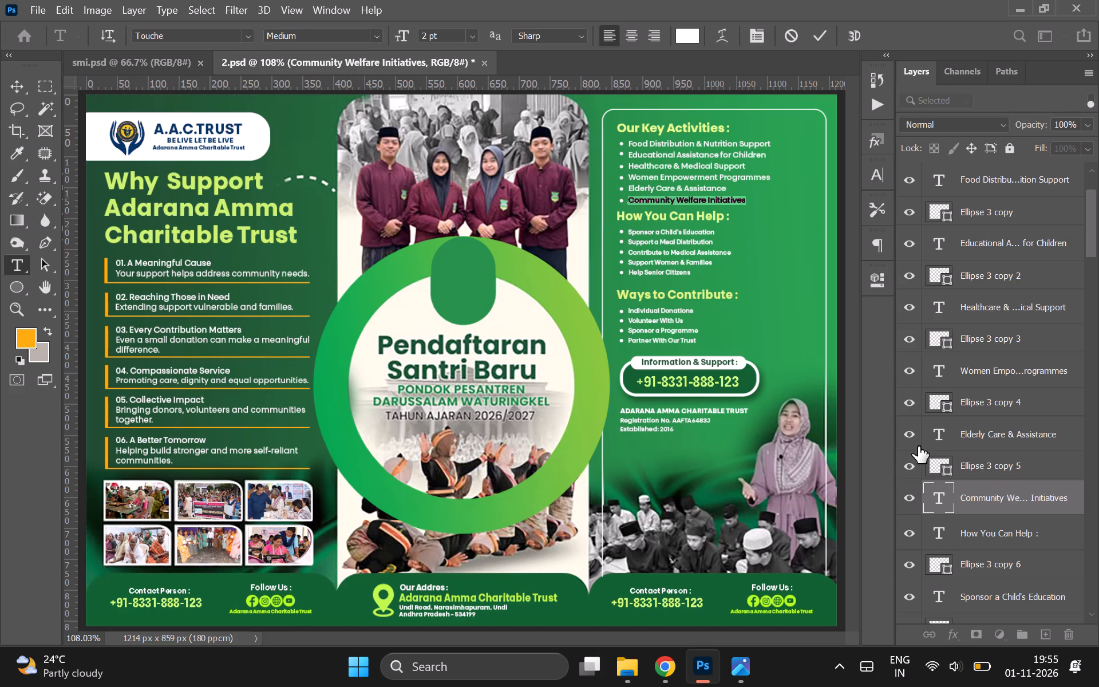
double_click(941, 432)
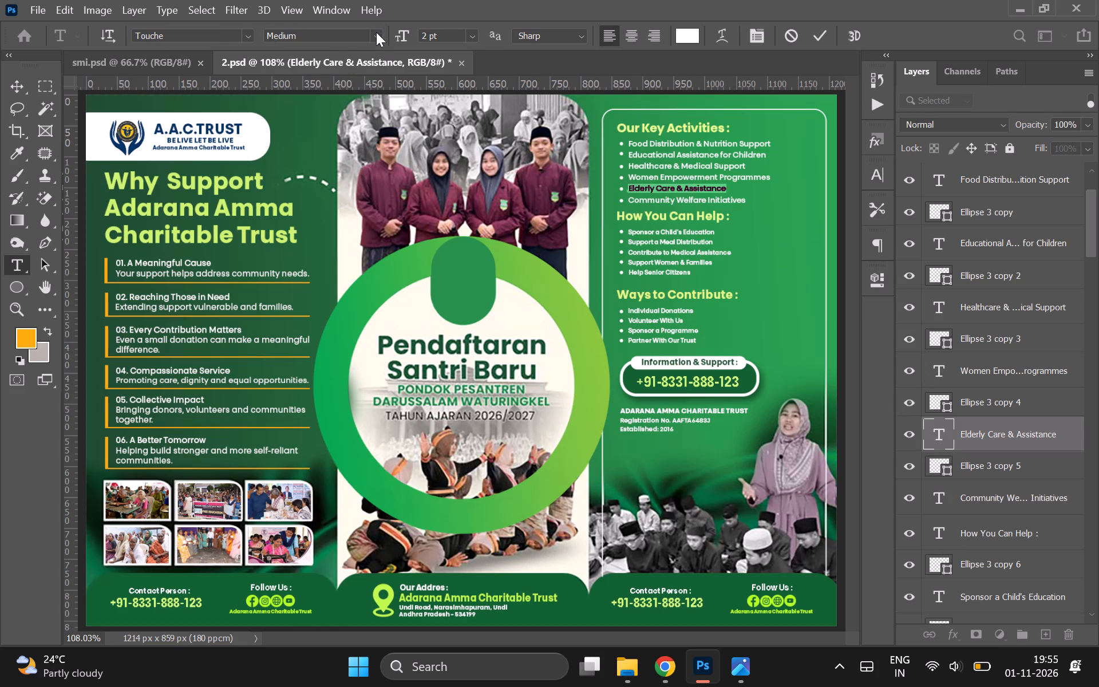
left_click(13, 79)
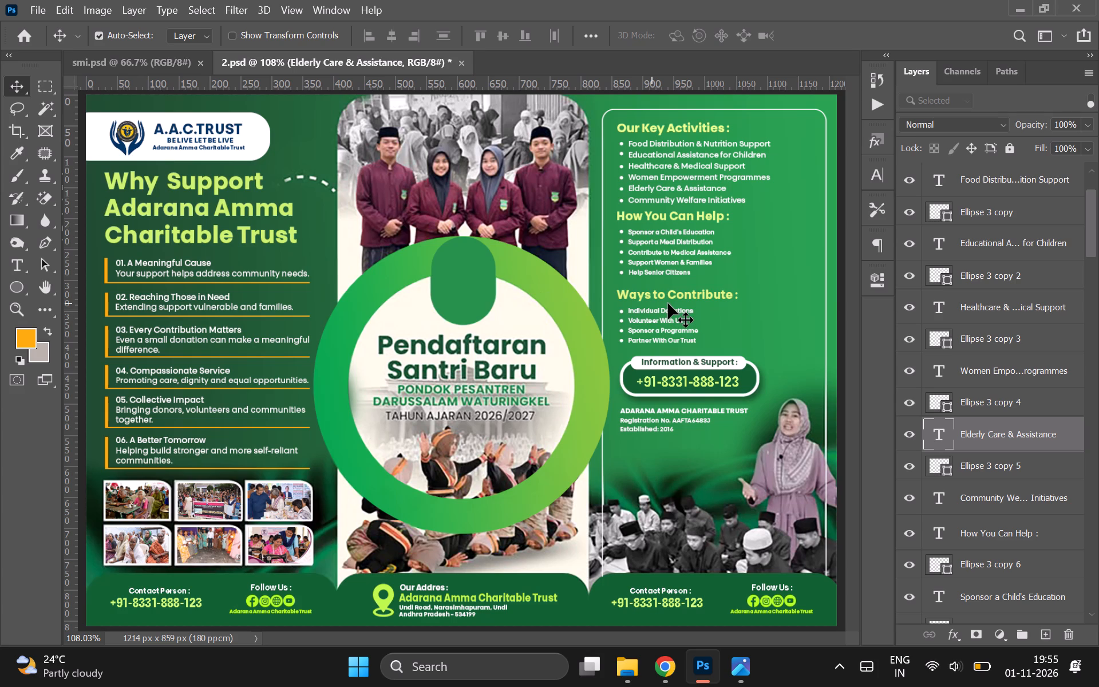
Set the "Sponsor a Child's Education" line under How You Can Help to 2 pt.
double_click(660, 233)
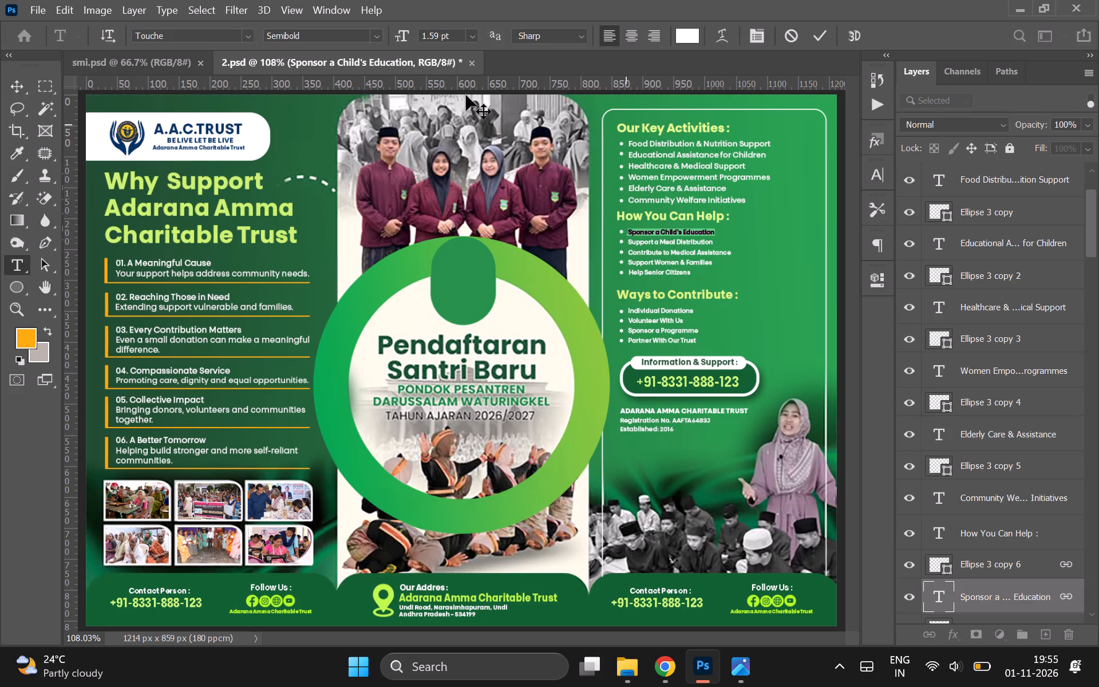
left_click(428, 32)
key("ctrl+a")
key("2")
key("Return")
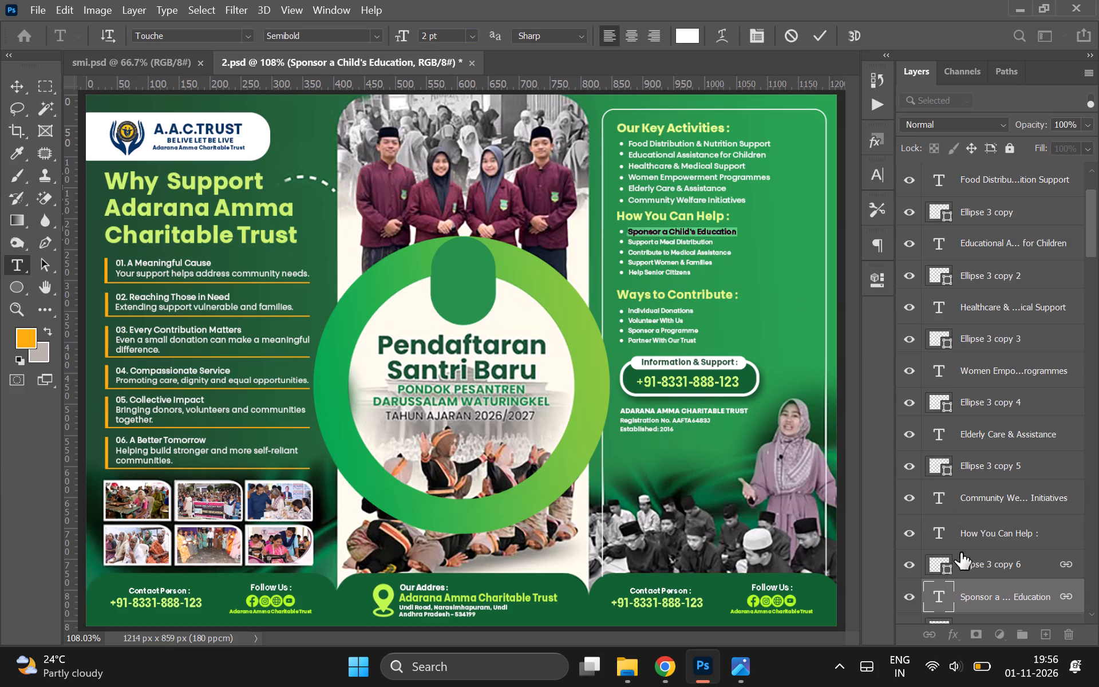
Set the "Contribute to Medical Assistance" line under How You Can Help to 2 pt.
scroll(963, 542, "down", 1)
scroll(970, 503, "up", 1)
double_click(946, 552)
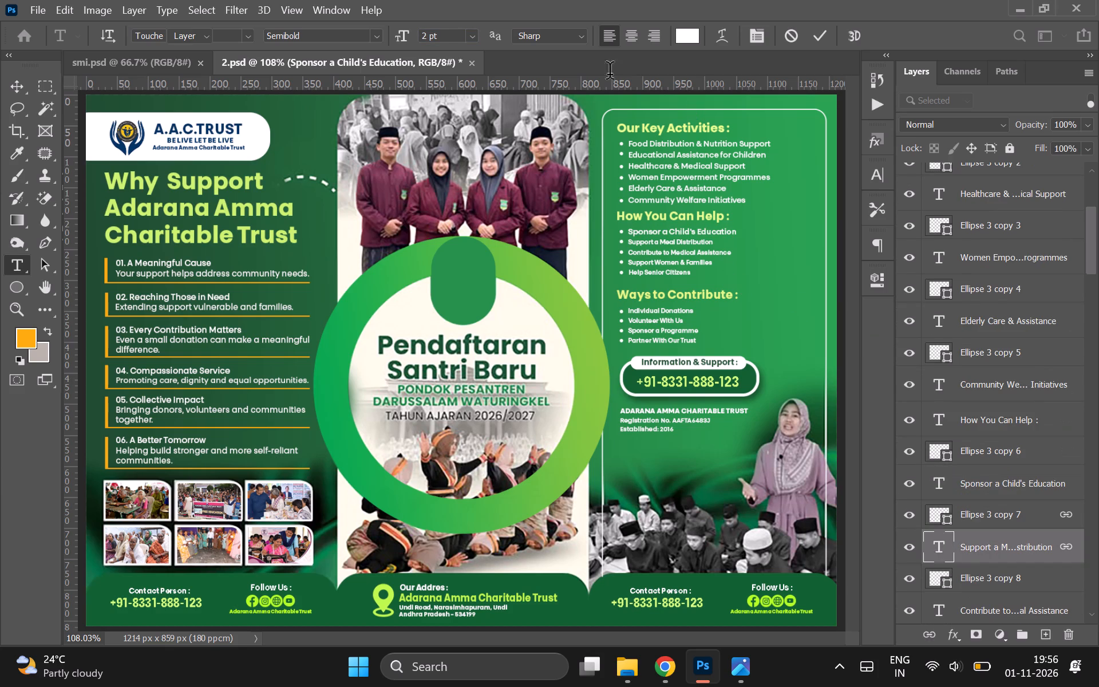
scroll(953, 431, "down", 1)
double_click(937, 480)
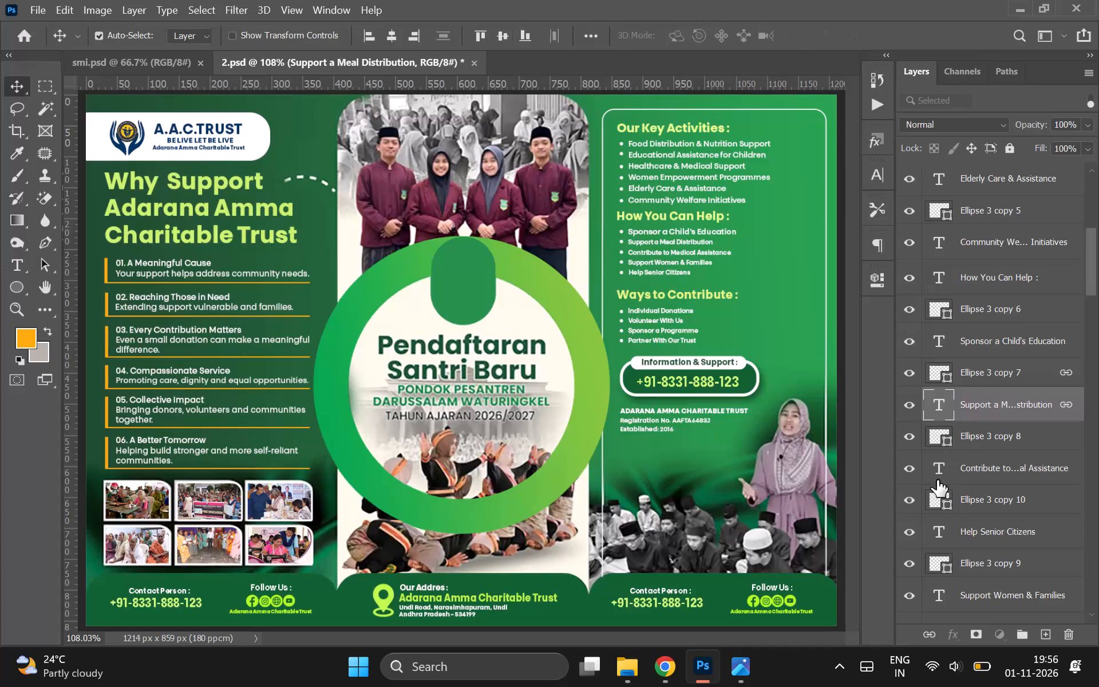
left_click(435, 30)
left_click(433, 32)
key("ctrl+a")
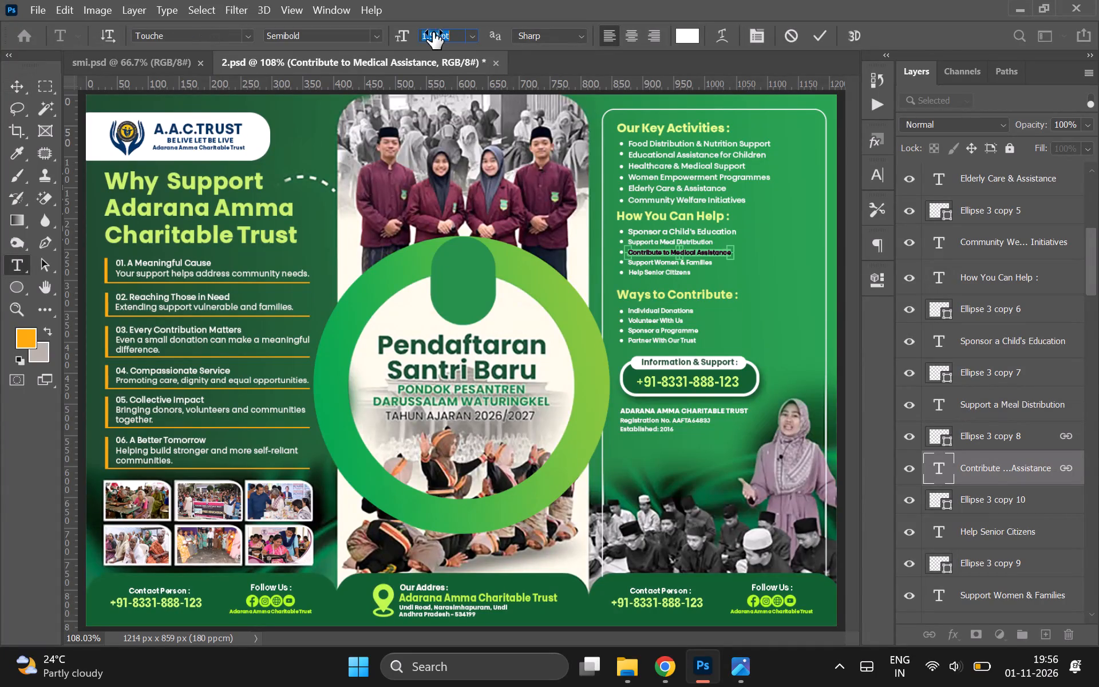
key("2")
key("Return")
Set the "Support a Meal Distribution" line under How You Can Help to 2 pt.
left_click_drag(946, 426, 945, 420)
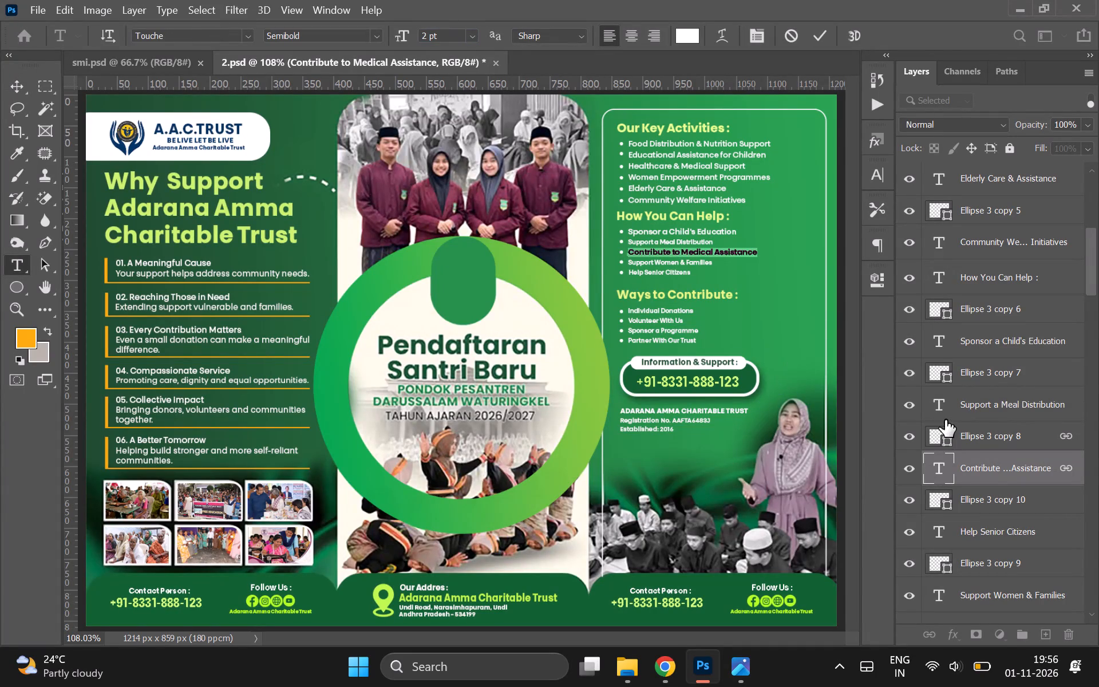
left_click_drag(945, 420, 944, 418)
double_click(941, 413)
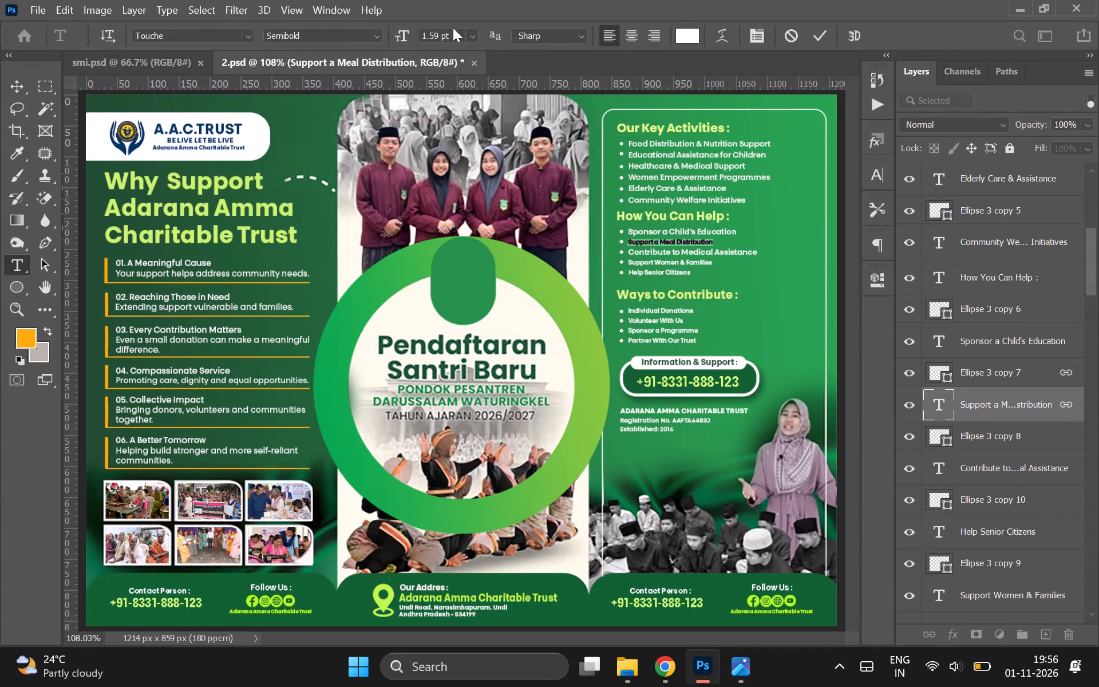
left_click(439, 34)
key("ctrl+a")
key("2")
key("Return")
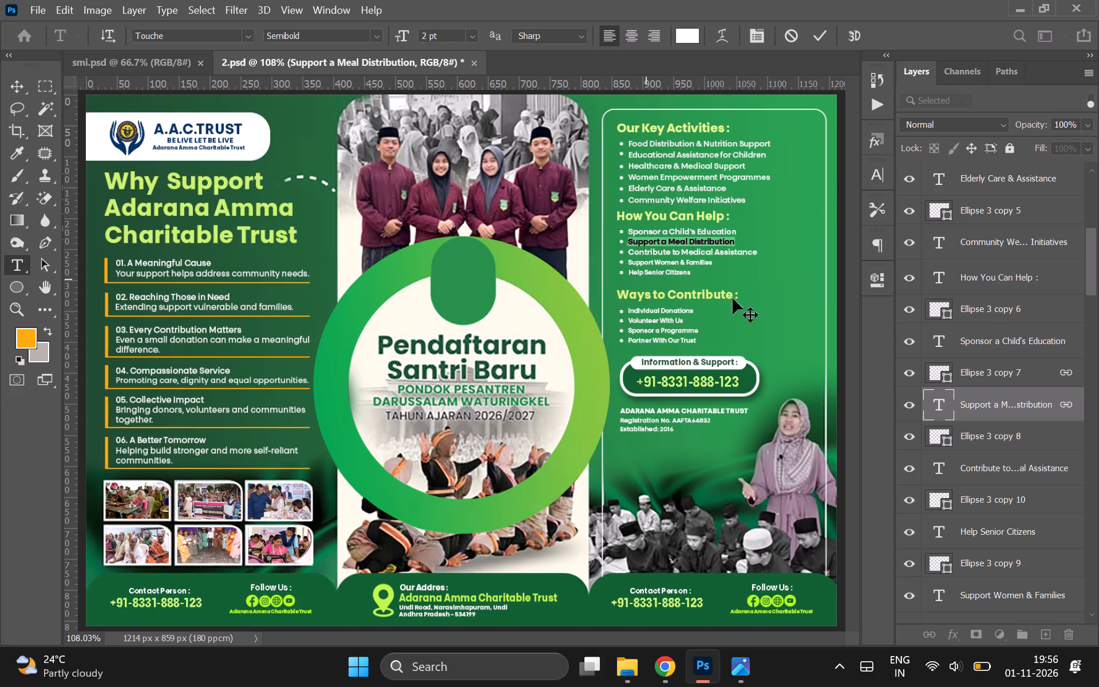
Set the "Help Senior Citizens" line under How You Can Help to 2 pt.
scroll(883, 349, "down", 1)
scroll(944, 418, "down", 1)
scroll(944, 418, "up", 1)
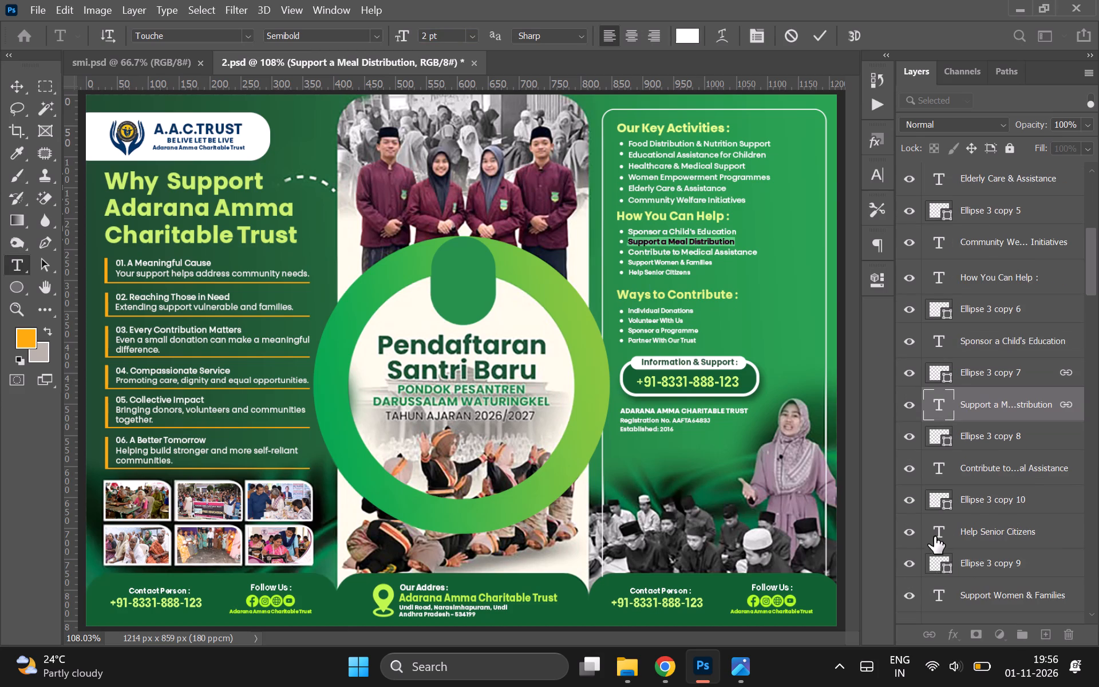
double_click(933, 531)
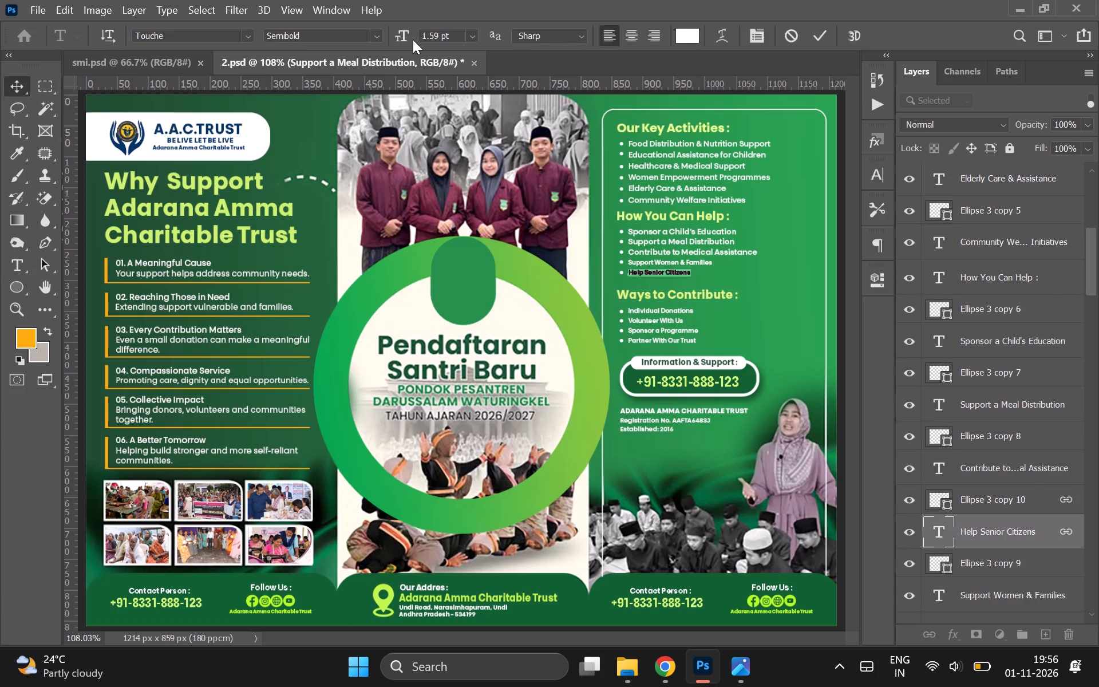
left_click(441, 37)
key("ctrl+a")
key("2")
key("Return")
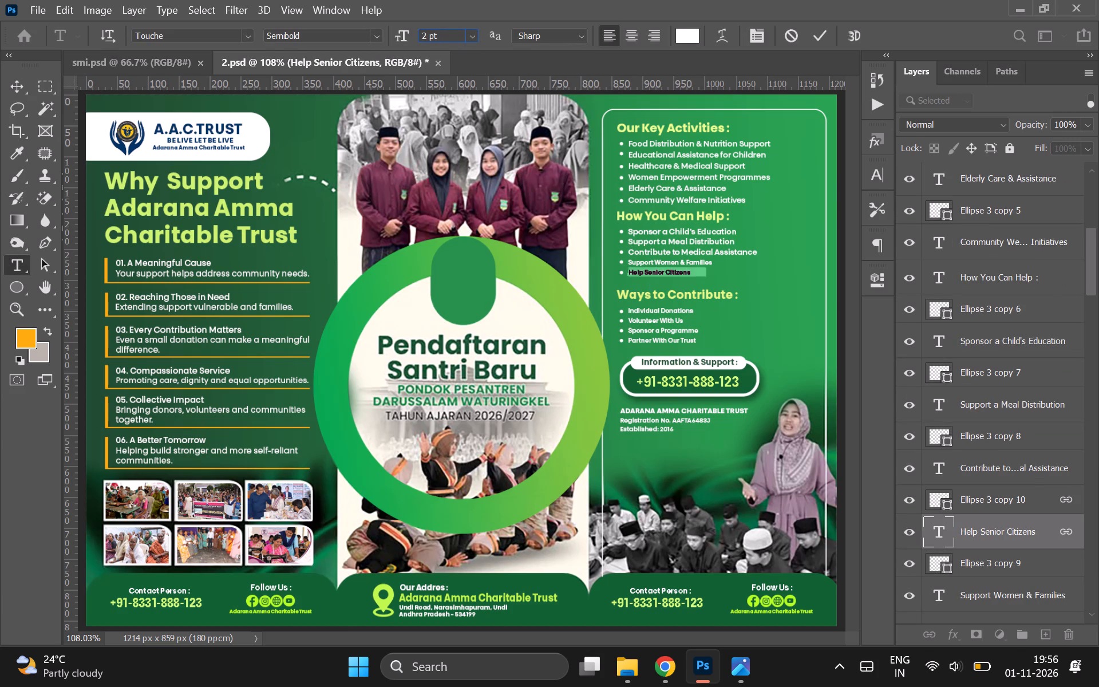
Set the "Support Women & Families" line under How You Can Help to 2 pt.
scroll(1053, 374, "down", 1)
double_click(927, 476)
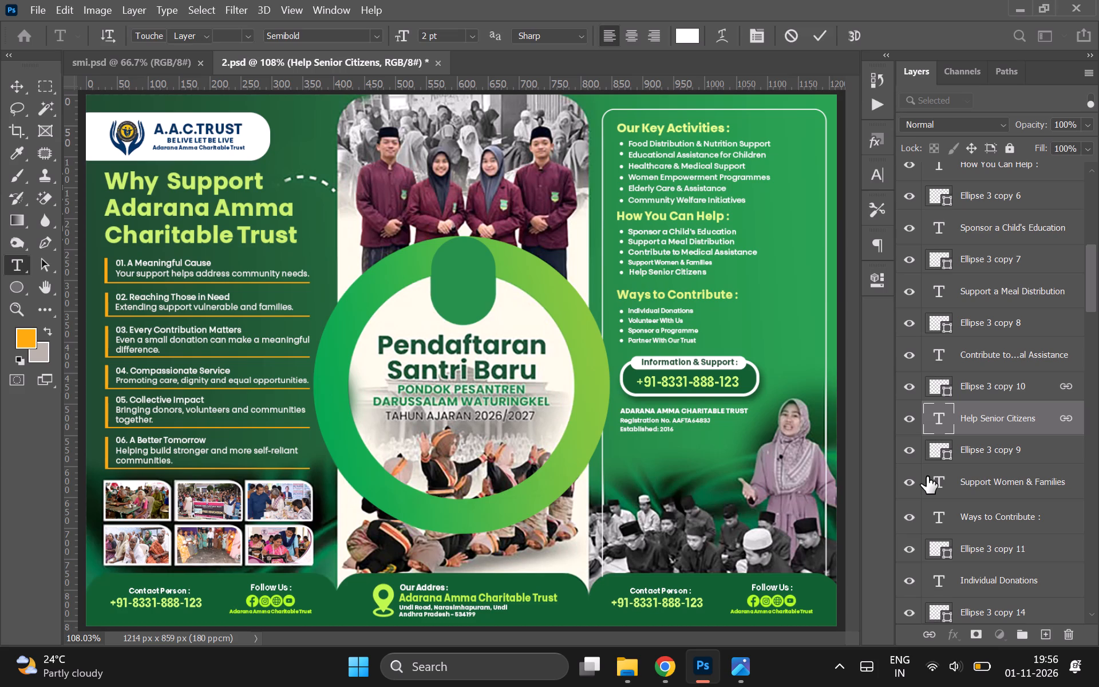
left_click(449, 37)
key("ctrl+a")
key("2")
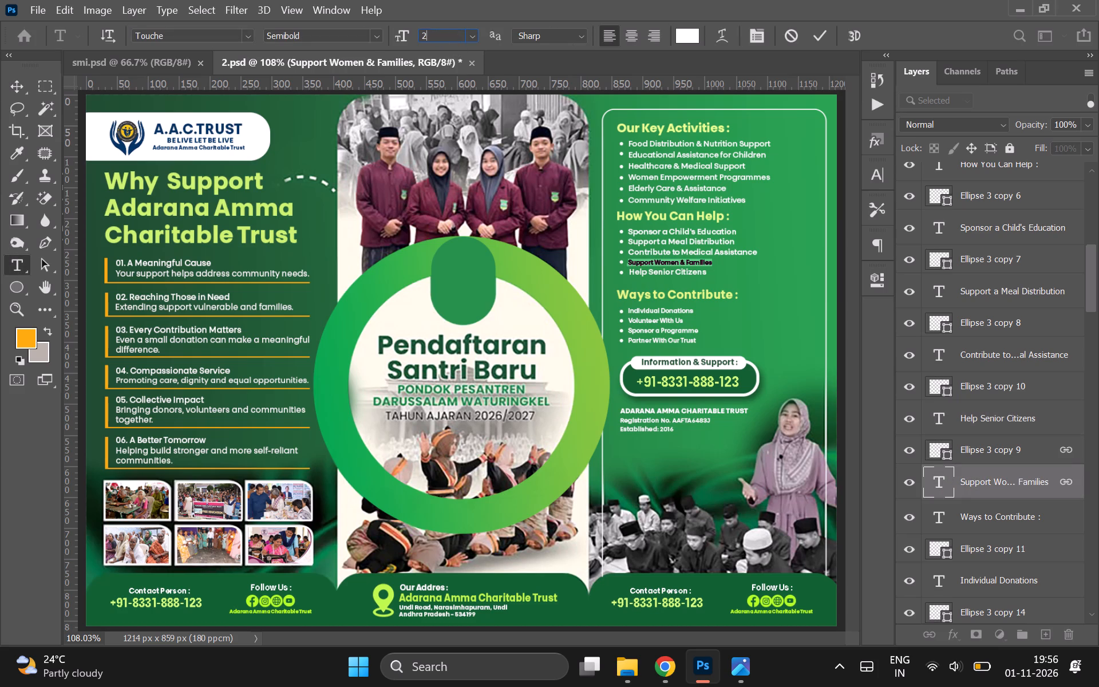
key("Return")
Nudge the How You Can Help lines from "Support a Meal Distribution" through "Support Women & Families" down slightly with their bullets.
scroll(947, 347, "down", 1)
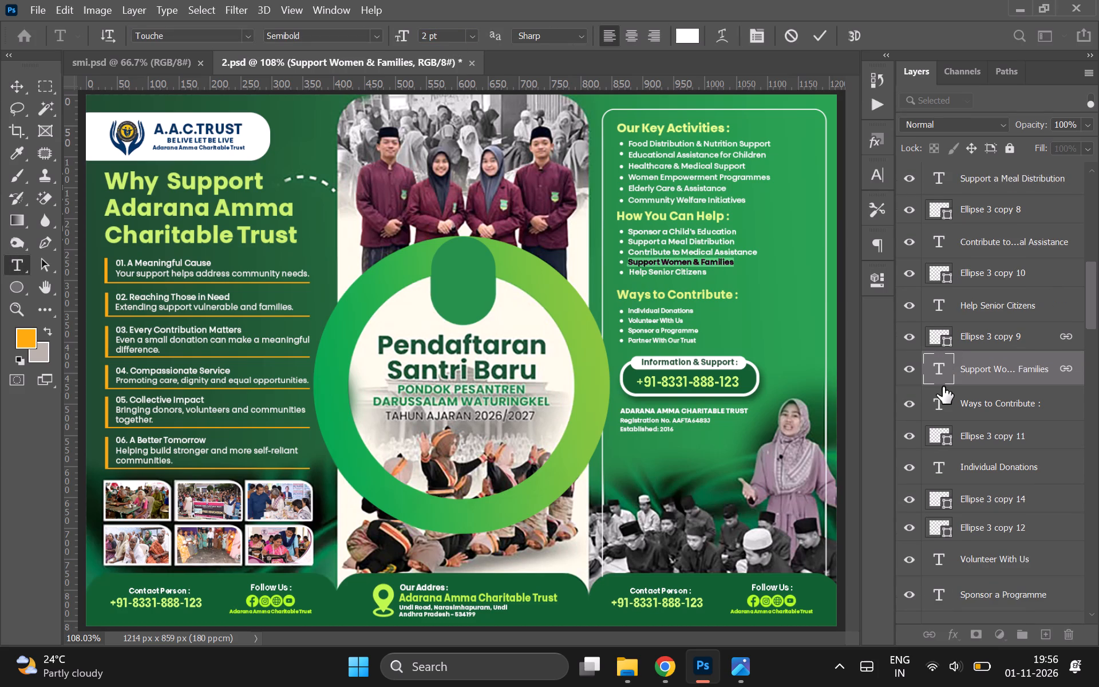
left_click(980, 346)
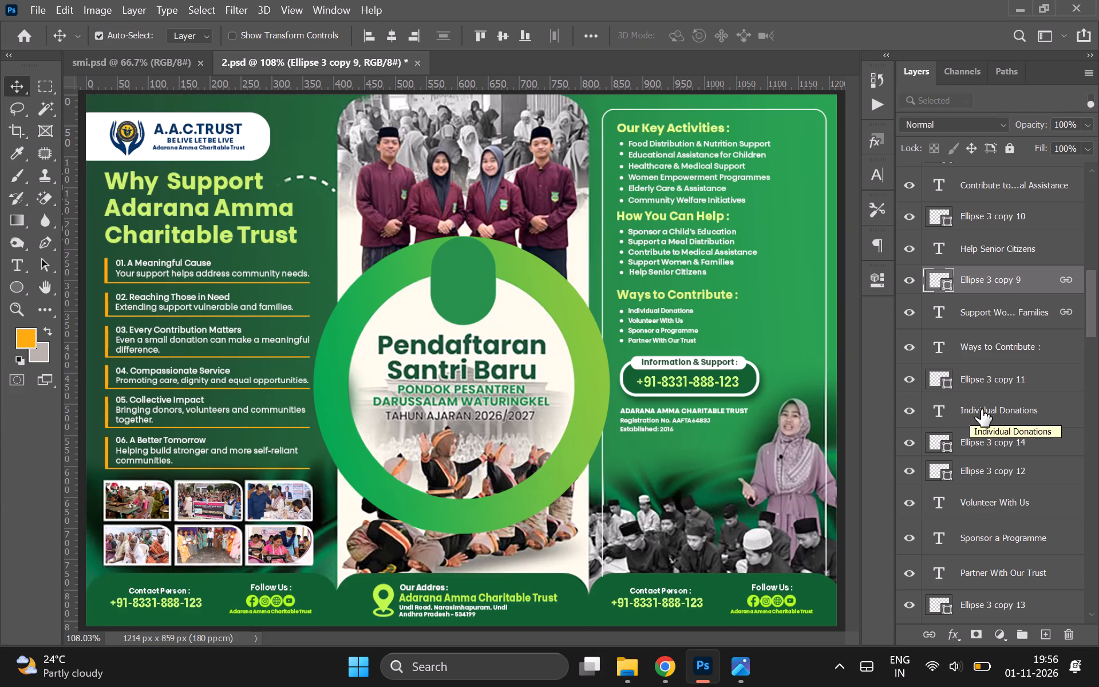
left_click(677, 231)
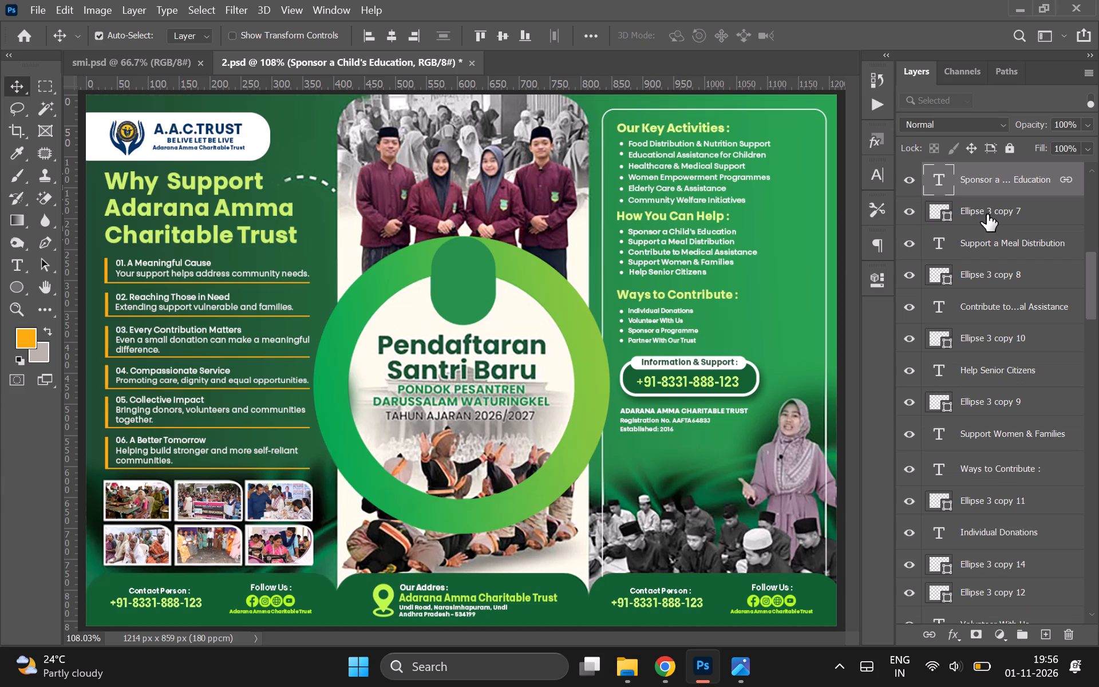
left_click(975, 252)
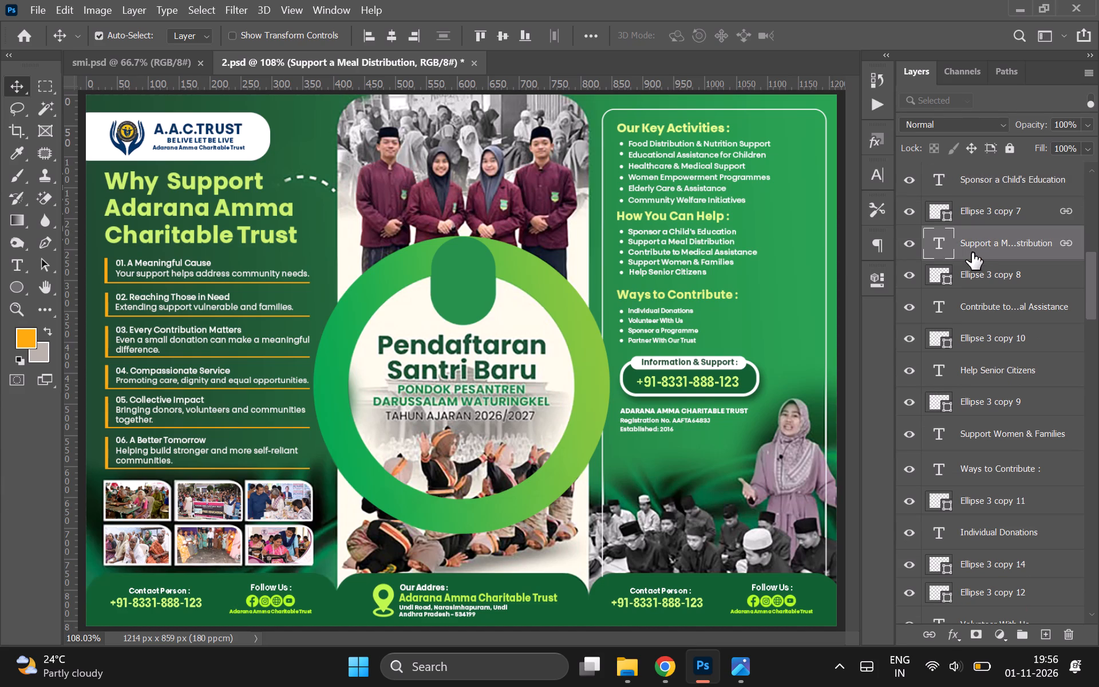
key("Down")
key("Down")
key("ctrl+z")
scroll(978, 524, "down", 2)
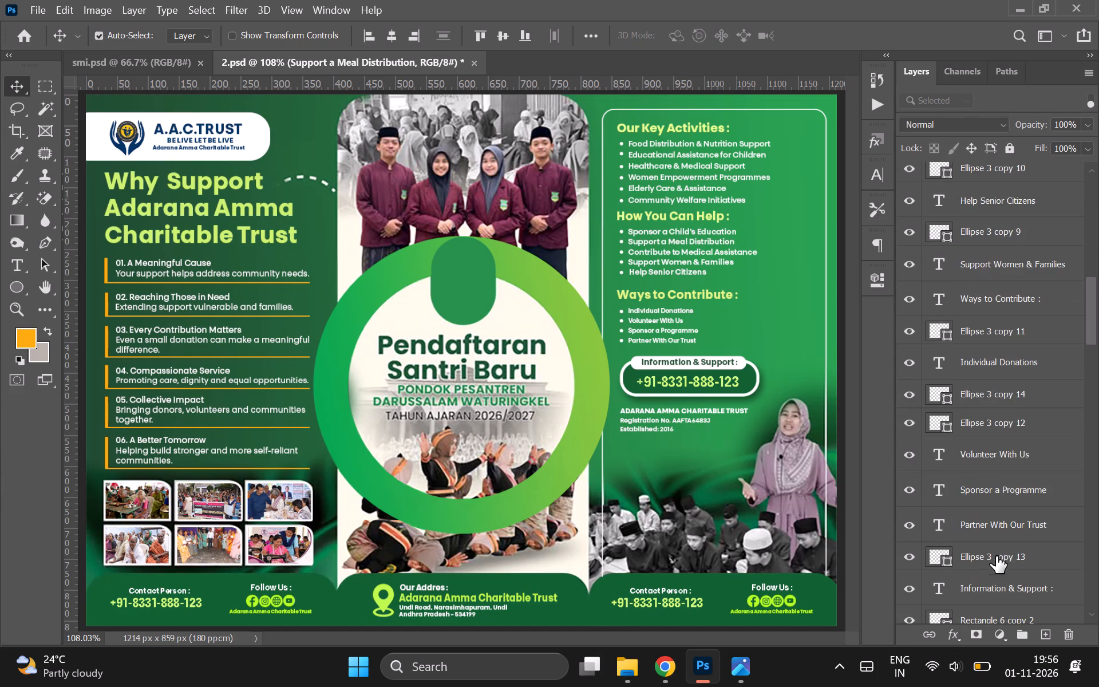
left_click(991, 265, "shift")
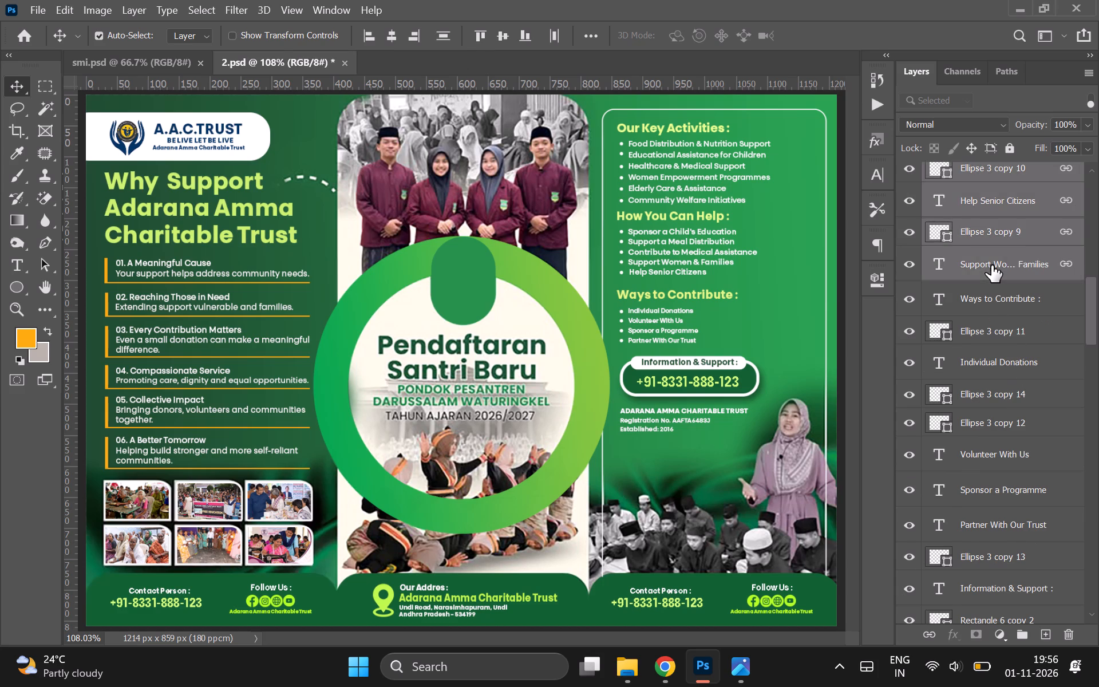
key("Down")
key("Down")
Nudge the "Contribute to Medical Assistance", "Support Women & Families" and "Help Senior Citizens" lines down slightly with their bullets.
scroll(1014, 240, "up", 1)
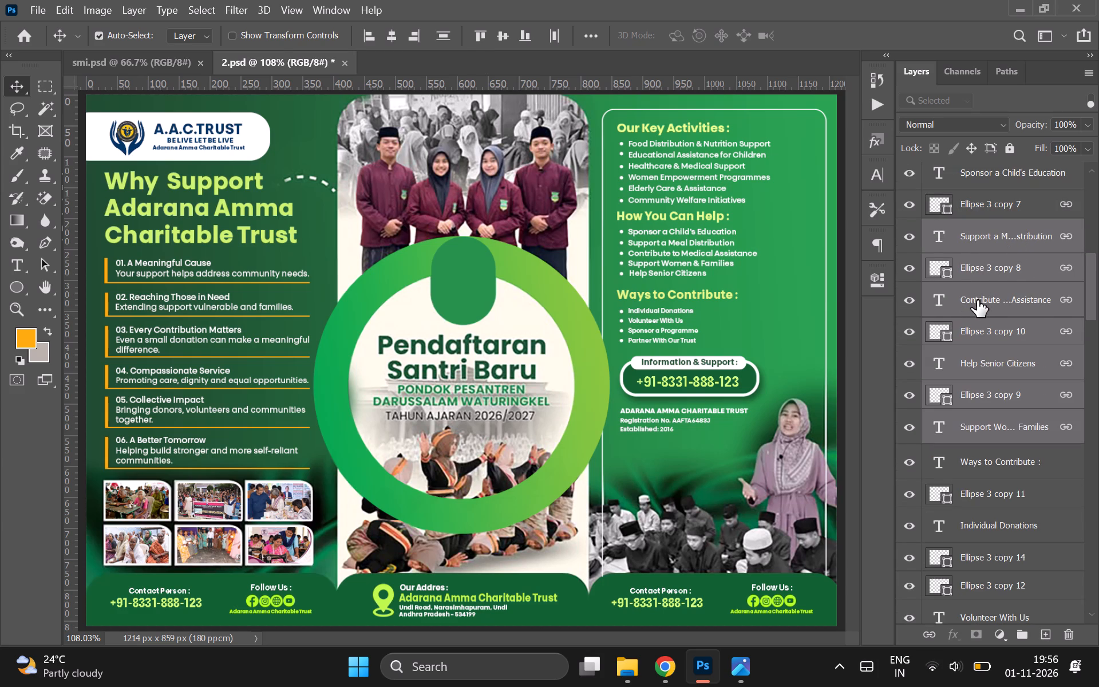
left_click(982, 301)
left_click(990, 424, "shift")
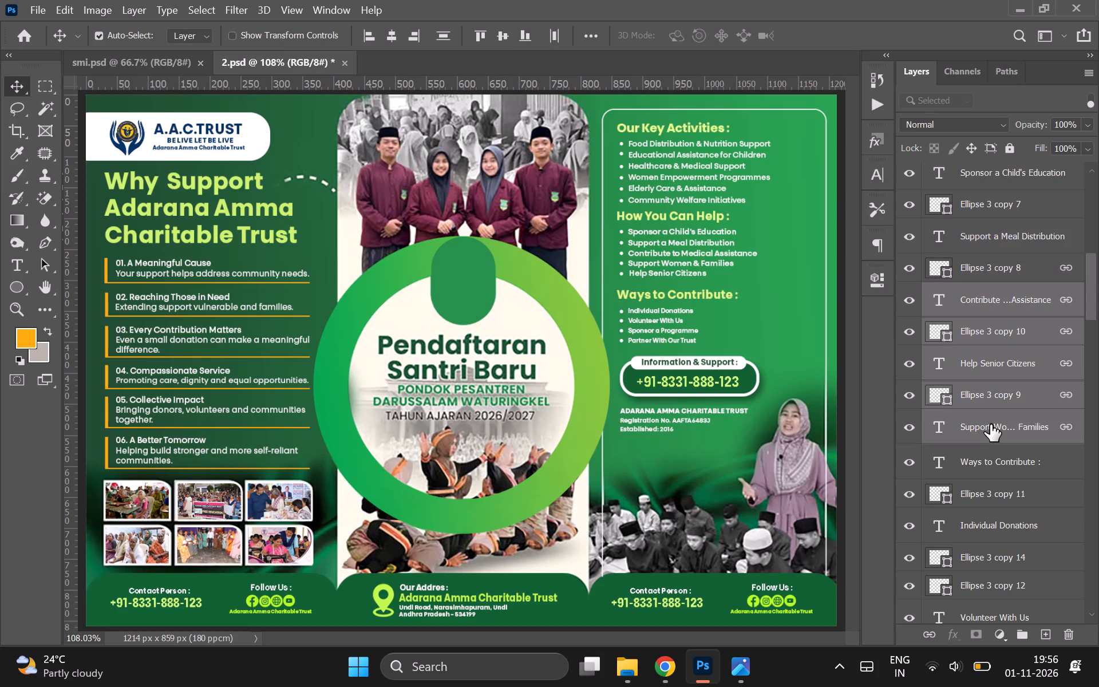
key("Up")
key("Up")
key("Down")
key("Down")
key("Down")
key("Down")
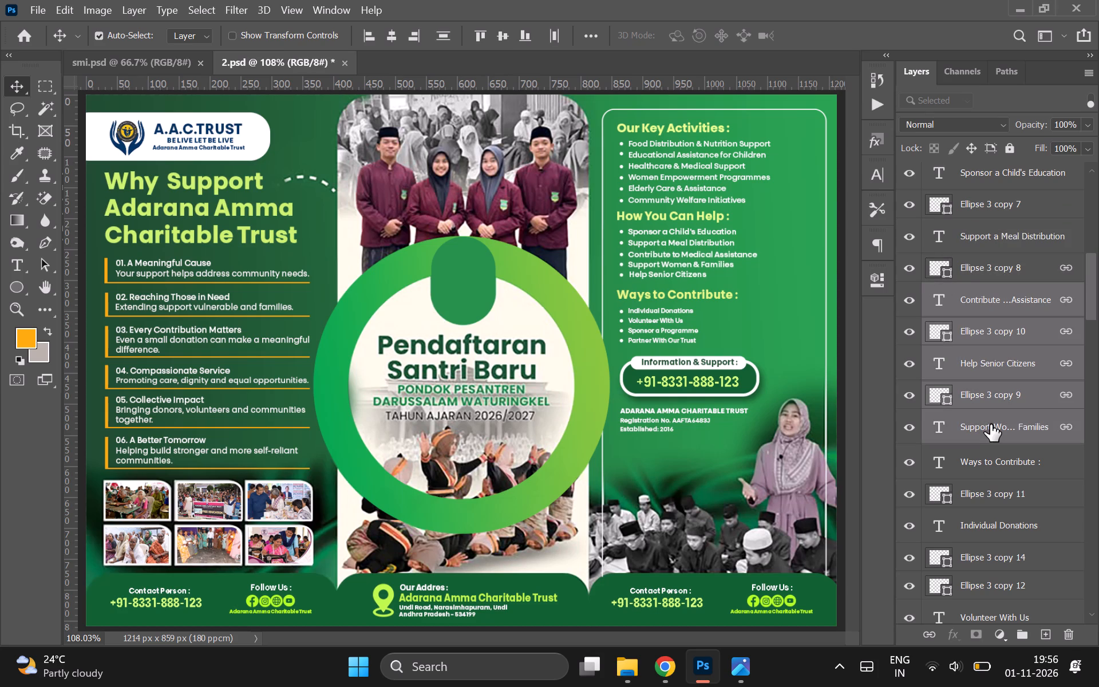
Nudge the "Support Women & Families" and "Help Senior Citizens" lines down slightly with their bullets to even the line spacing.
left_click(972, 360)
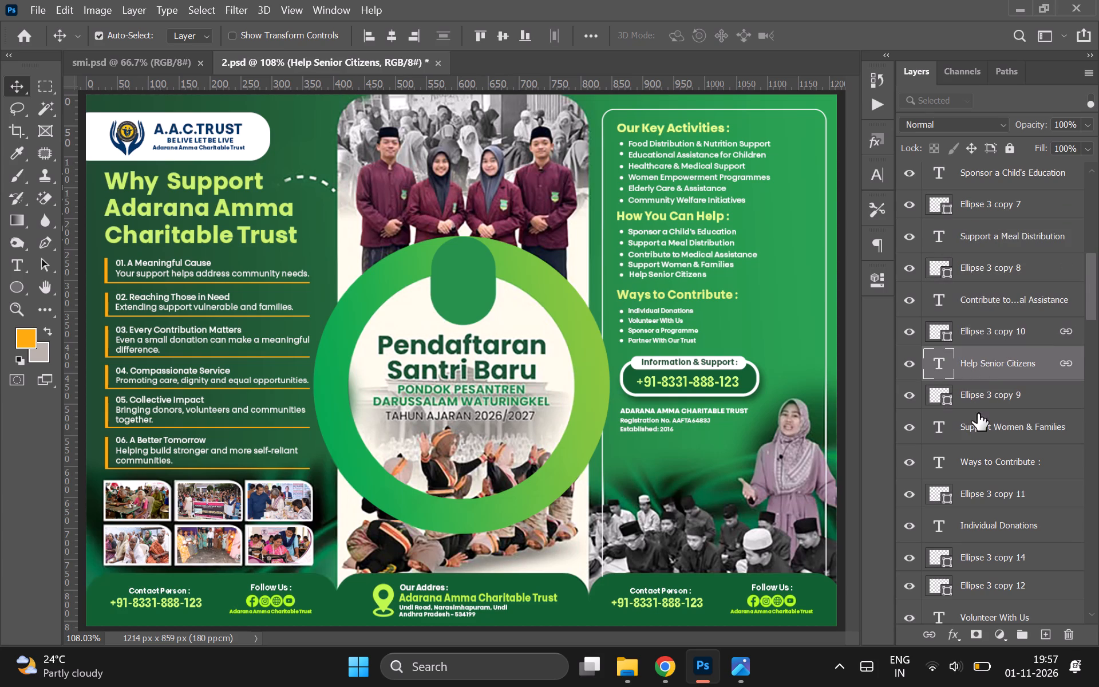
left_click(968, 427, "shift")
key("Down")
key("Down")
key("ctrl+z")
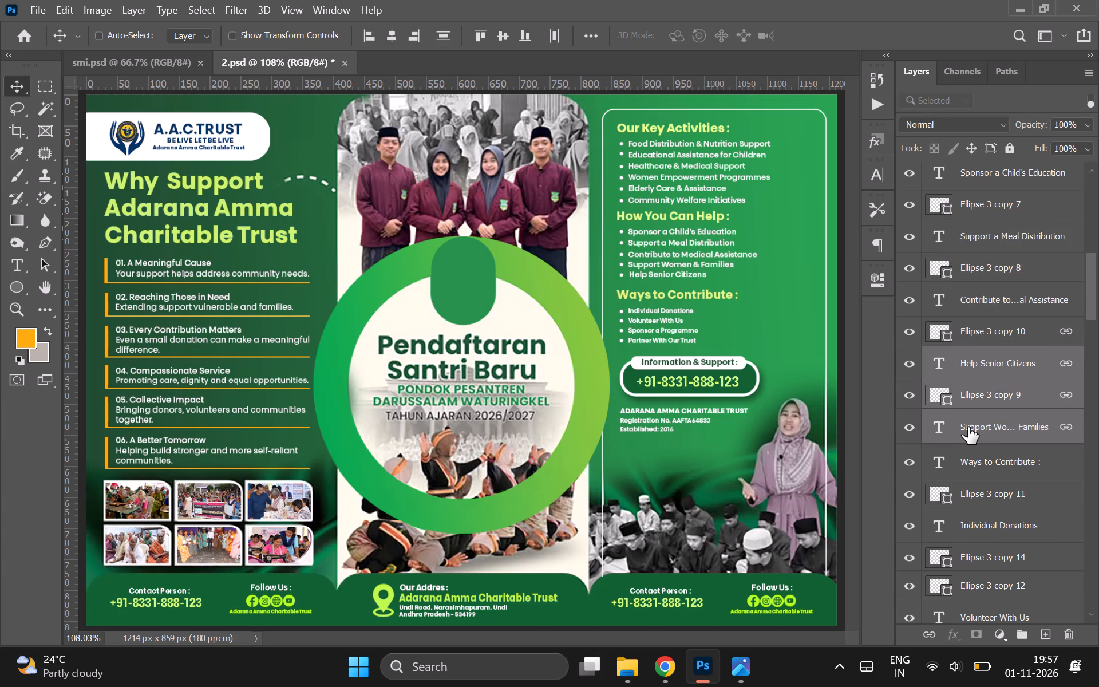
key("ctrl+z")
key("ctrl+shift+z")
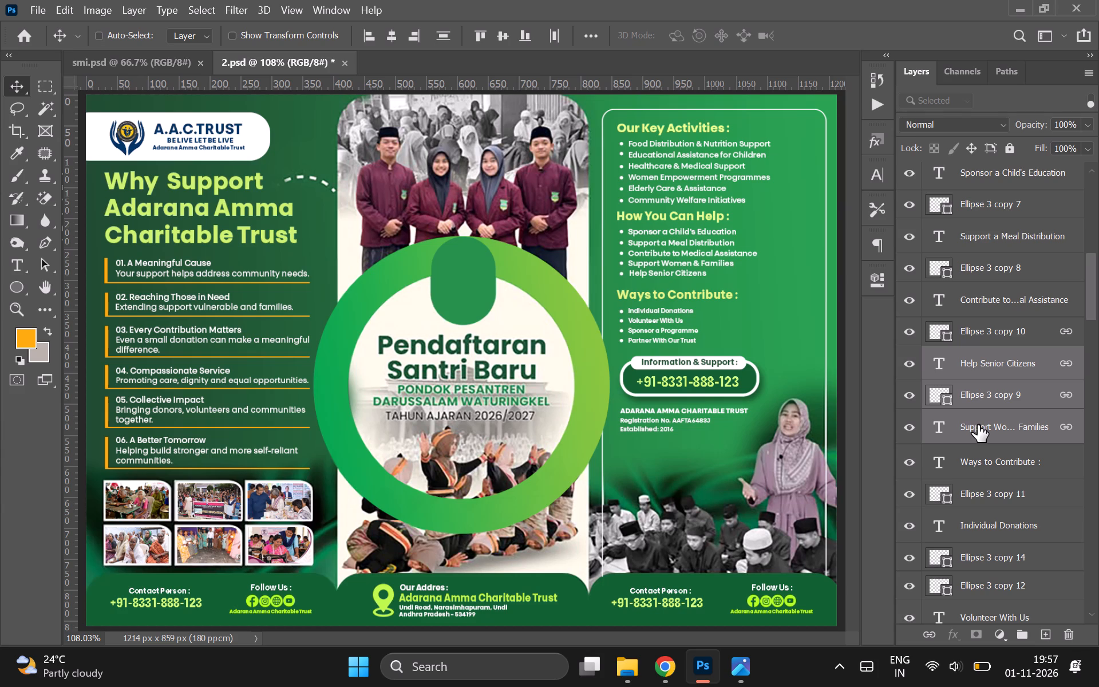
key("Down")
key("Down")
left_click(974, 393)
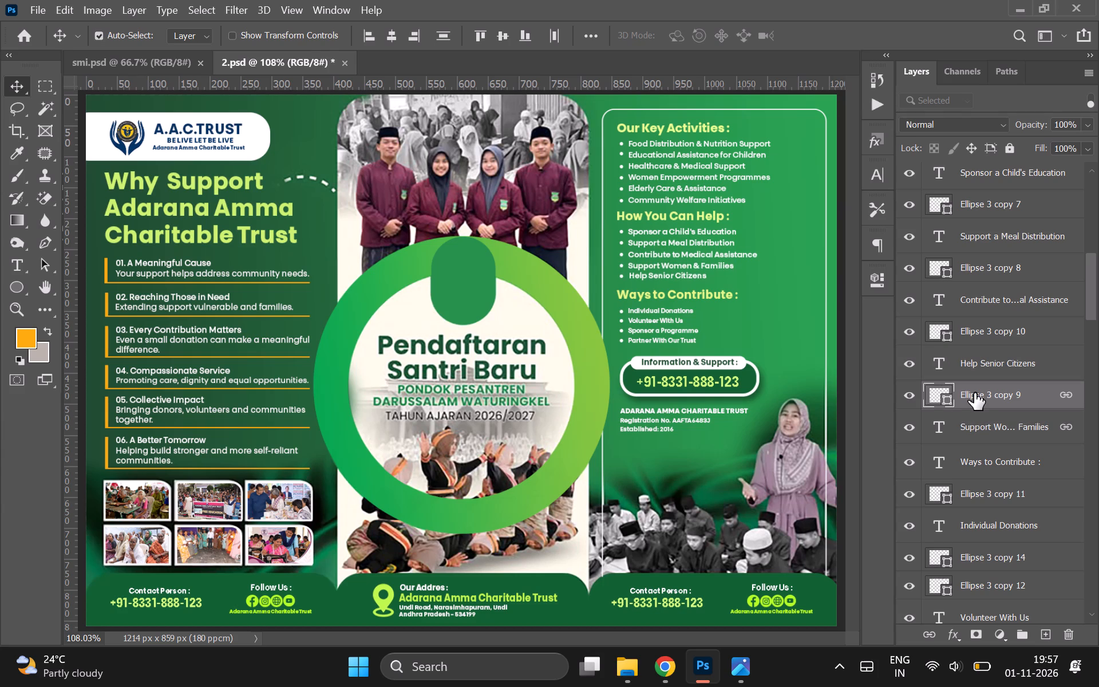
key("ctrl+z")
left_click(973, 330)
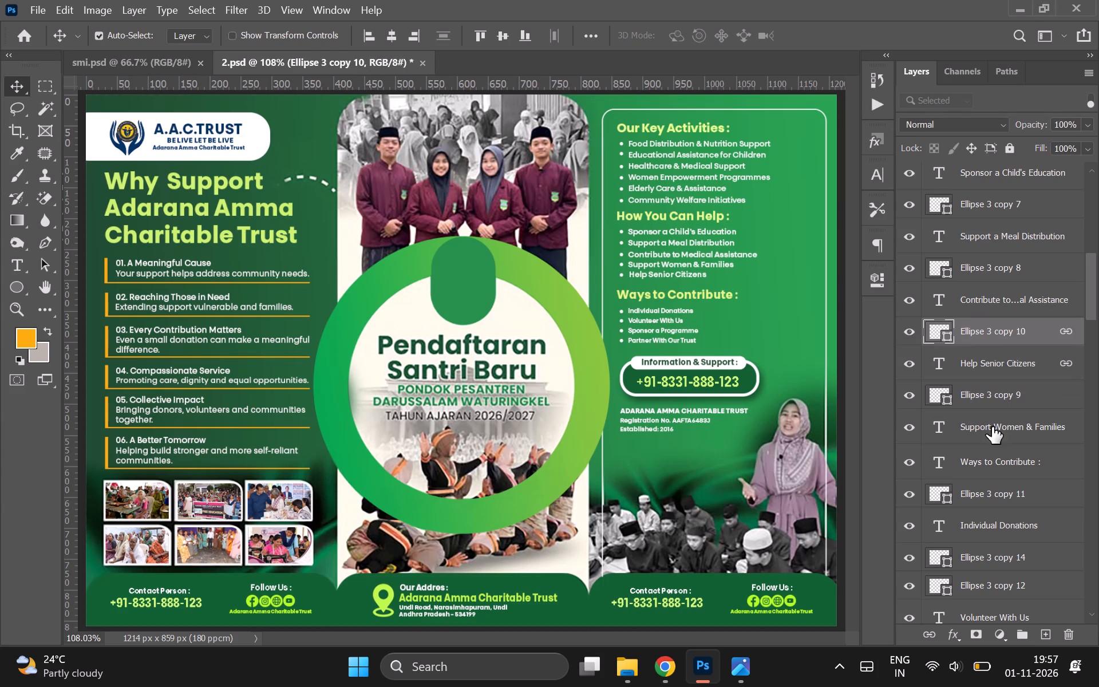
left_click(979, 437, "shift")
key("Down")
key("Down")
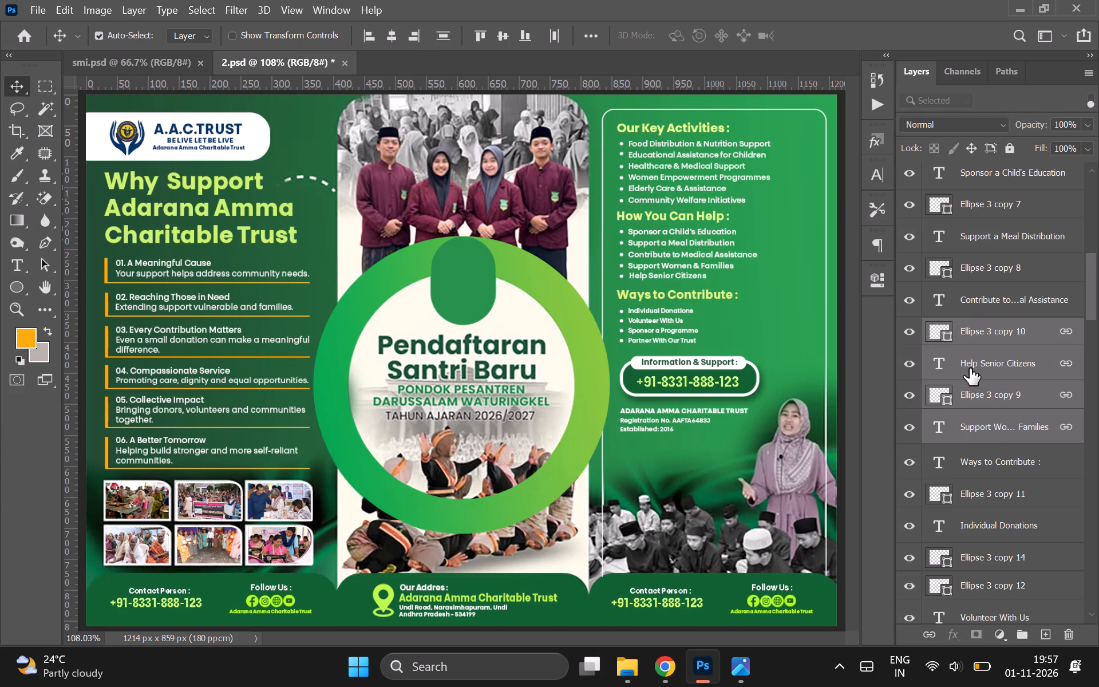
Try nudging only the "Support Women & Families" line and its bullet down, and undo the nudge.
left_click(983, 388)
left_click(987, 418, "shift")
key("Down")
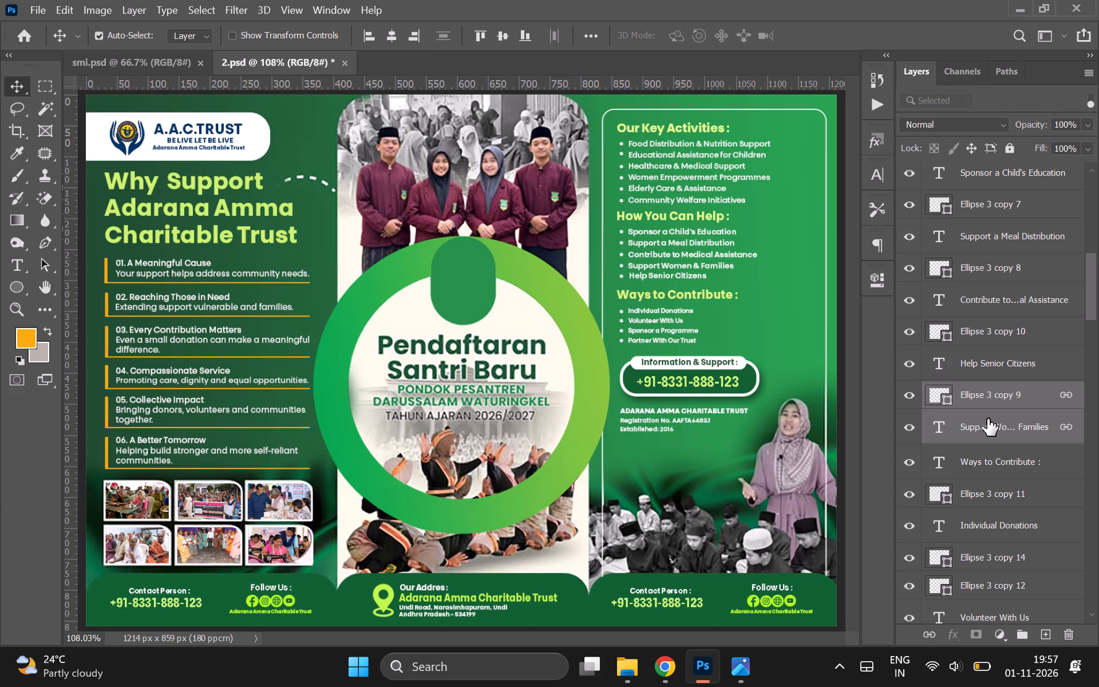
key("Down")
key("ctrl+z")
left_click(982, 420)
Nudge the "Help Senior Citizens" line and its bullet down slightly to match the spacing of the lines above.
left_click(985, 371)
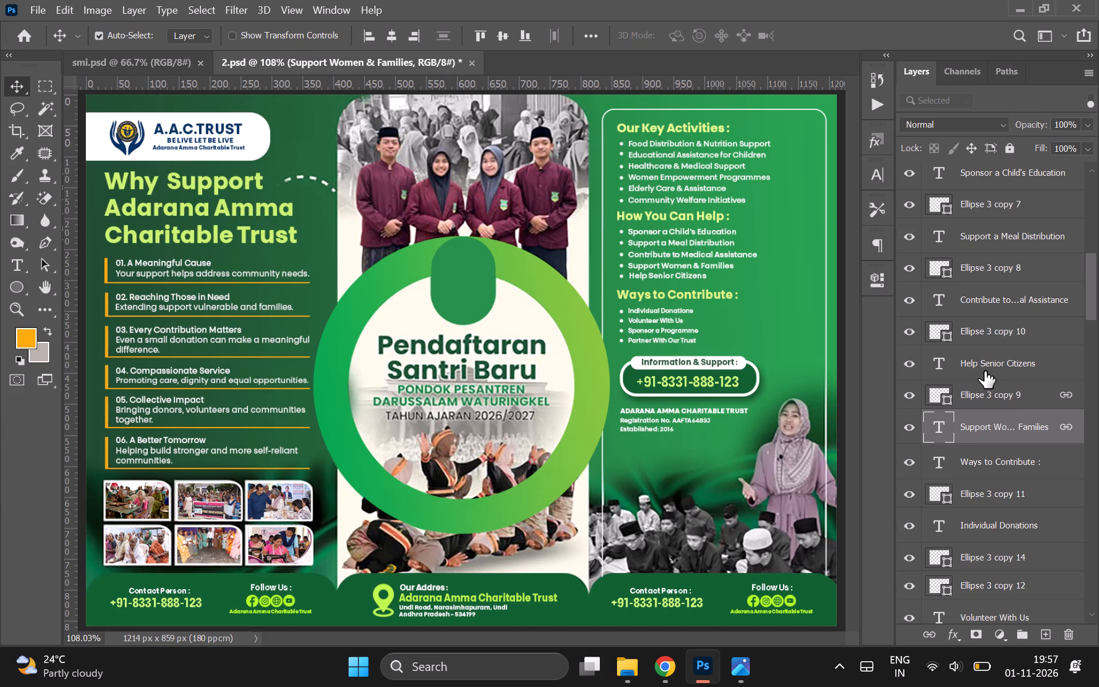
key("Down")
key("Down")
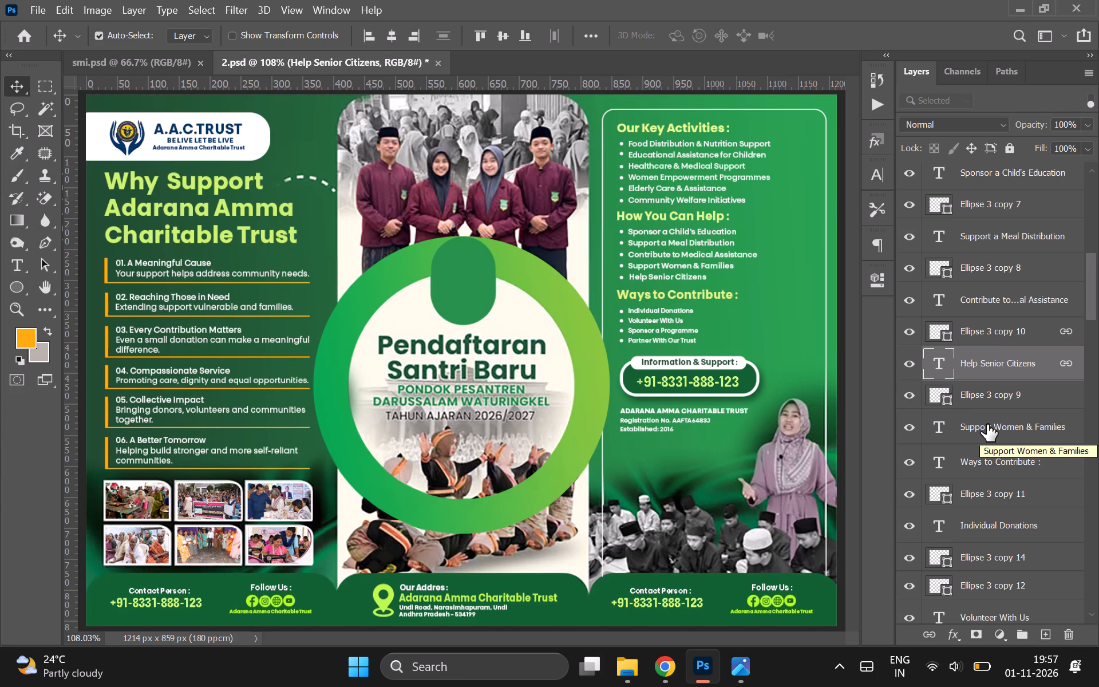
scroll(717, 338, "down", 1)
key("Down")
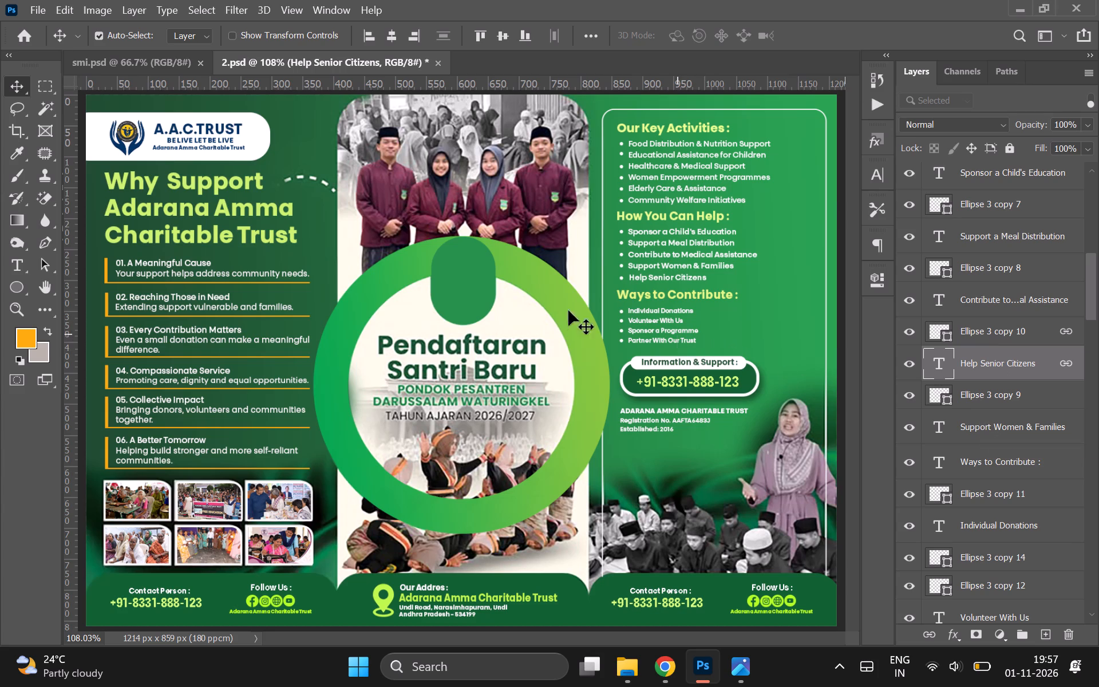
Open the font size of the "Individual Donations" line under Ways to Contribute for editing.
double_click(646, 311)
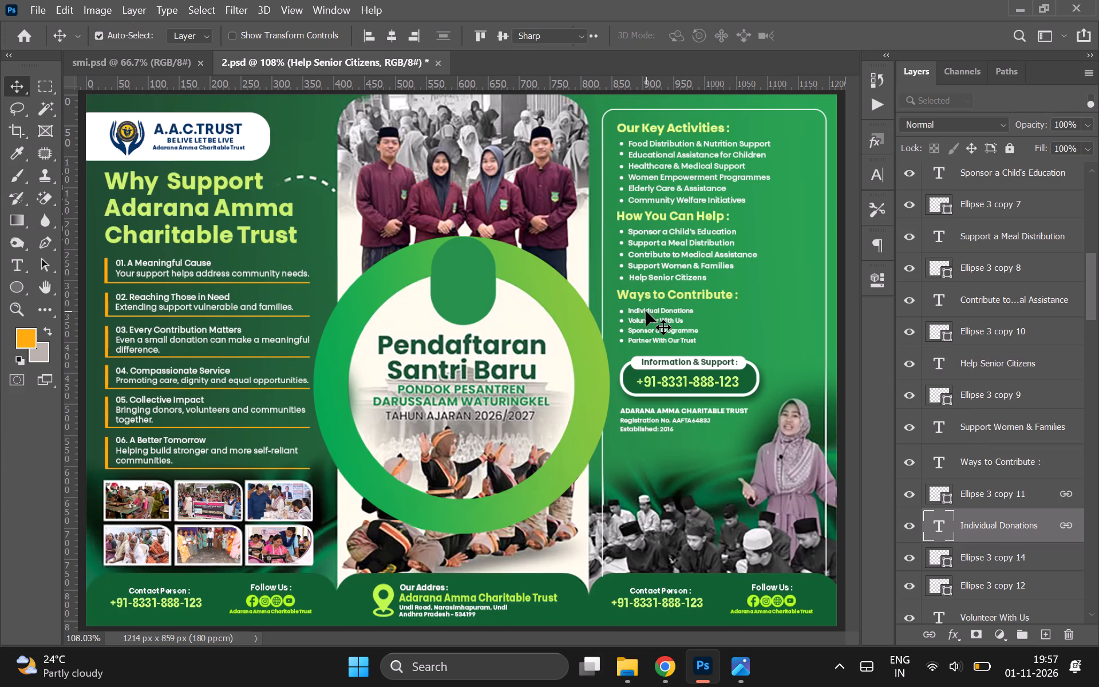
left_click(440, 40)
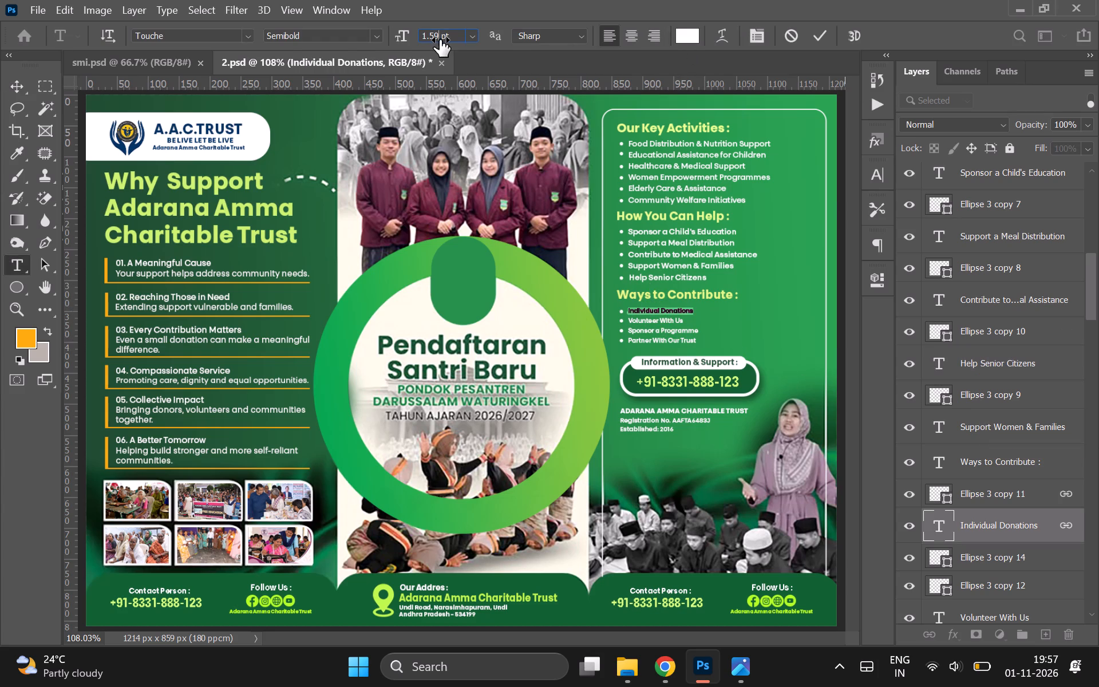
key("ctrl+a")
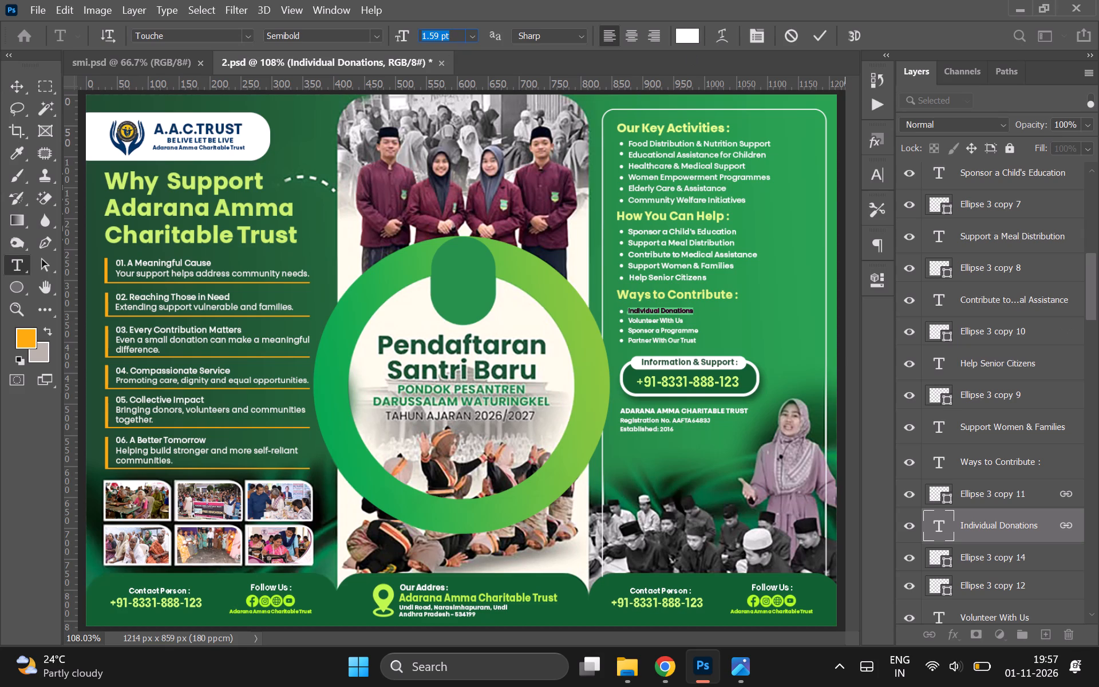
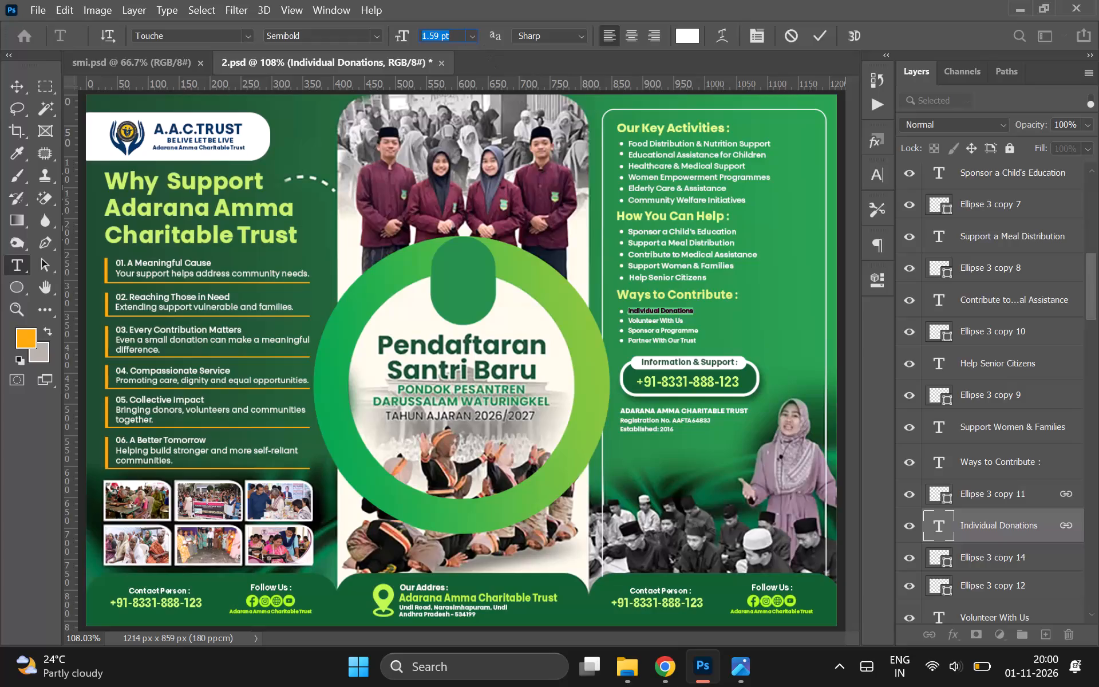
Set the font size of the "Individual Donations" line to 2 pt.
key("2")
key("Return")
left_click(949, 452)
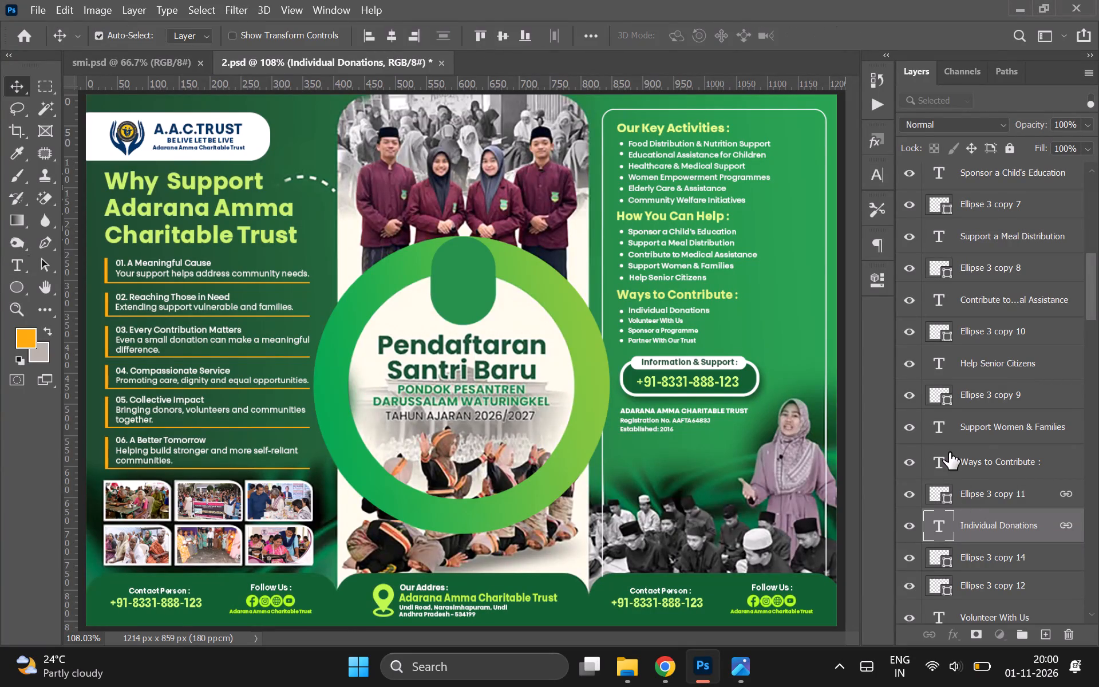
Set the font size of the "Volunteer With Us" line under Ways to Contribute to 2 pt.
double_click(931, 615)
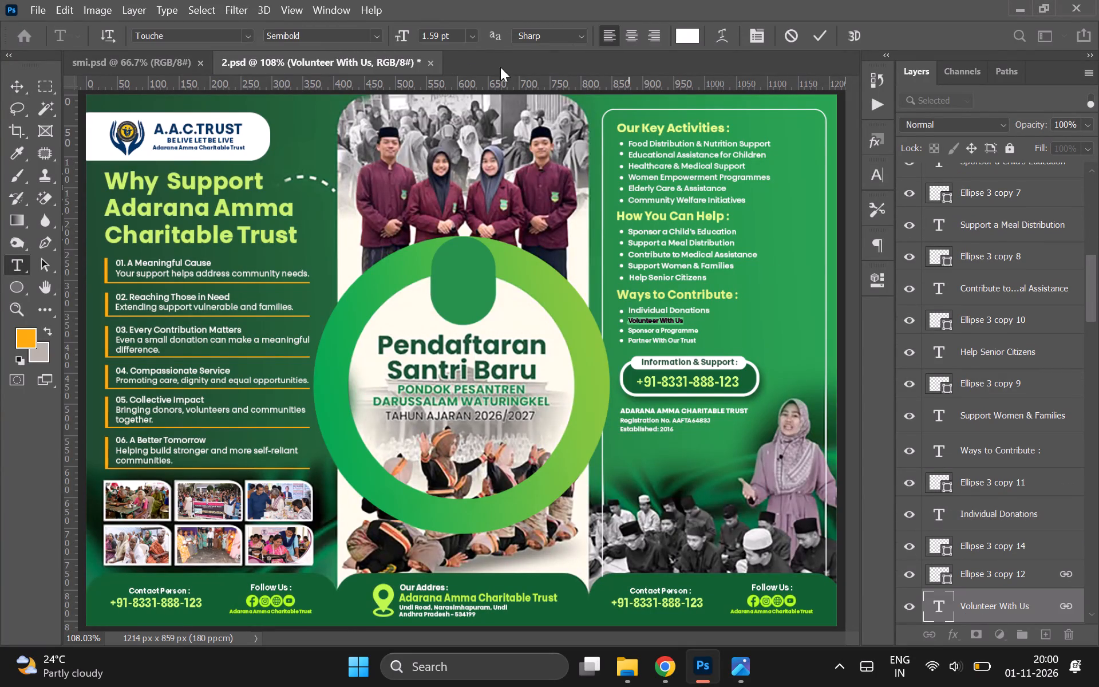
left_click(435, 37)
key("ctrl+a")
key("2")
key("Return")
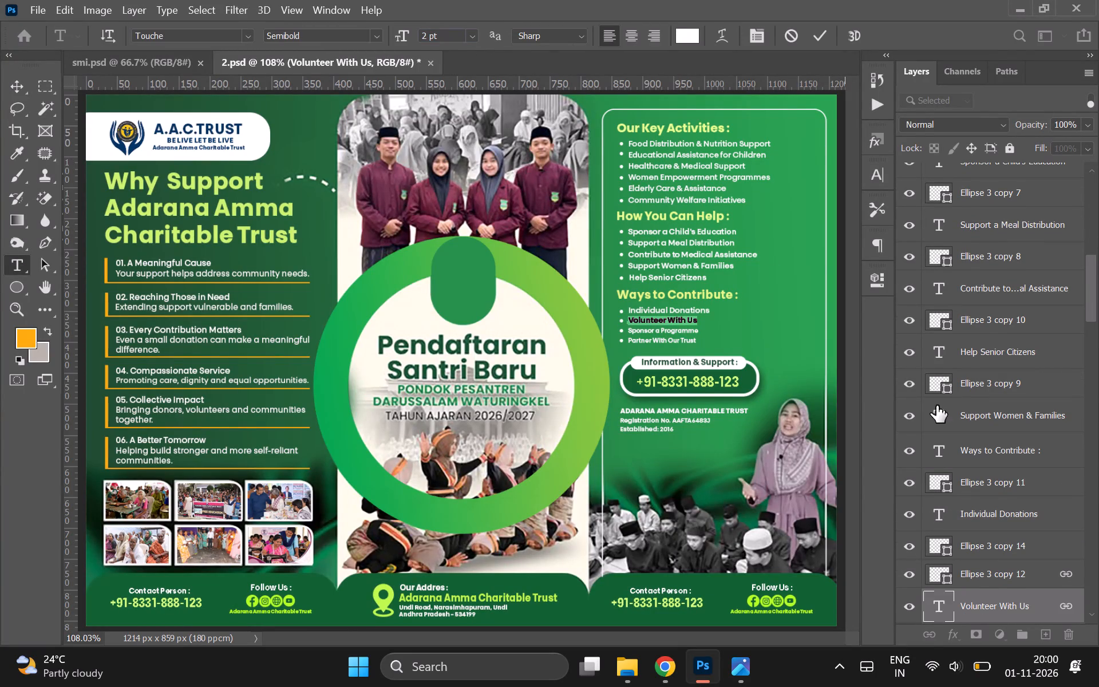
Set the font size of the "Partner With Our Trust" line under Ways to Contribute to 2 pt.
scroll(936, 405, "down", 1)
double_click(944, 560)
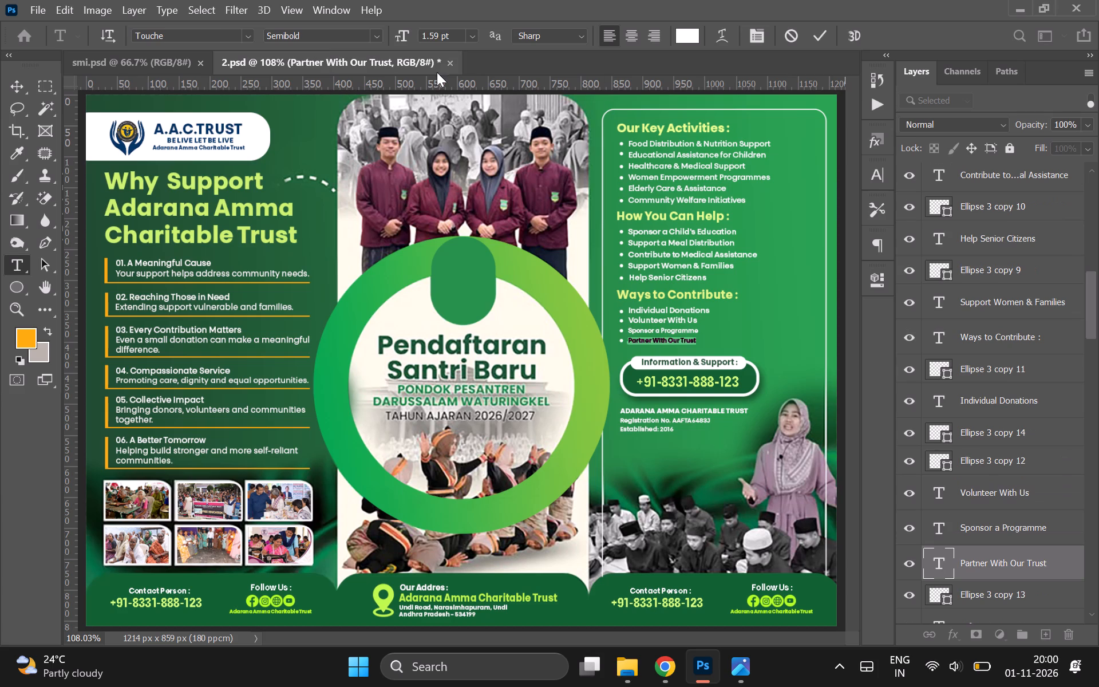
left_click(437, 26)
left_click(433, 29)
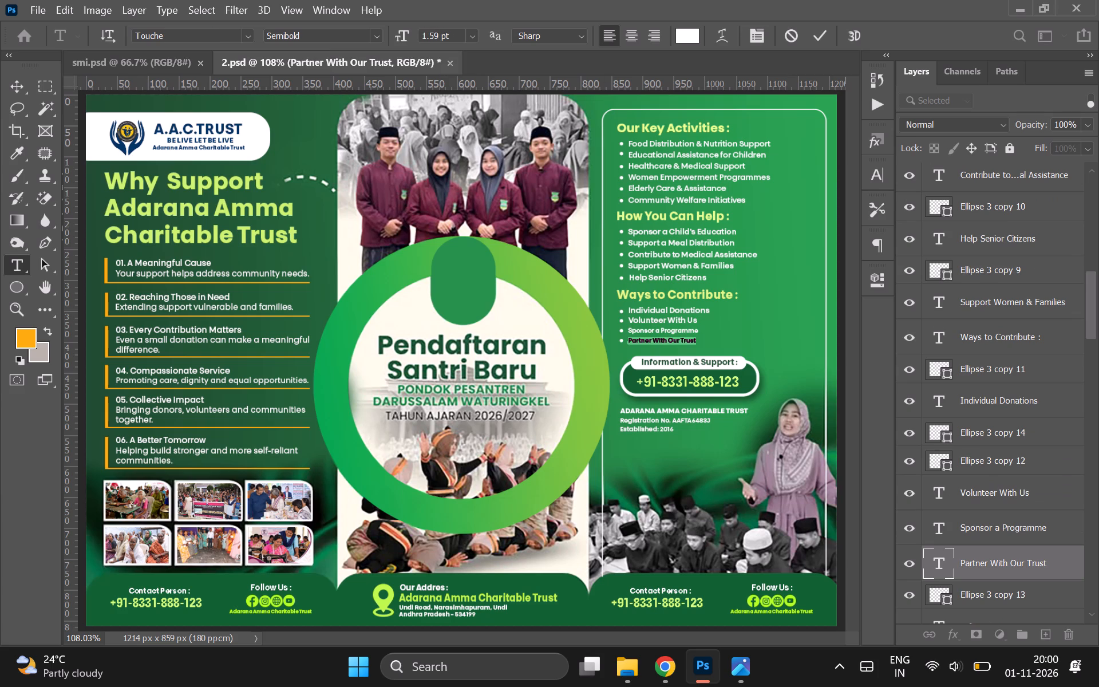
left_click(428, 35)
key("ctrl+a")
key("2")
key("Return")
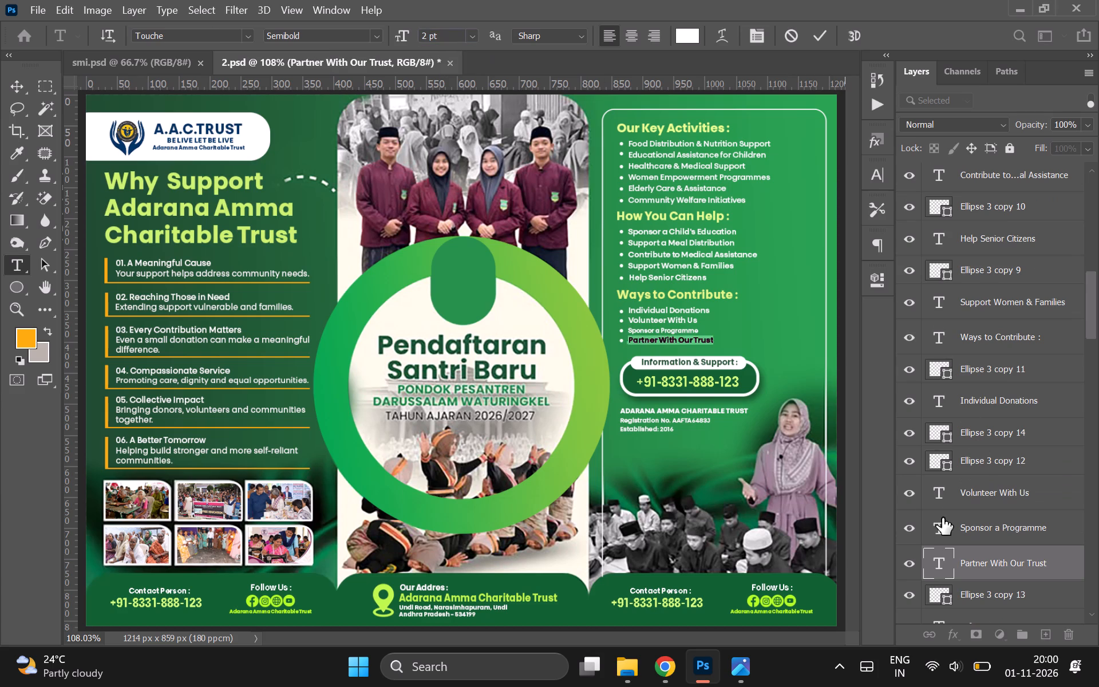
Set the font size of the "Sponsor a Programme" line under Ways to Contribute to 2 pt.
double_click(930, 539)
left_click(438, 35)
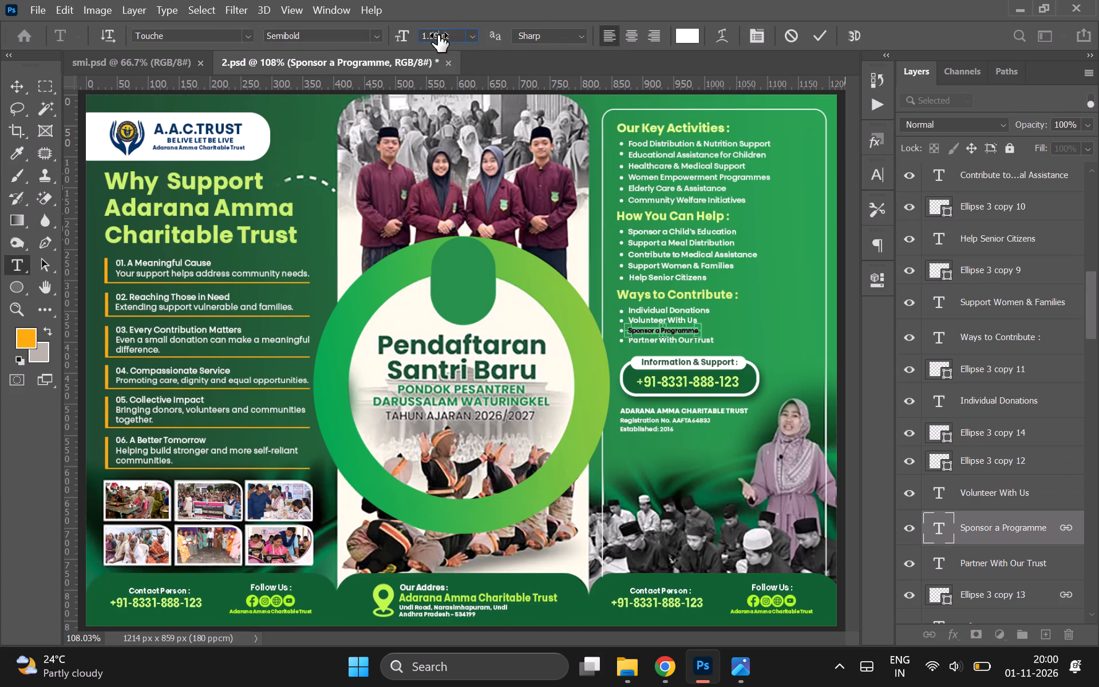
key("ctrl+a")
key("2")
key("Return")
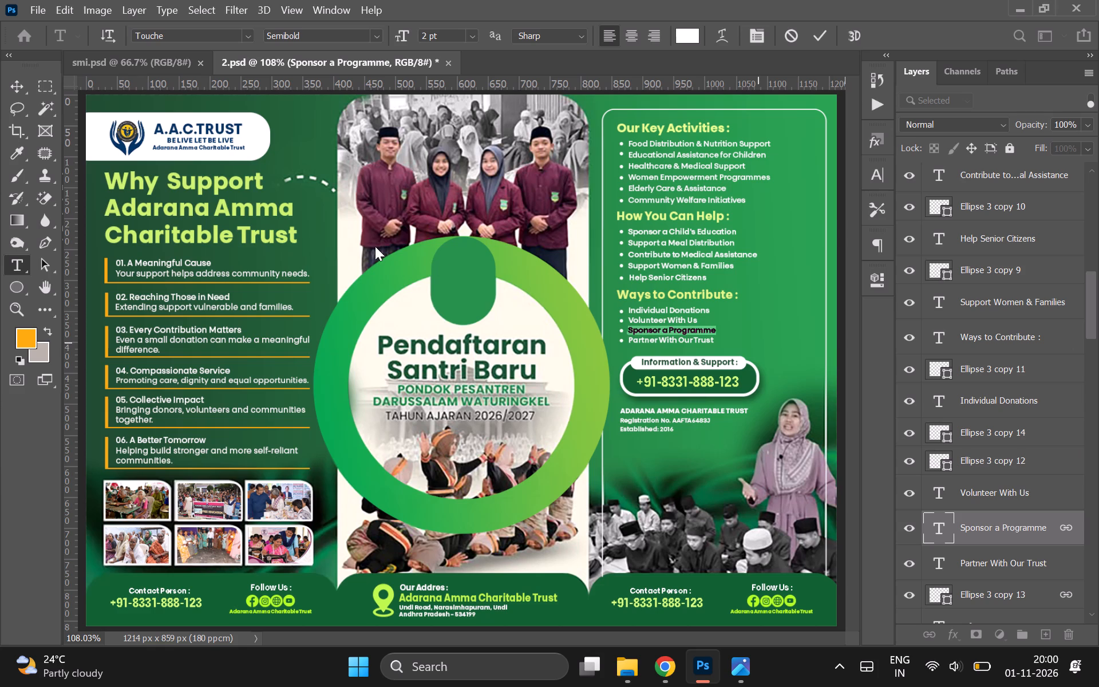
left_click(16, 83)
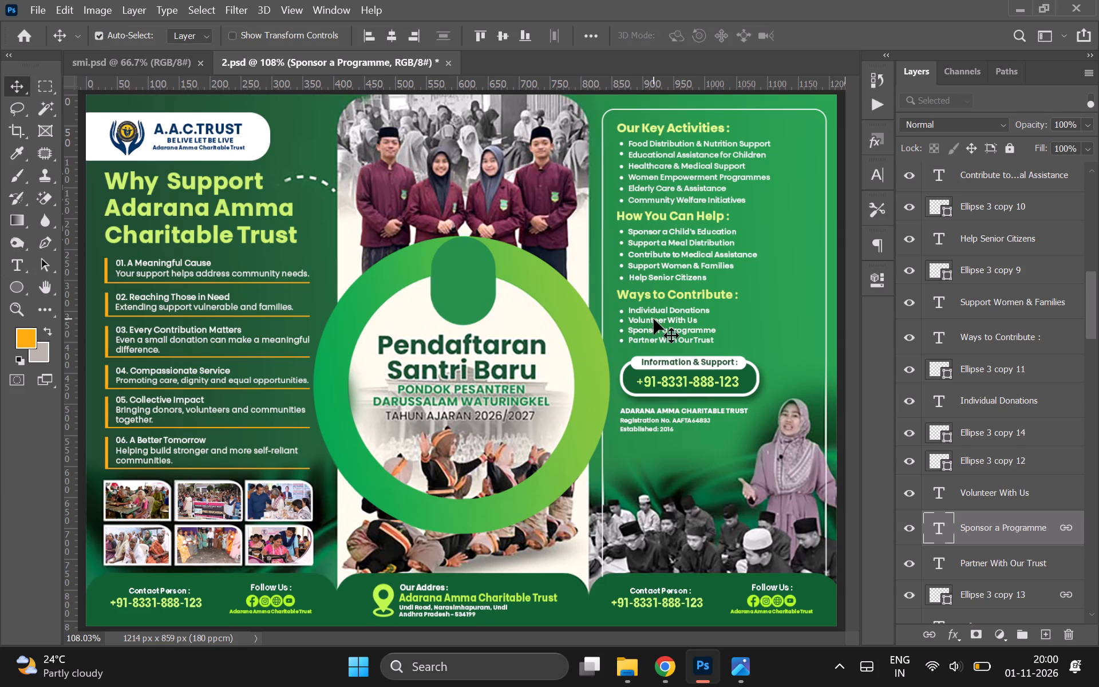
Nudge the "Volunteer With Us", "Sponsor a Programme" and "Partner With Our Trust" lines down slightly together with their three bullets.
left_click(654, 319)
scroll(1053, 493, "down", 1)
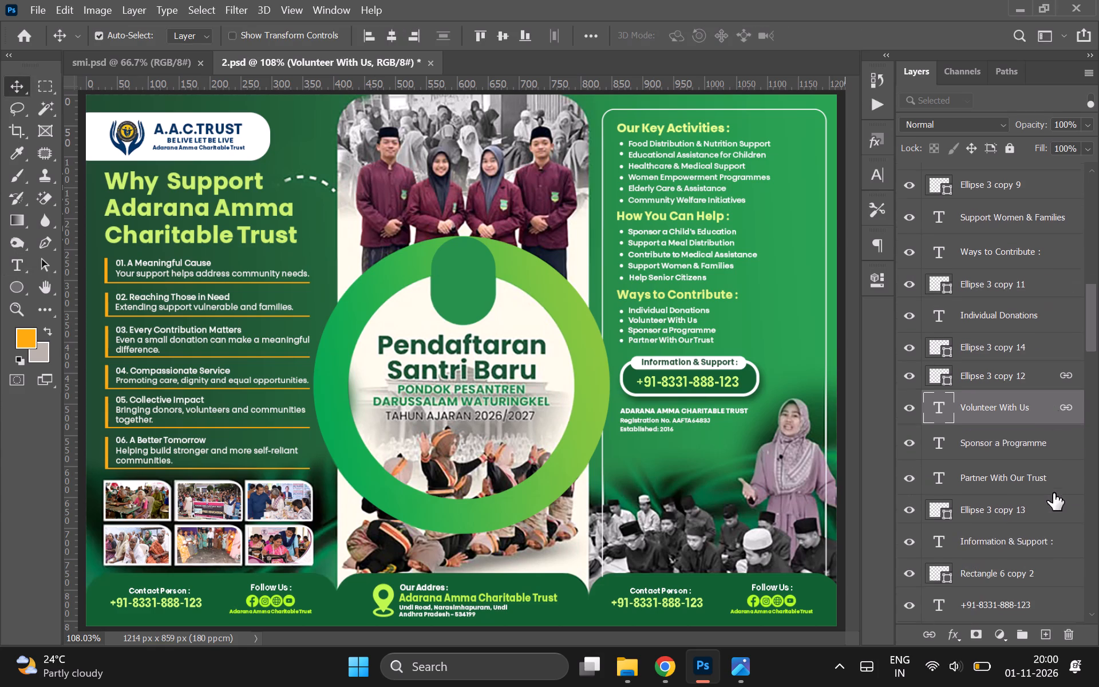
left_click(980, 453, "shift")
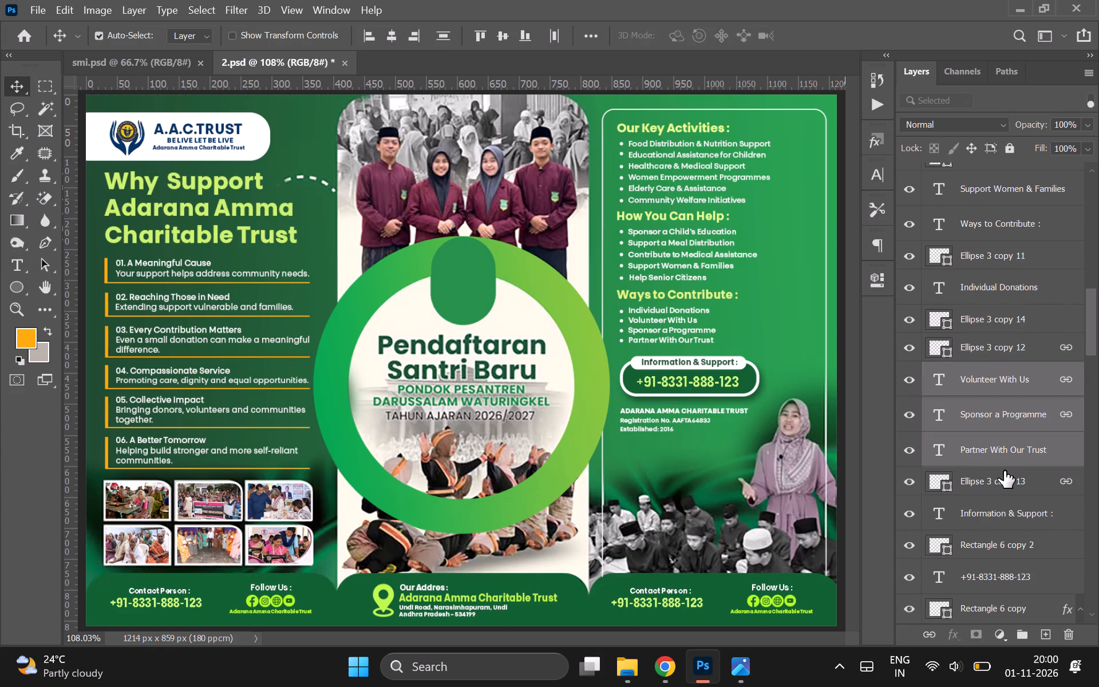
key("Down")
key("Down")
key("ctrl+z")
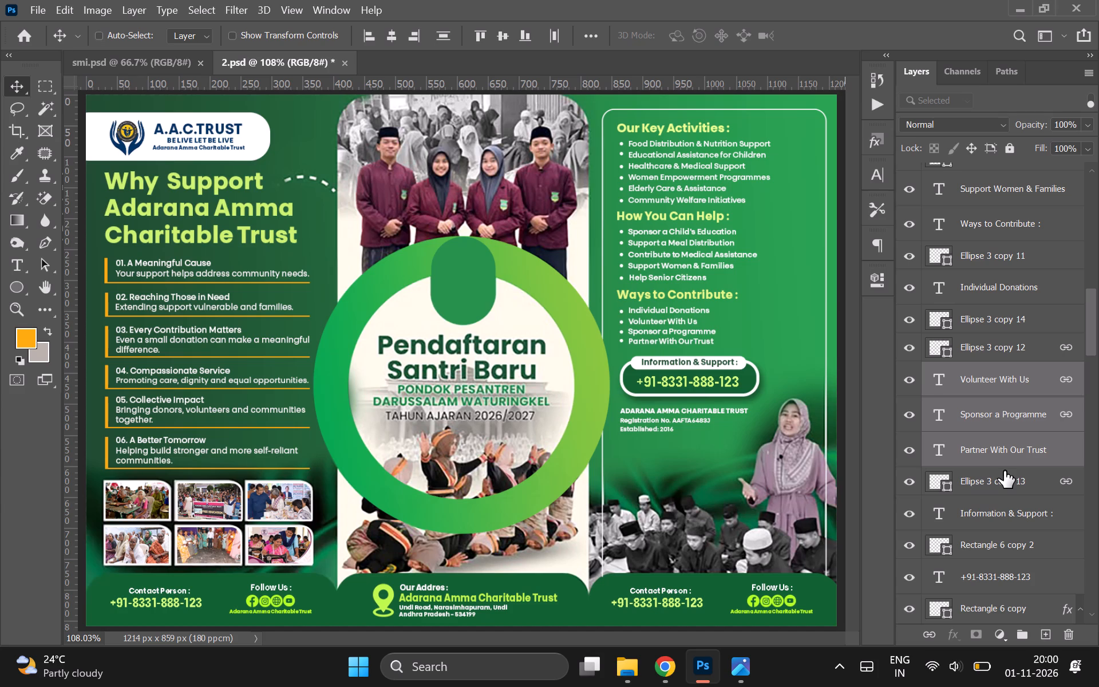
left_click(998, 487, "ctrl")
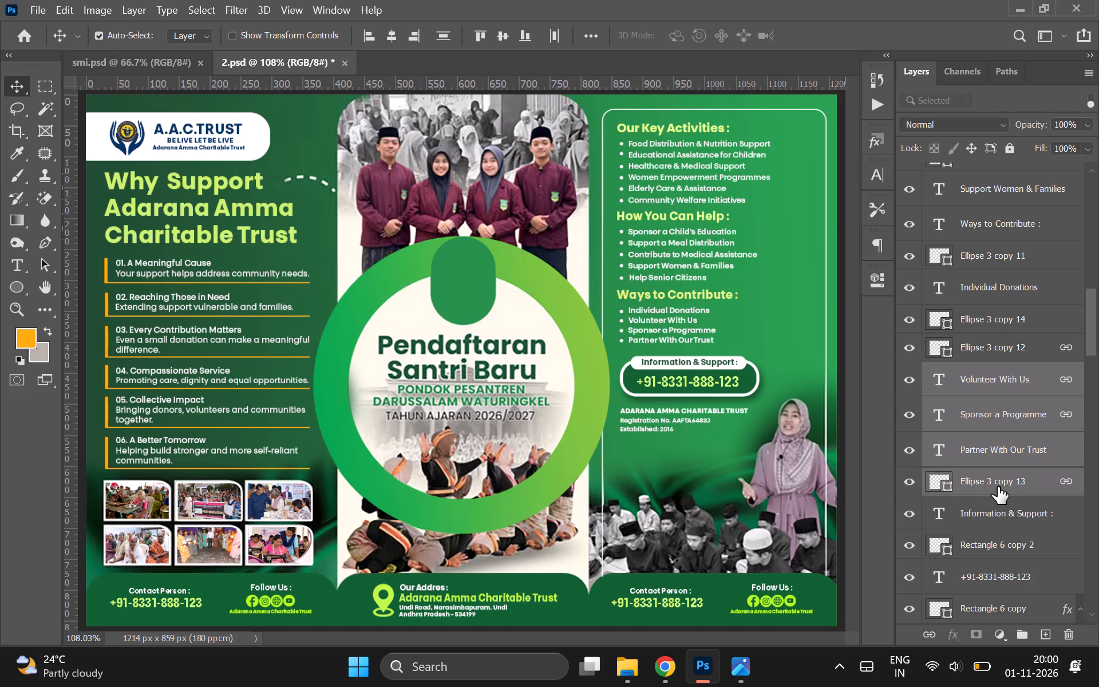
key("Down")
key("Down")
key("ctrl+z")
left_click(997, 342, "ctrl")
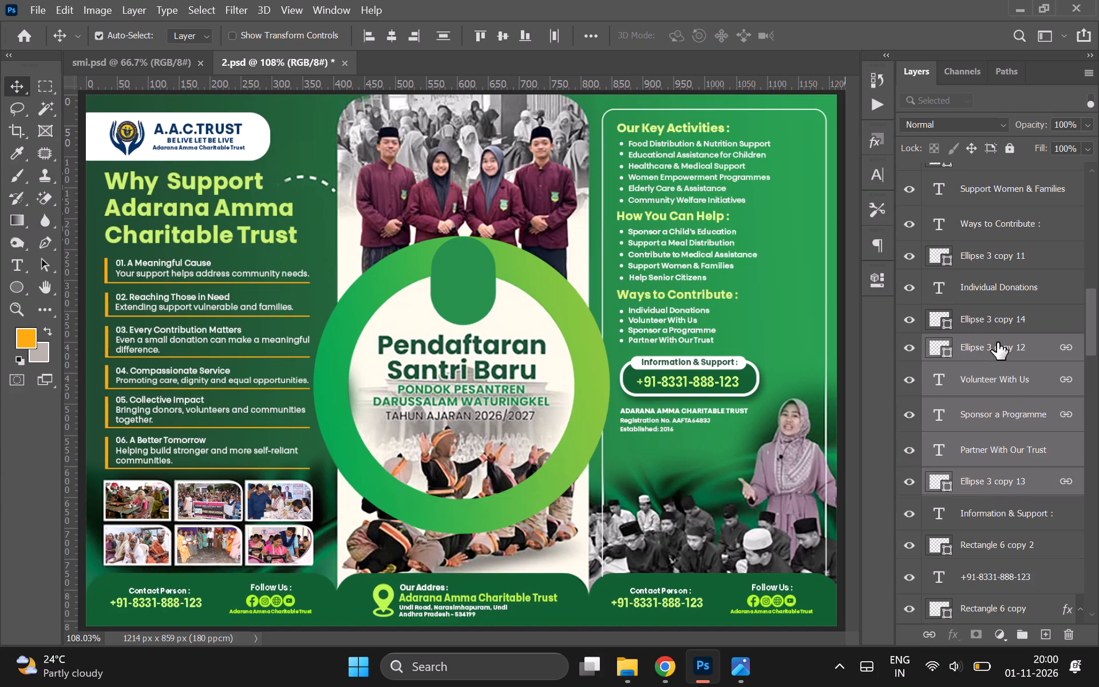
key("Down")
key("Down")
key("ctrl+z")
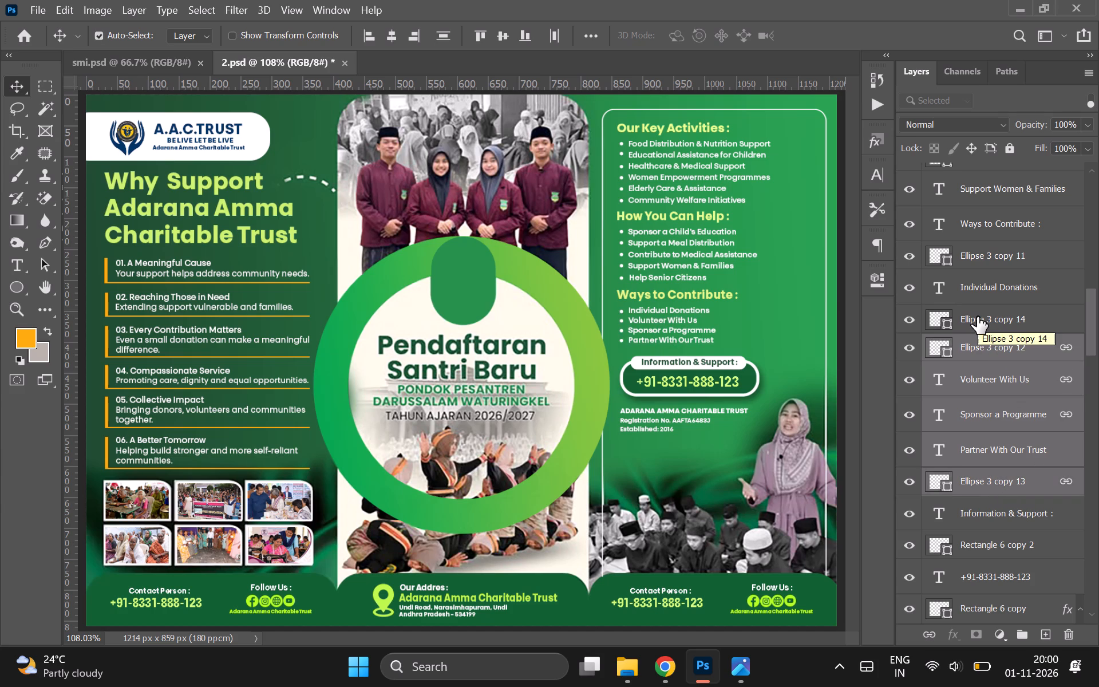
left_click(977, 317, "shift")
key("Down")
key("Down")
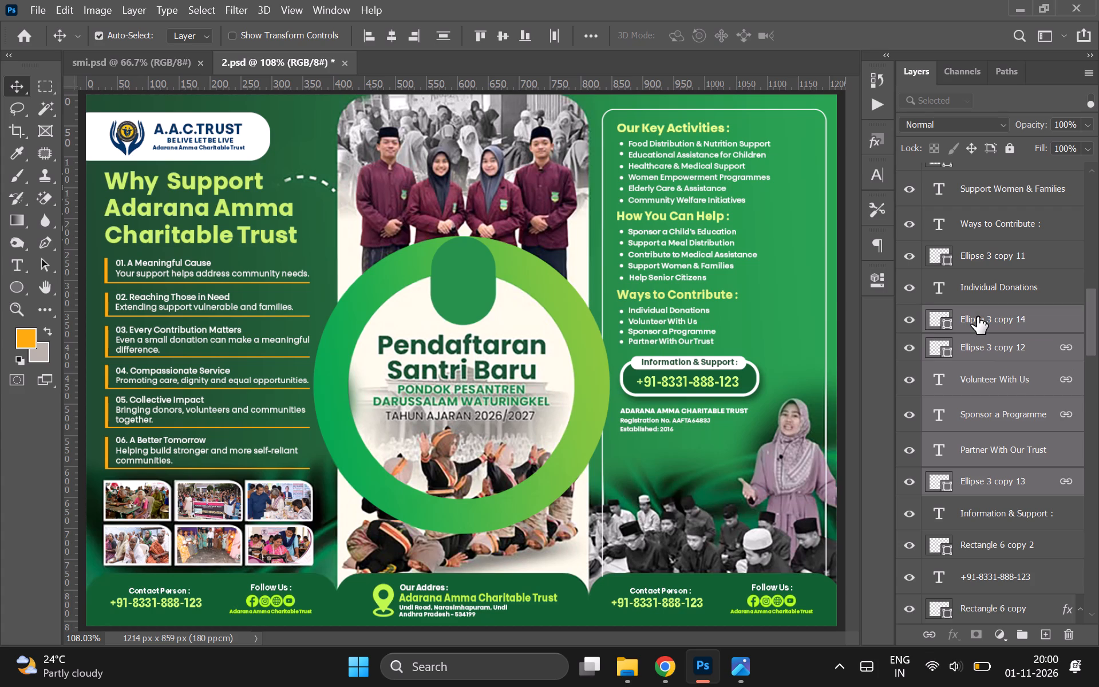
key("Up")
key("Up")
key("Down")
key("Down")
Nudge only the "Sponsor a Programme" and "Partner With Our Trust" lines and their bullets down slightly to even the spacing.
left_click(997, 340, "ctrl")
left_click(990, 330, "ctrl")
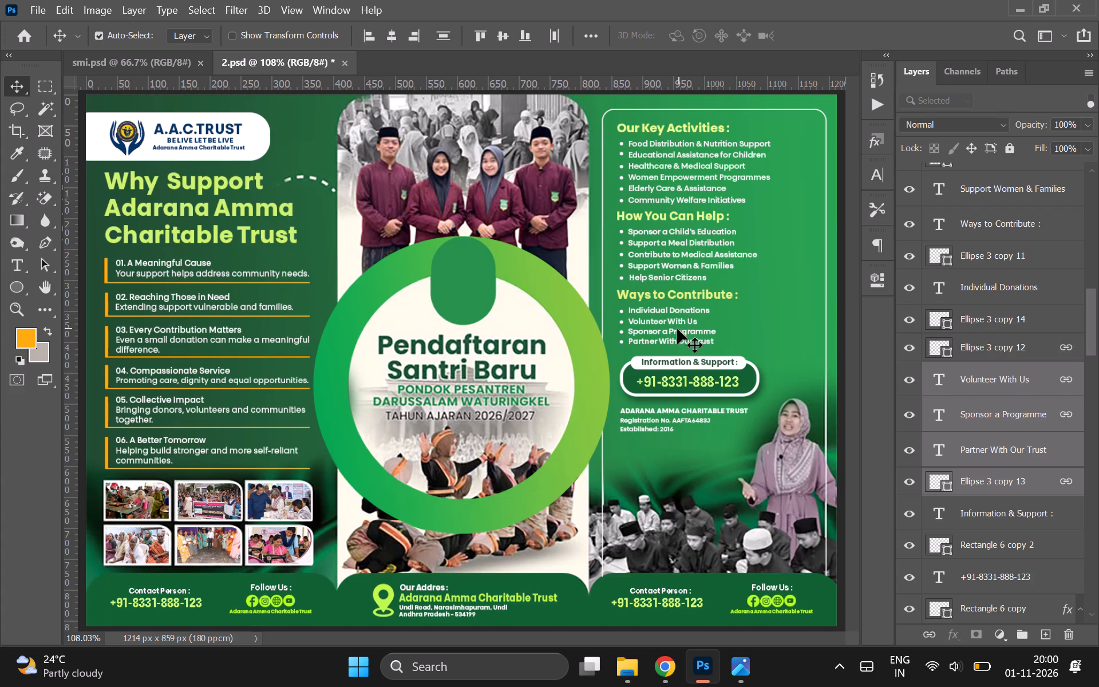
left_click(671, 332)
left_click(1001, 429)
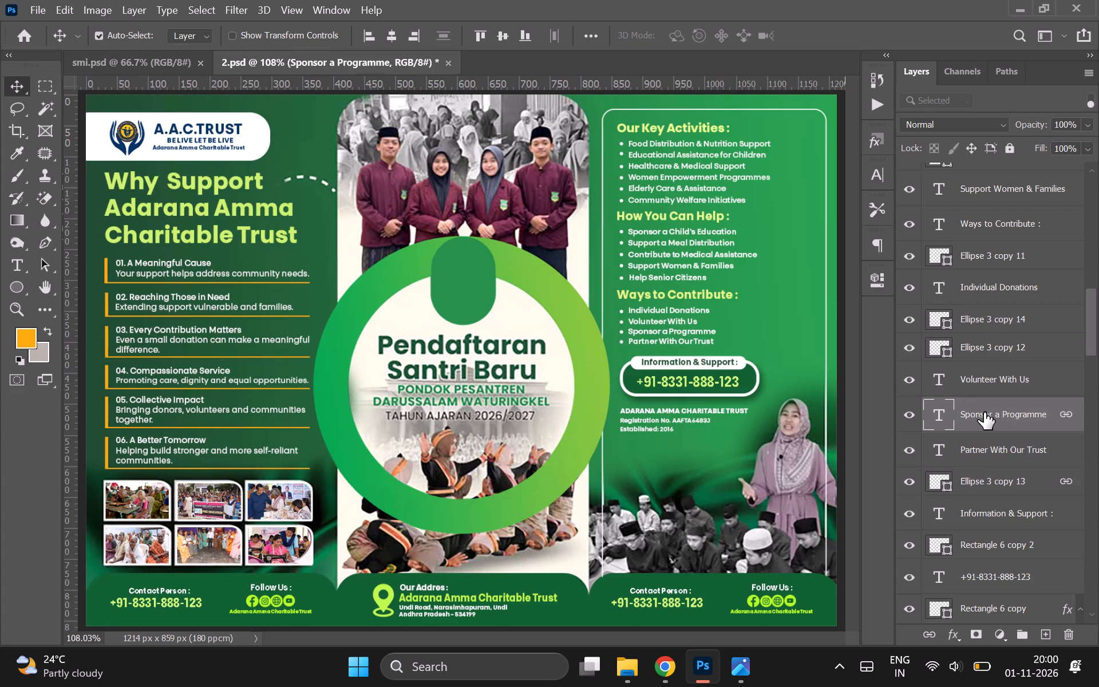
left_click(983, 412)
left_click(975, 492, "shift")
left_click(908, 320)
left_click(908, 320)
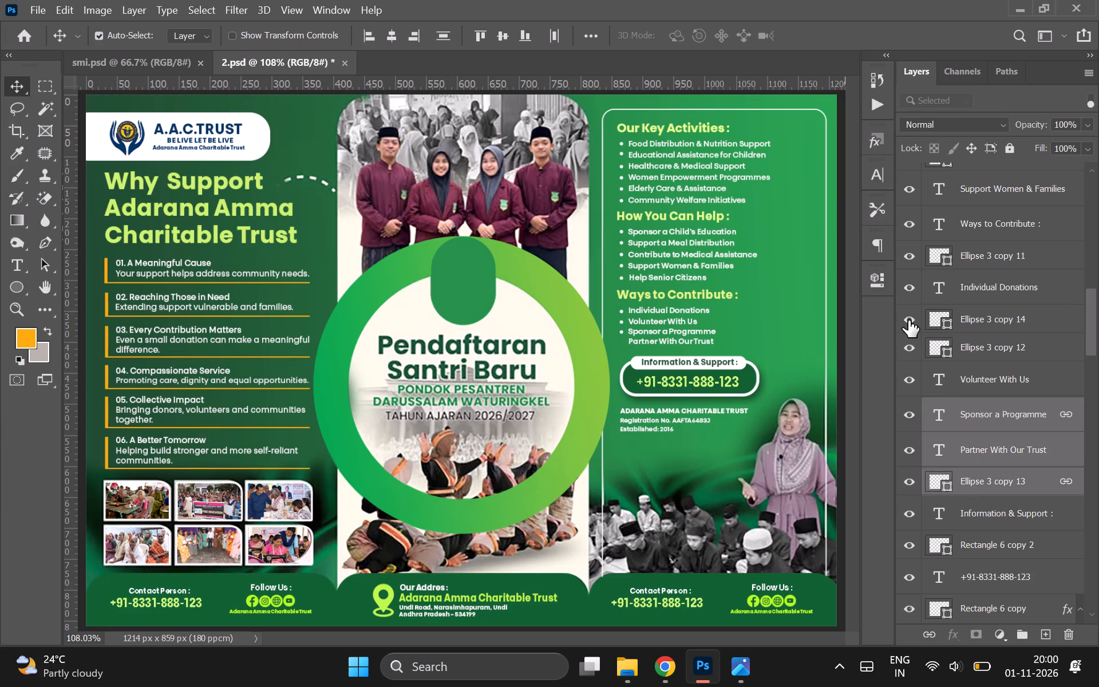
left_click(991, 324, "ctrl")
key("Down")
key("Down")
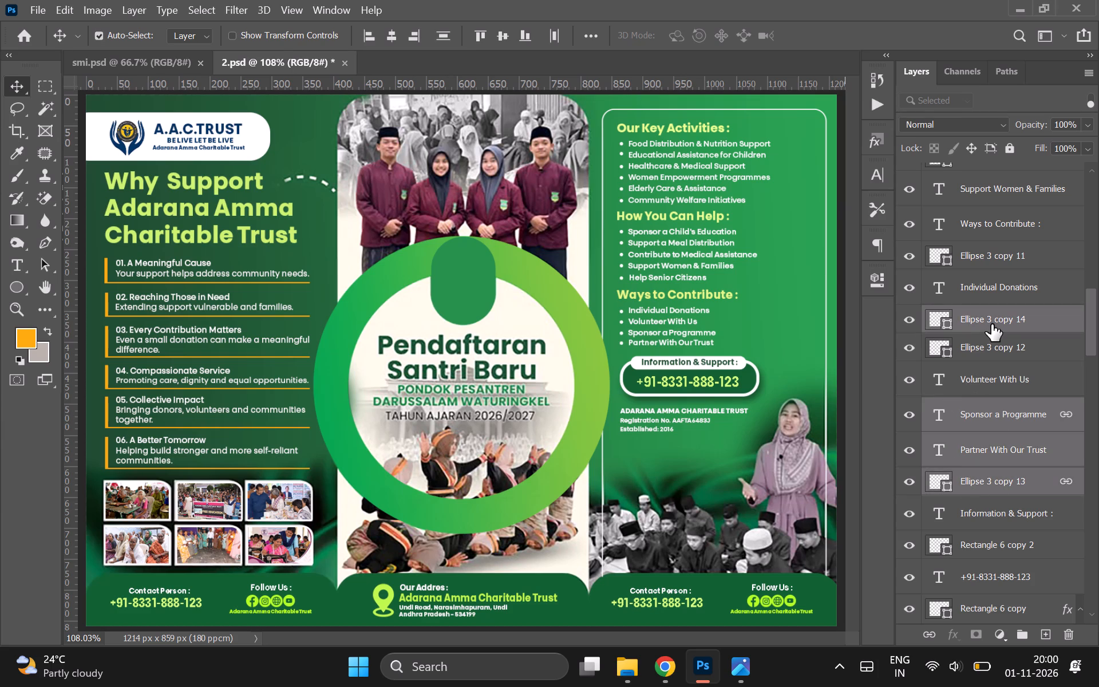
Reorder the "Partner With Our Trust" layer and its bullet layer Ellipse 3 copy 14 to sit just above the "Information & Support" layer.
left_click(974, 451)
left_click(994, 315, "ctrl")
left_click_drag(971, 312, 986, 346)
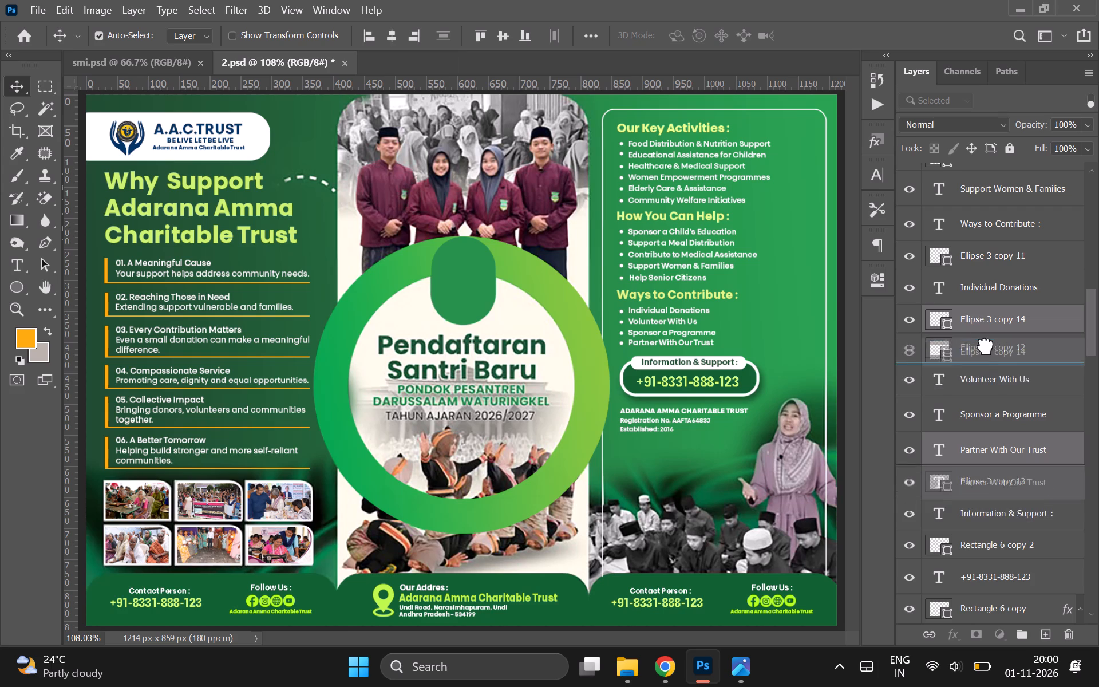
left_click_drag(986, 346, 984, 338)
left_click_drag(988, 349, 987, 479)
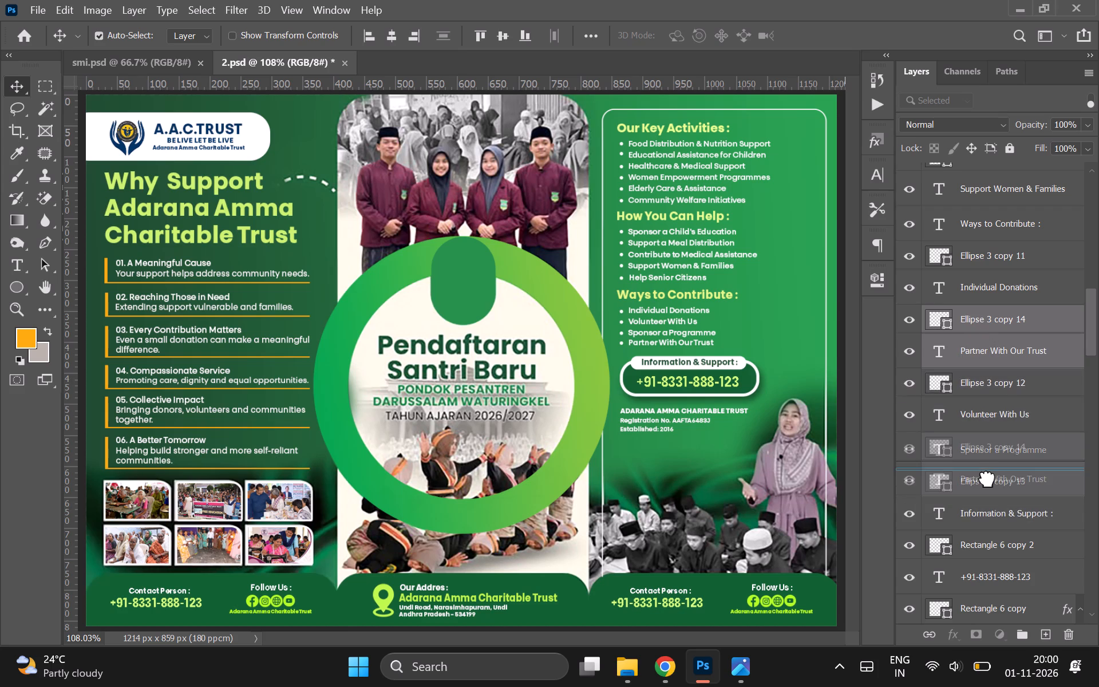
left_click_drag(987, 479, 986, 495)
key("ctrl+z")
left_click_drag(982, 365, 990, 487)
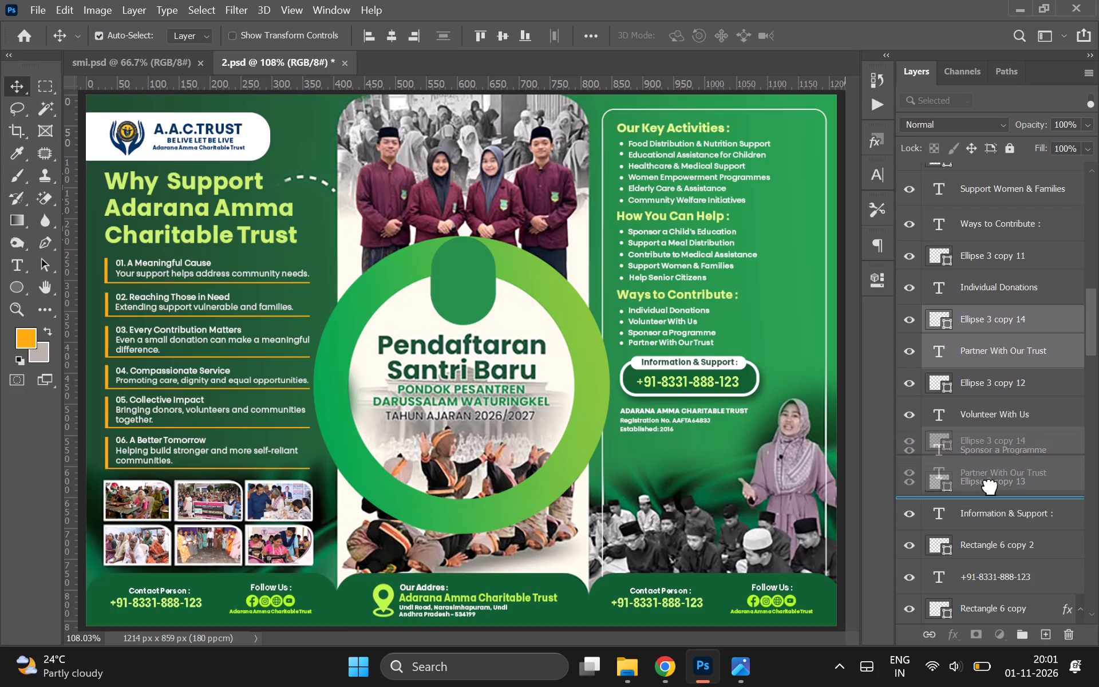
left_click_drag(990, 487, 989, 506)
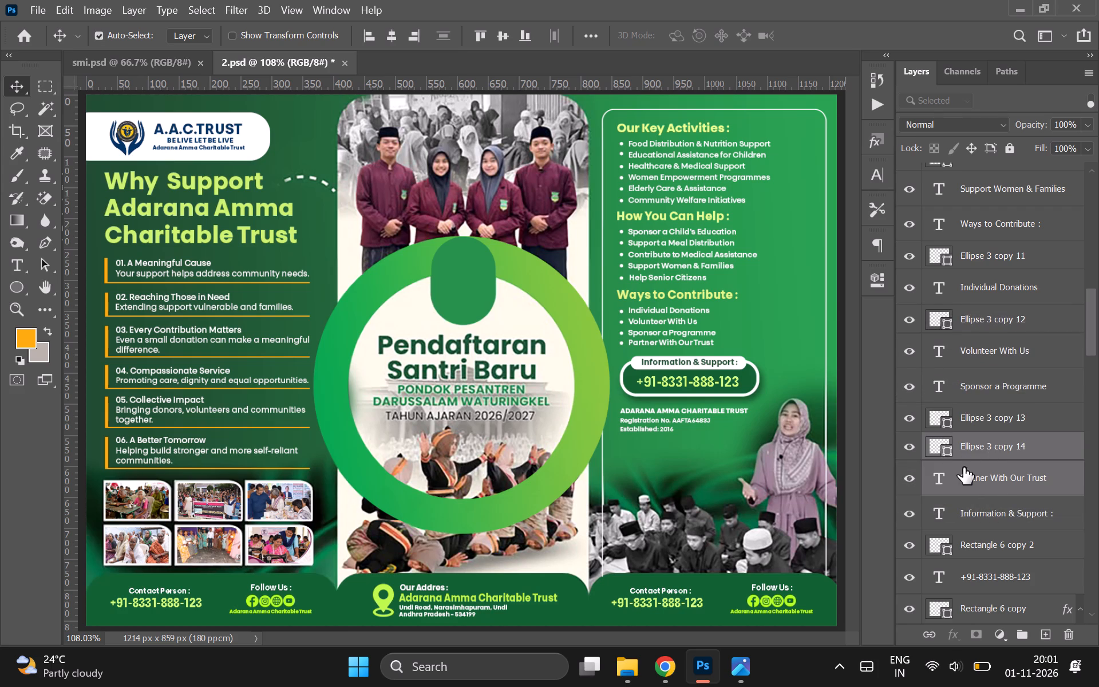
Nudge the "Partner With Our Trust" line and its bullet down slightly to match the spacing above.
key("Down")
key("Down")
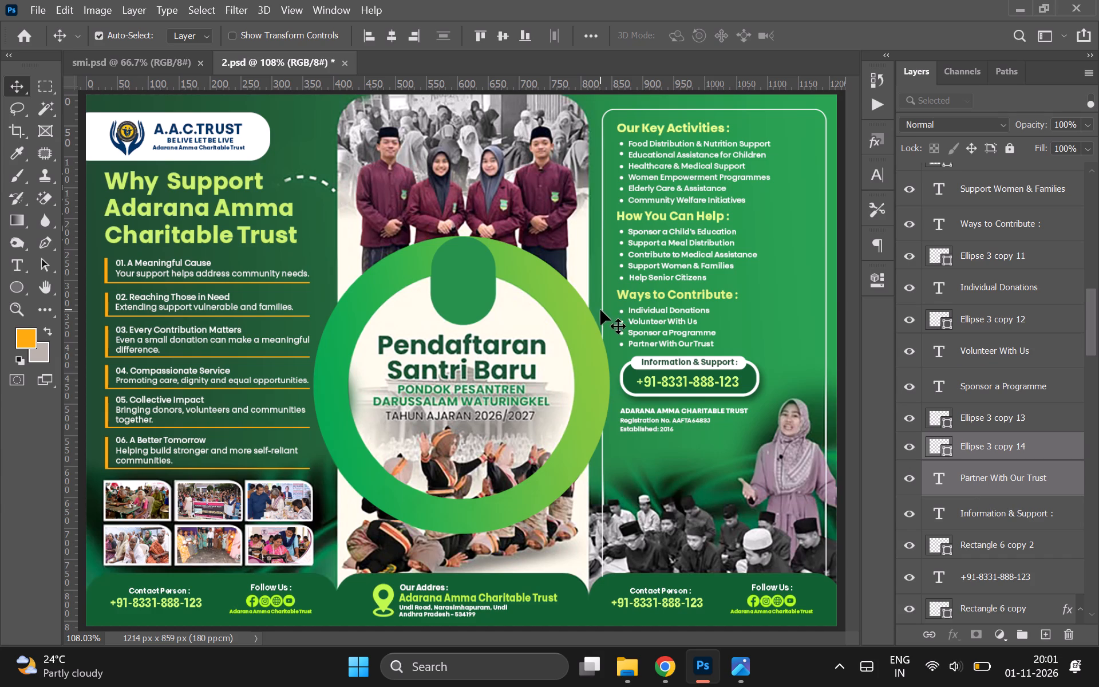
Nudge the Information & Support phone box and the trust name, registration and established lines beneath it down slightly as a block.
left_click(678, 362)
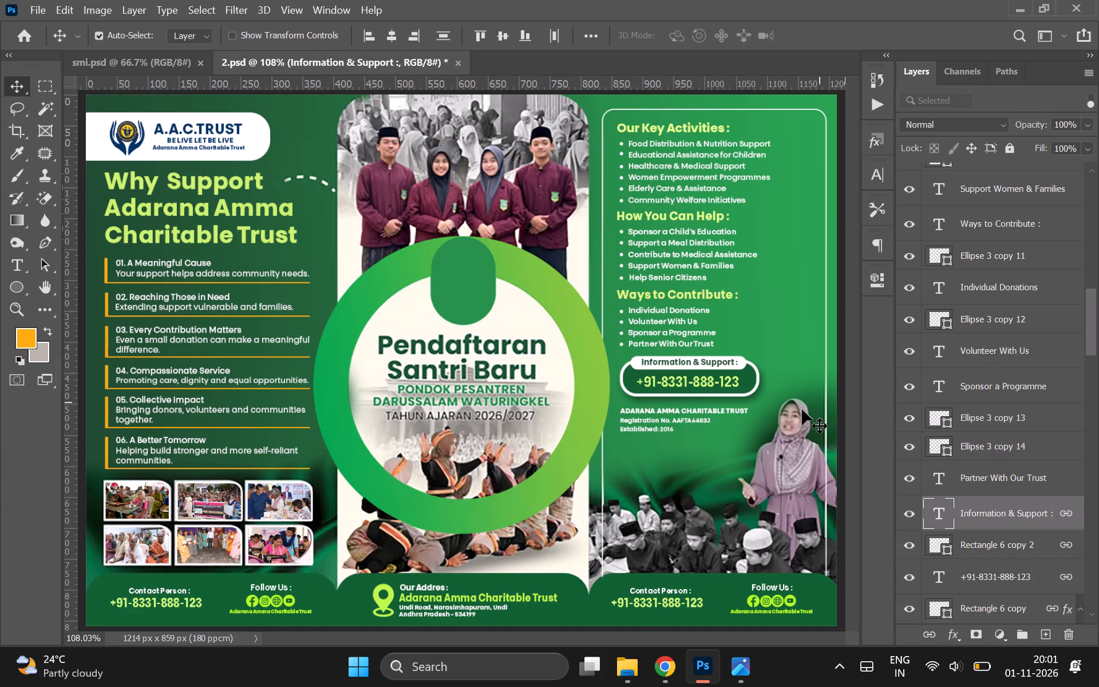
scroll(998, 487, "down", 1)
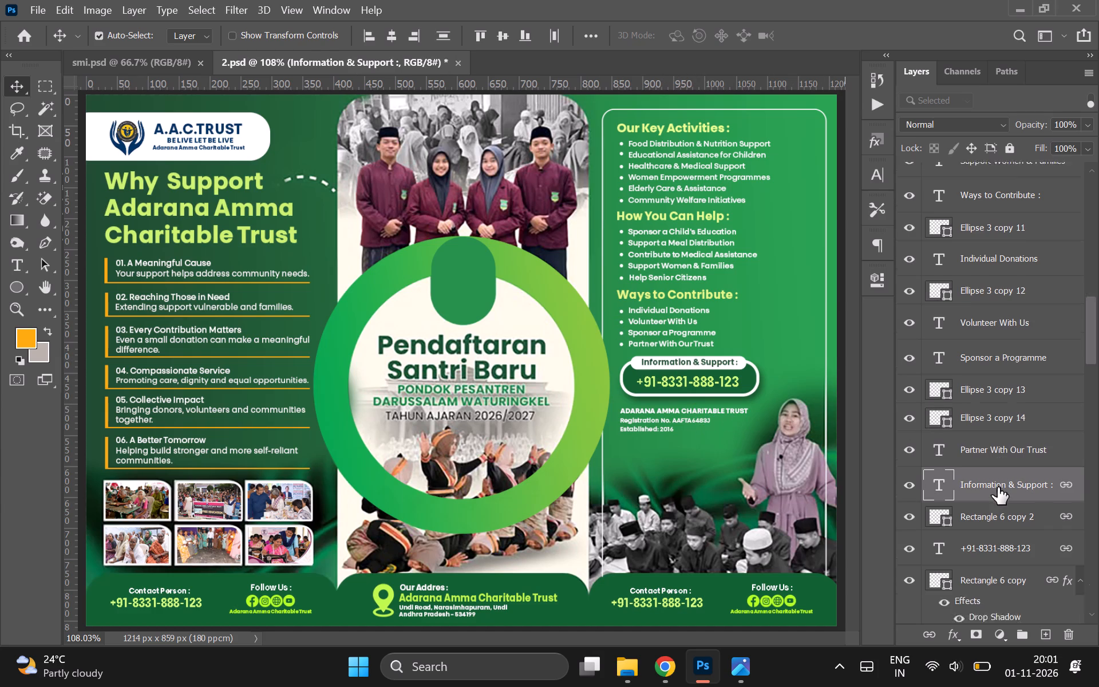
scroll(998, 487, "down", 1)
left_click(998, 394, "ctrl")
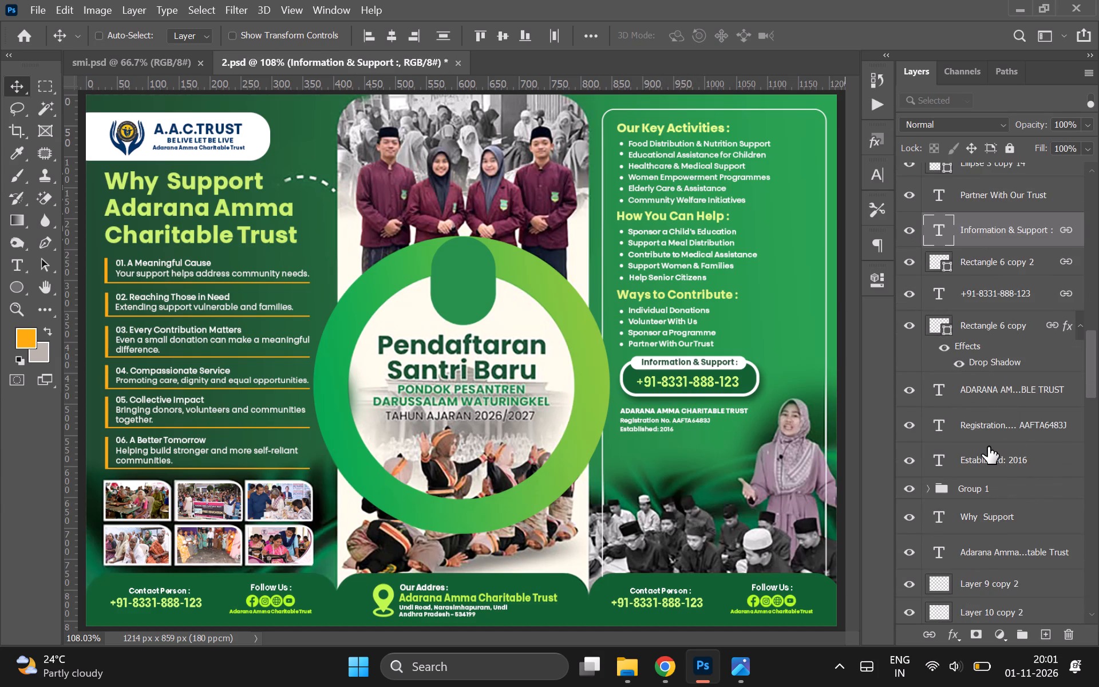
left_click(988, 448, "ctrl")
left_click(994, 414, "ctrl")
key("Down")
key("Down")
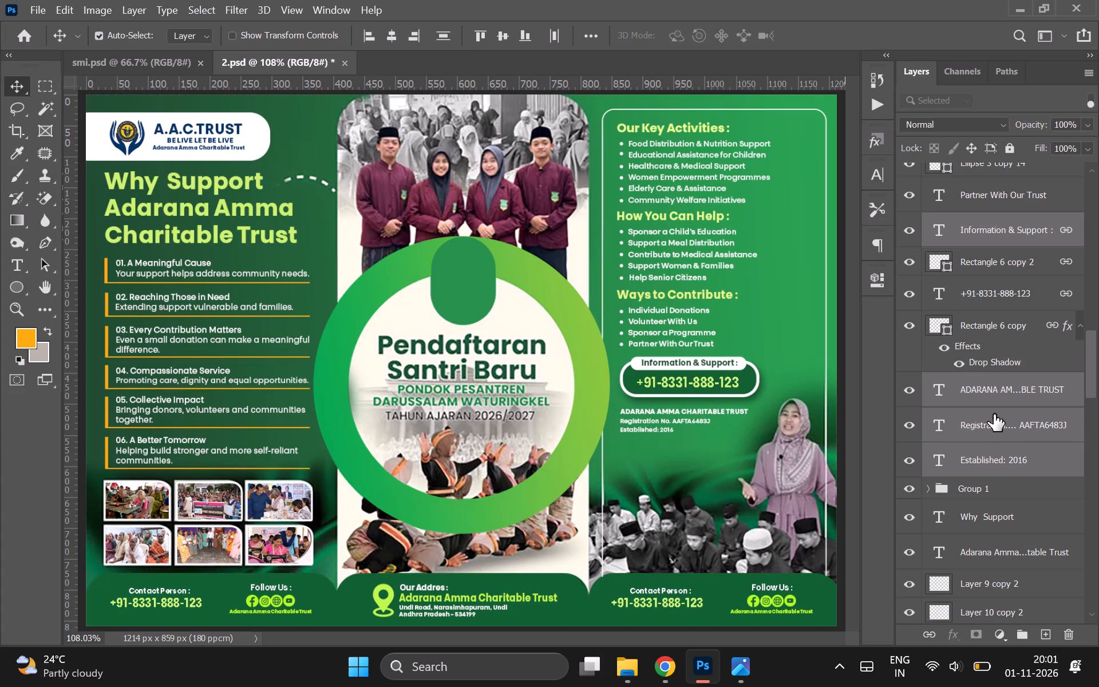
key("Down")
key("Down")
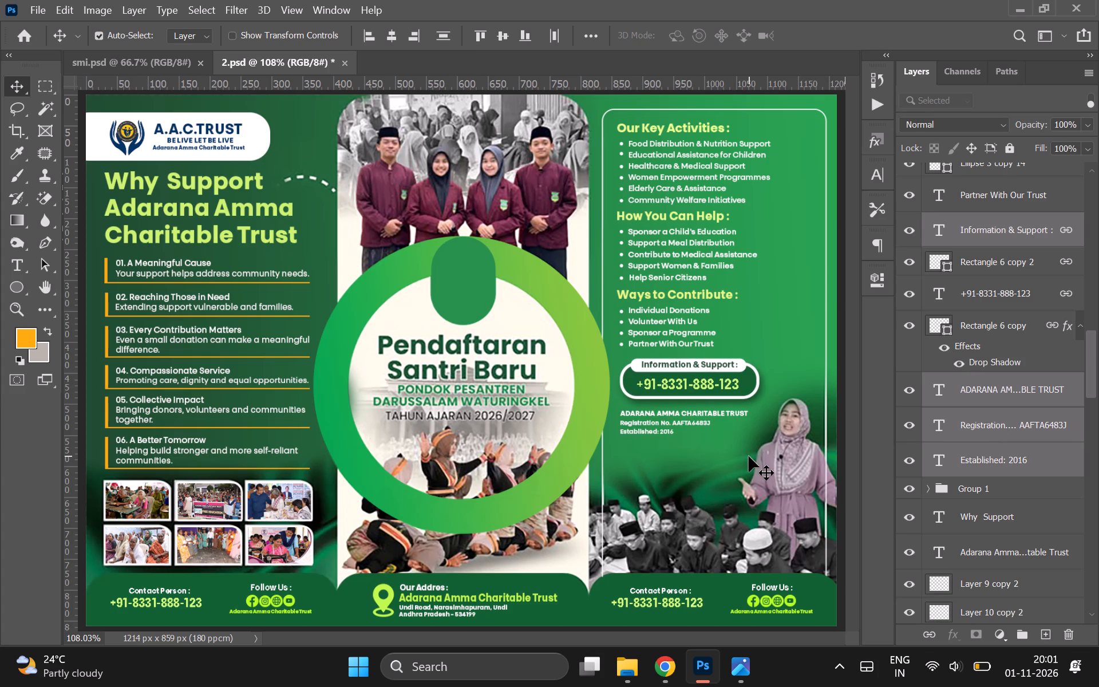
Set the first three lines under "How You Can Help" to the Medium font style, matching the "Healthcare & Medical Support" line.
left_click(661, 301)
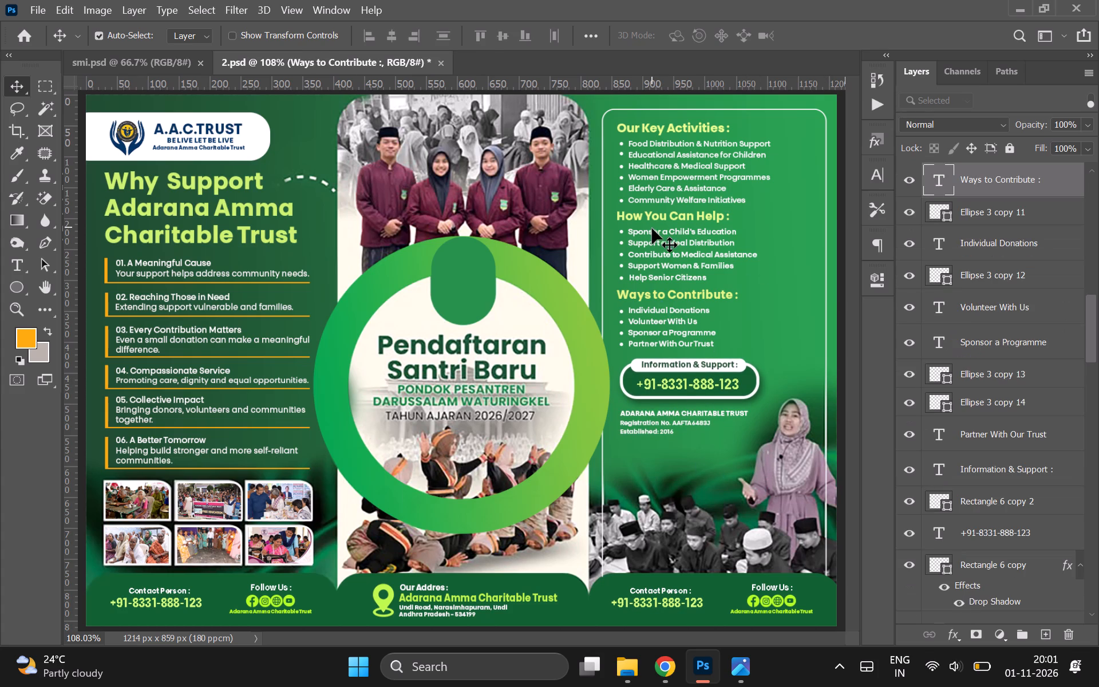
double_click(679, 164)
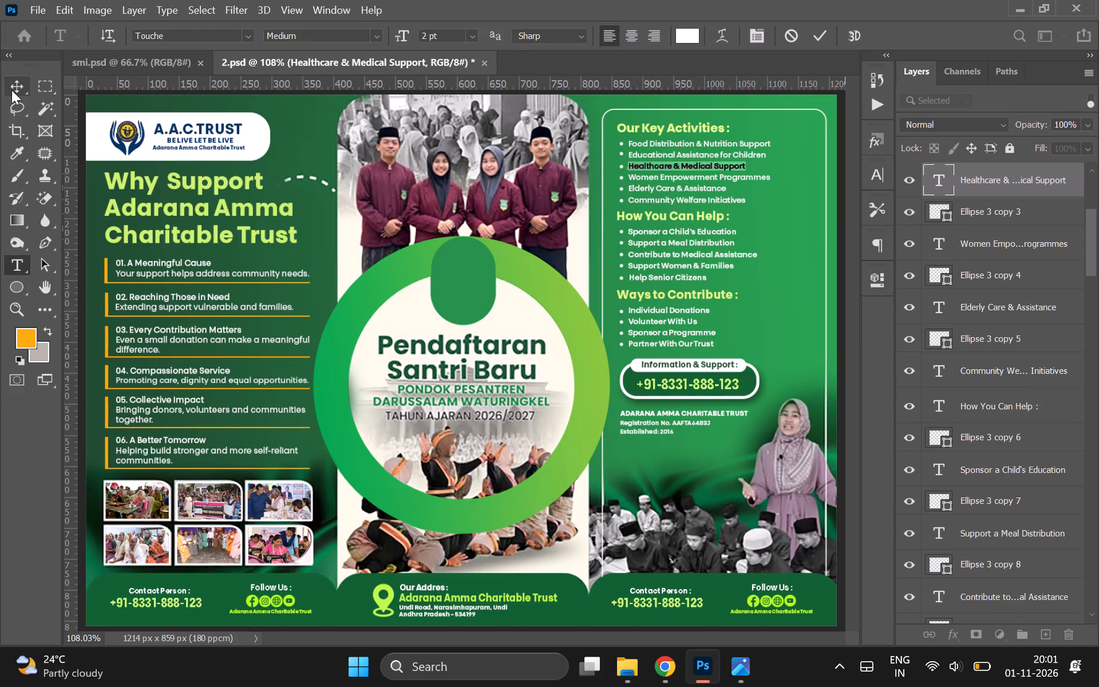
left_click(11, 90)
double_click(646, 233)
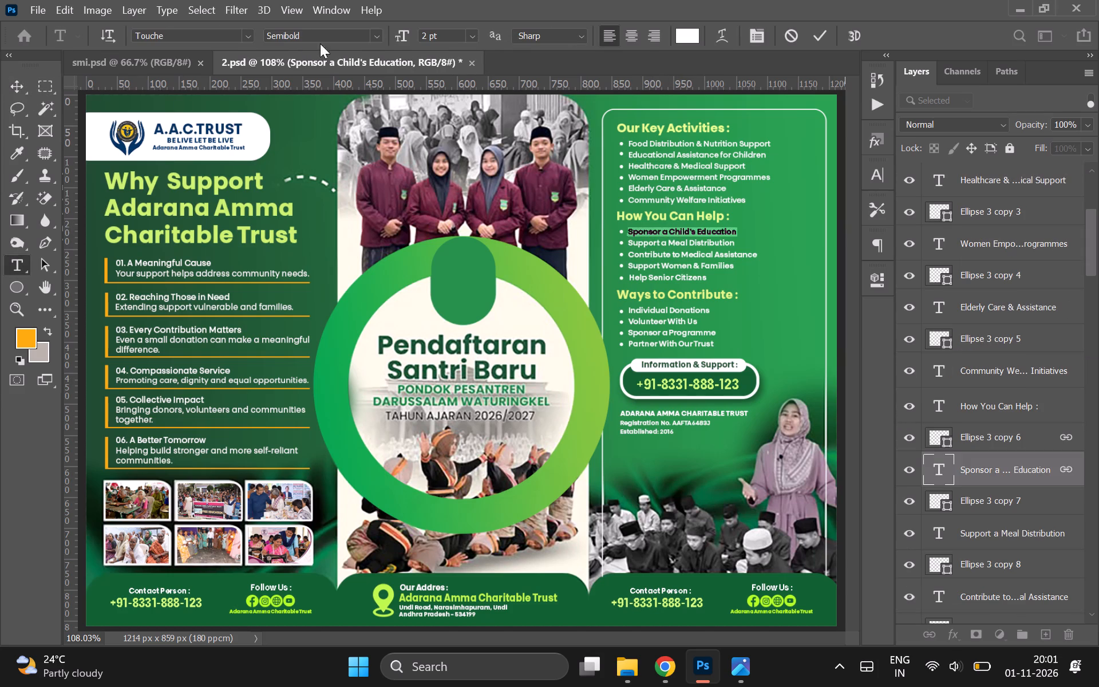
left_click(340, 33)
key("Up")
key("Return")
double_click(932, 529)
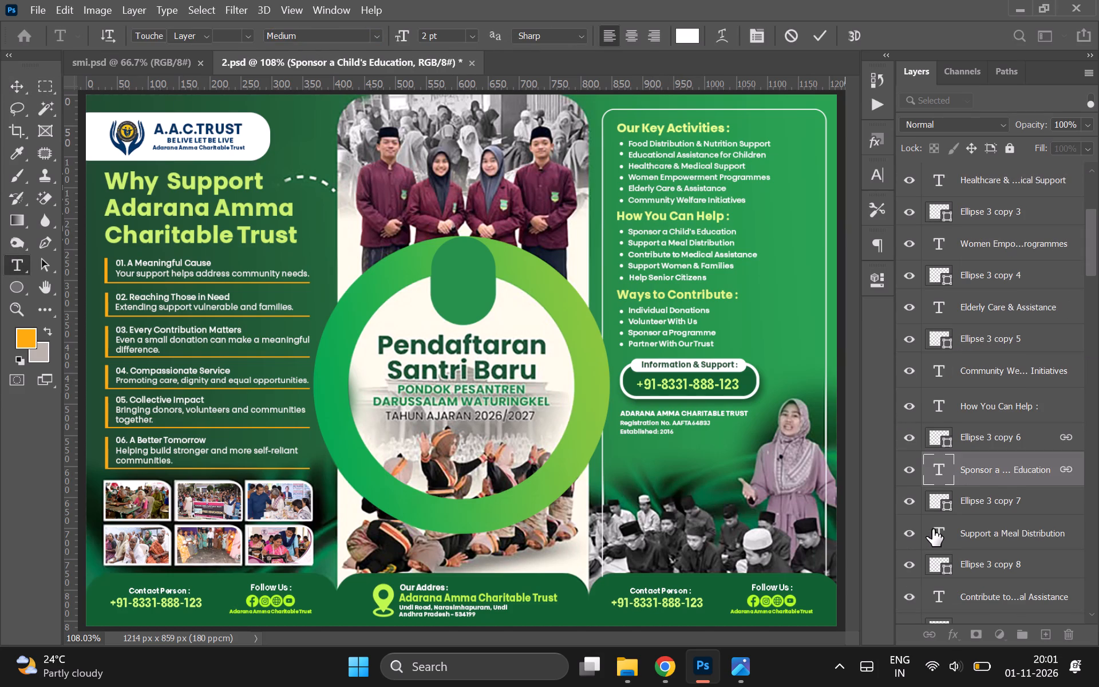
left_click(323, 35)
key("Up")
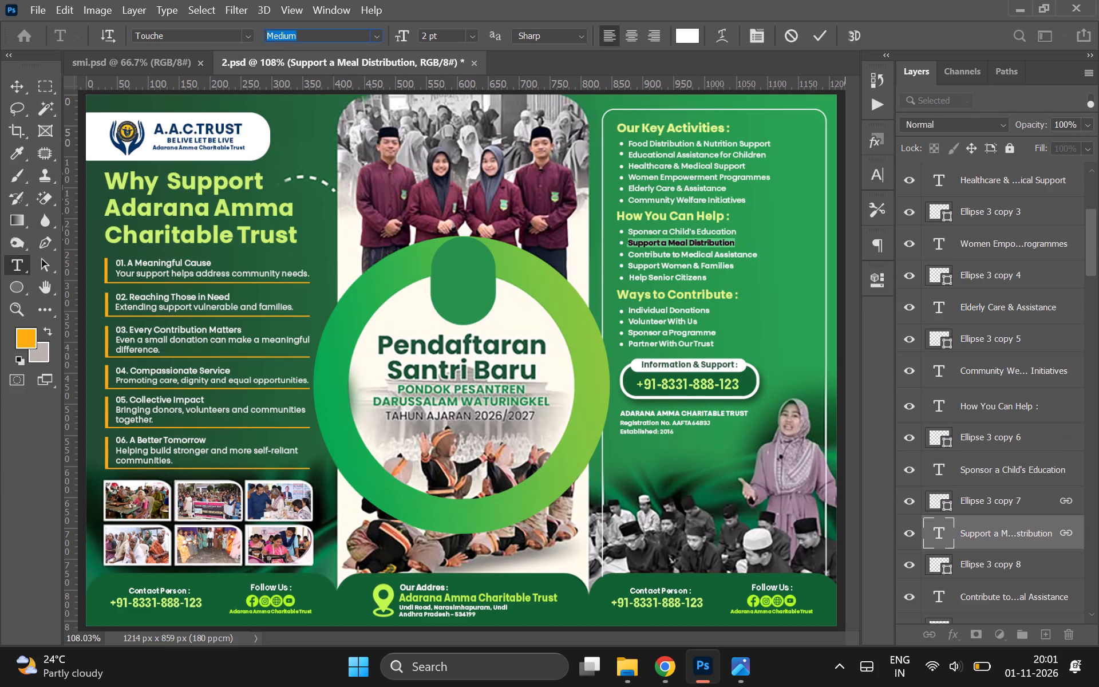
key("Return")
double_click(938, 595)
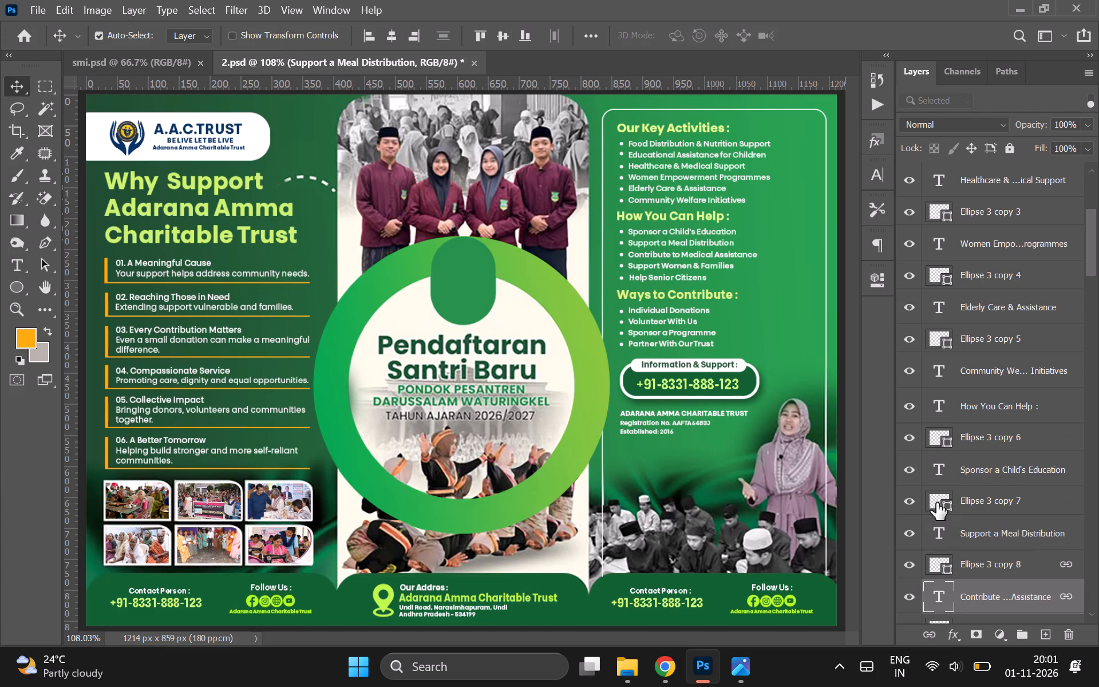
left_click(298, 38)
key("Up")
key("Return")
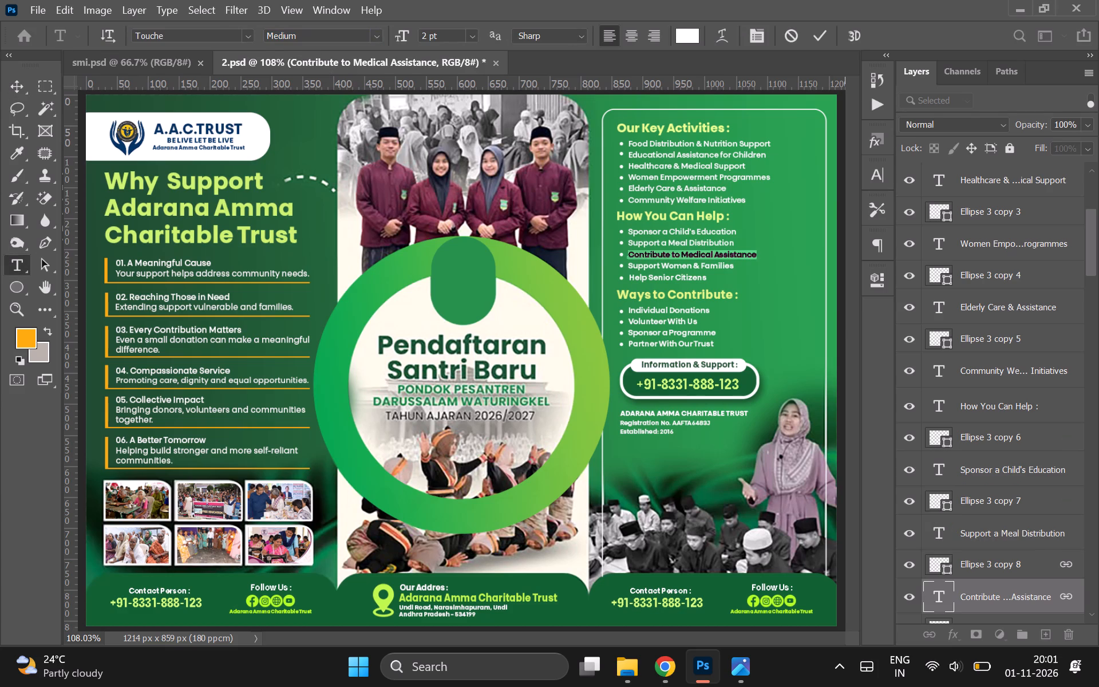
Set the "Help Senior Citizens" and "Support Women & Families" lines to the Medium font style.
scroll(981, 442, "down", 1)
double_click(939, 495)
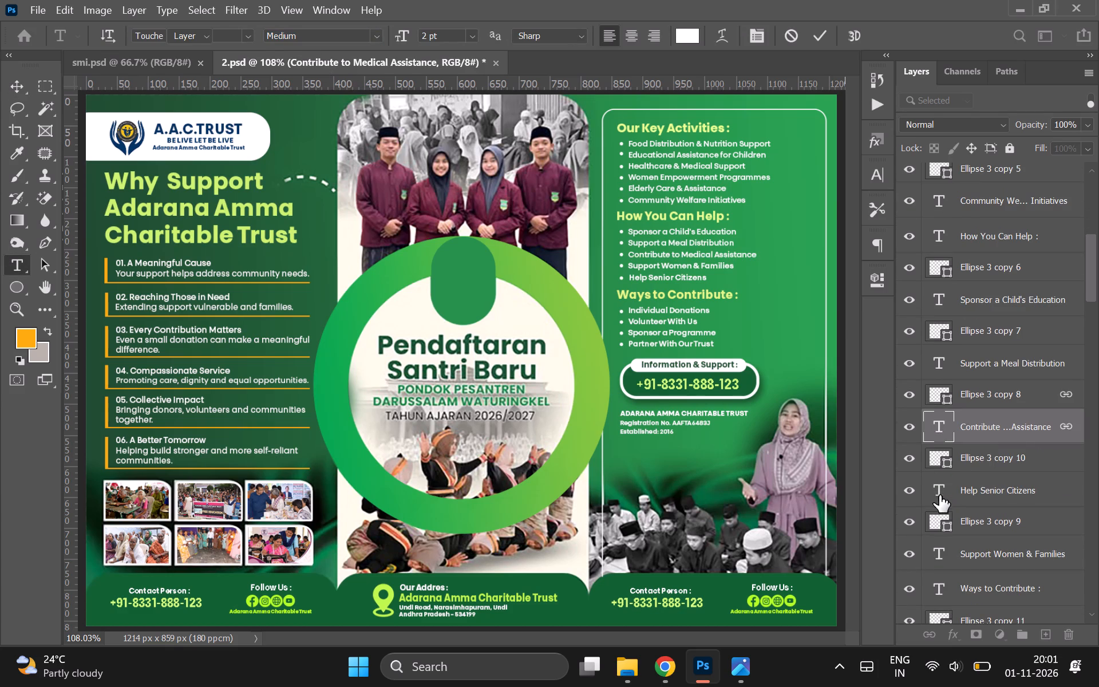
left_click(324, 30)
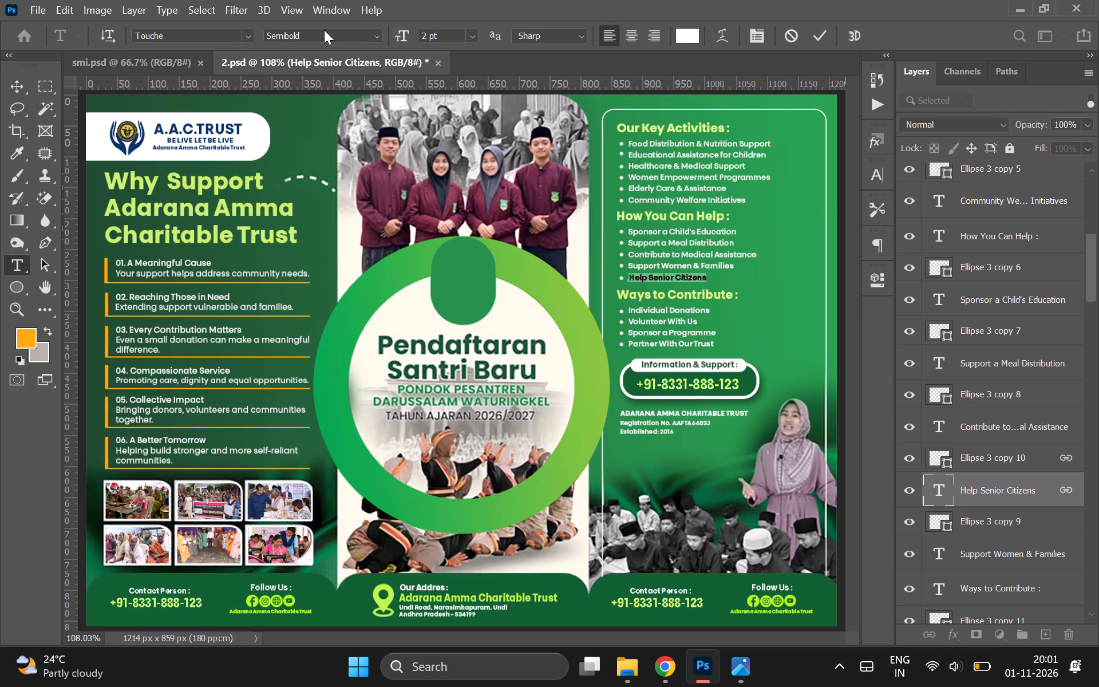
left_click(329, 32)
key("Up")
key("Return")
scroll(962, 519, "down", 1)
double_click(944, 499)
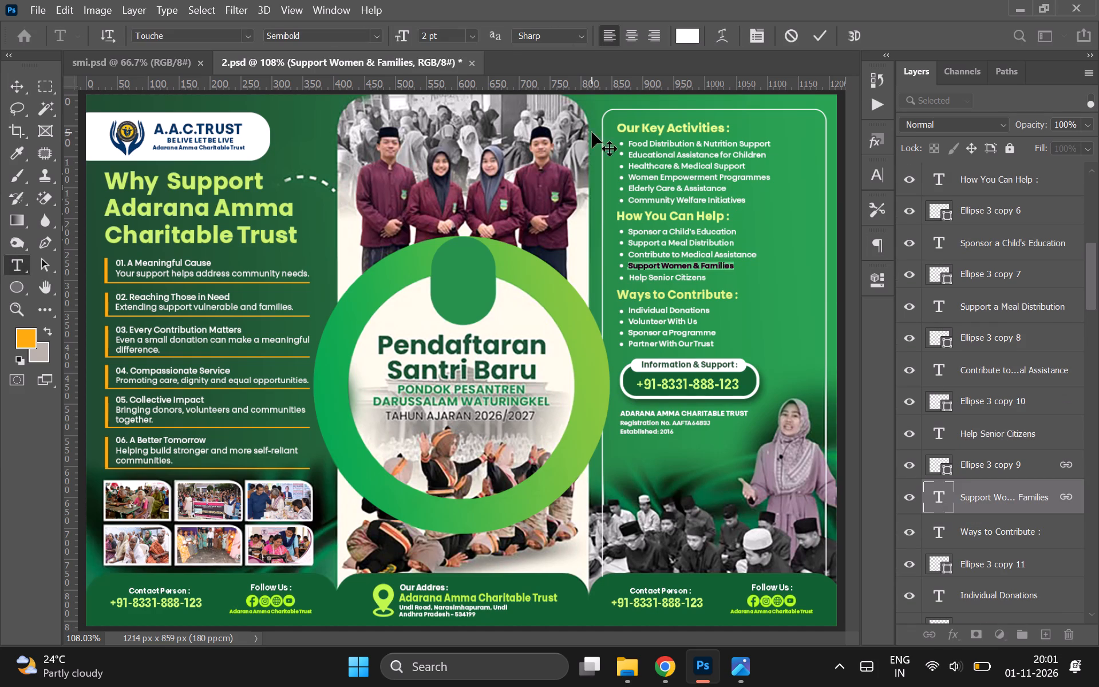
left_click(325, 36)
key("Up")
key("Return")
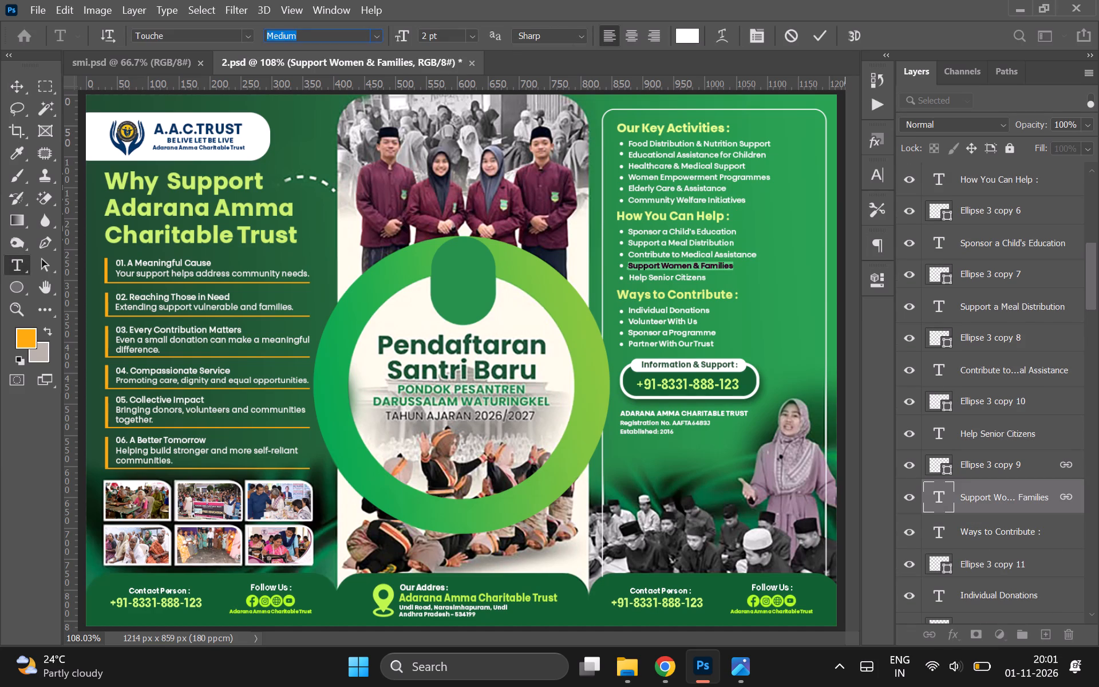
left_click(934, 530)
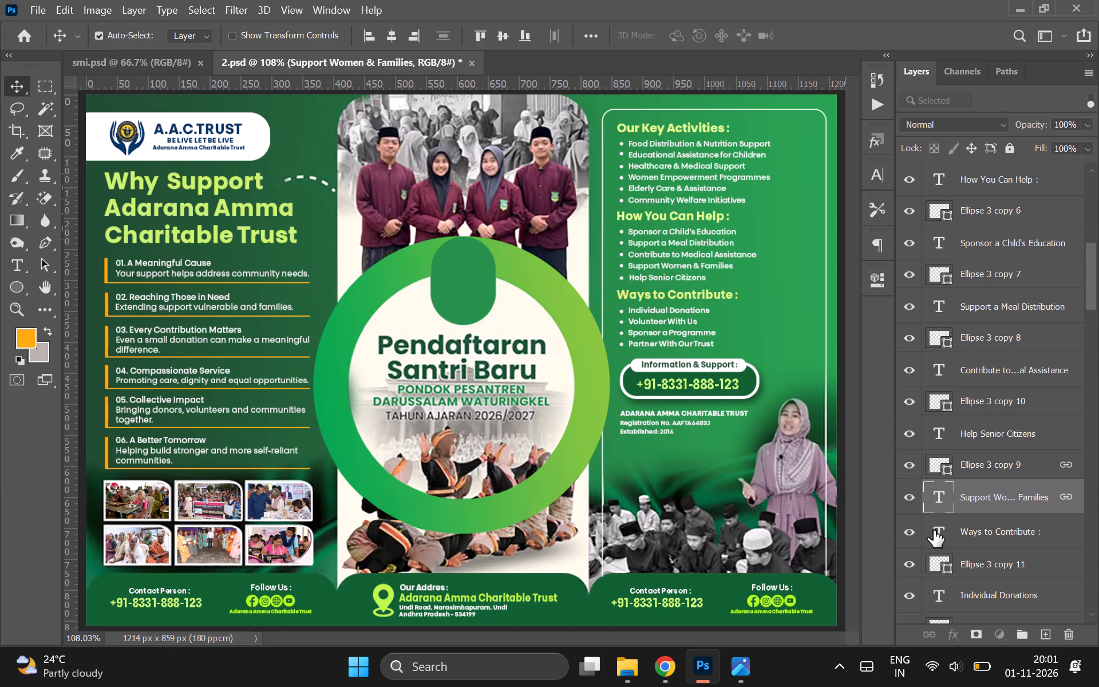
double_click(676, 263)
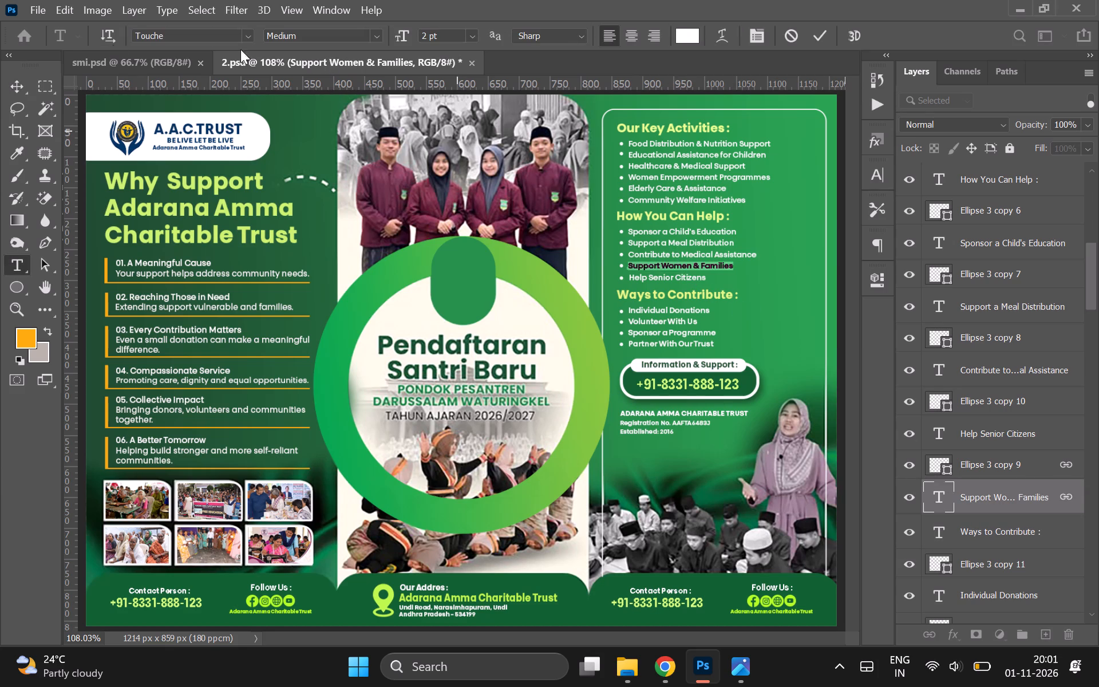
left_click(17, 83)
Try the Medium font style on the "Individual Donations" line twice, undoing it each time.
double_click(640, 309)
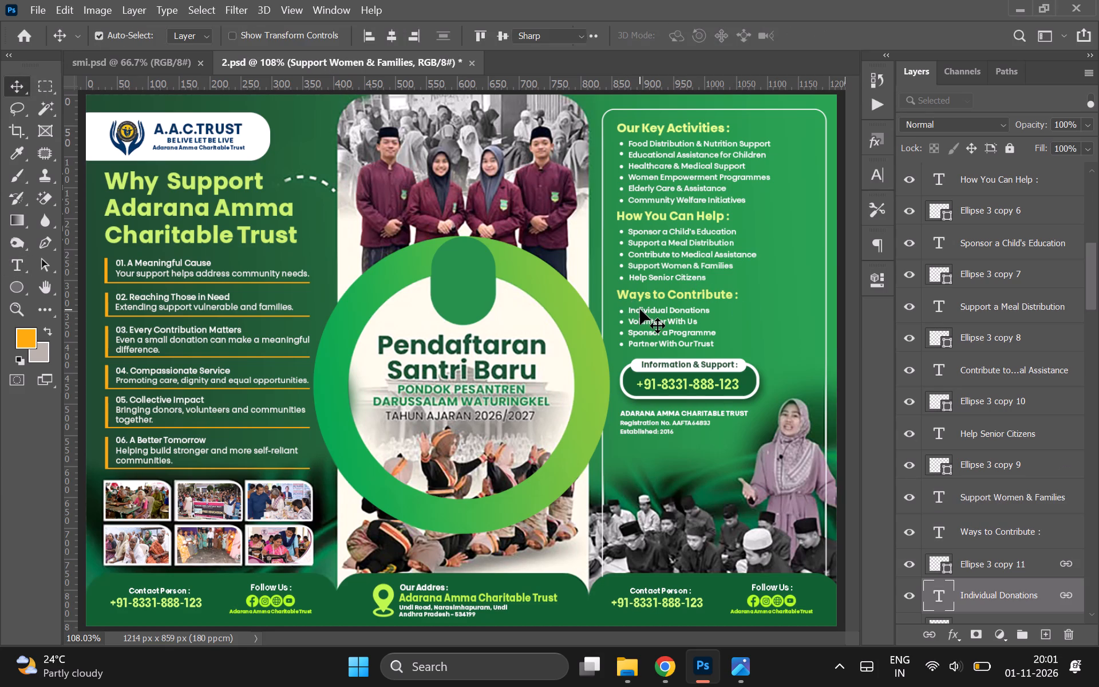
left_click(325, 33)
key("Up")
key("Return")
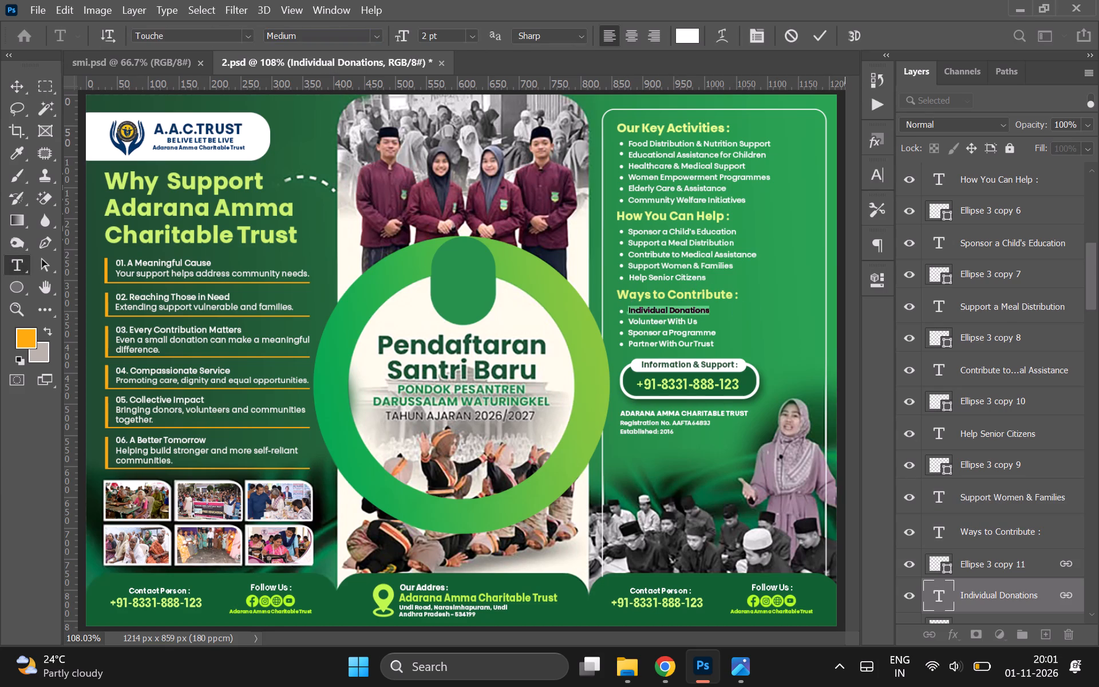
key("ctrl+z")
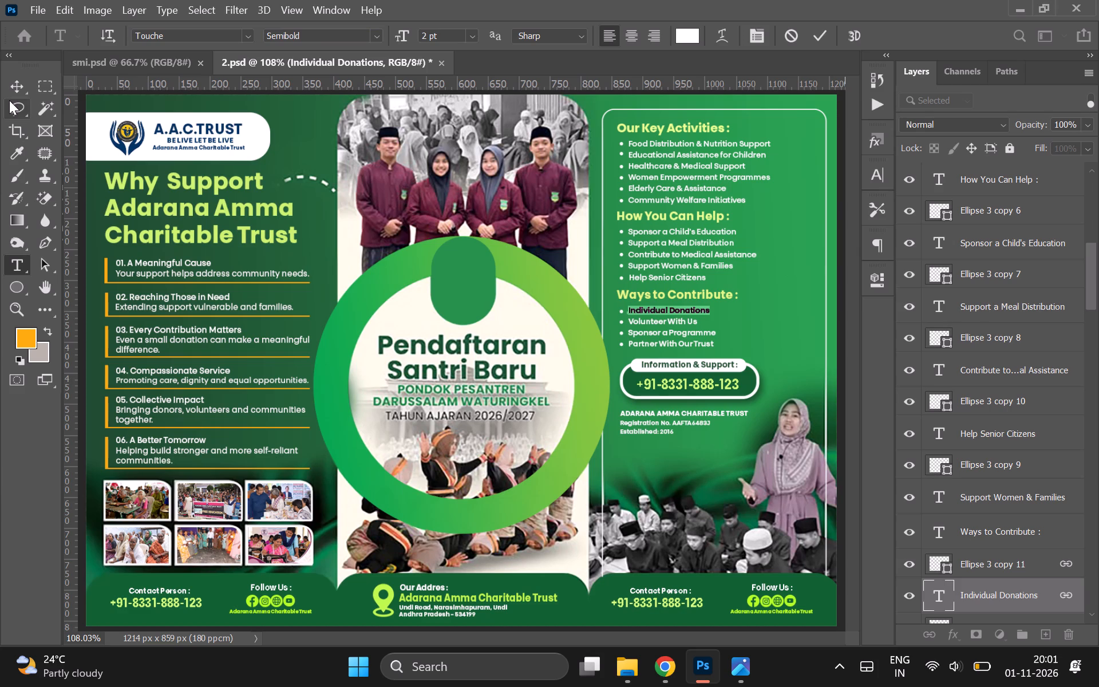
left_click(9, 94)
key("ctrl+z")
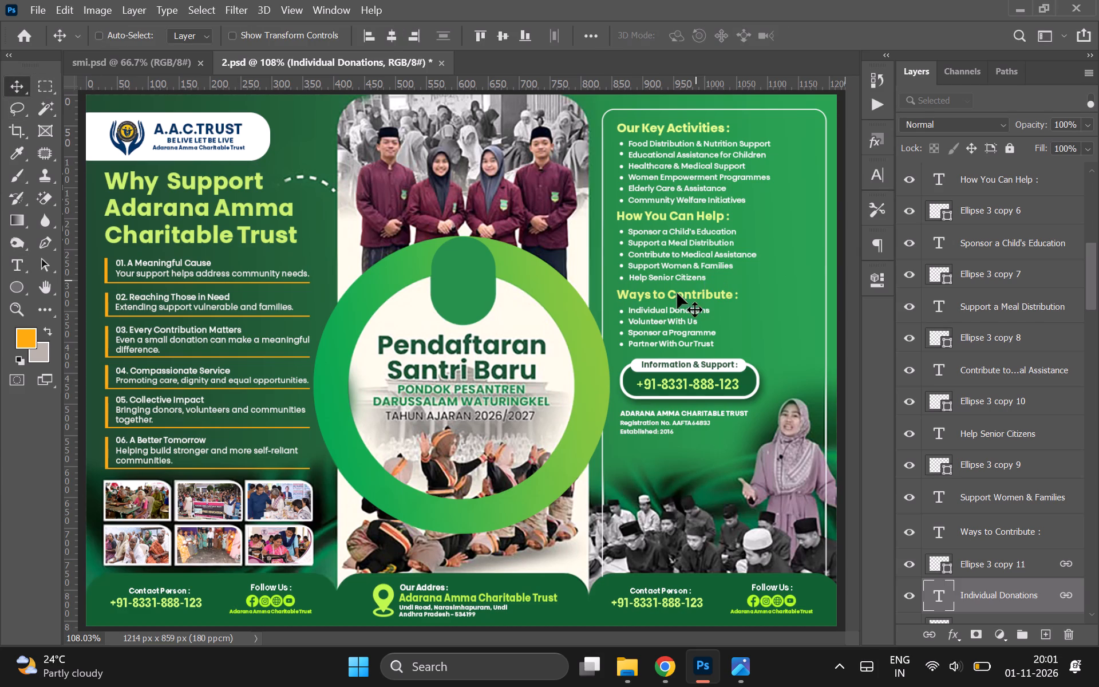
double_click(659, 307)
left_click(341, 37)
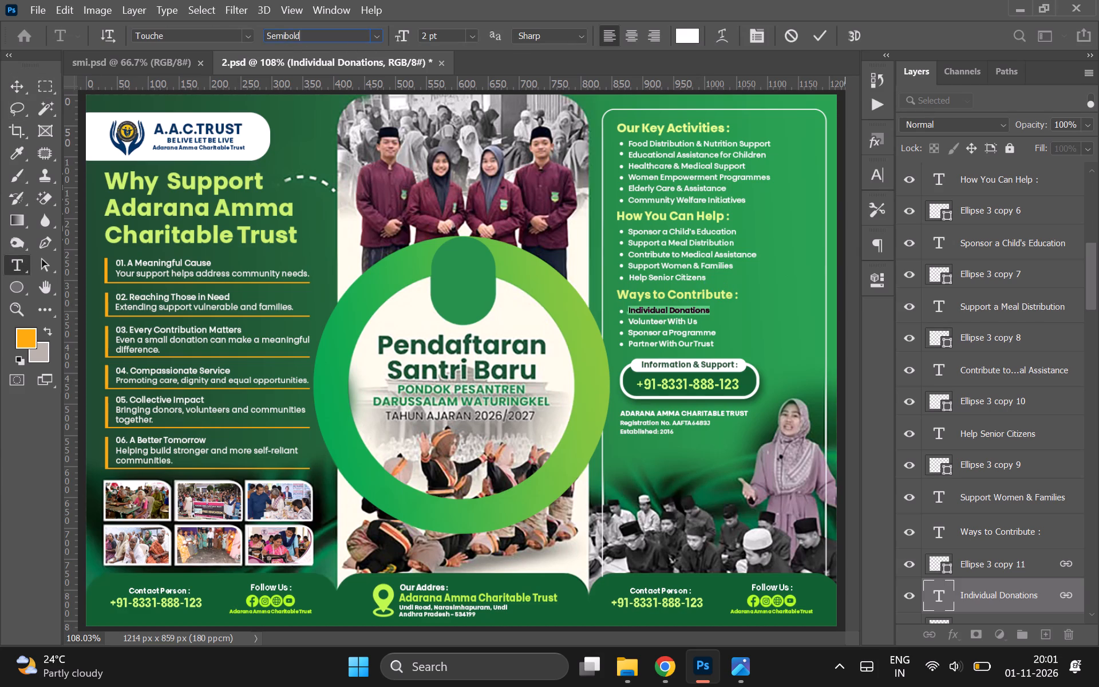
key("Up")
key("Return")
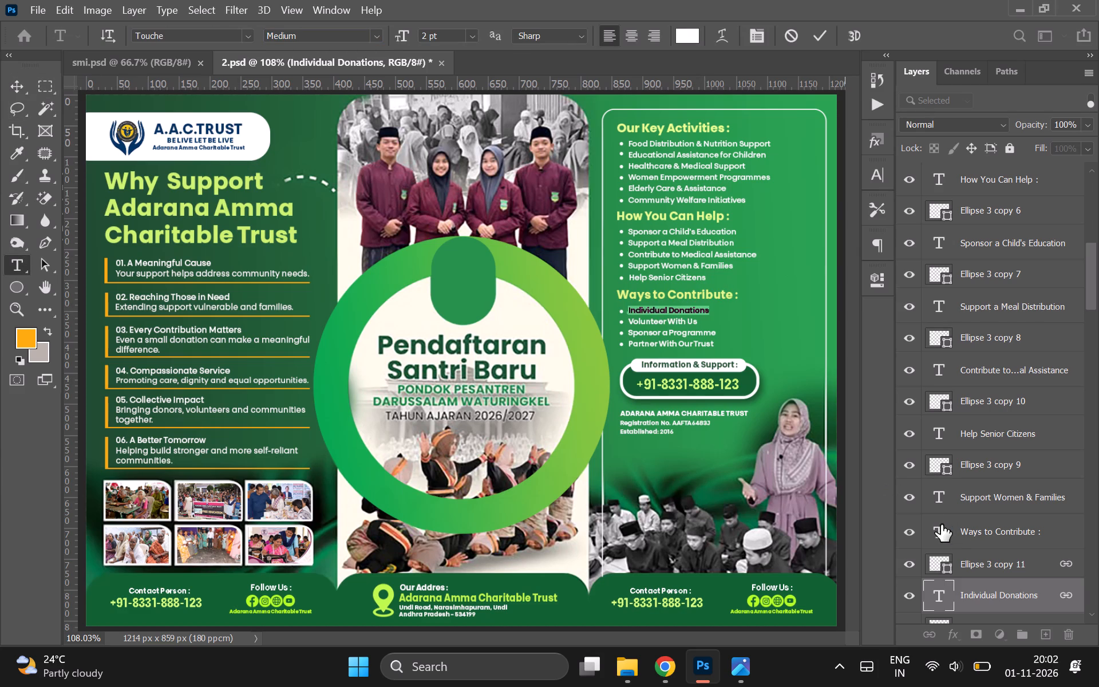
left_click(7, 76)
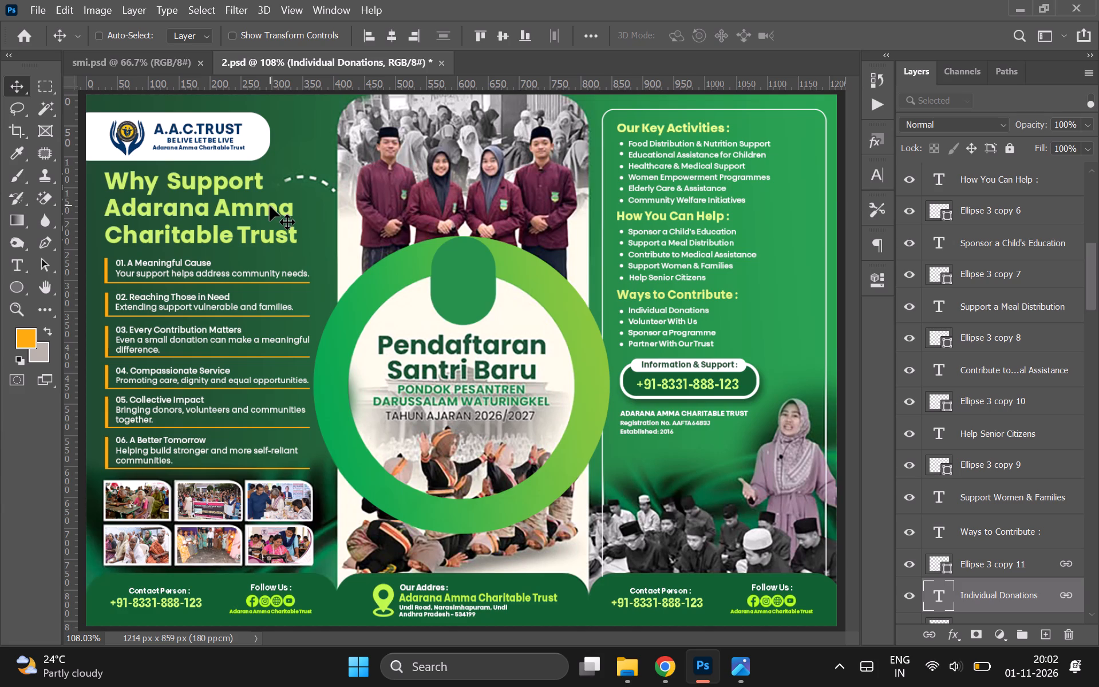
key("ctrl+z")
Set the "Sponsor a Programme" and "Partner With Our Trust" lines under "Ways to Contribute" to the Medium font style.
double_click(653, 321)
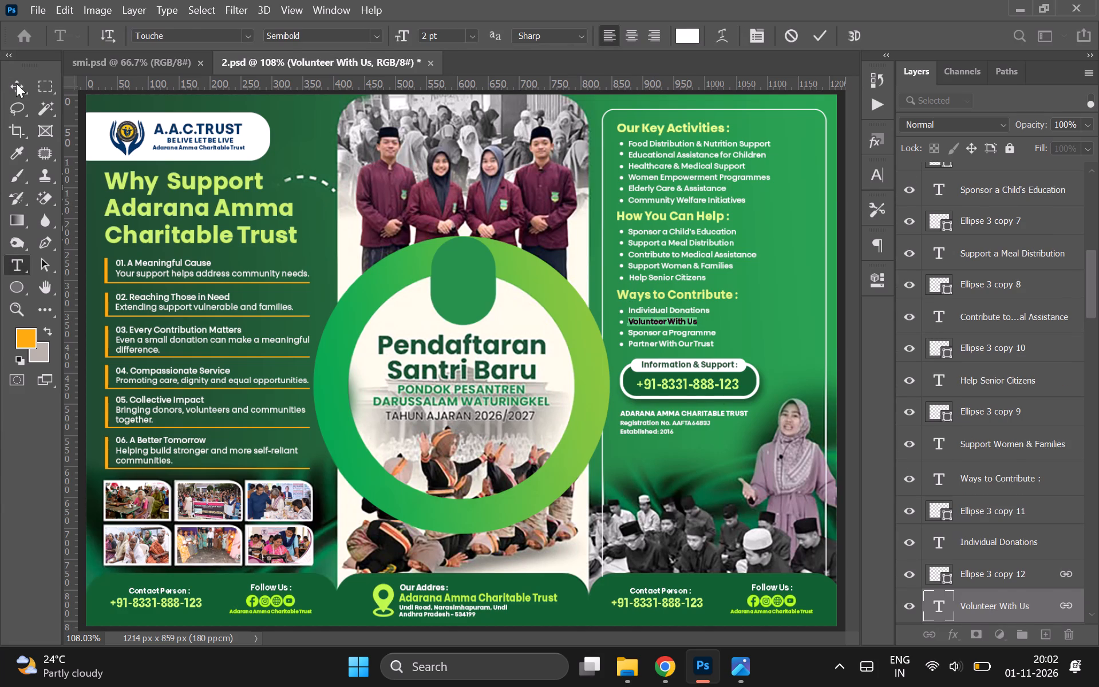
left_click(16, 91)
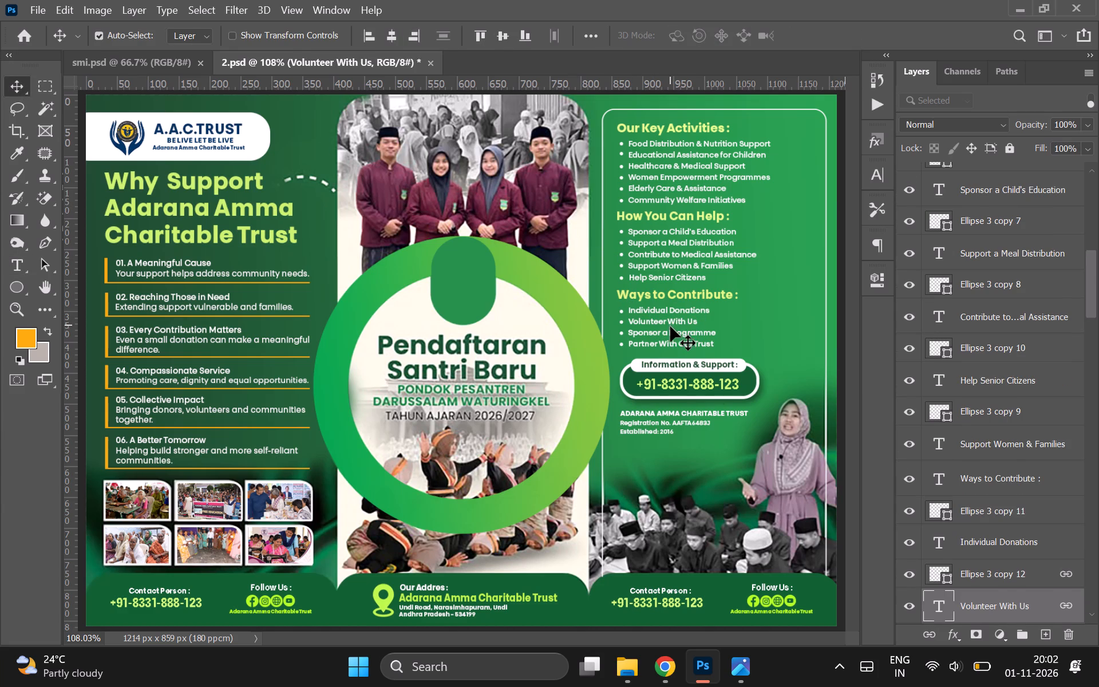
double_click(666, 334)
left_click(350, 37)
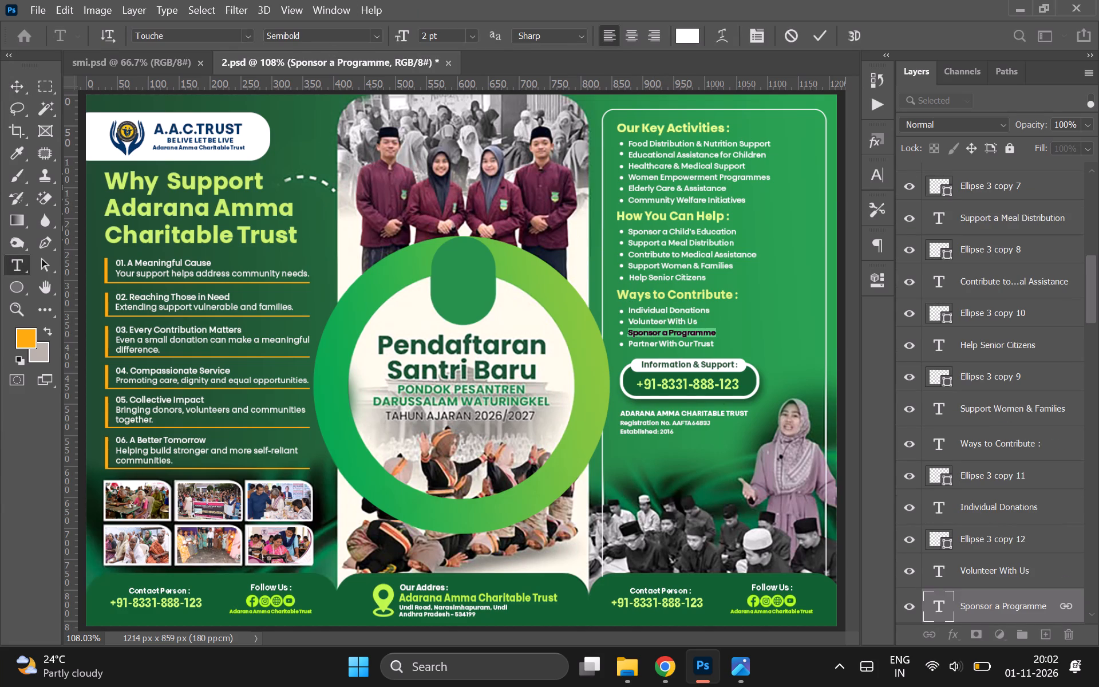
key("Up")
key("Return")
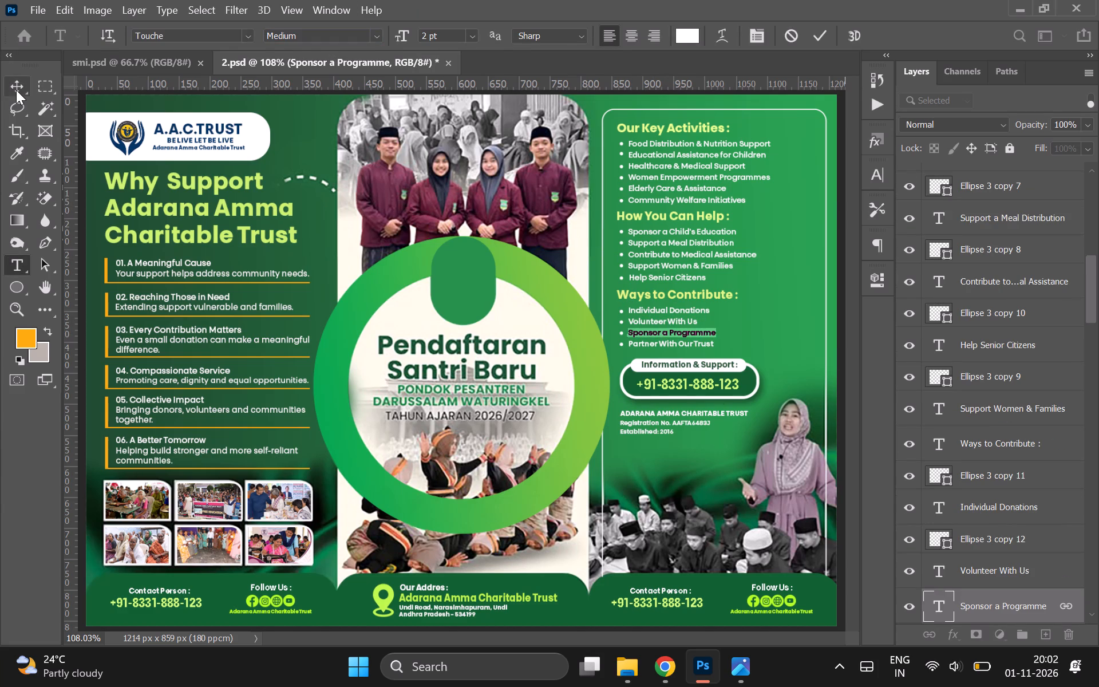
left_click(16, 90)
double_click(650, 346)
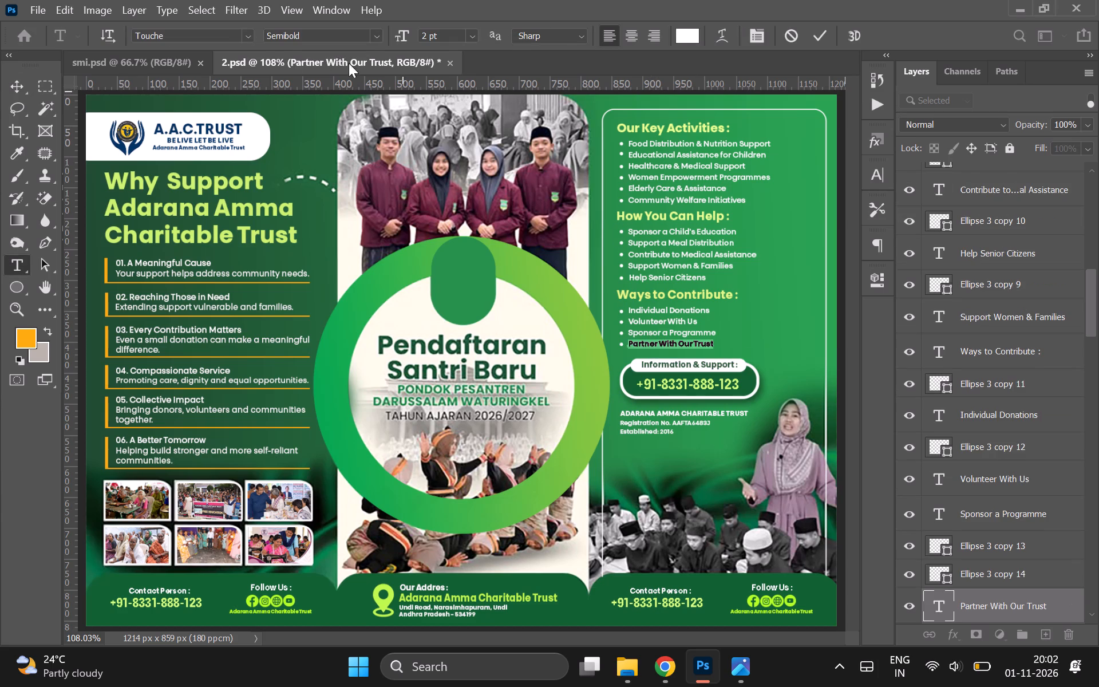
left_click(328, 33)
key("Up")
key("Return")
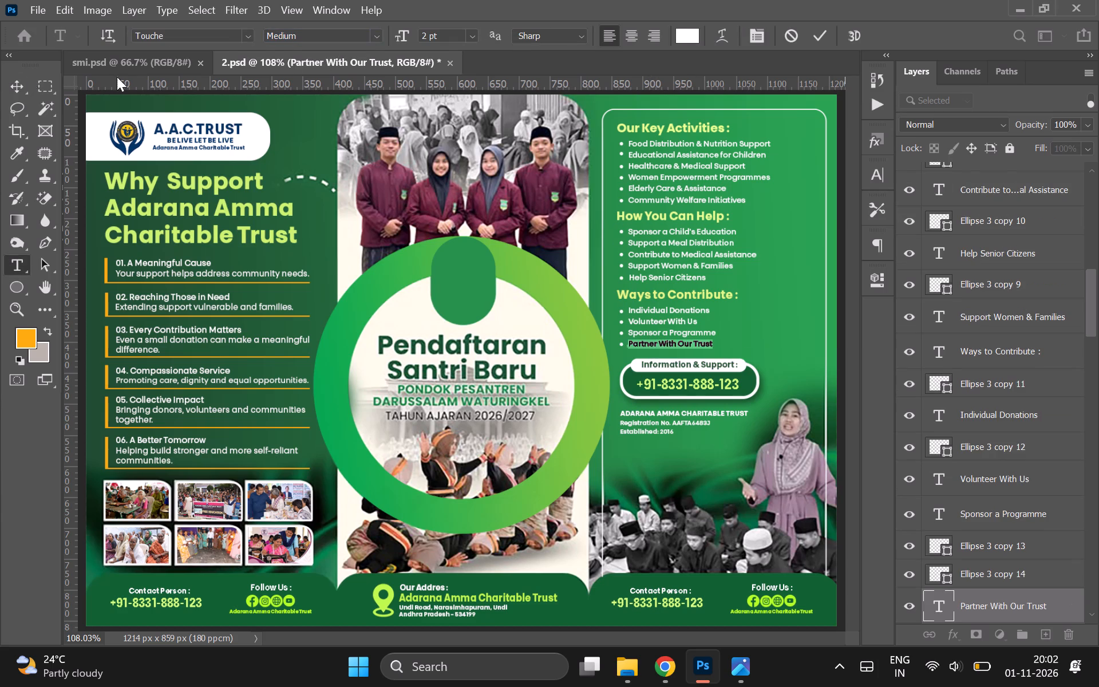
Set the "Volunteer With Us" and "Individual Donations" lines to Medium, and check the font style of "Partner With Our Trust".
left_click(19, 94)
double_click(662, 322)
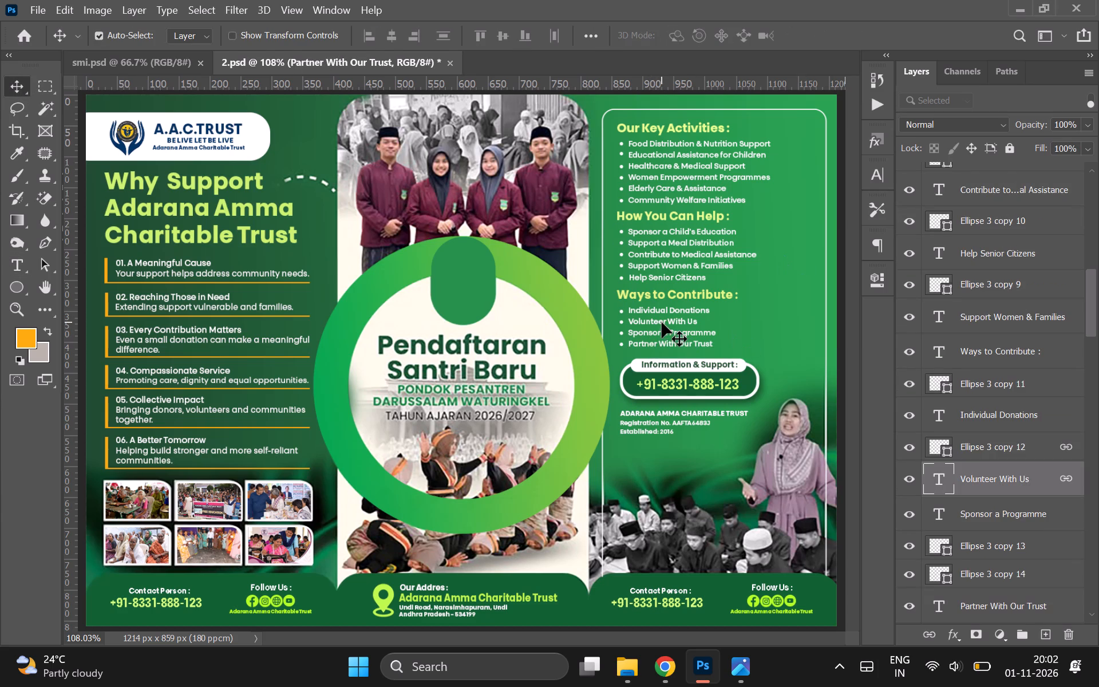
left_click(346, 38)
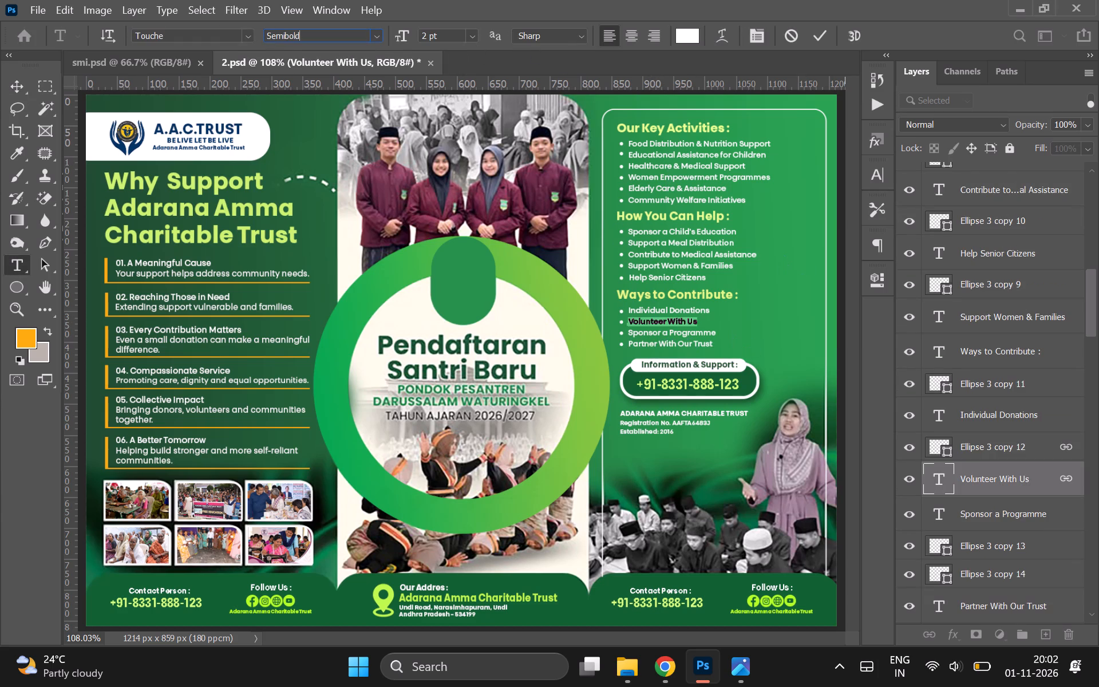
key("Up")
key("Return")
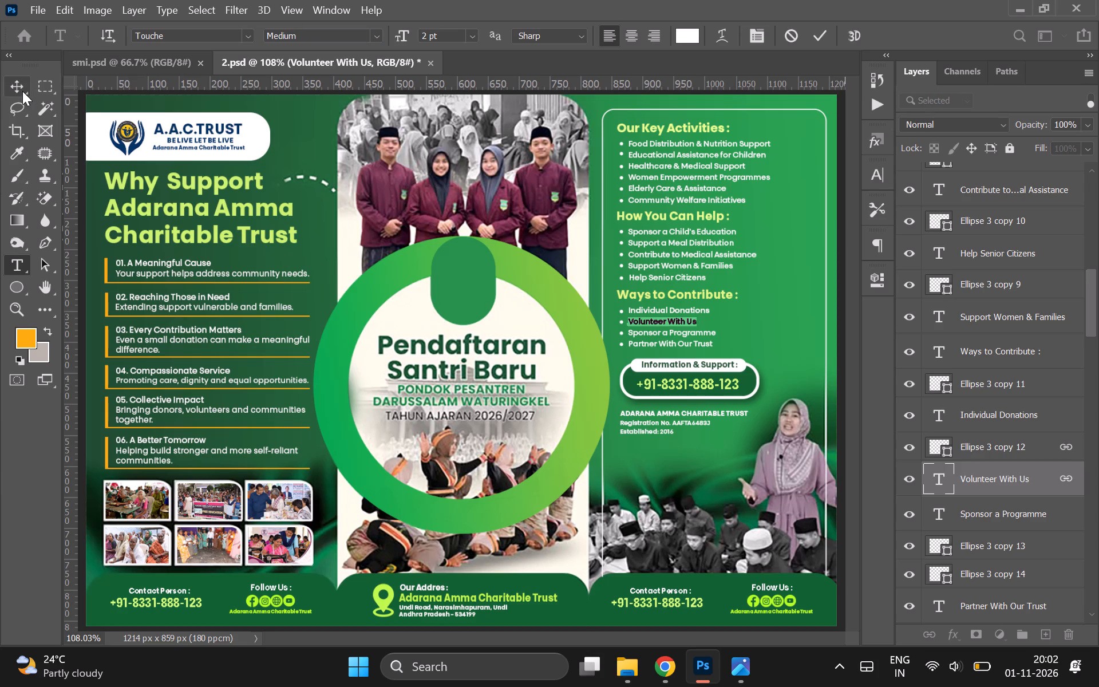
left_click(22, 91)
double_click(655, 307)
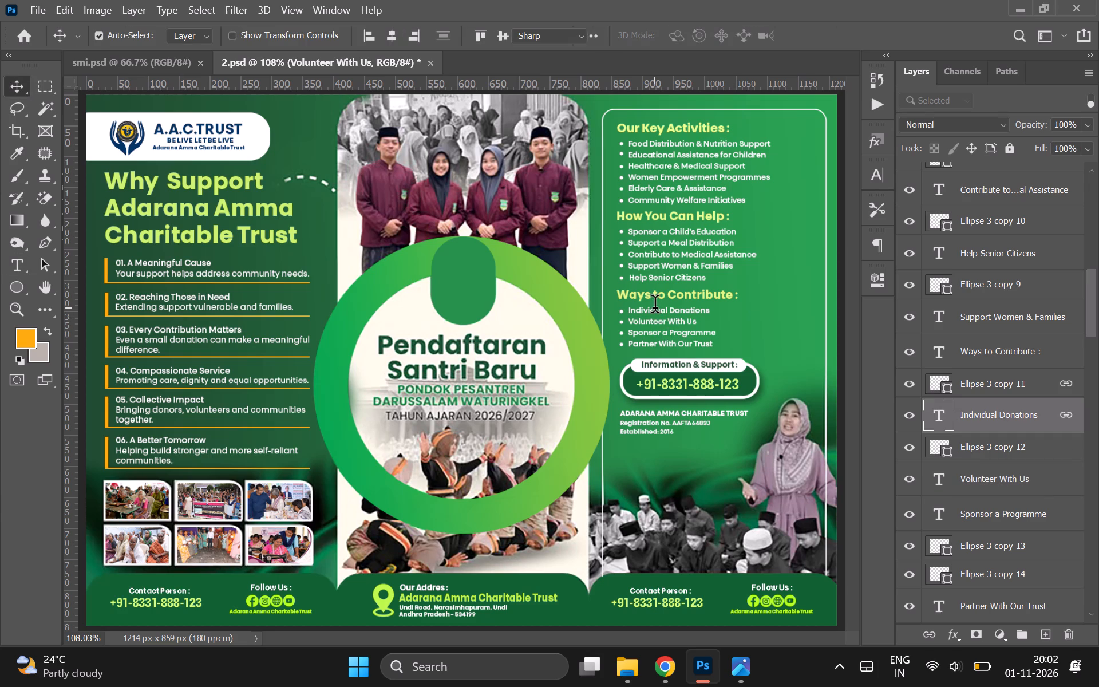
left_click(342, 37)
key("Up")
key("Return")
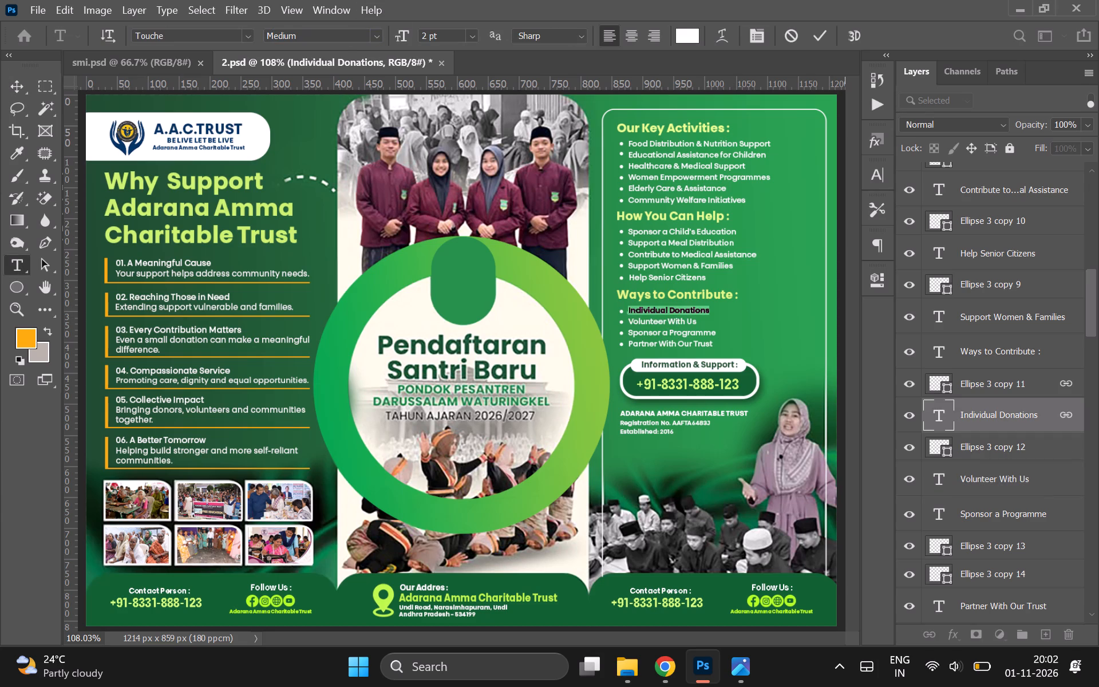
left_click(28, 84)
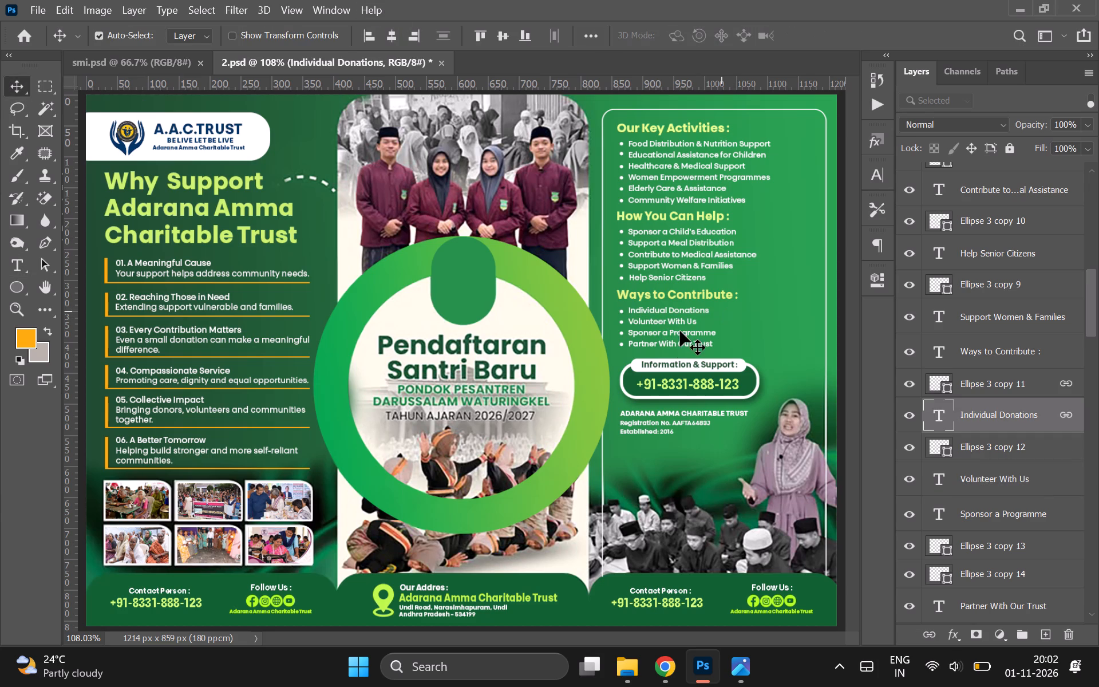
double_click(660, 342)
left_click(18, 81)
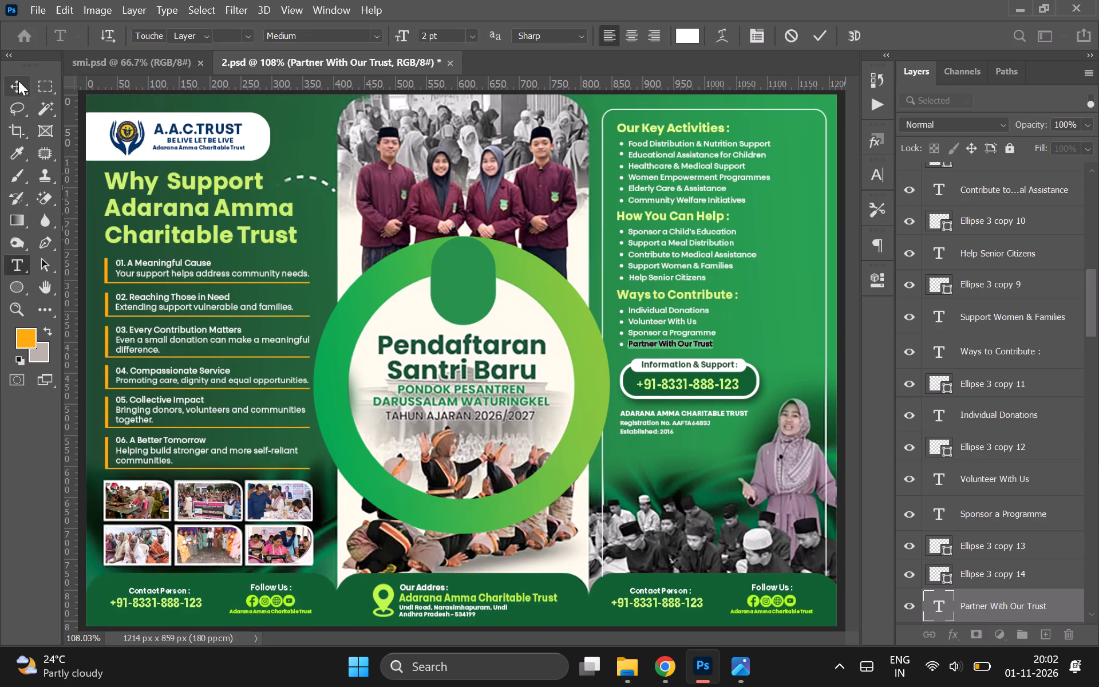
Check the font style of the "Volunteer With Us" line and save 2.psd.
double_click(675, 321)
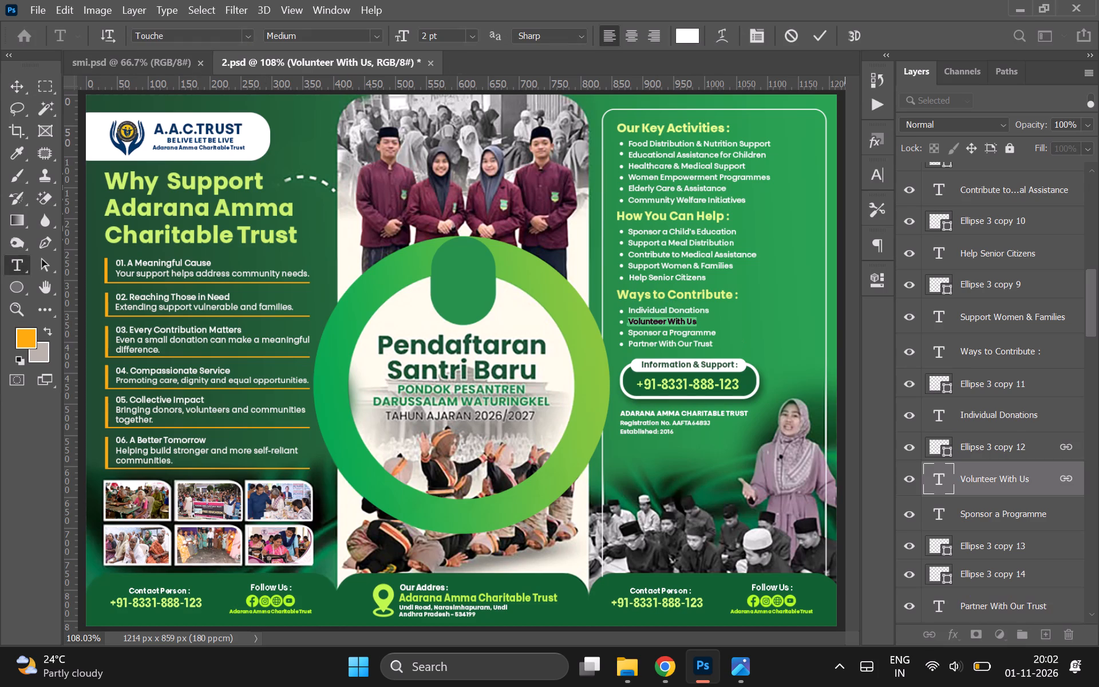
left_click(15, 84)
key("ctrl+s")
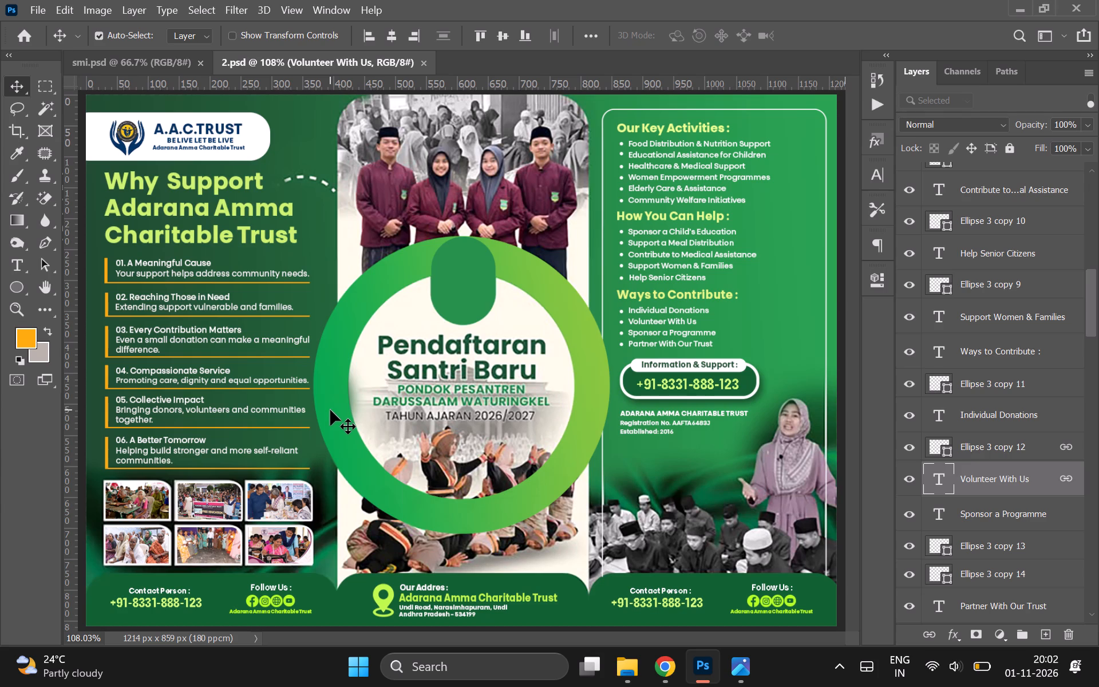
key("ctrl+s")
Copy the "Adarana Amma Charitable Trust" line from the logo in 2.psd and paste it into smi.psd above the "BE LIVE LET BE LIVE" layer.
left_click(141, 62)
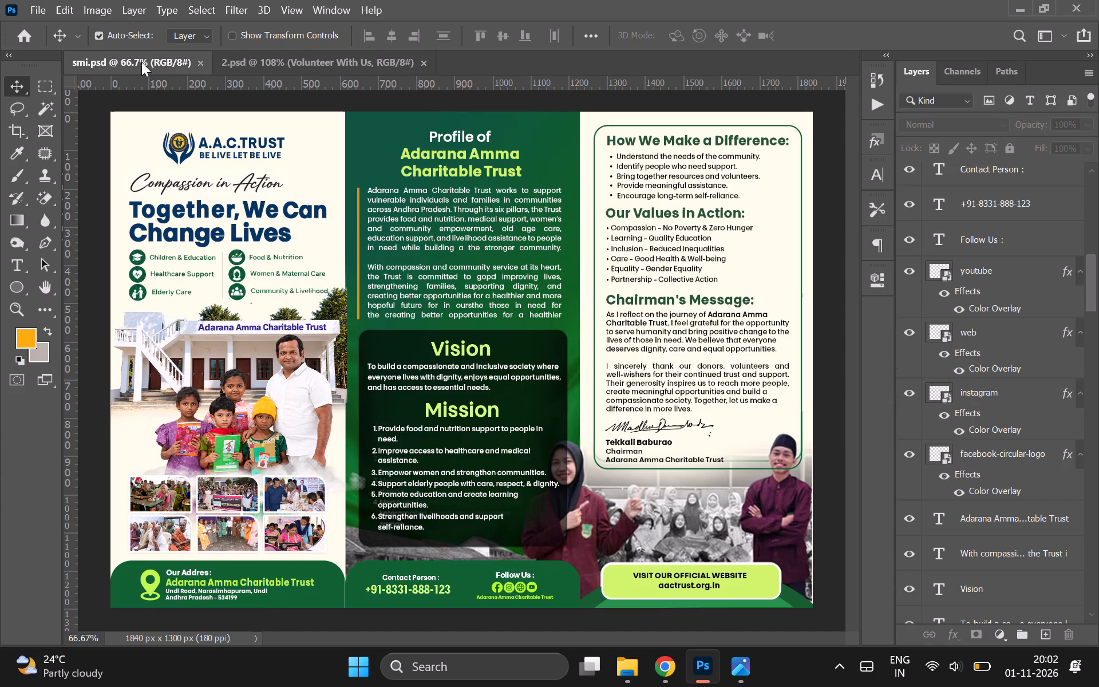
left_click(255, 51)
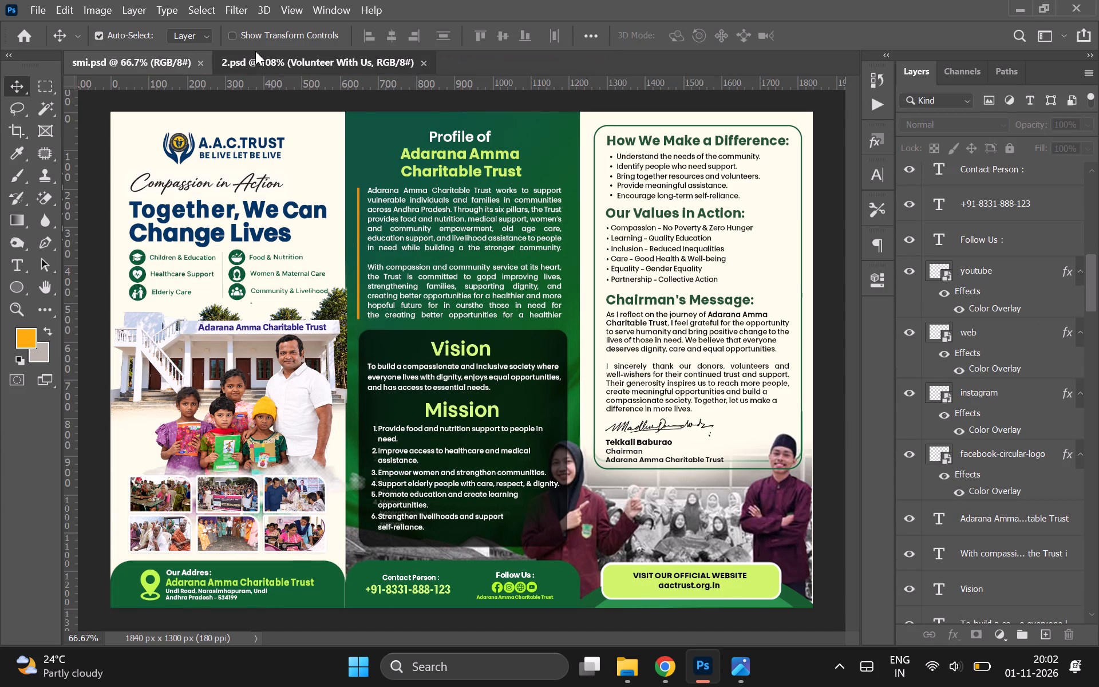
left_click(212, 149)
key("ctrl+c")
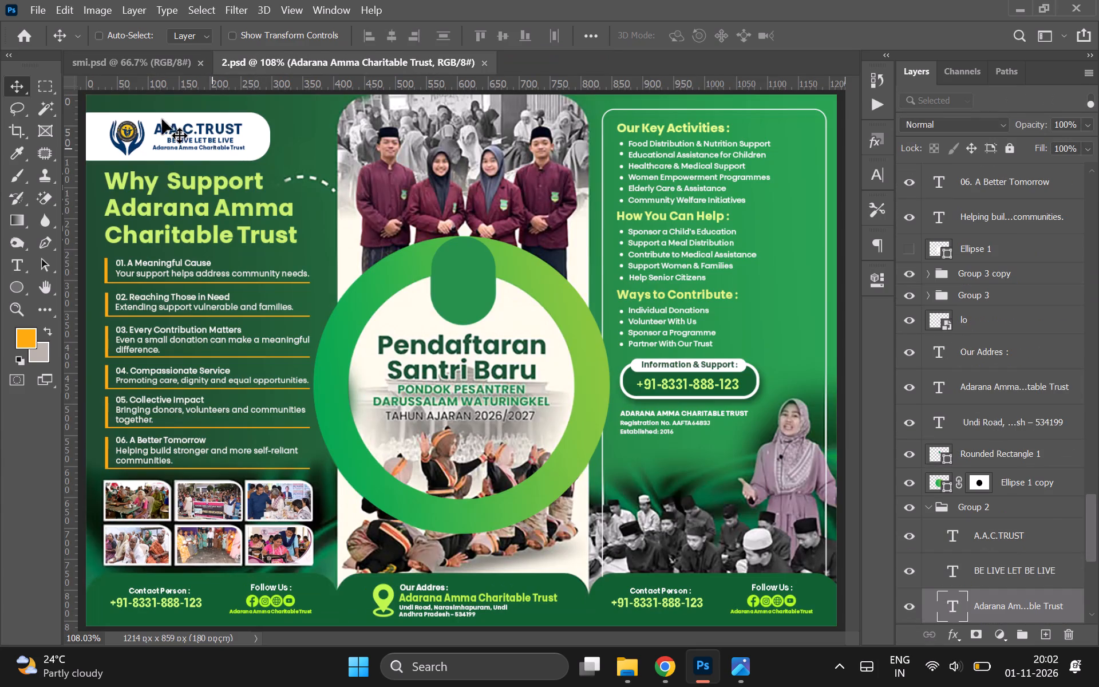
left_click(138, 69)
left_click(228, 154)
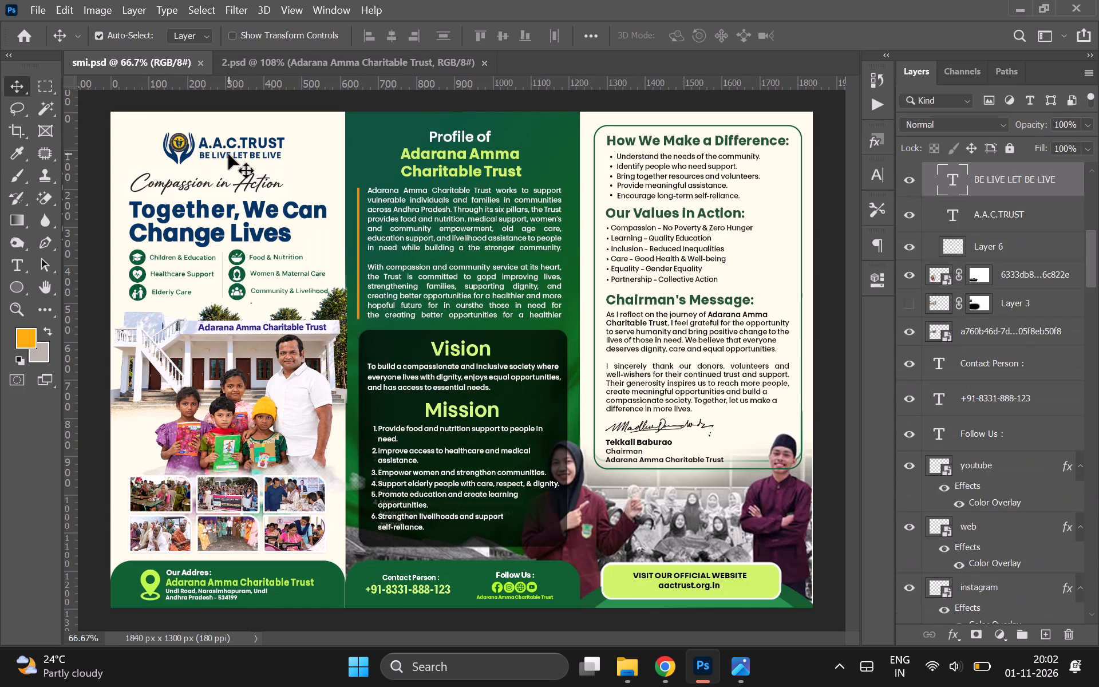
key("ctrl+v")
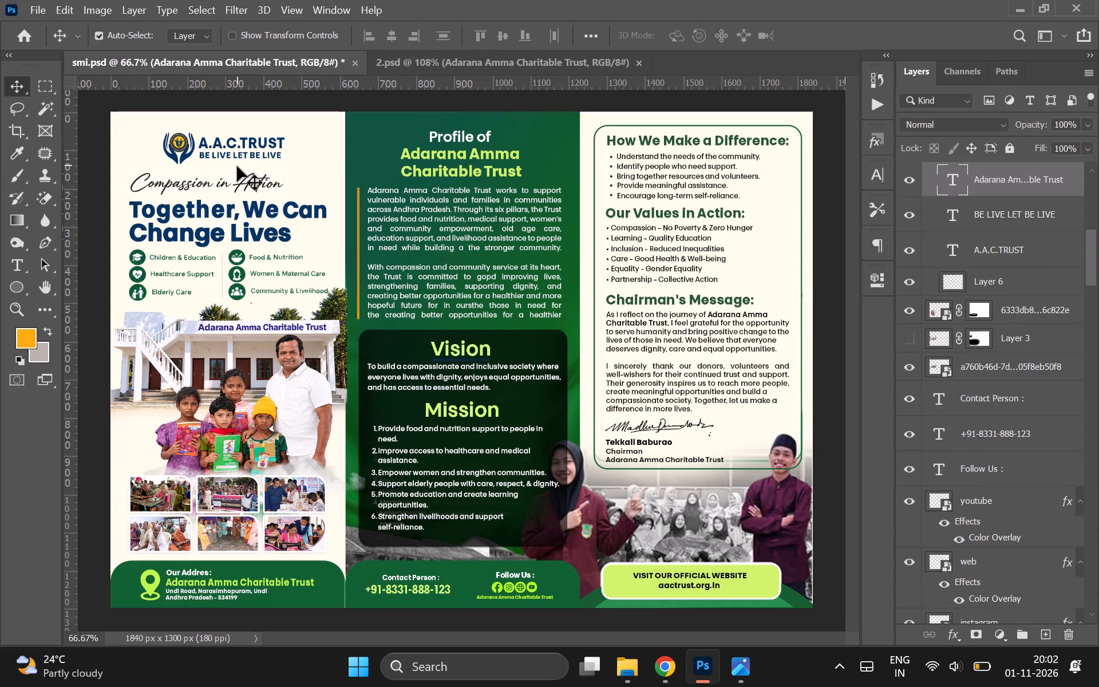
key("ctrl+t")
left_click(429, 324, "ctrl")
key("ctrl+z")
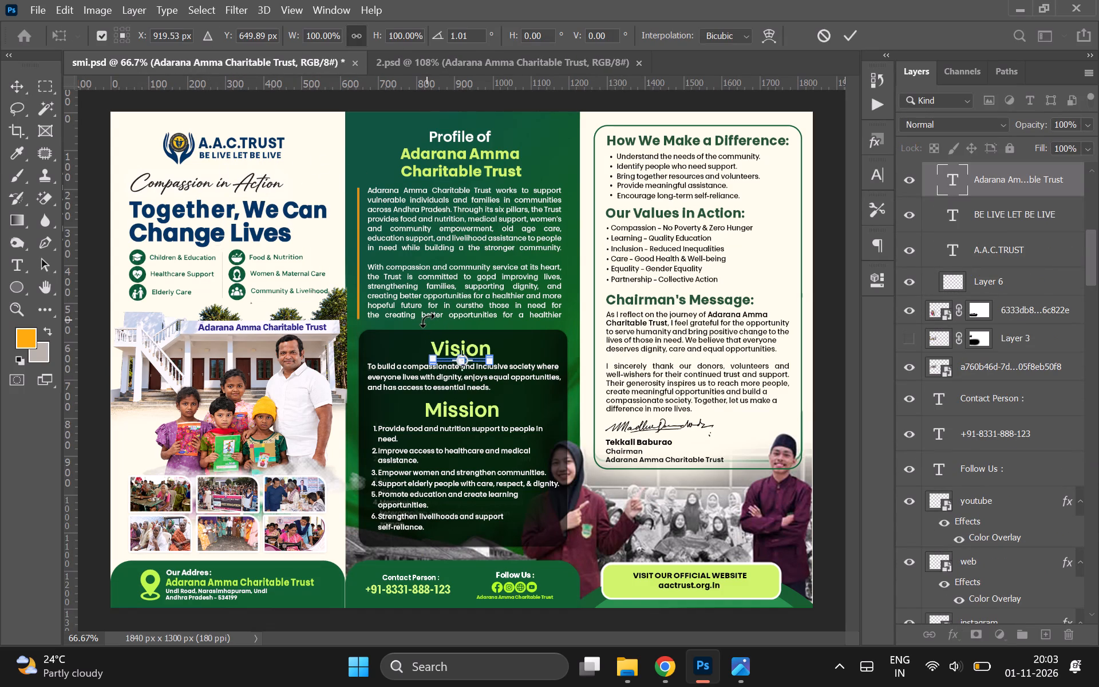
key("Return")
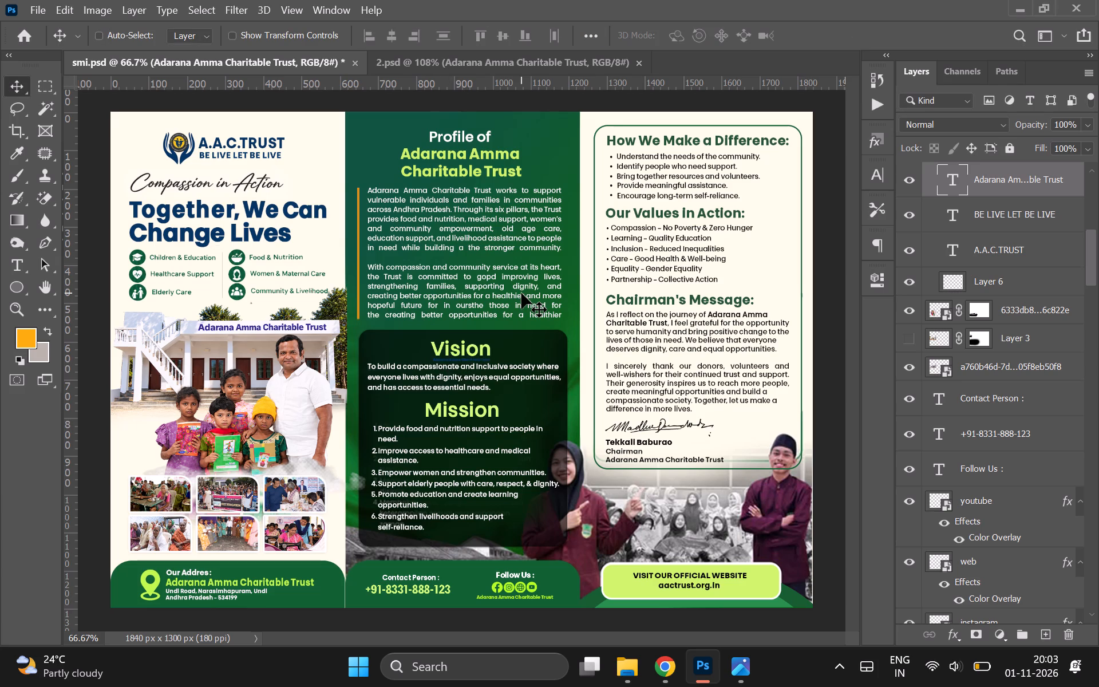
Move the pasted "Adarana Amma Charitable Trust" line to just beneath "BE LIVE LET BE LIVE" in the logo.
left_click_drag(369, 179, 204, 70, "ctrl")
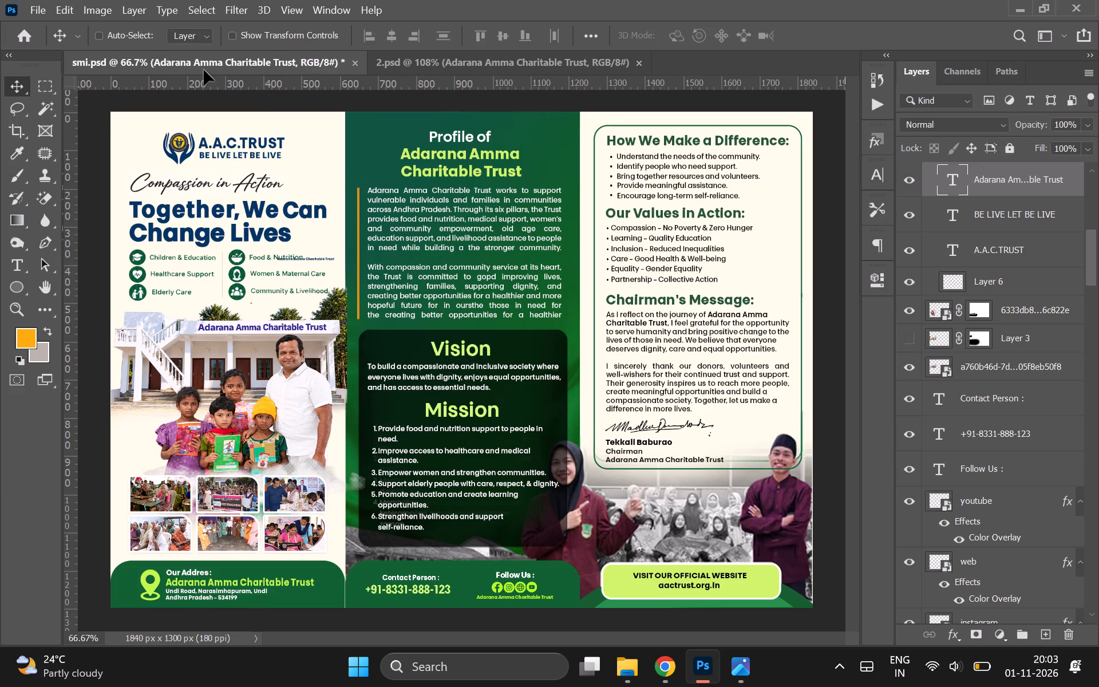
left_click_drag(204, 70, 201, 66, "ctrl")
left_click_drag(340, 259, 239, 159, "ctrl")
left_click_drag(333, 304, 196, 206, "ctrl")
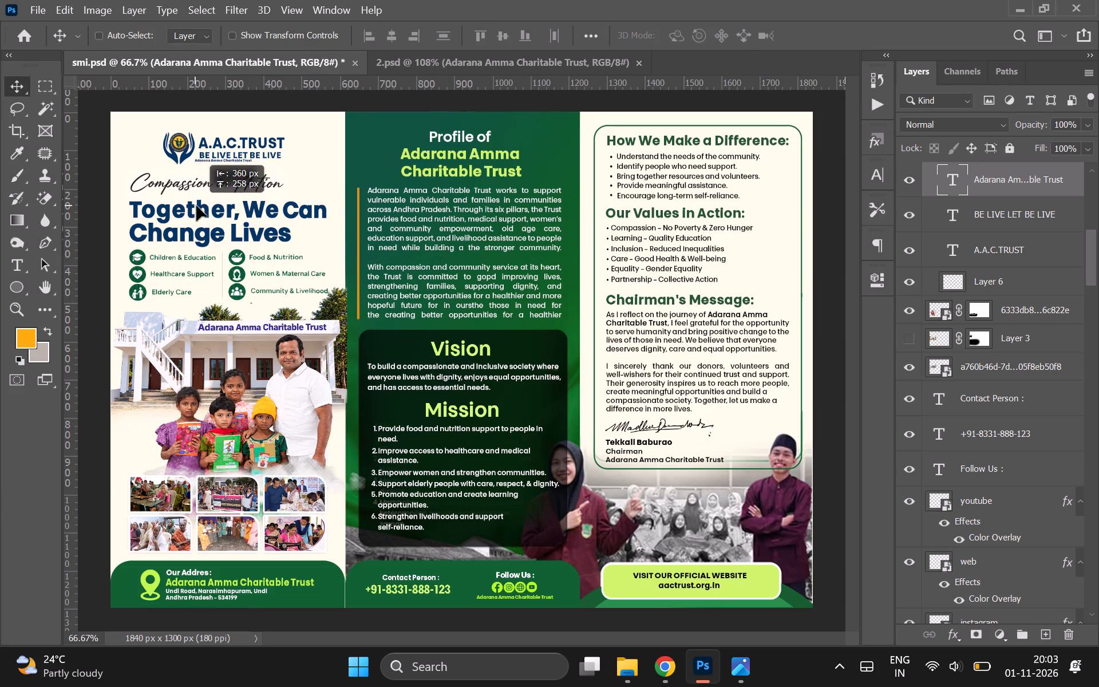
left_click_drag(196, 206, 201, 207, "ctrl")
Scale the "Adarana Amma Charitable Trust" line to about 141% so it spans the width of "BE LIVE LET BE LIVE".
key("ctrl+t")
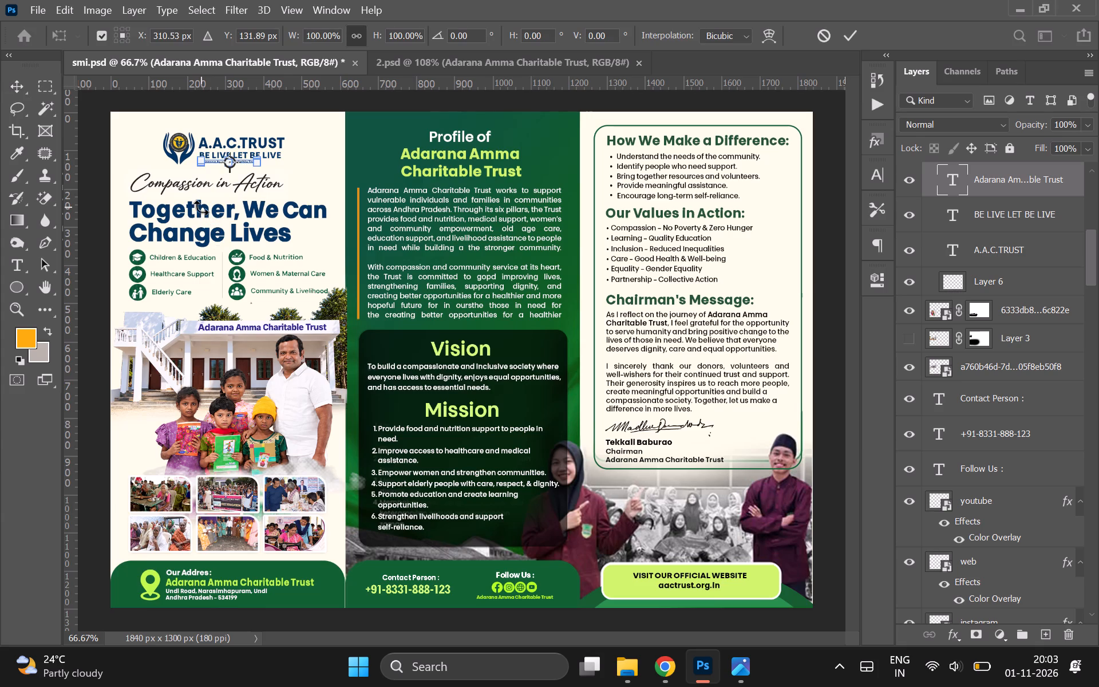
key("ctrl+equal")
key("ctrl+equal")
scroll(201, 207, "up", 2)
key("ctrl+equal")
key("ctrl+equal")
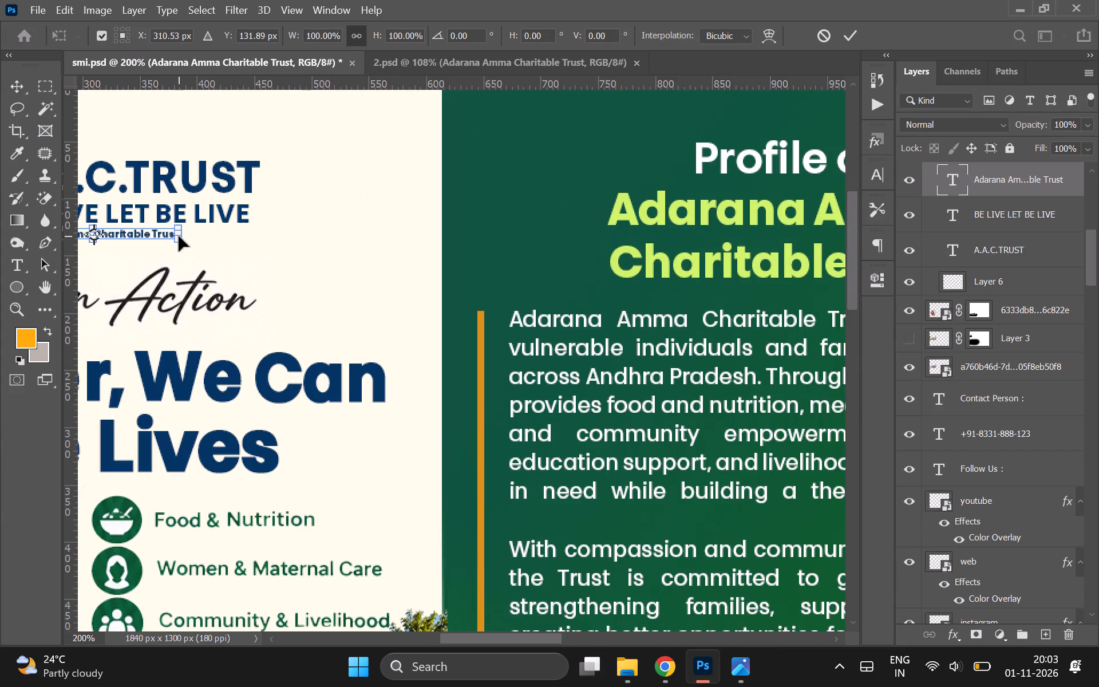
left_click_drag(180, 235, 234, 235)
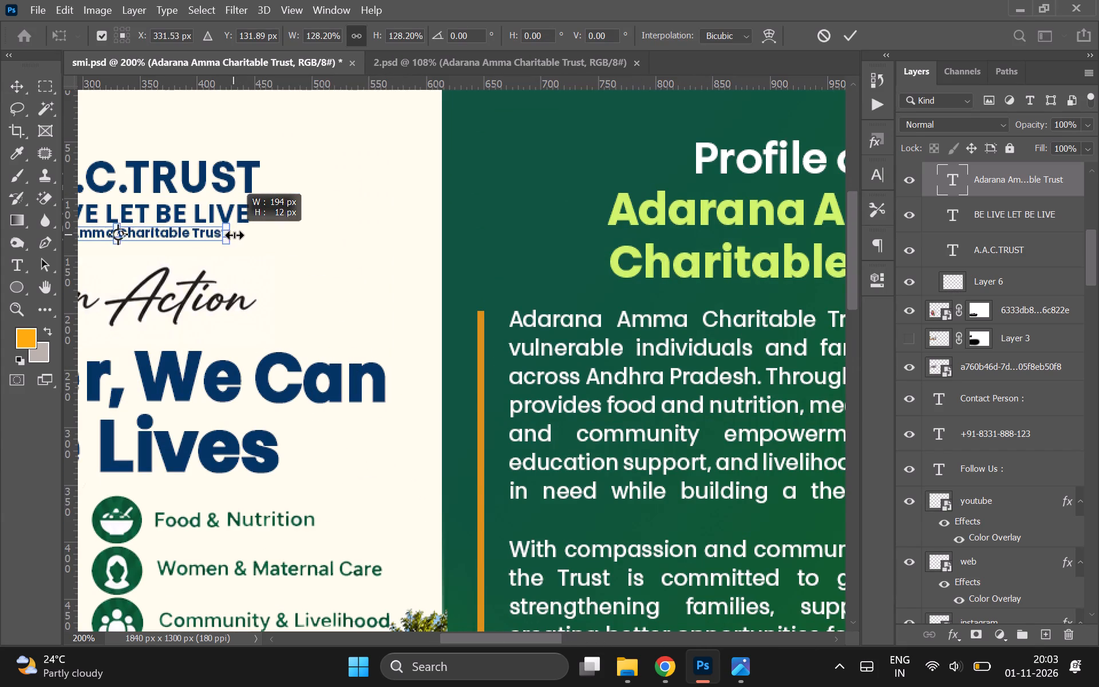
left_click_drag(234, 235, 251, 236)
key("Return")
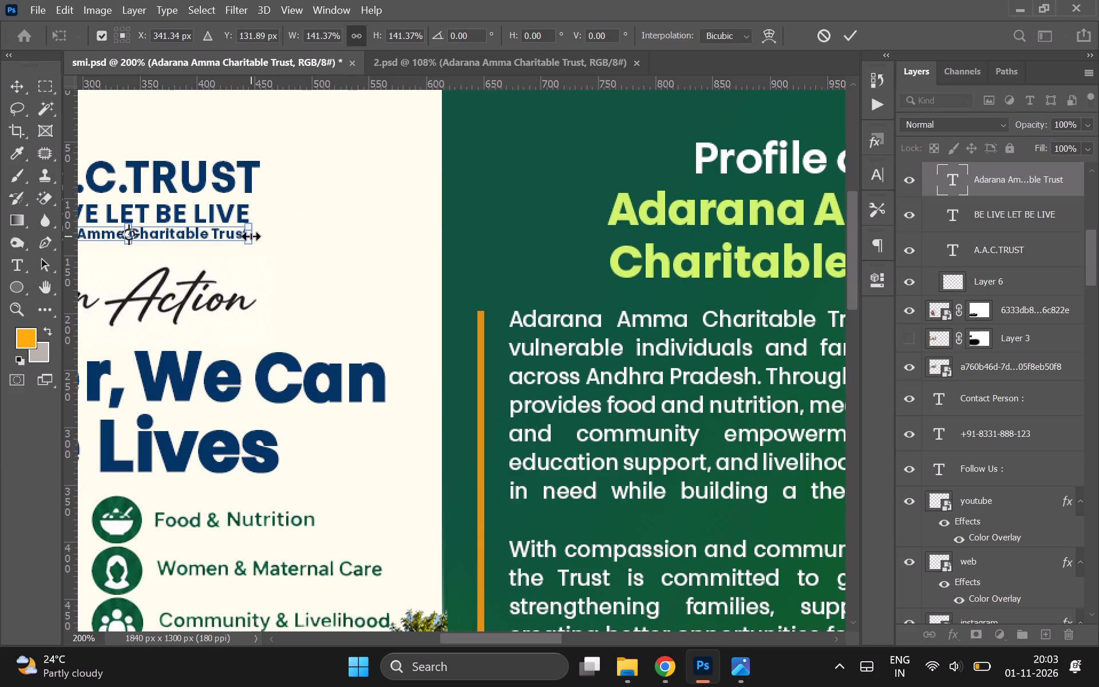
Nudge the "Adarana Amma Charitable Trust" line 1 px down and 4 px left to align with the logo text above.
scroll(251, 236, "left", 2)
key("Down")
key("Left")
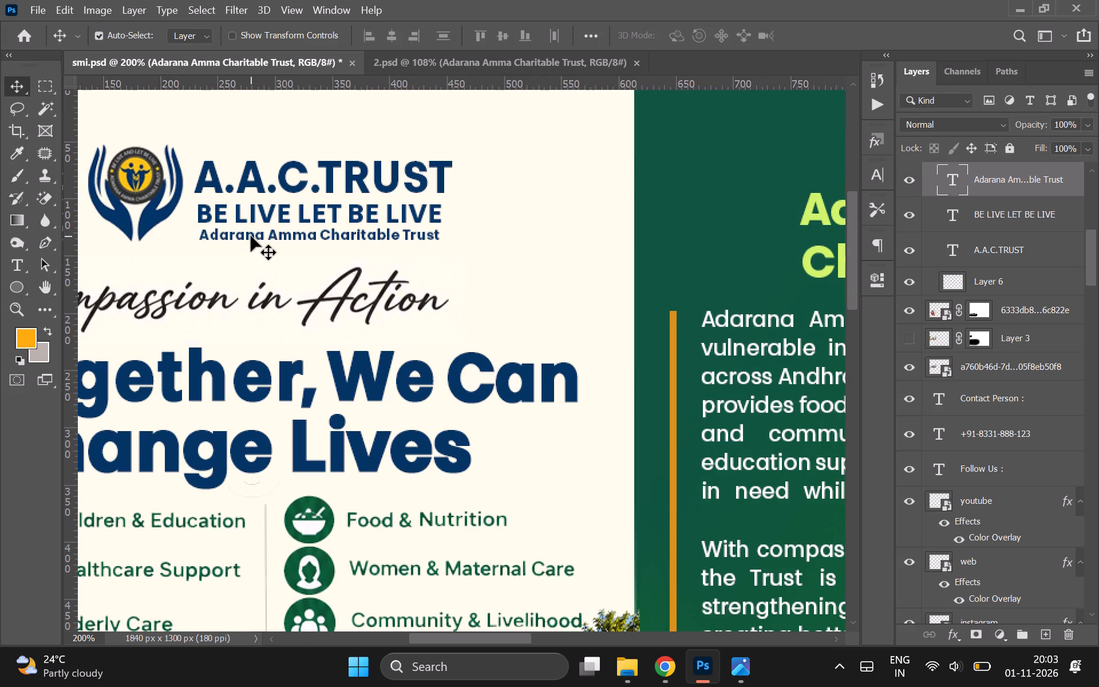
key("Left")
key("Left")
key("Left")
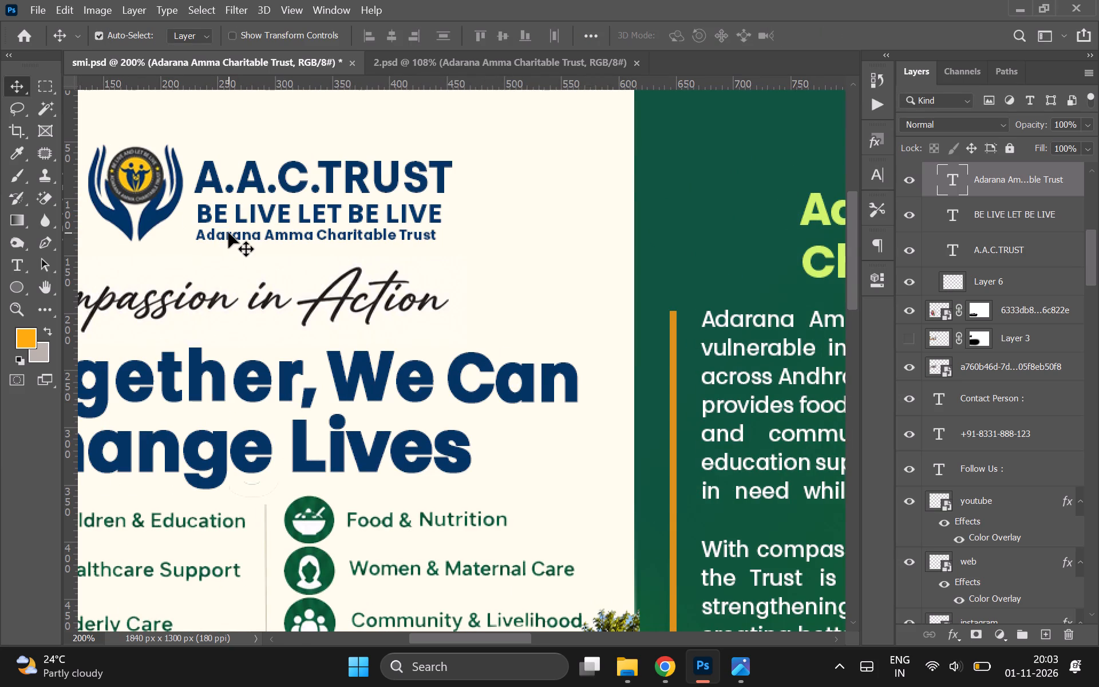
Enlarge the "Adarana Amma Charitable Trust" line to about 104% and nudge it 2 px down.
key("ctrl+t")
key("ctrl+equal")
key("ctrl+equal")
key("ctrl+equal")
scroll(228, 232, "up", 1)
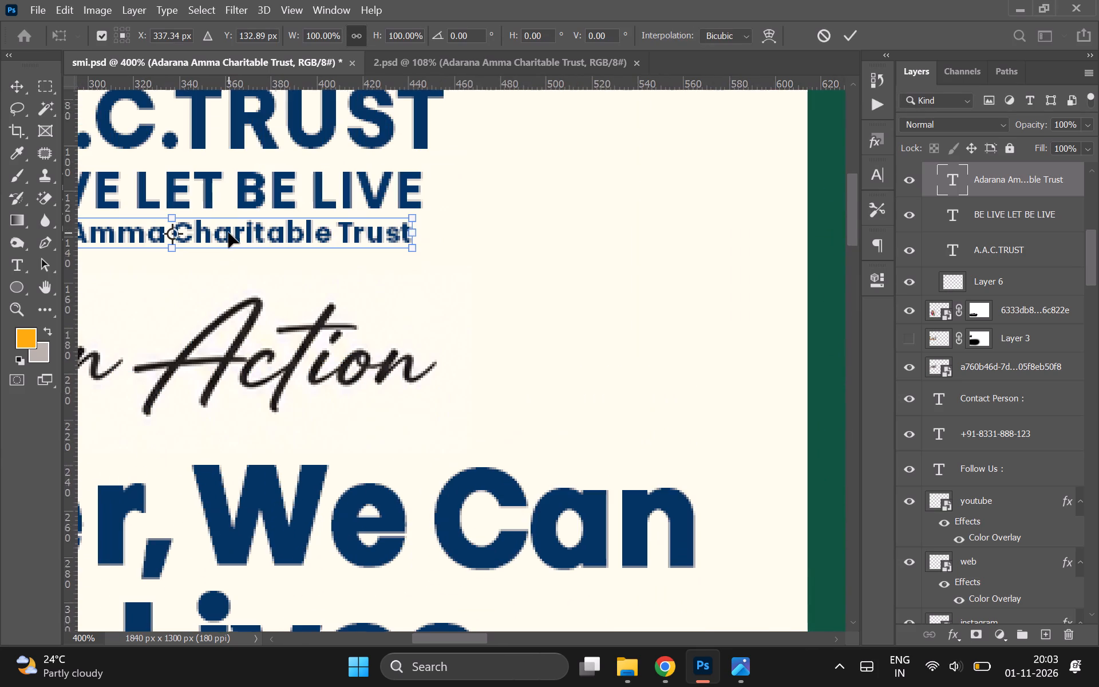
scroll(228, 232, "up", 1)
left_click_drag(415, 234, 437, 234)
left_click_drag(437, 235, 435, 236)
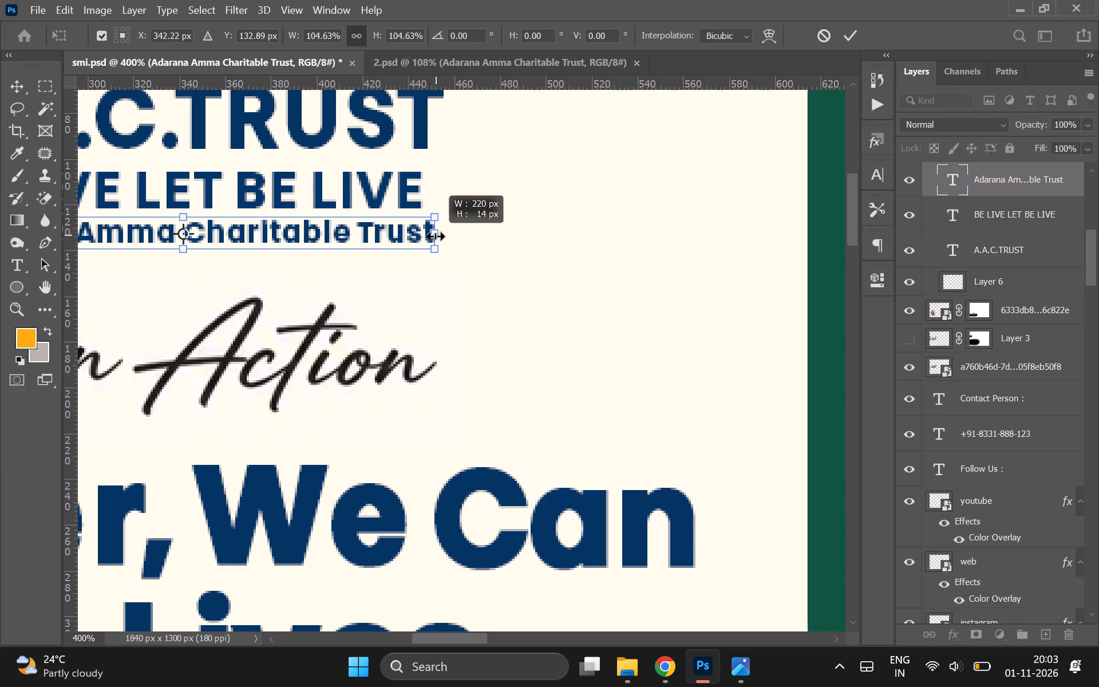
left_click_drag(435, 236, 432, 234)
key("ctrl+0")
key("Return")
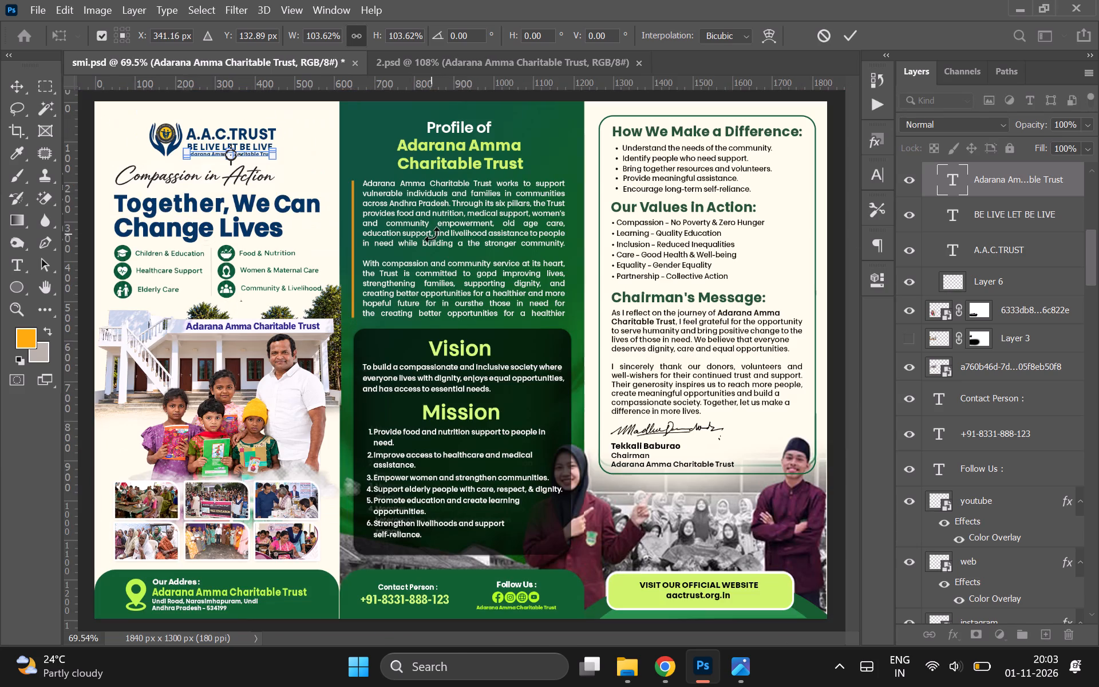
key("Down")
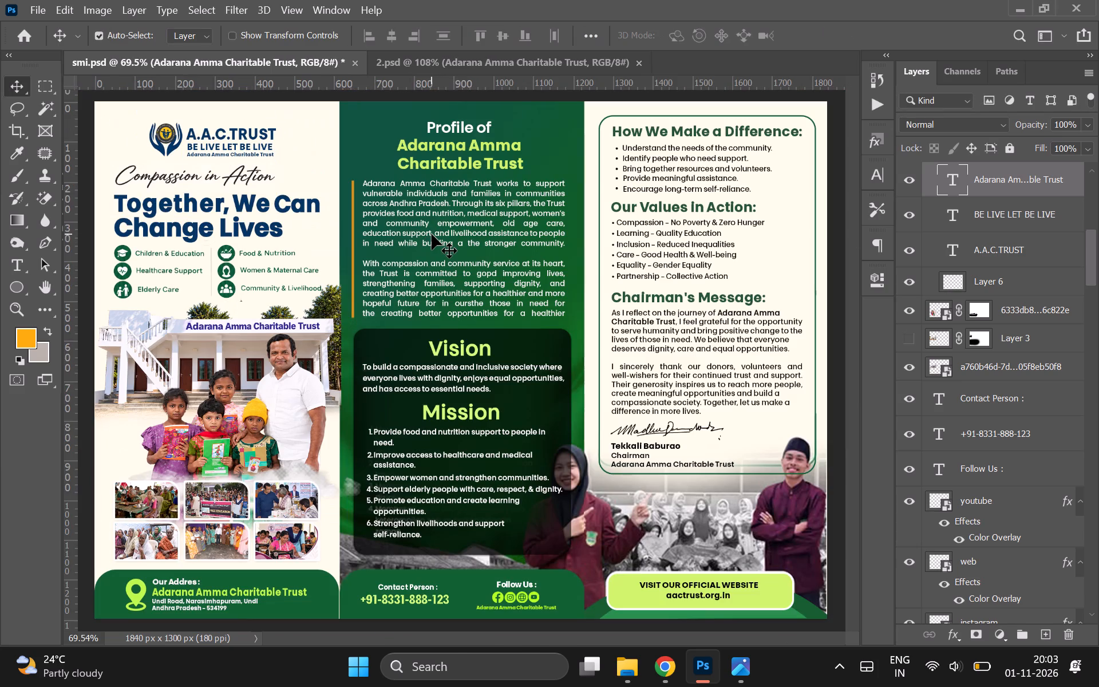
key("Down")
Nudge "BE LIVE LET BE LIVE" 2 px left and enlarge it slightly to match the width of the trust name line below.
key("ctrl+equal")
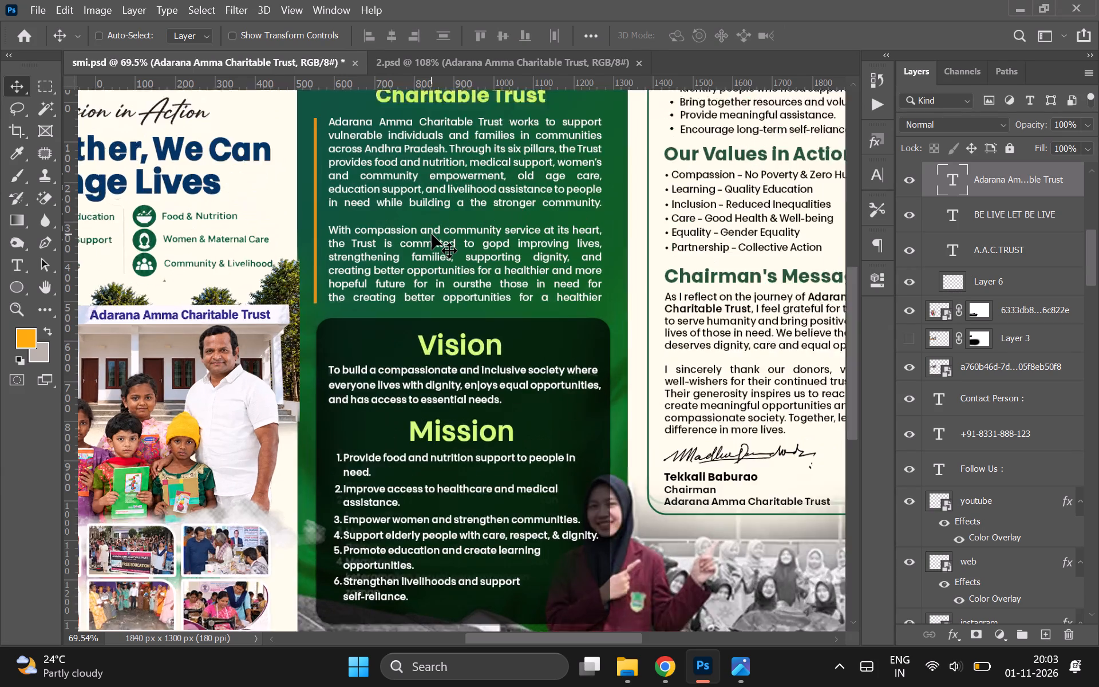
scroll(432, 234, "up", 1)
key("ctrl+equal")
key("ctrl+equal")
scroll(432, 234, "up", 3)
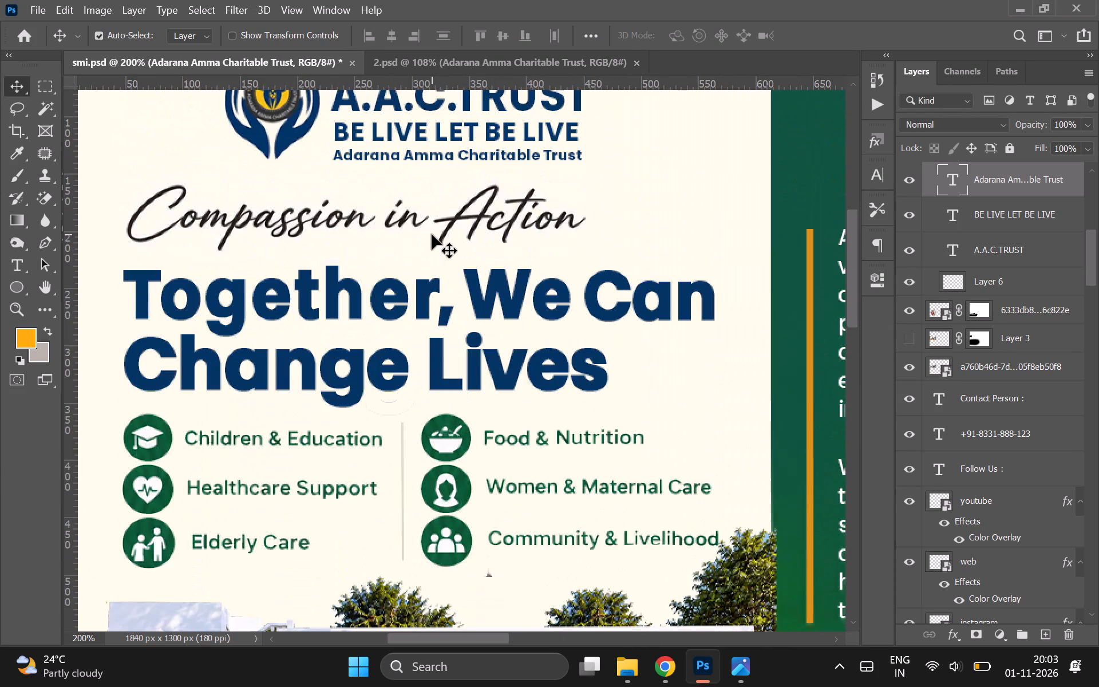
scroll(432, 234, "up", 1)
left_click(376, 263)
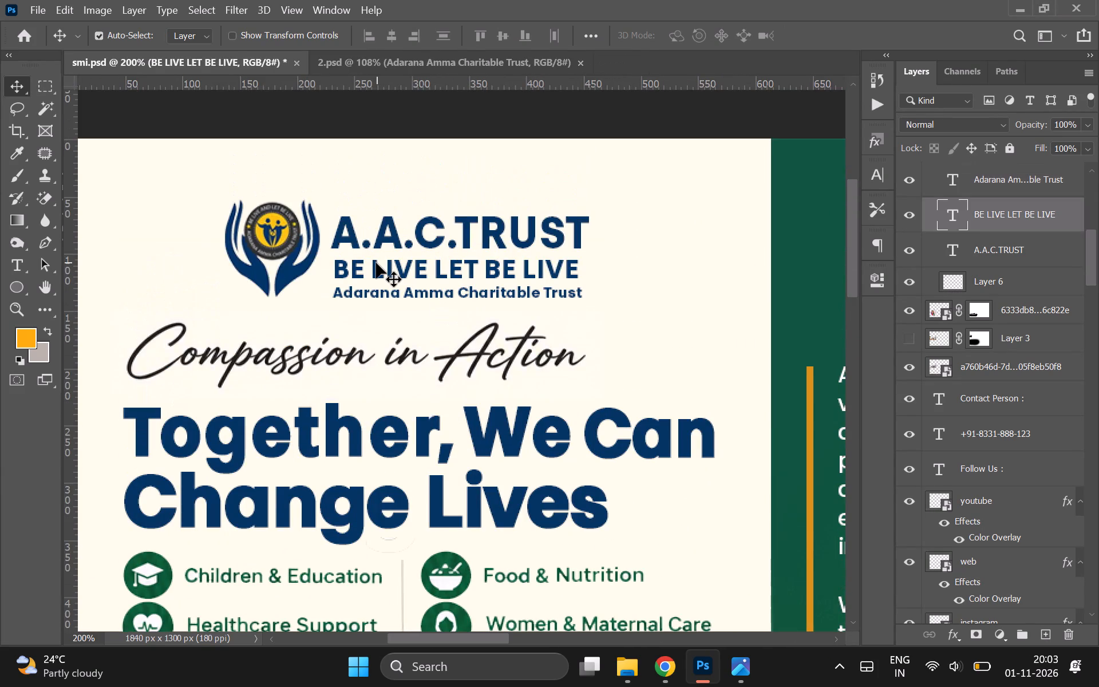
key("Left")
key("Left")
key("ctrl+t")
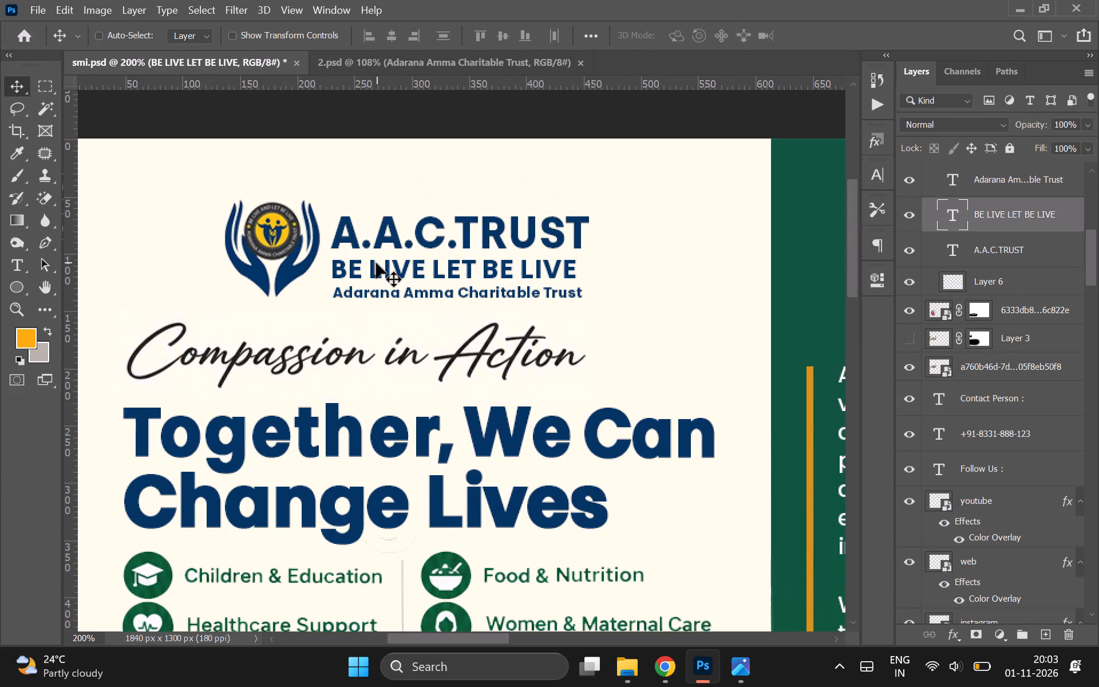
key("ctrl+equal")
scroll(376, 263, "up", 1)
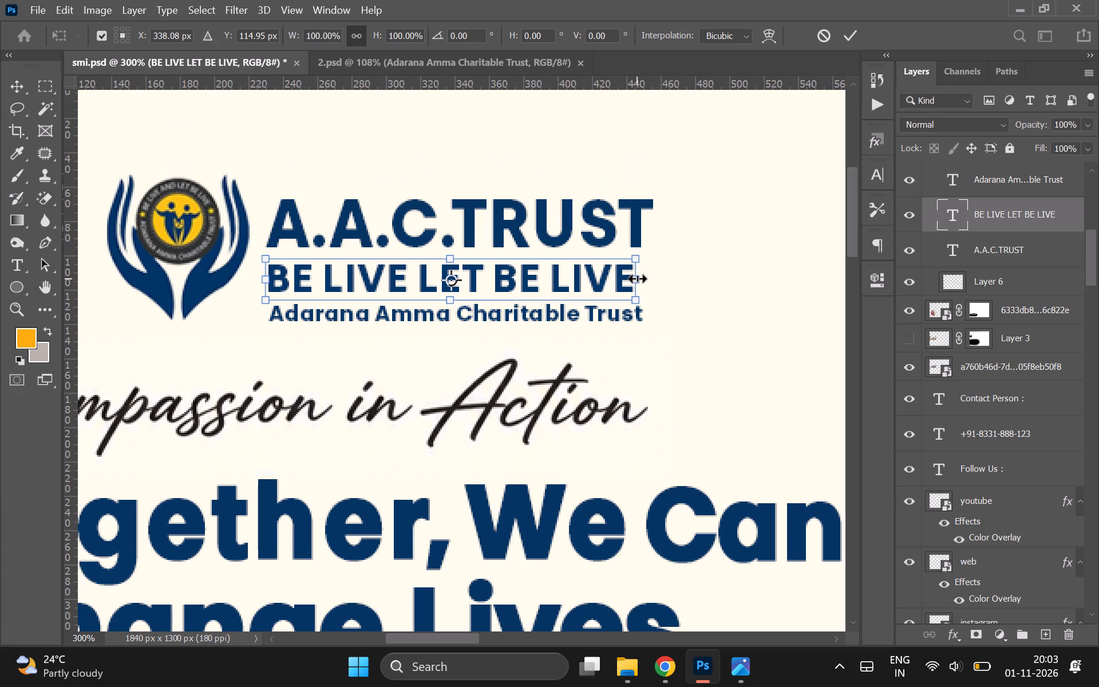
left_click_drag(637, 278, 646, 276)
double_click(627, 279)
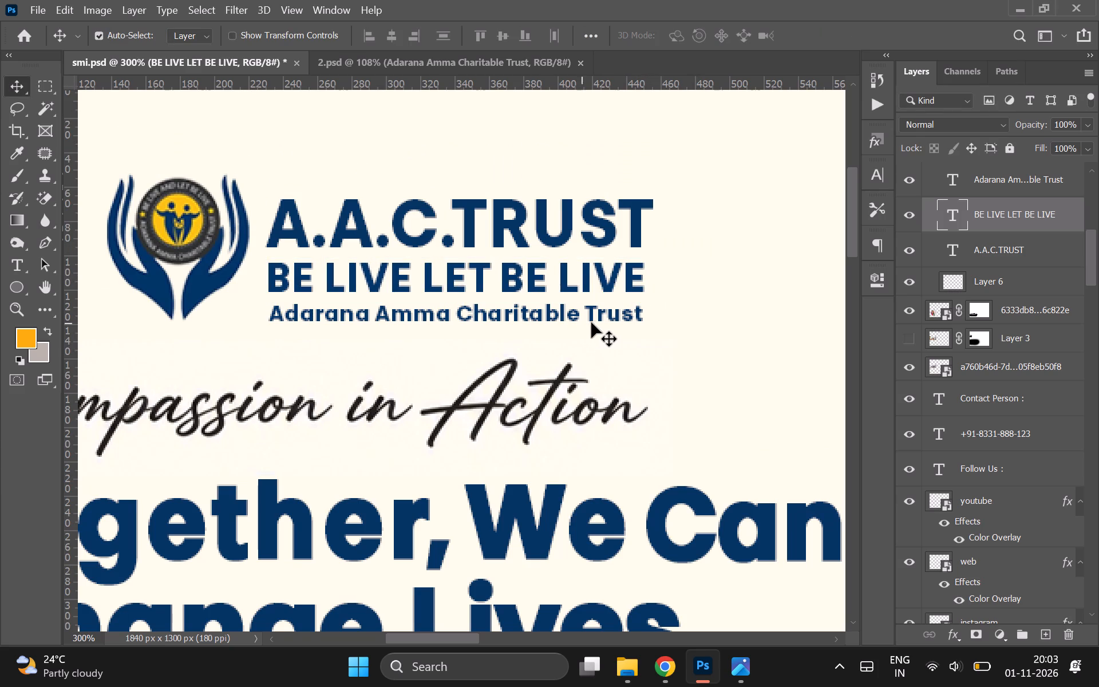
Nudge the "BE LIVE LET BE LIVE" and "Adarana Amma Charitable Trust" lines 1 px right each.
left_click(610, 314)
key("ctrl+y")
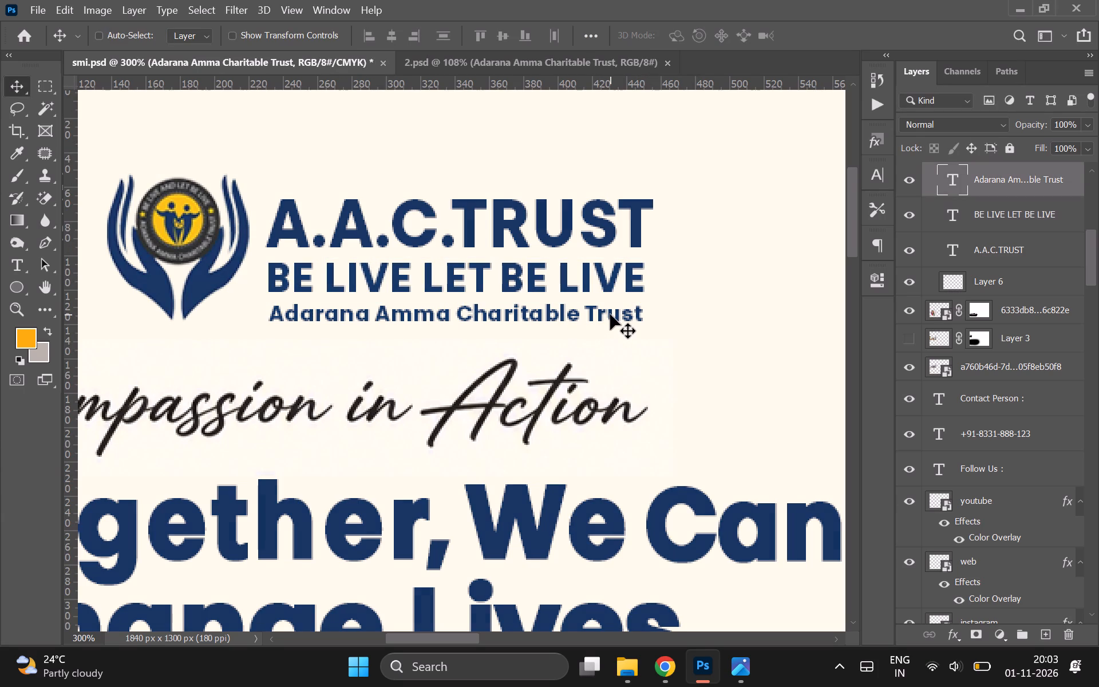
key("ctrl+y")
left_click(558, 264)
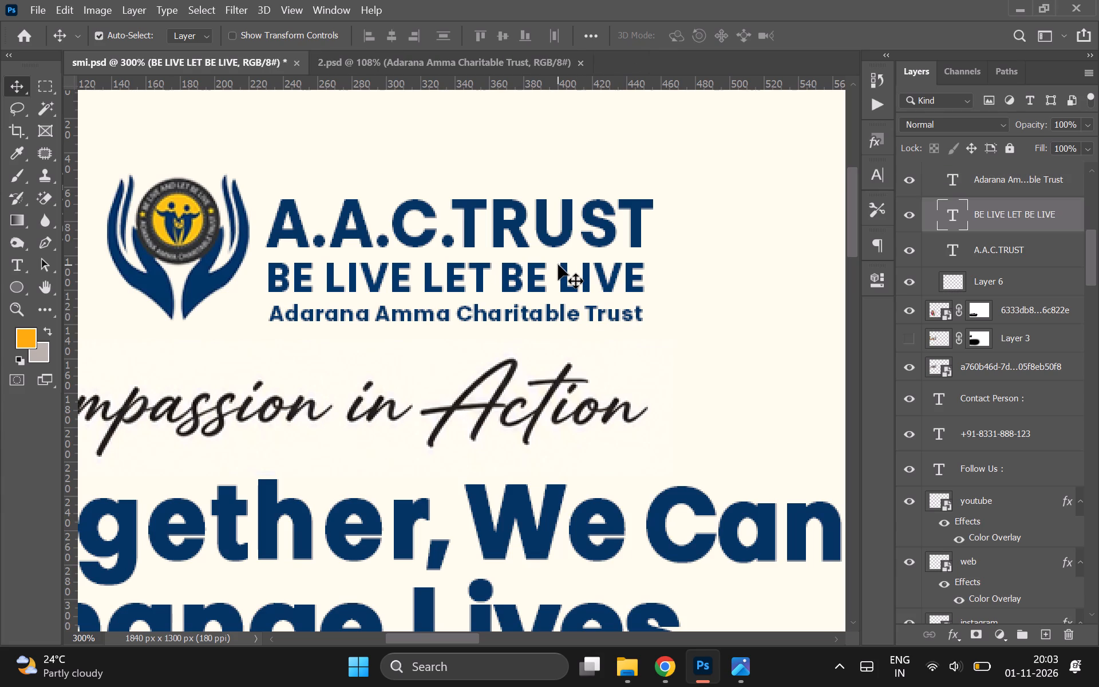
key("Right")
left_click(511, 314)
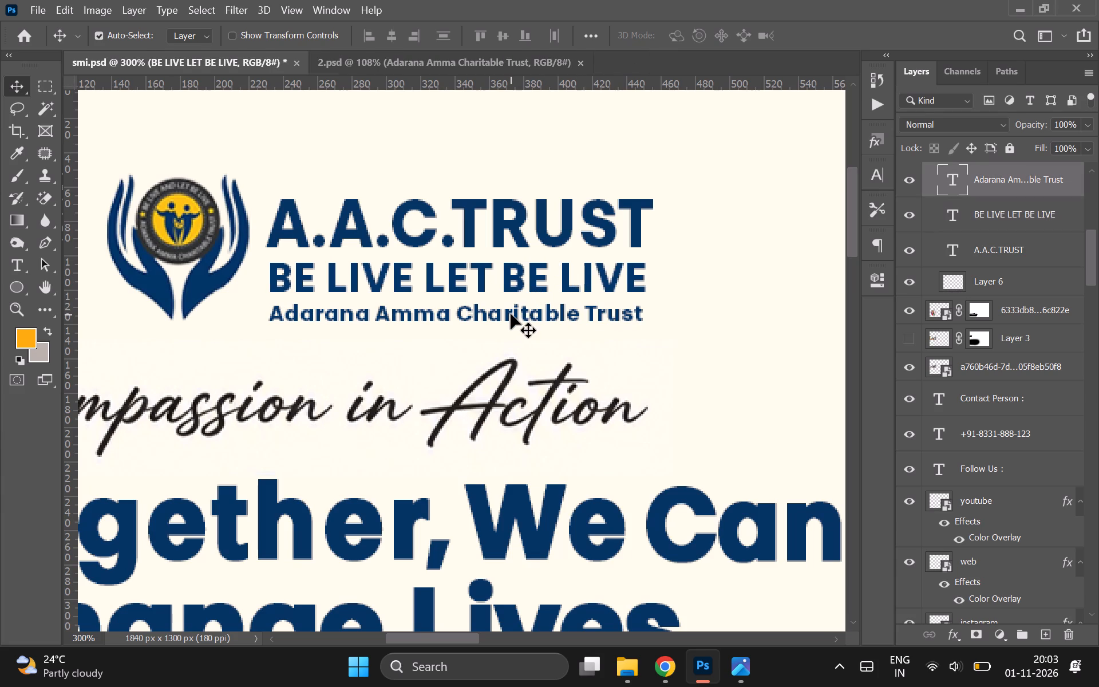
key("Right")
key("ctrl+0")
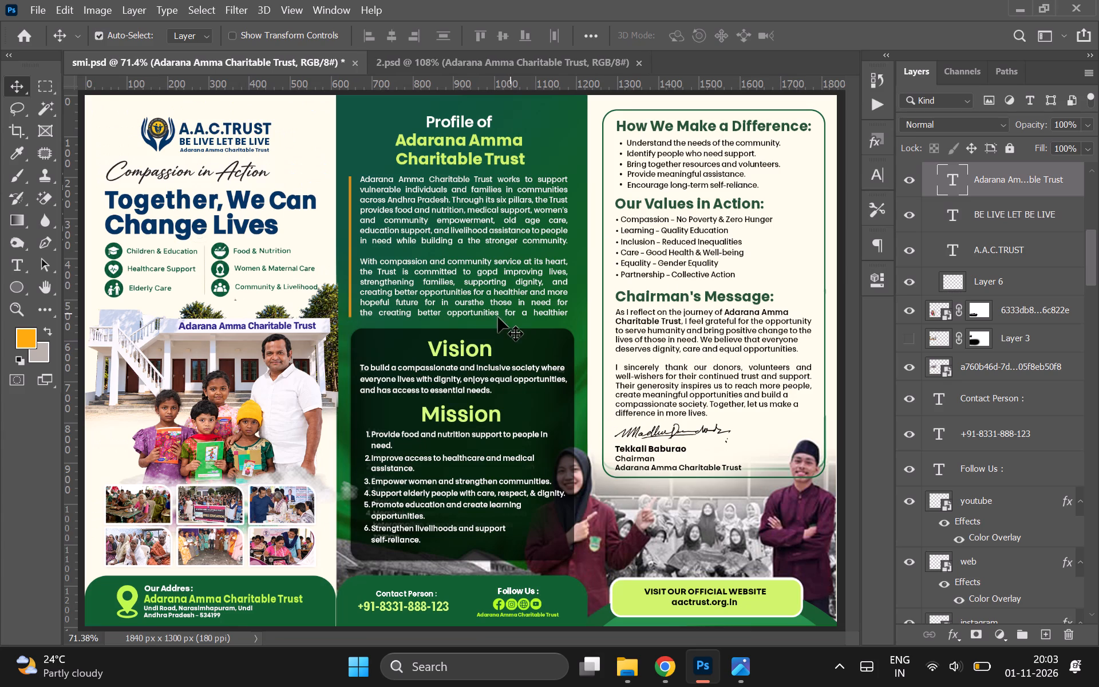
Set the "BE LIVE LET BE LIVE" line in the logo to 8 pt and centre-align its text.
double_click(235, 141)
left_click(444, 35)
key("ctrl+a")
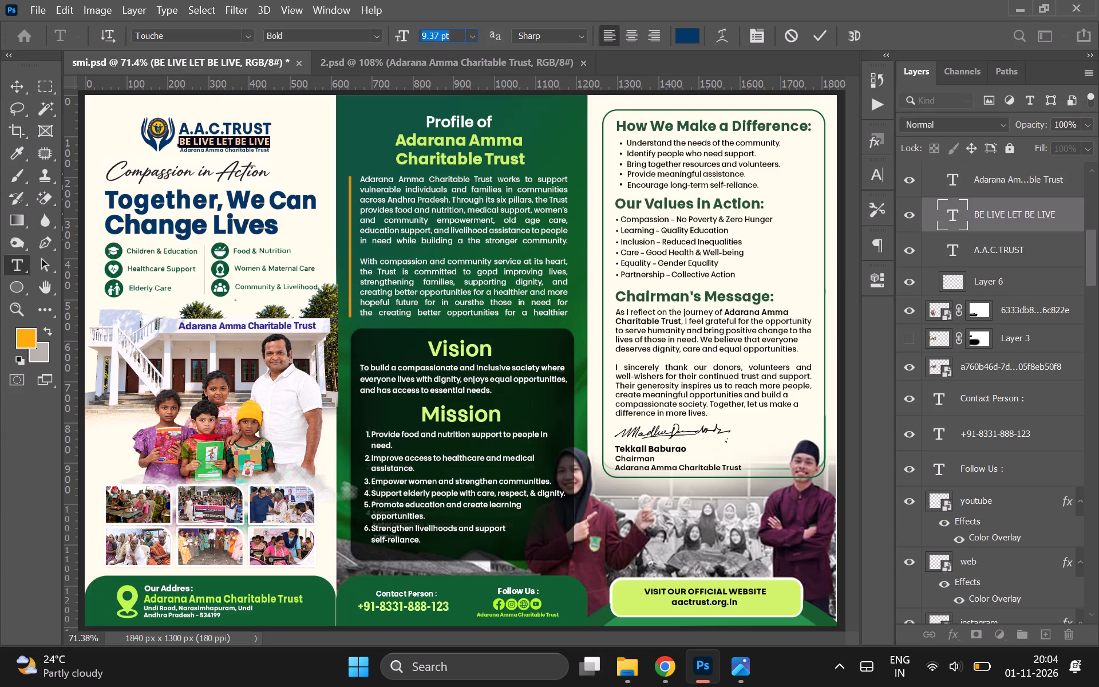
key("8")
key("Return")
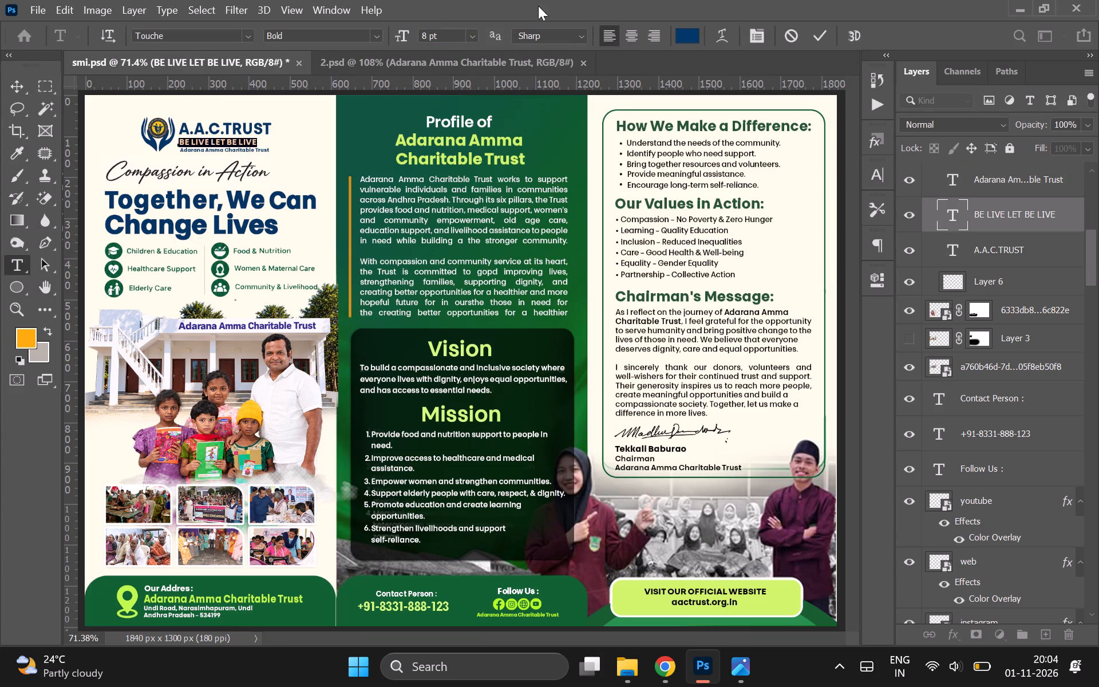
left_click(628, 39)
left_click(9, 84)
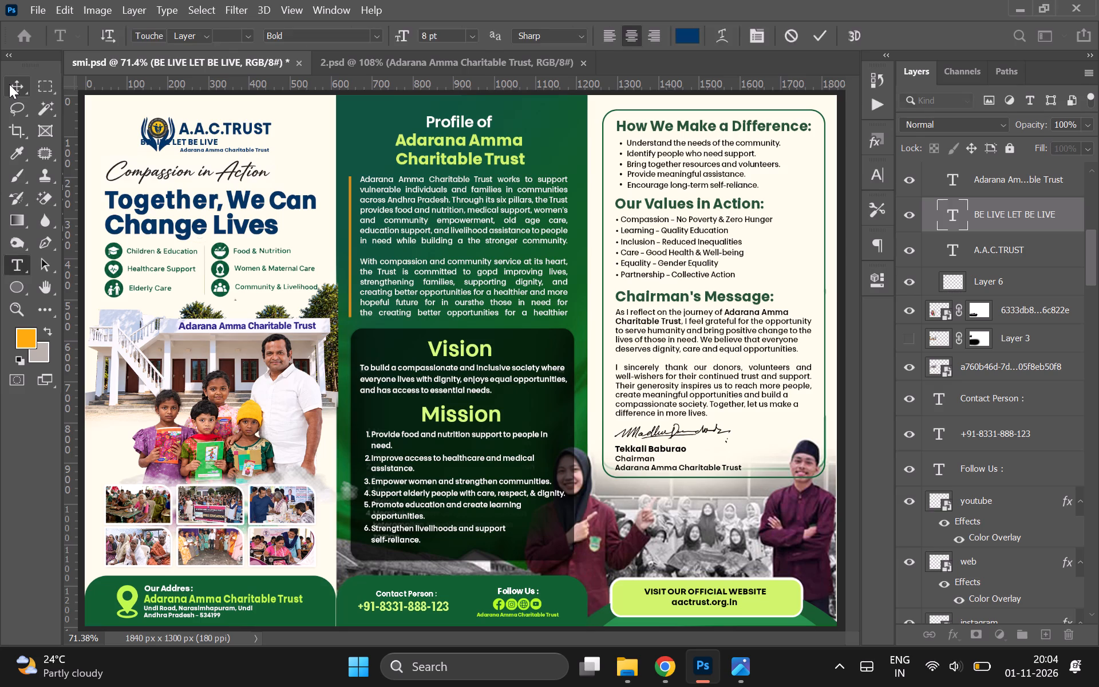
Move "BE LIVE LET BE LIVE" 109 px right and 1 px up to centre it between "A.A.C.TRUST" and the trust name line.
key("shift+Right")
key("shift+Right")
key("shift+Right")
key("shift+Right")
key("shift+Right")
key("shift+Right")
key("shift+Right")
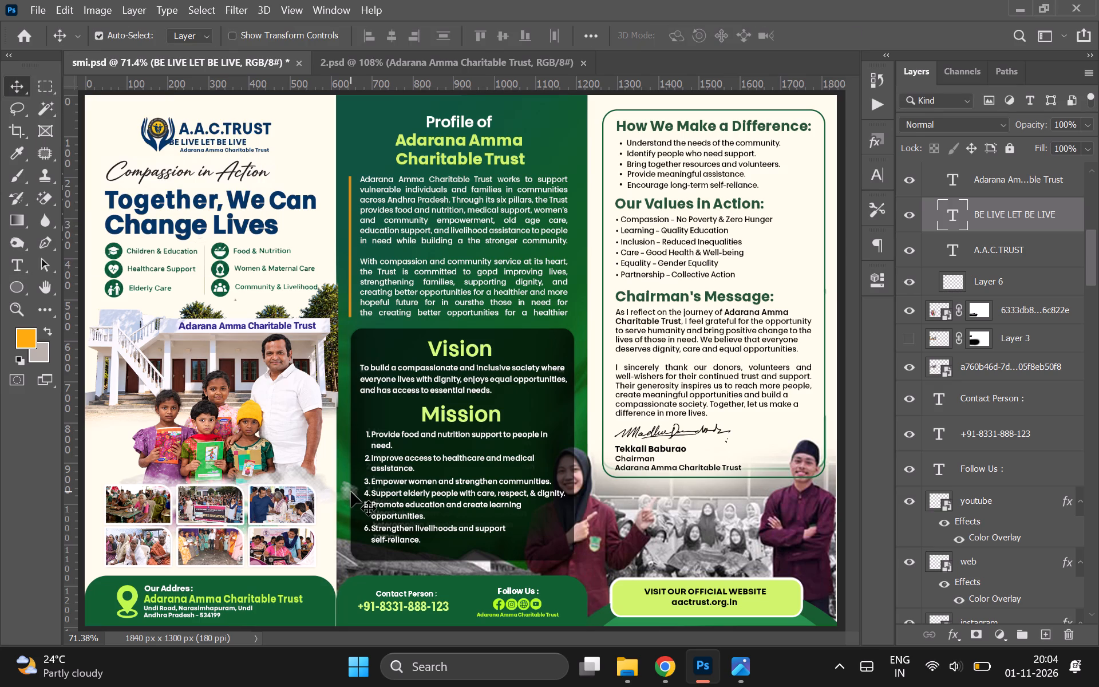
key("shift+Right")
key("shift+Right")
key("shift+Right")
key("shift+Right")
key("shift+Right")
key("shift+Left")
key("Left")
key("Up")
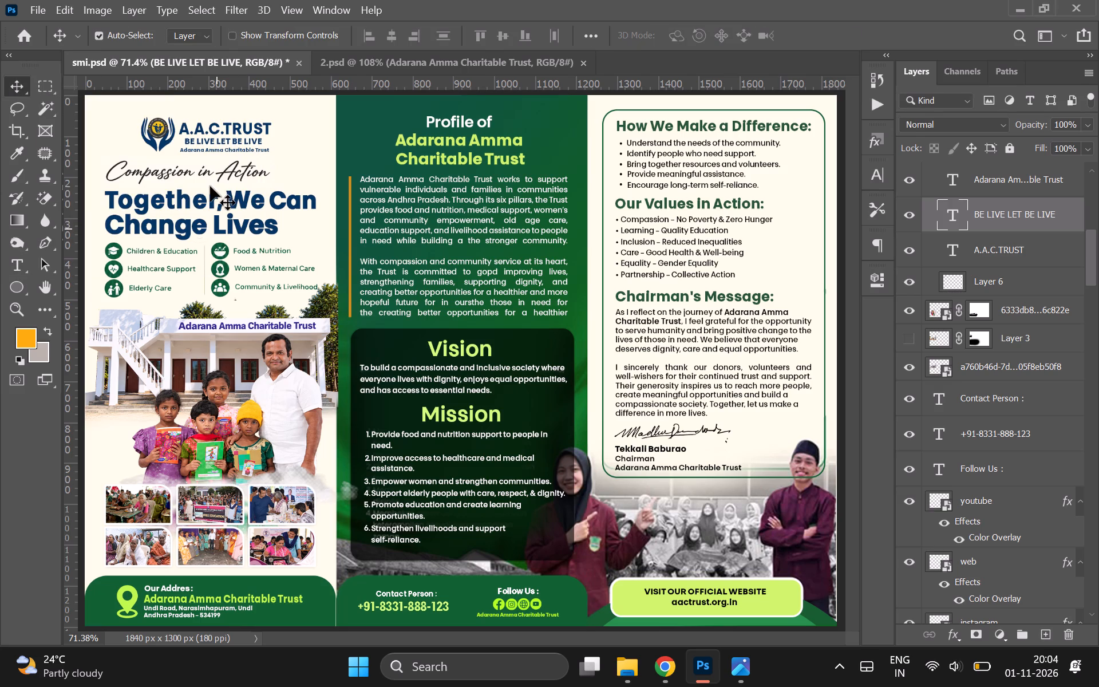
Nudge the "Adarana Amma Charitable Trust" logo line 1 px left.
left_click(238, 149)
key("Left")
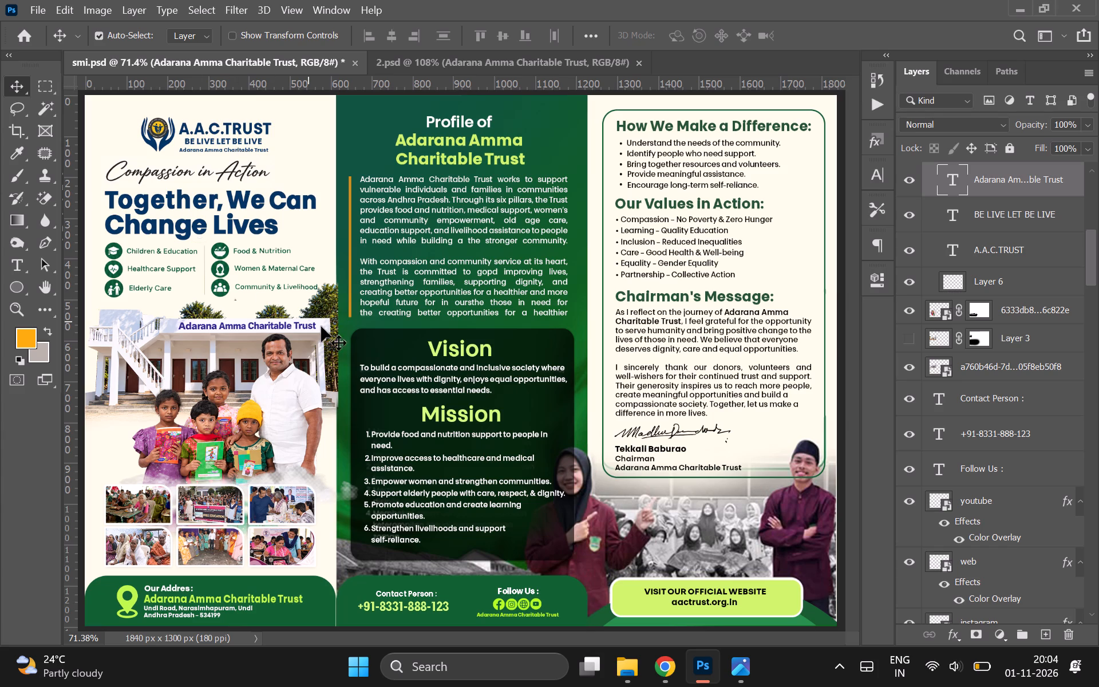
Enlarge the hands emblem beside "A.A.C.TRUST" slightly and nudge it 3 px down and 1 px left.
left_click(161, 137, "ctrl")
key("ctrl+t")
key("ctrl+equal")
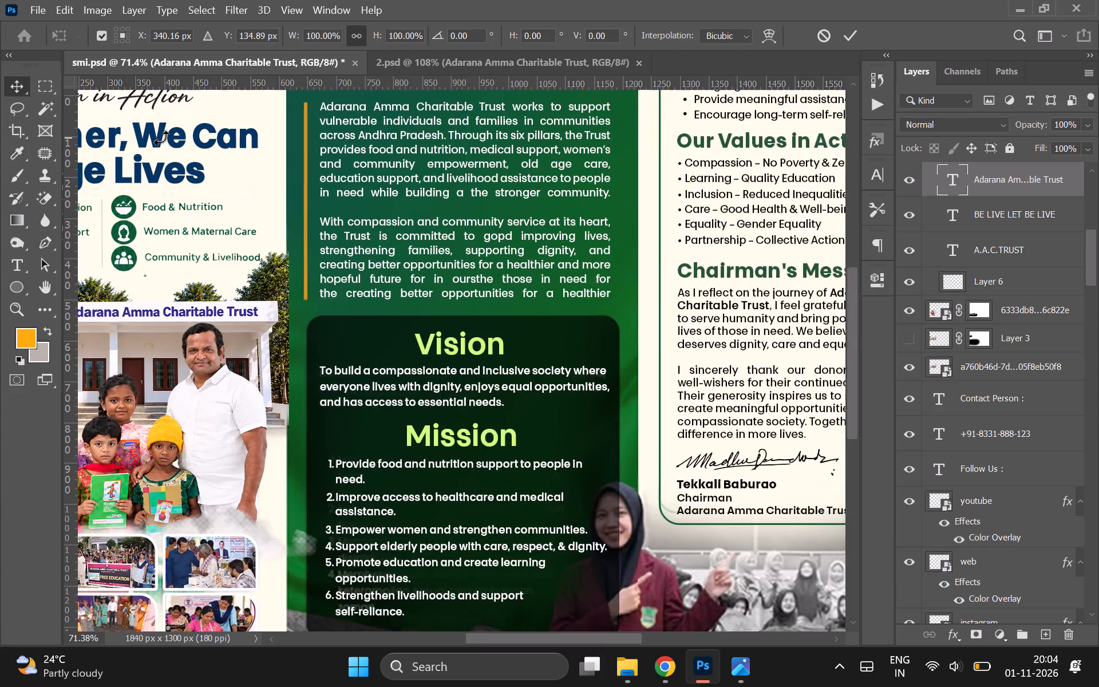
scroll(161, 137, "left", 2)
key("Return")
scroll(161, 137, "up", 2)
left_click(268, 212)
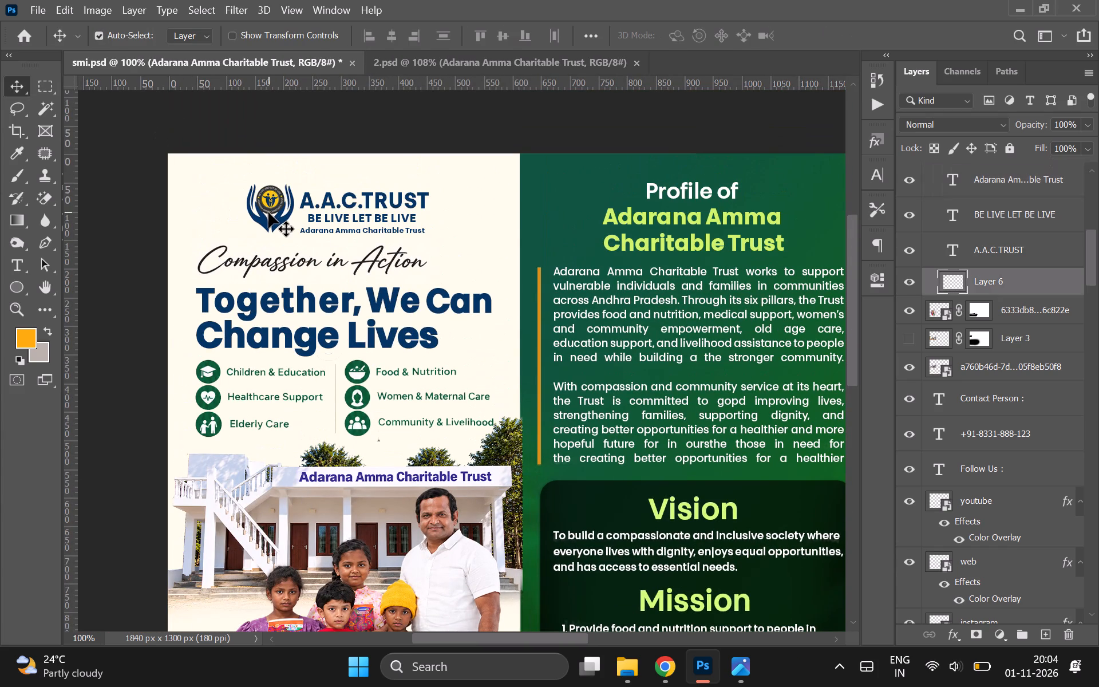
key("ctrl+t")
left_click(270, 232)
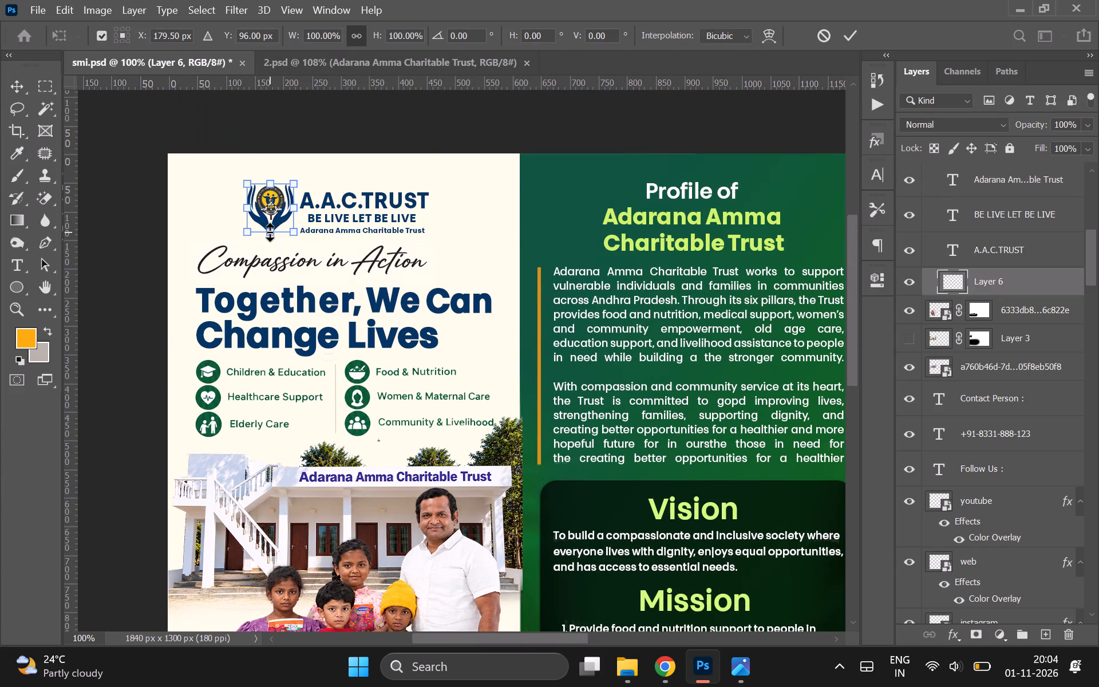
key("Return")
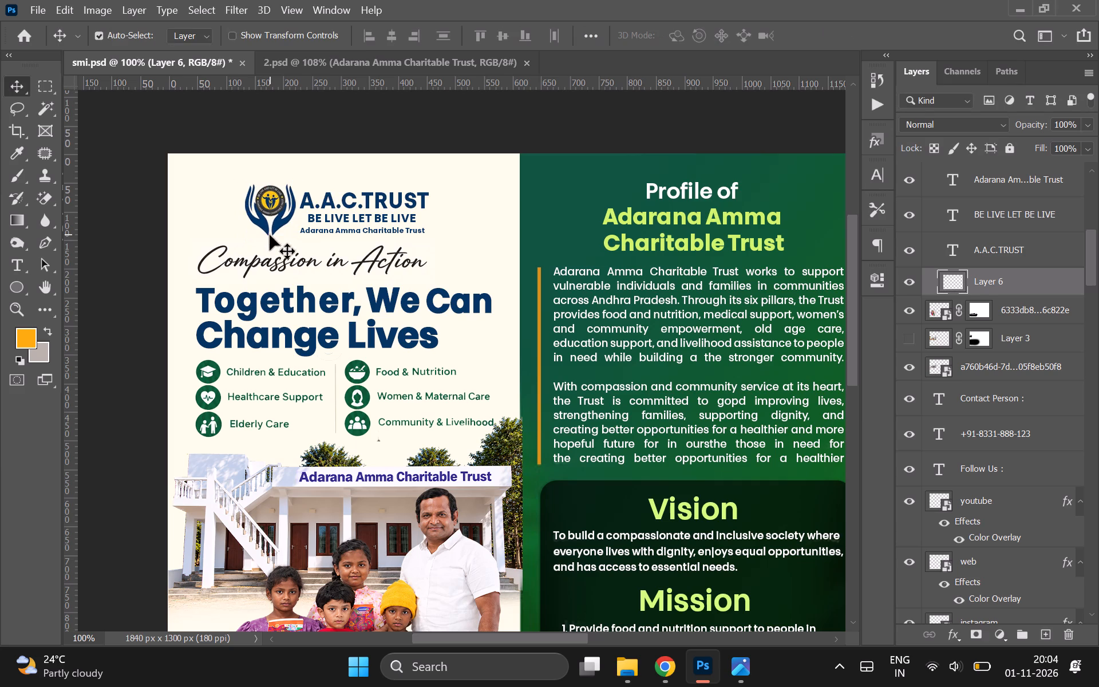
key("Down")
key("Down")
key("Down")
key("Left")
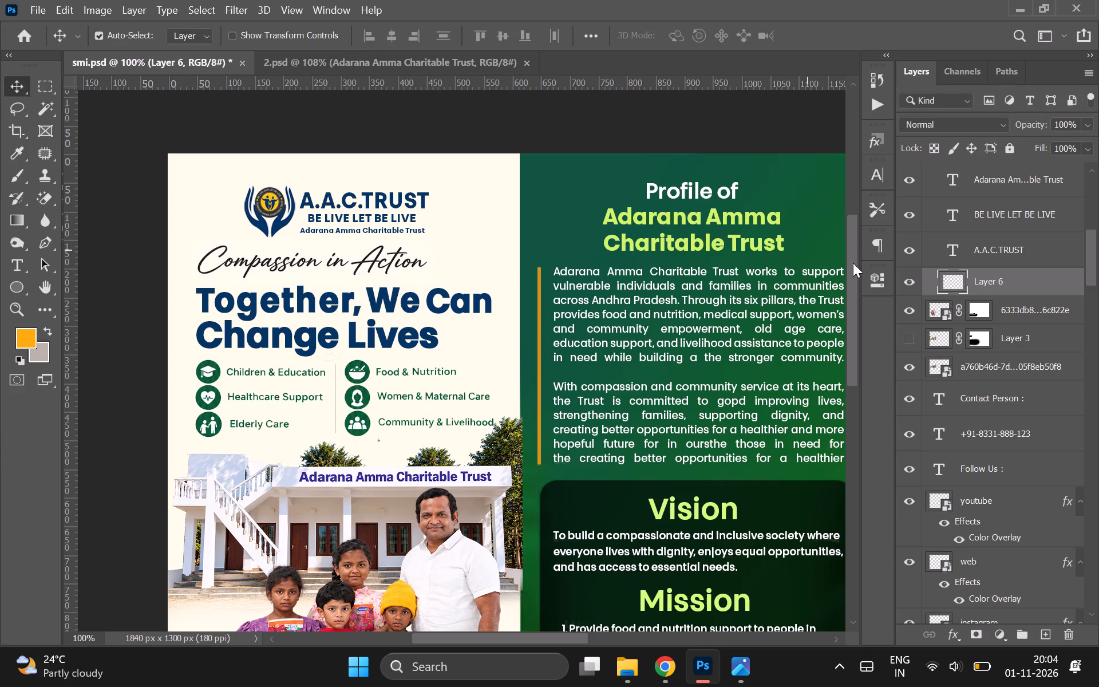
Nudge the services icon list below the "Together, We Can Change Lives" headline 4 px down.
scroll(347, 281, "down", 5)
scroll(347, 281, "up", 1)
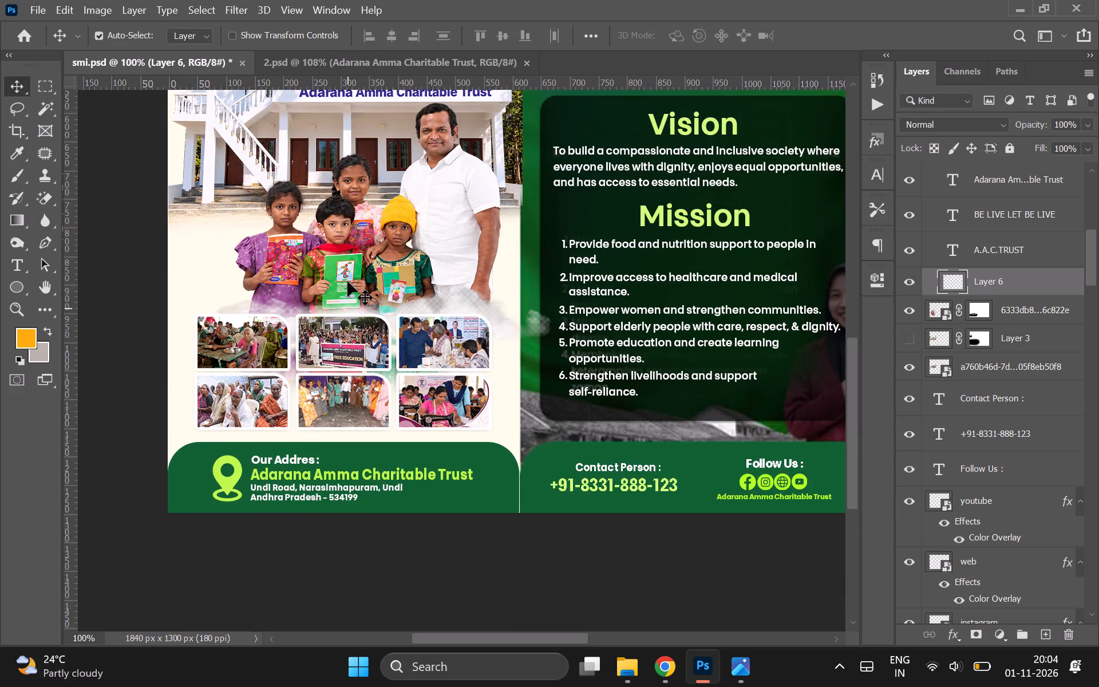
scroll(347, 281, "up", 1)
left_click(359, 276)
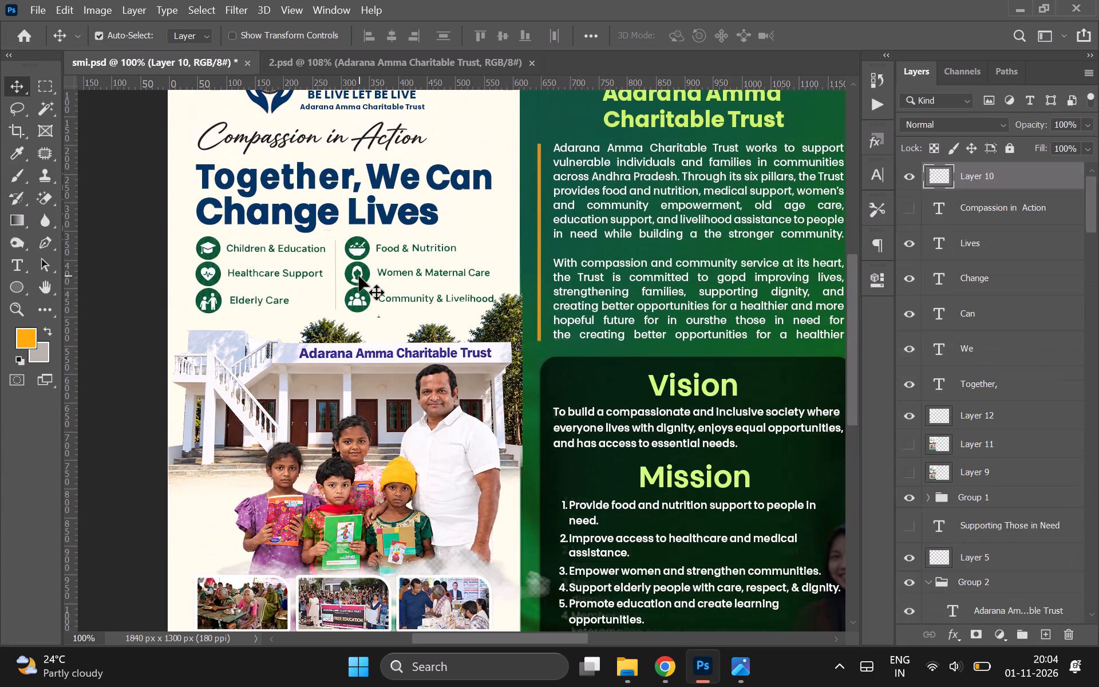
key("Down")
key("Down")
key("Down")
key("Down")
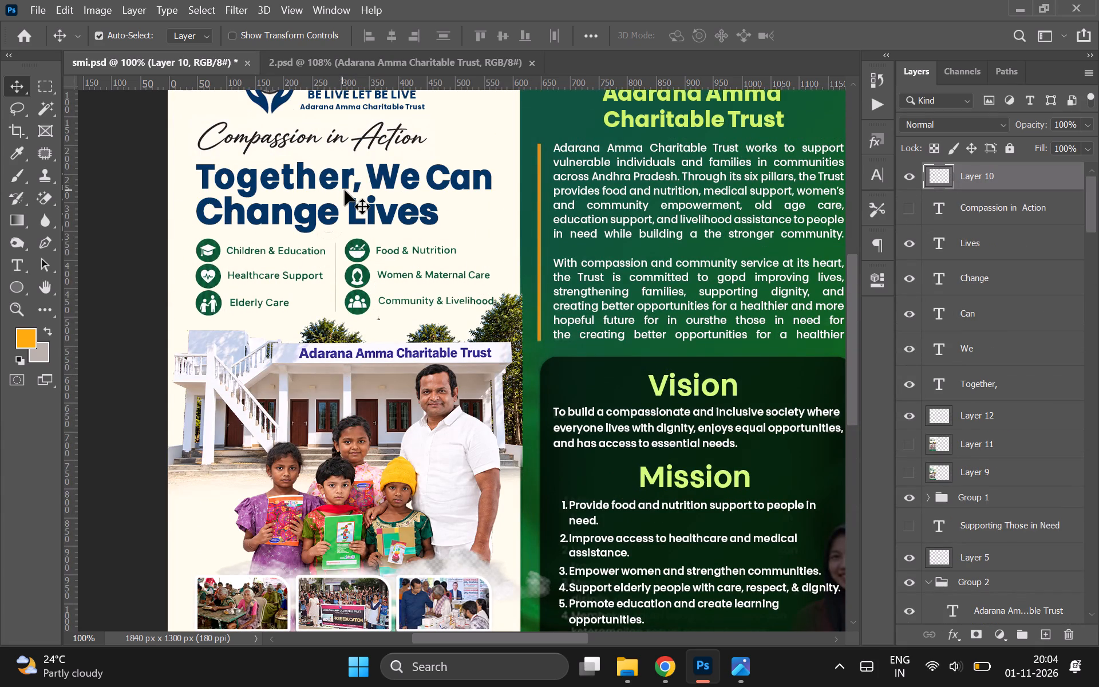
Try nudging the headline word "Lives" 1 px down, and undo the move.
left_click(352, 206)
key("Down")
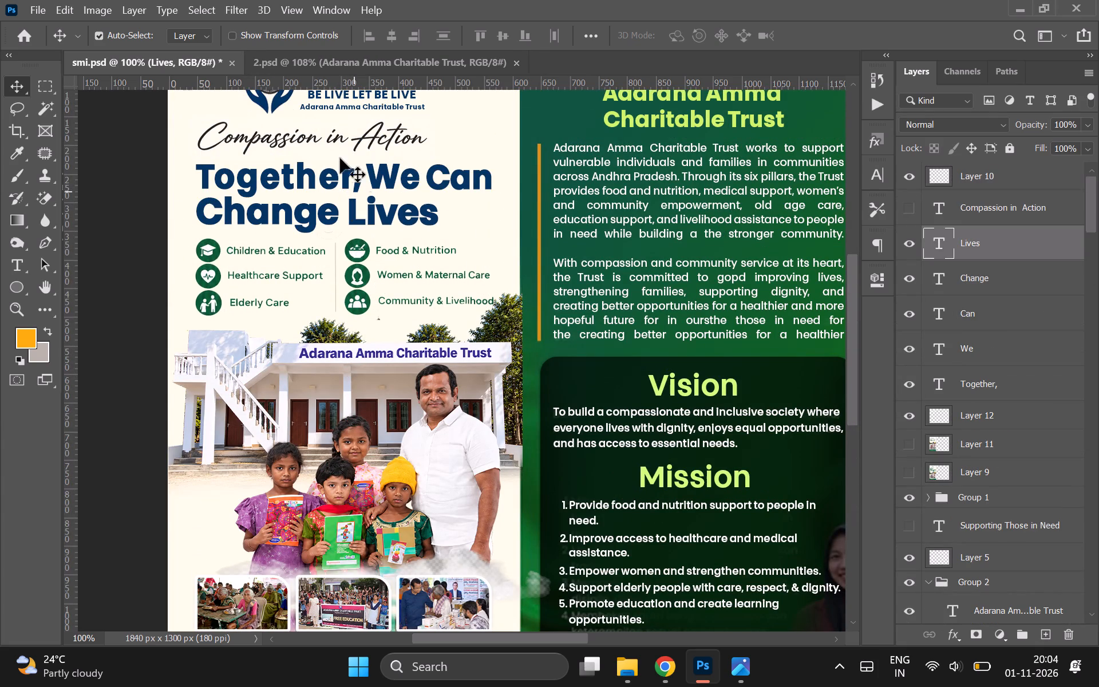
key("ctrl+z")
Nudge the "Compassion in Action" tagline 1 px down.
left_click(356, 139)
key("Down")
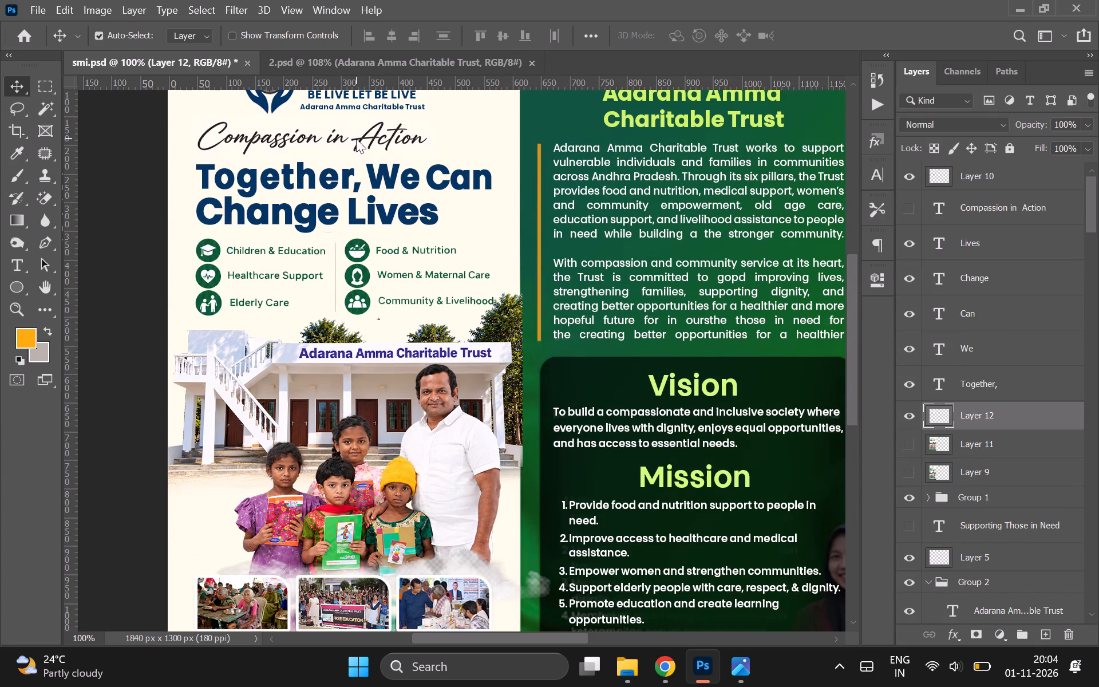
Save smi.psd and fit the whole page in view.
scroll(356, 139, "up", 1)
key("ctrl+s")
key("ctrl+0")
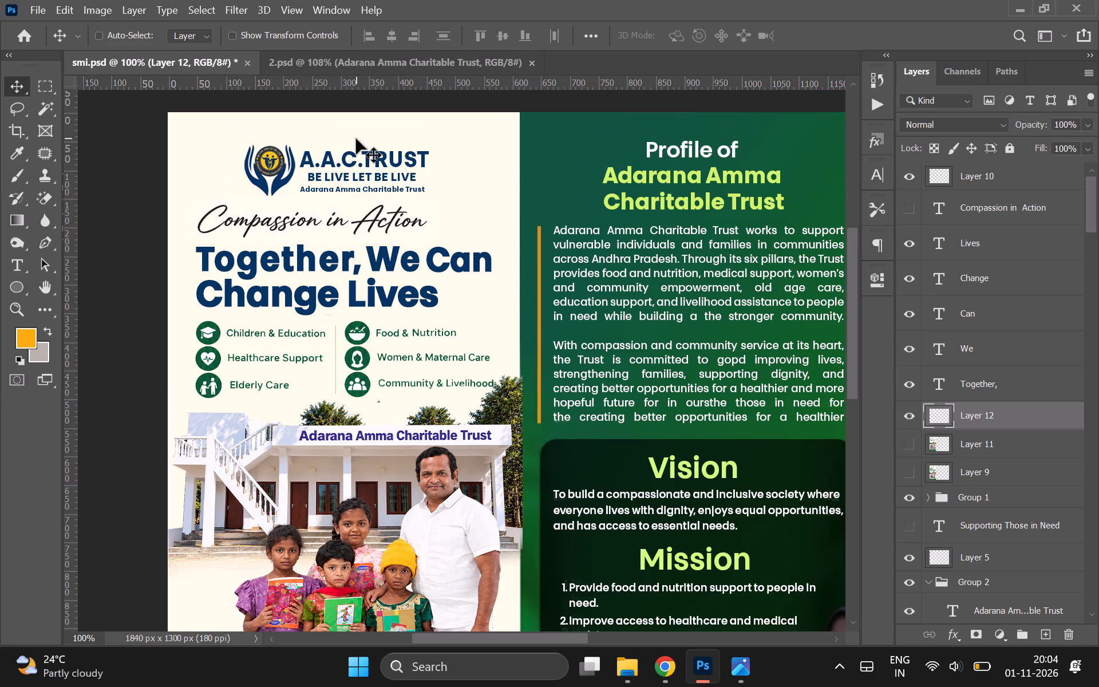
key("ctrl+0")
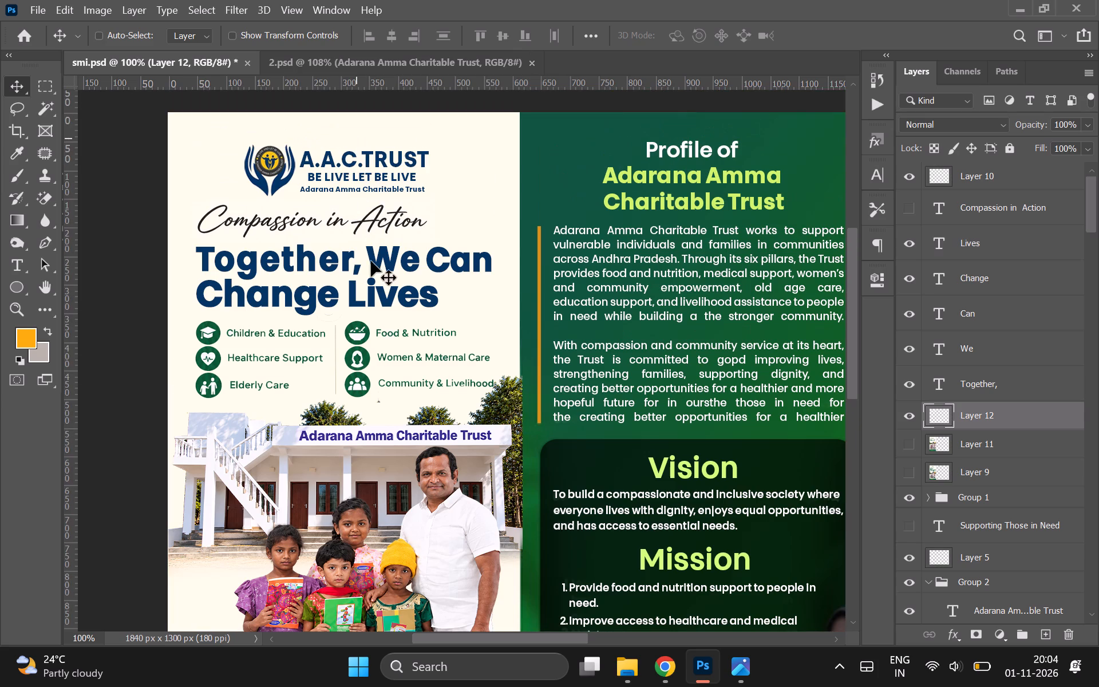
left_click(377, 270)
key("ctrl+minus")
key("ctrl+0")
key("ctrl+minus")
key("ctrl+minus")
scroll(430, 372, "down", 4)
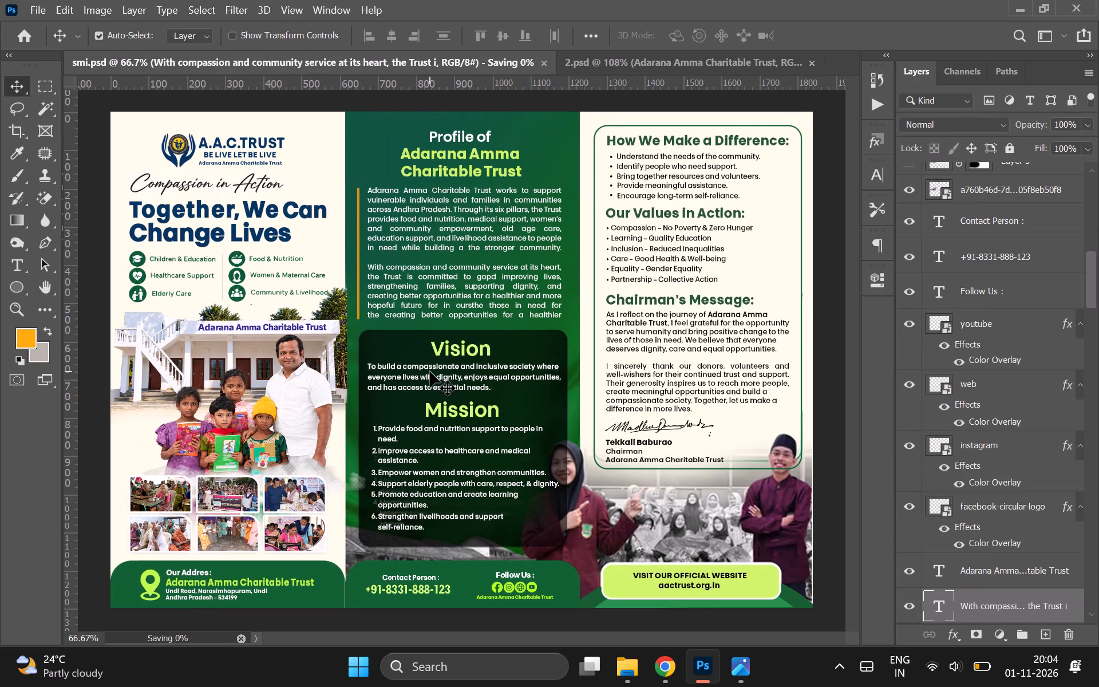
key("ctrl+0")
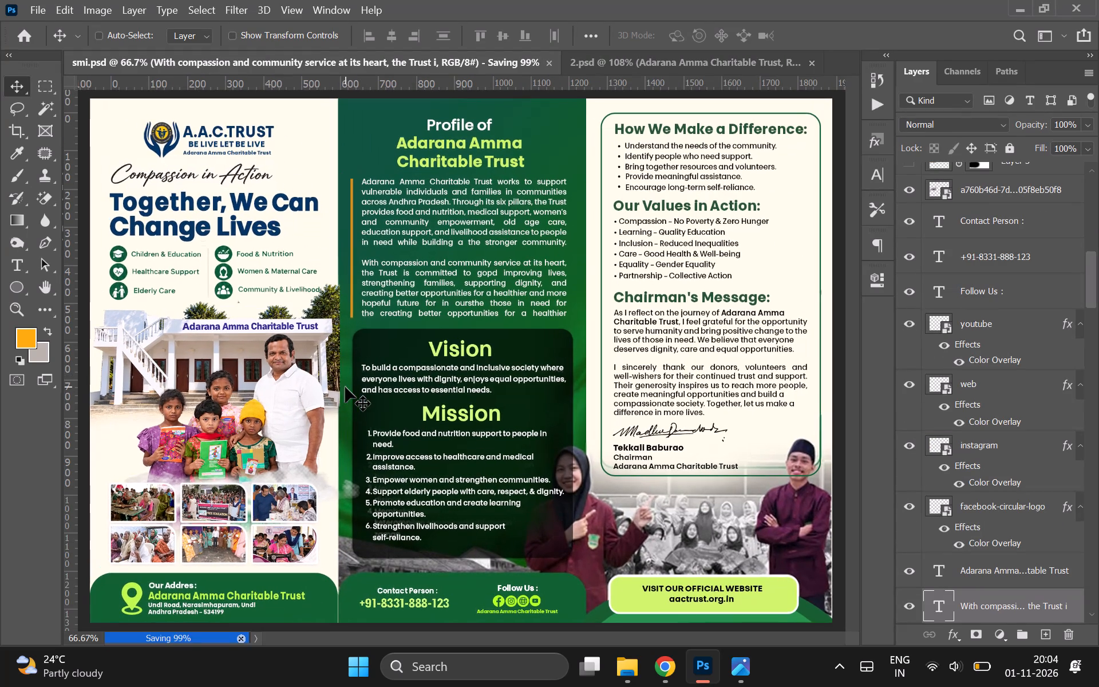
Switch to the 2.psd document and save it.
left_click(594, 64)
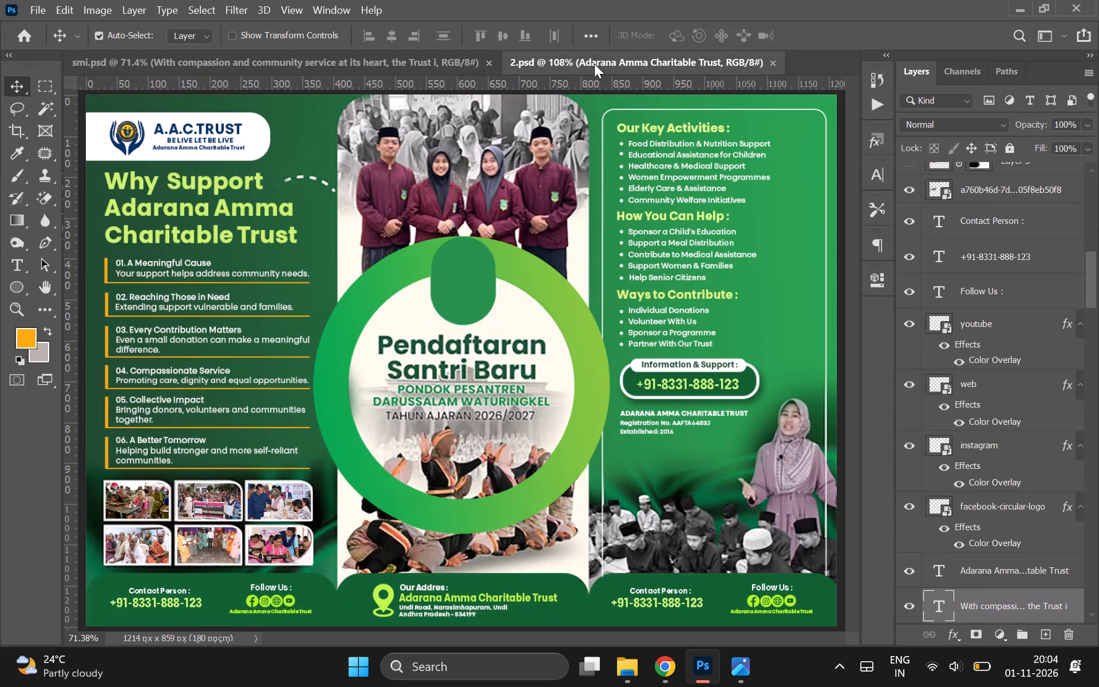
key("ctrl+s")
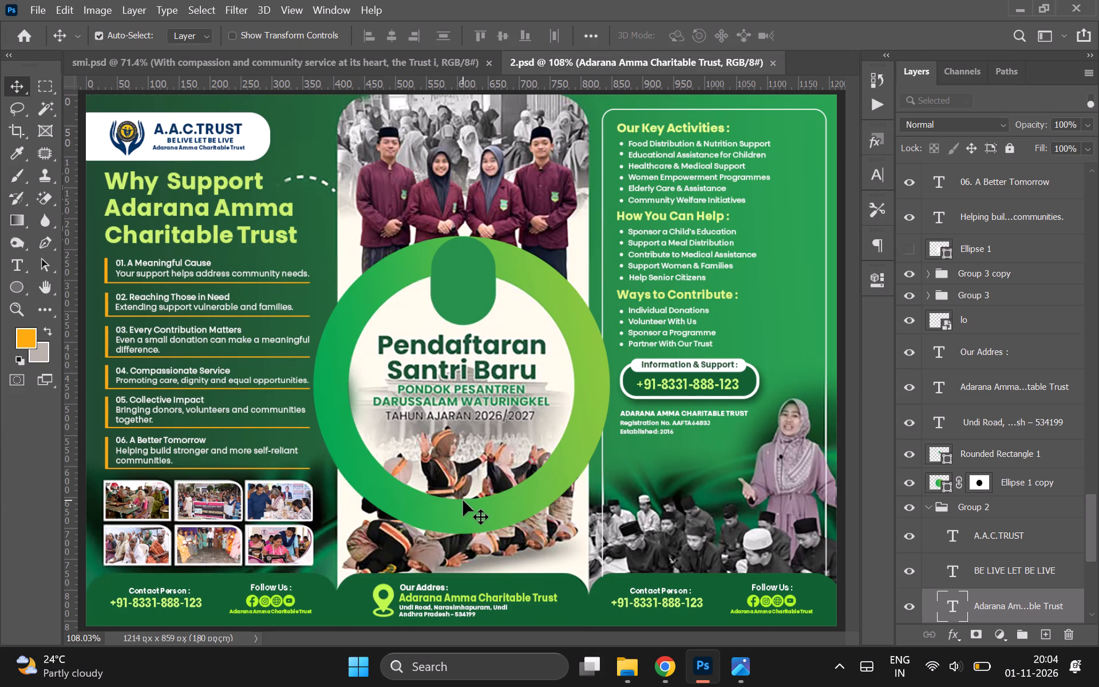
Hide and show the green ring layer, Ellipse 1 copy, to check what it covers.
left_click(453, 517)
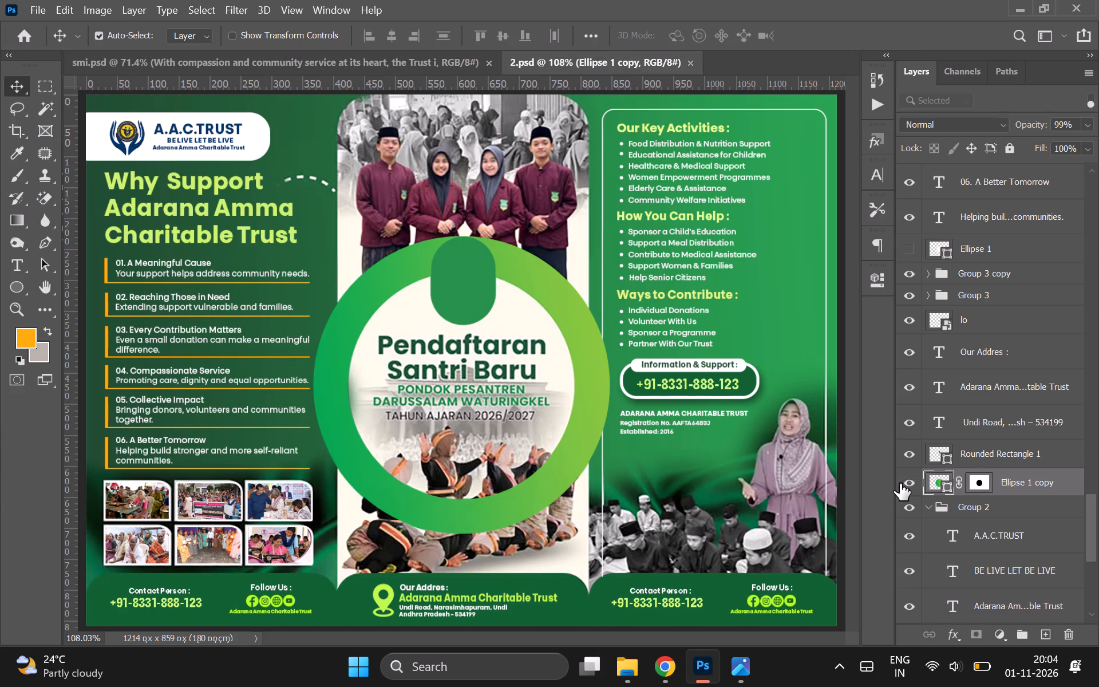
left_click(900, 483)
left_click(900, 483)
Paint black with the 448 px brush on the Gradient Fill 1 mask inside the green ring, undoing a white test stroke first.
left_click(350, 391)
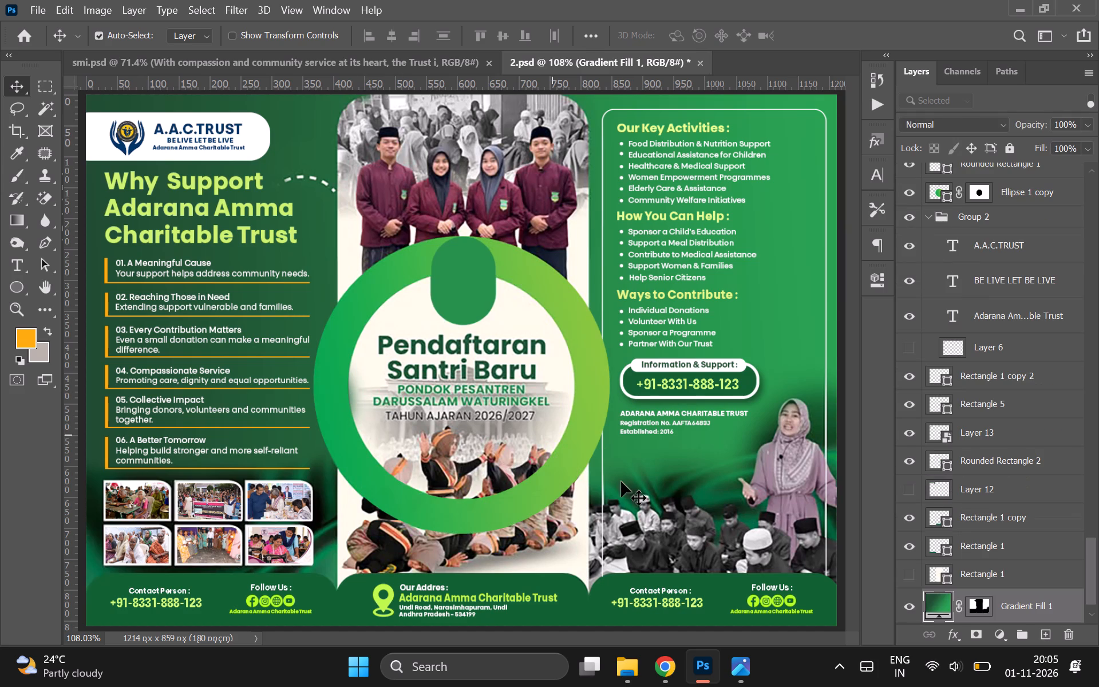
left_click(11, 167)
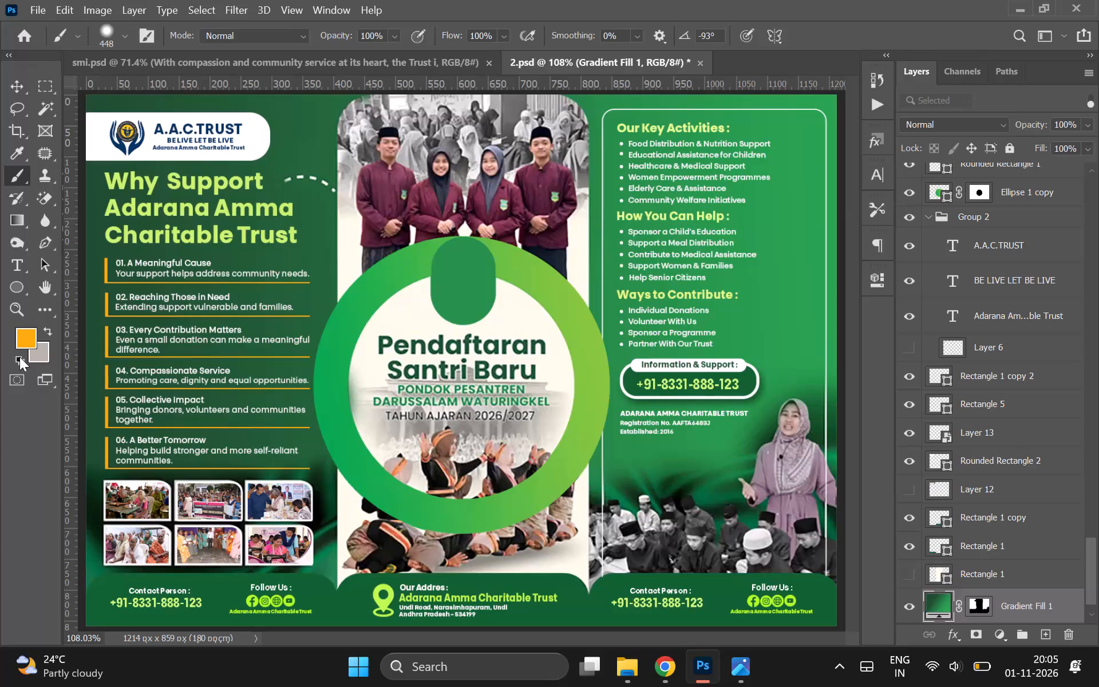
left_click(19, 357)
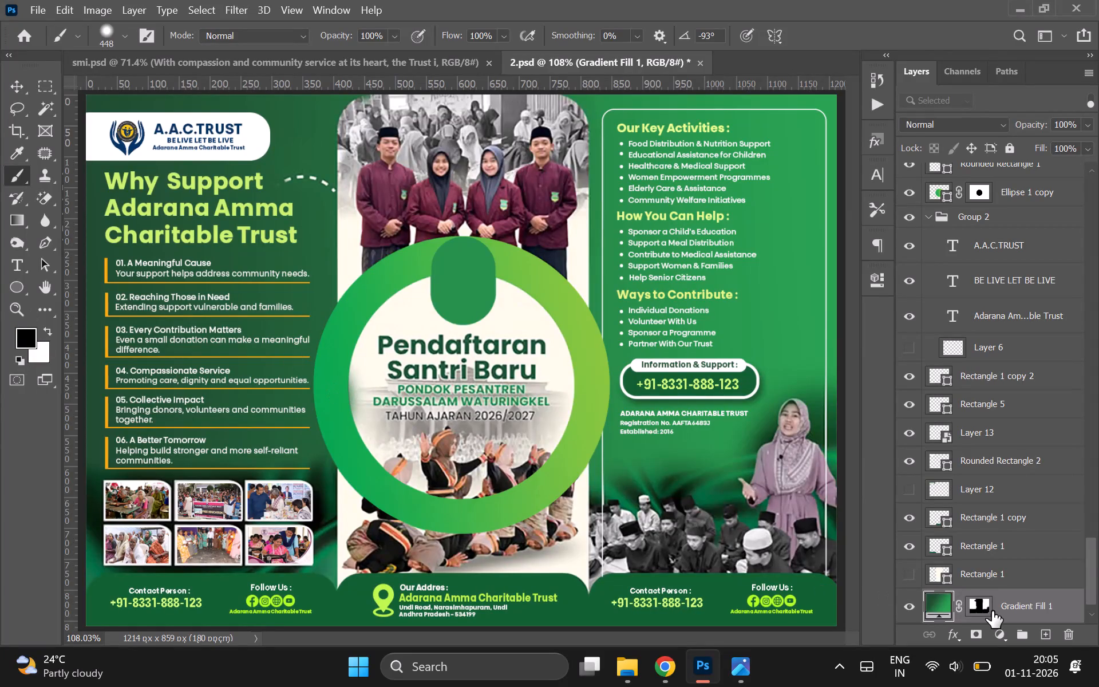
left_click(992, 611)
left_click(981, 608)
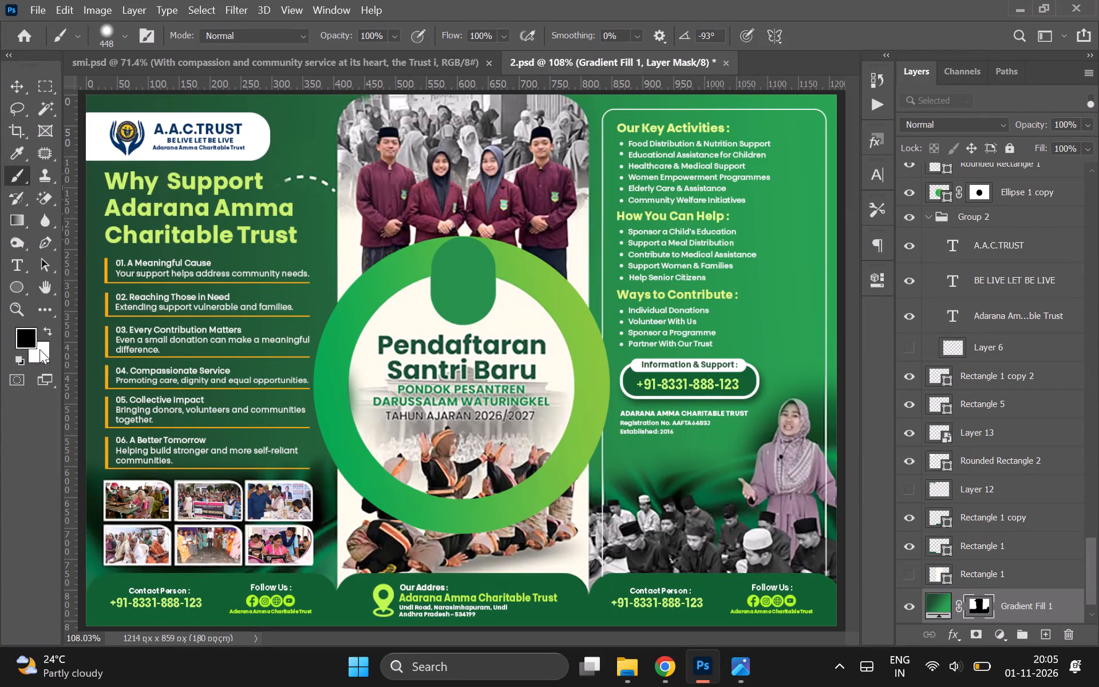
left_click(52, 333)
left_click_drag(487, 375, 472, 367)
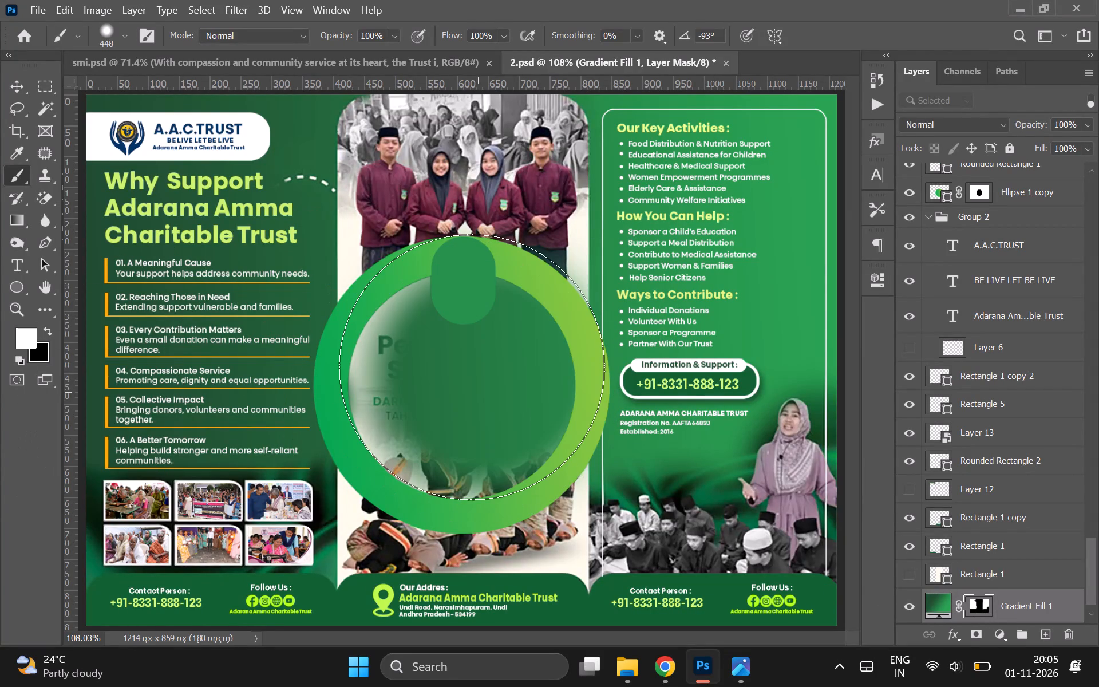
key("ctrl+z")
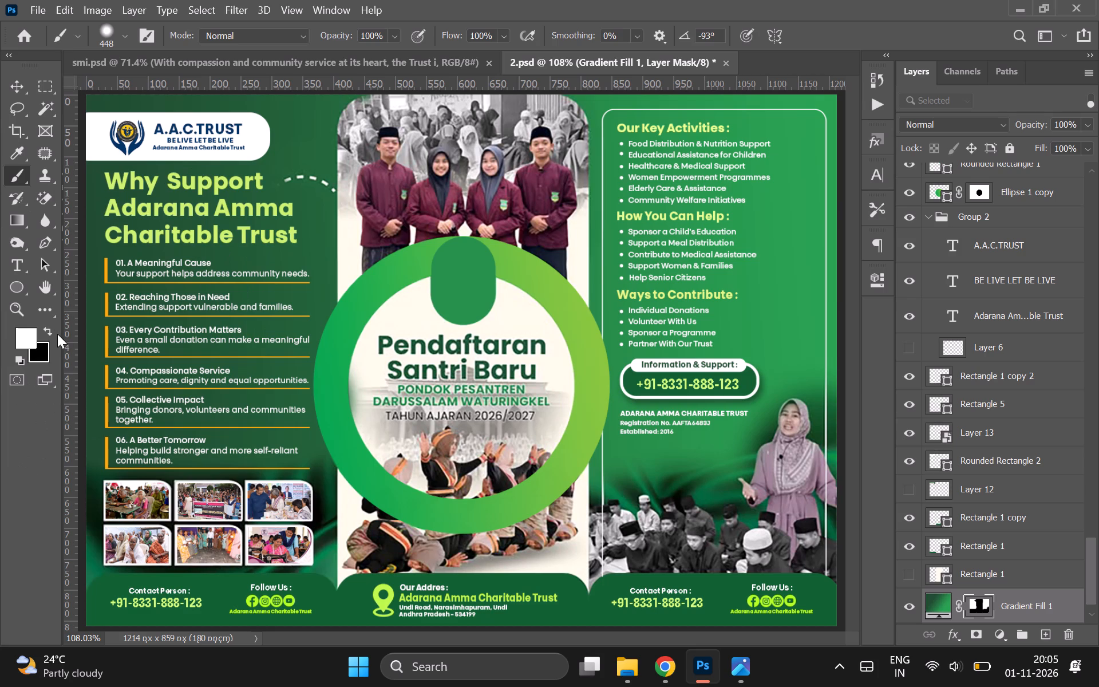
left_click(49, 327)
left_click_drag(460, 378, 462, 380)
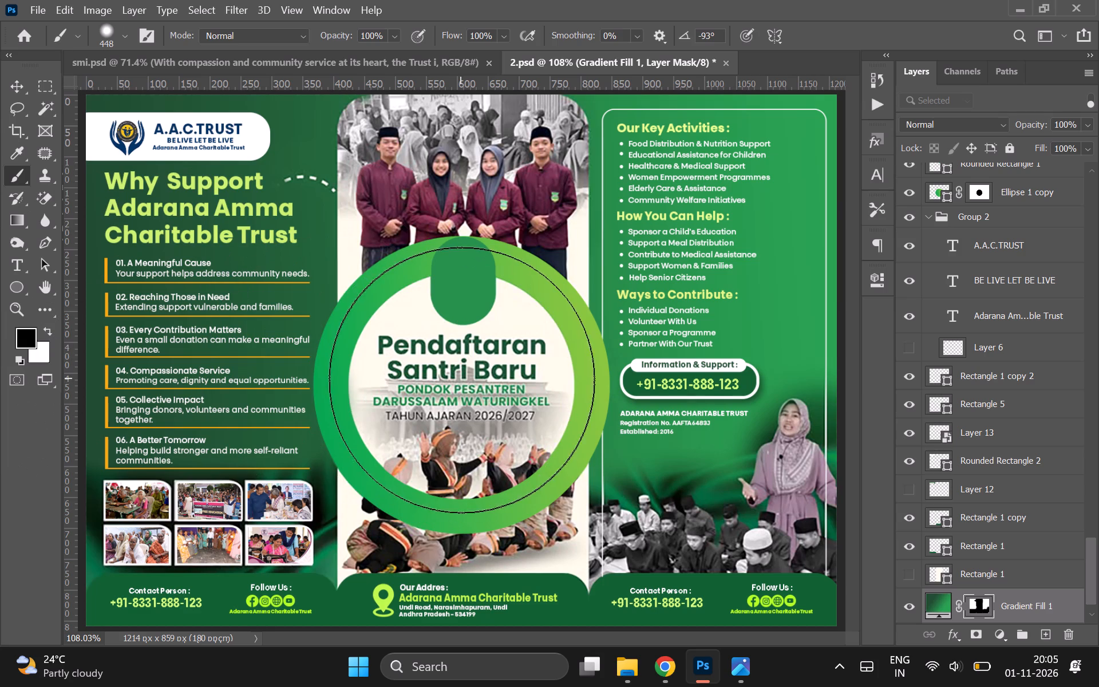
left_click_drag(462, 380, 465, 388)
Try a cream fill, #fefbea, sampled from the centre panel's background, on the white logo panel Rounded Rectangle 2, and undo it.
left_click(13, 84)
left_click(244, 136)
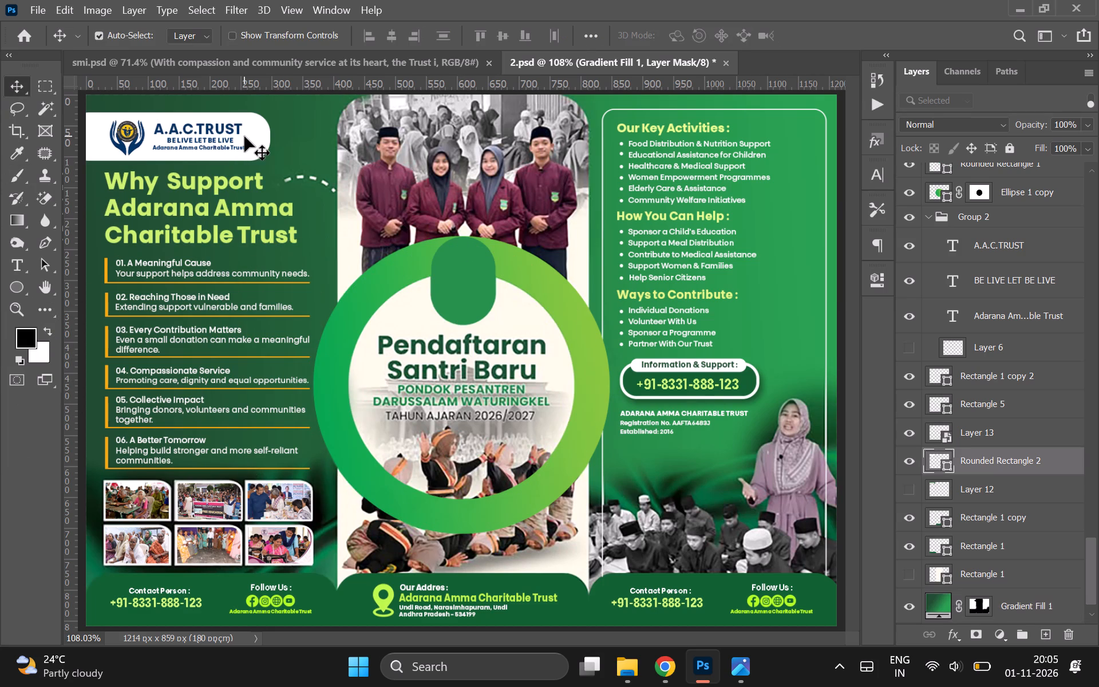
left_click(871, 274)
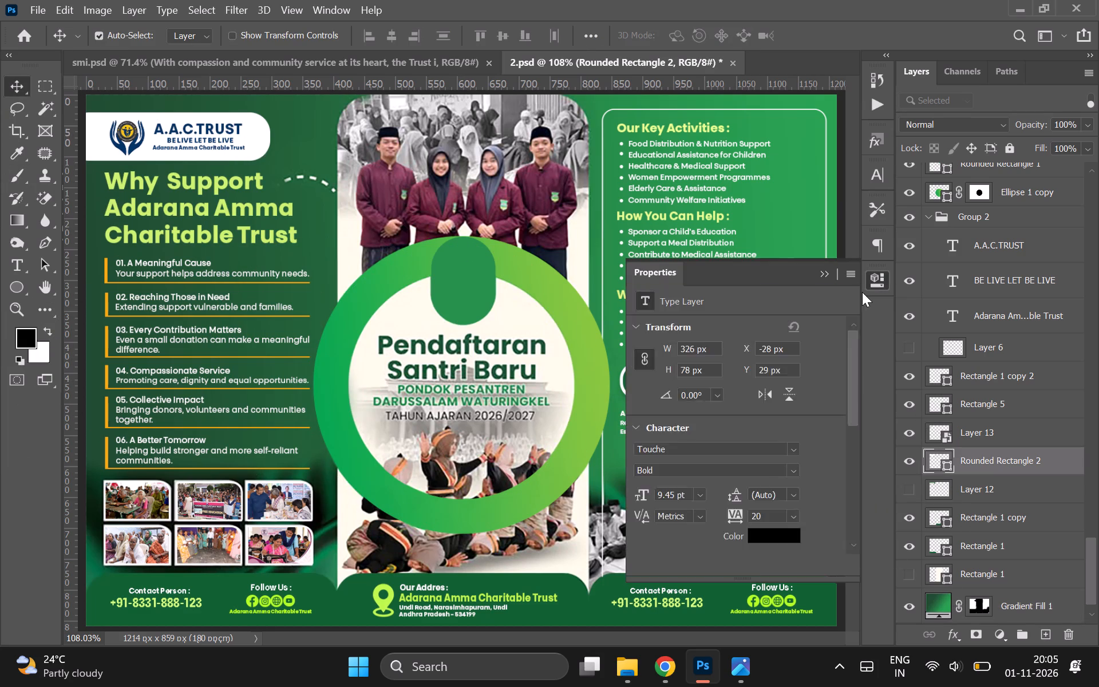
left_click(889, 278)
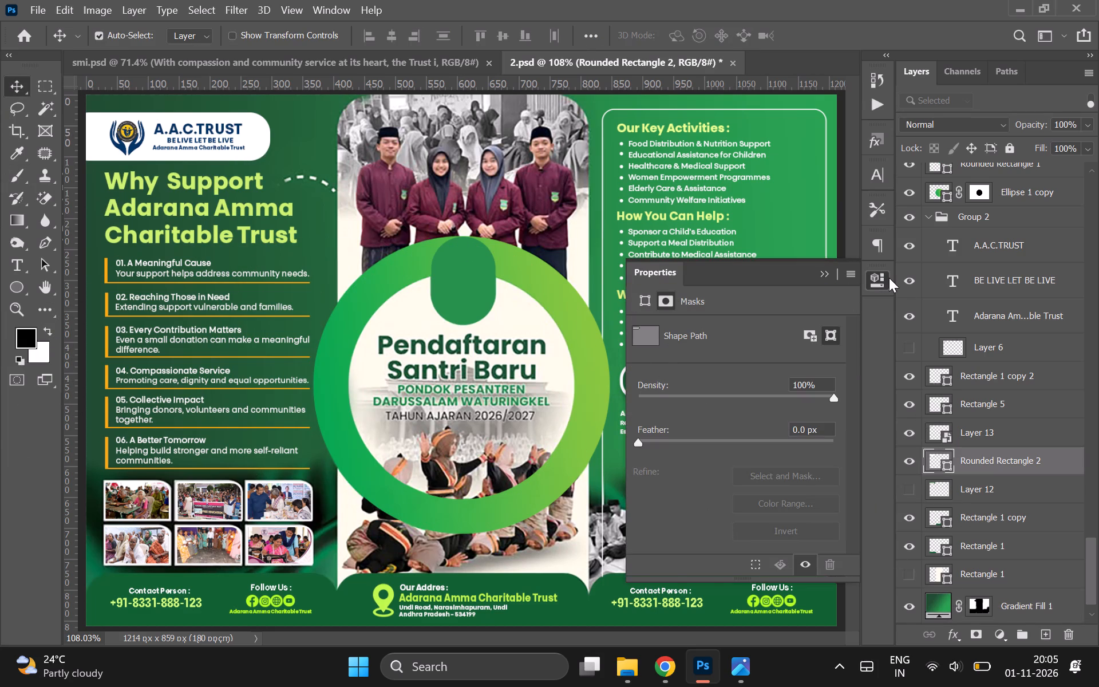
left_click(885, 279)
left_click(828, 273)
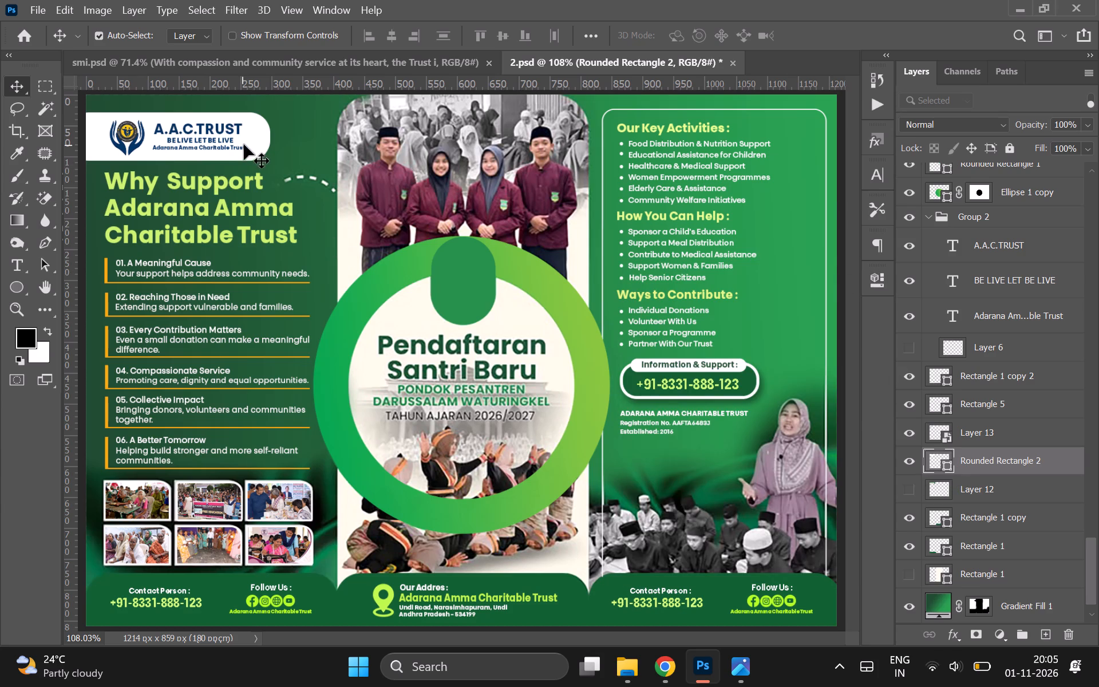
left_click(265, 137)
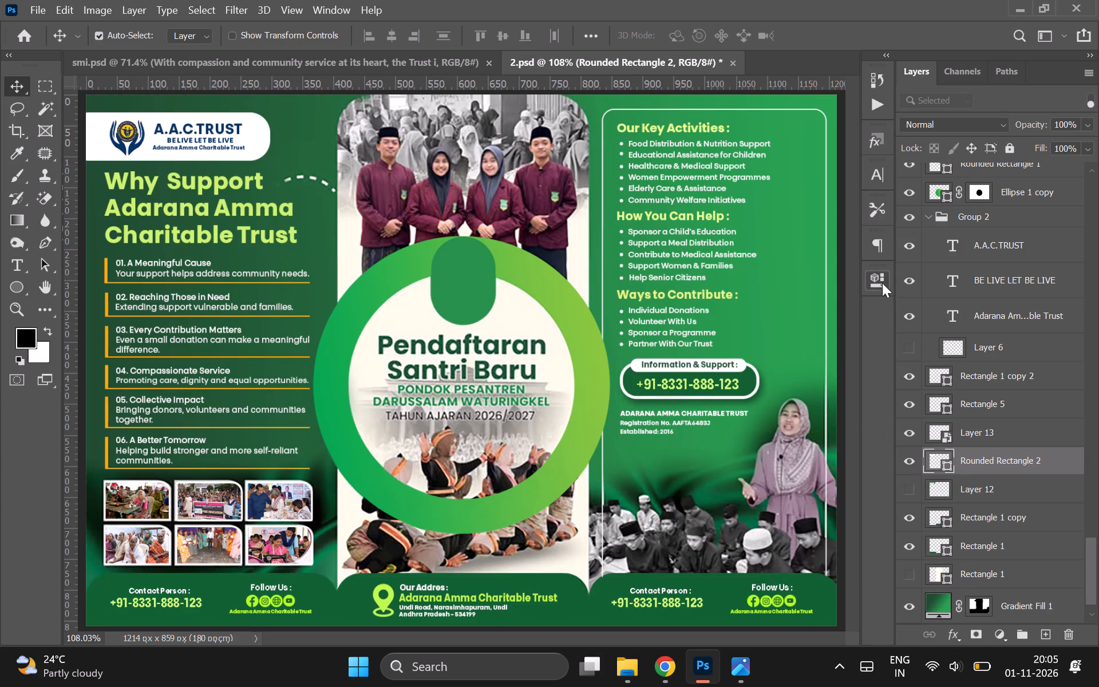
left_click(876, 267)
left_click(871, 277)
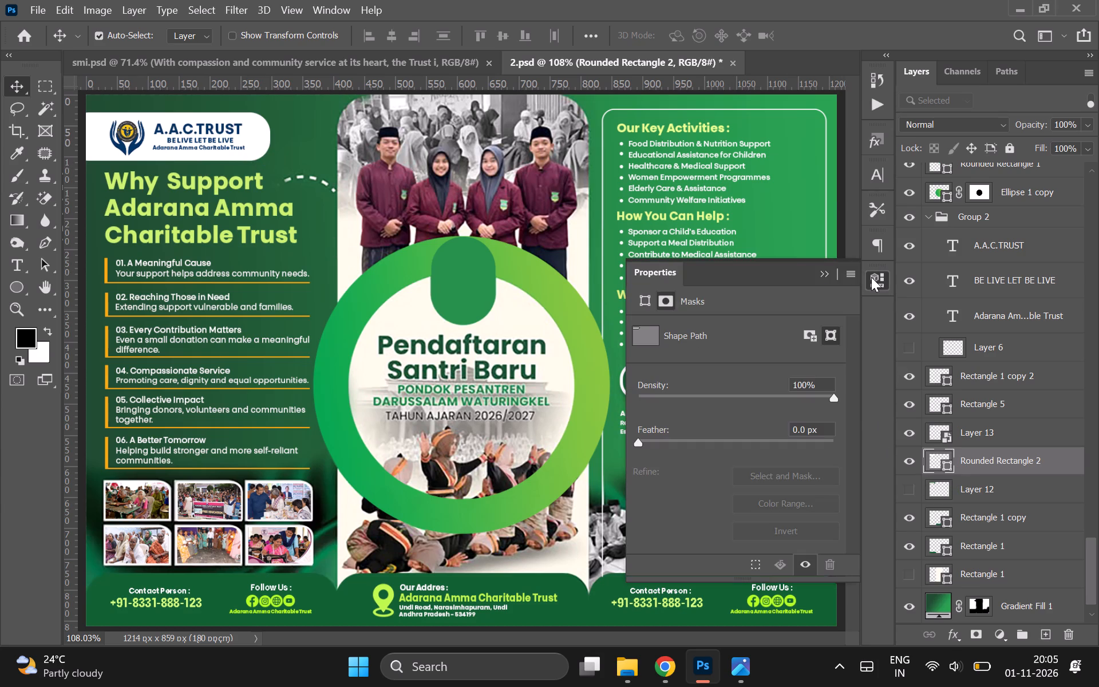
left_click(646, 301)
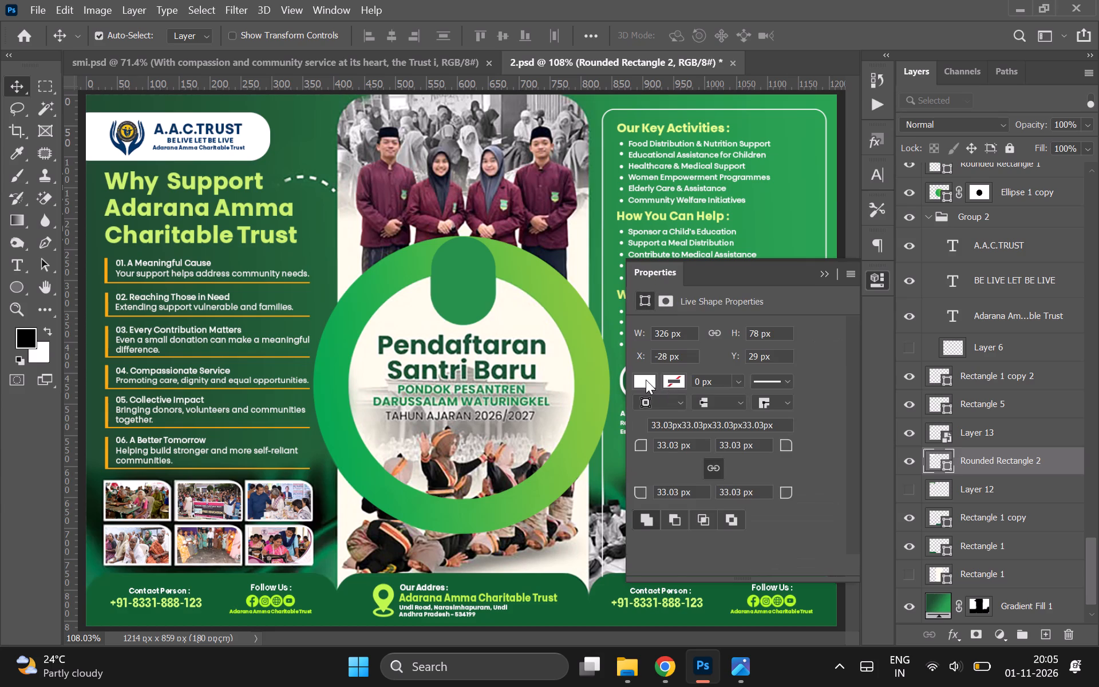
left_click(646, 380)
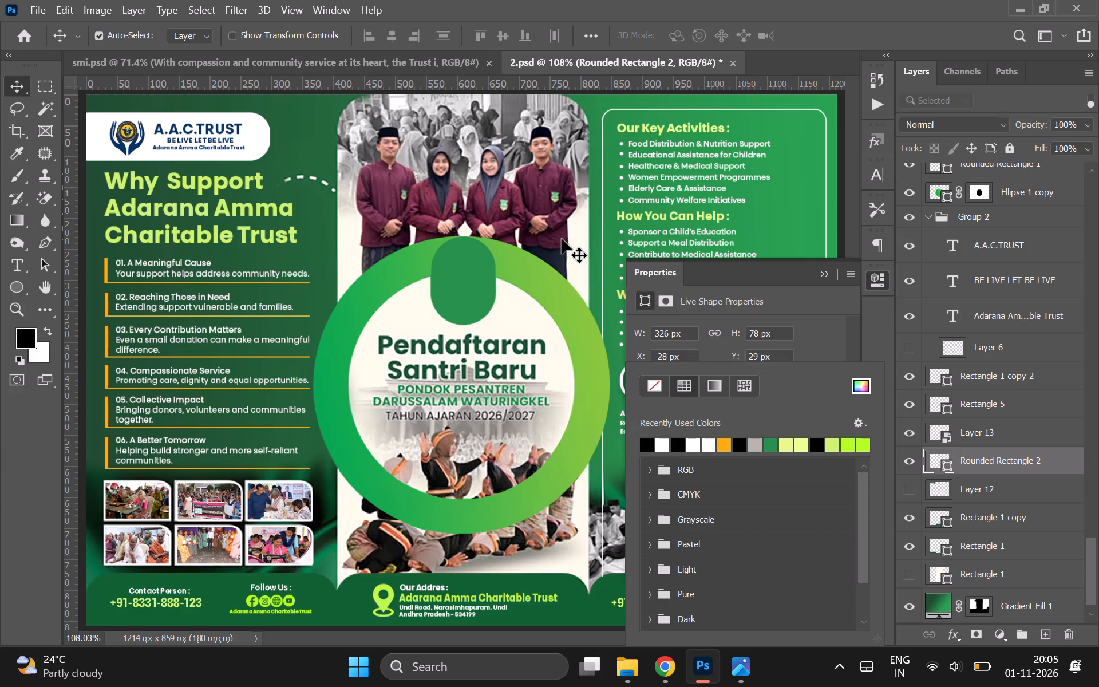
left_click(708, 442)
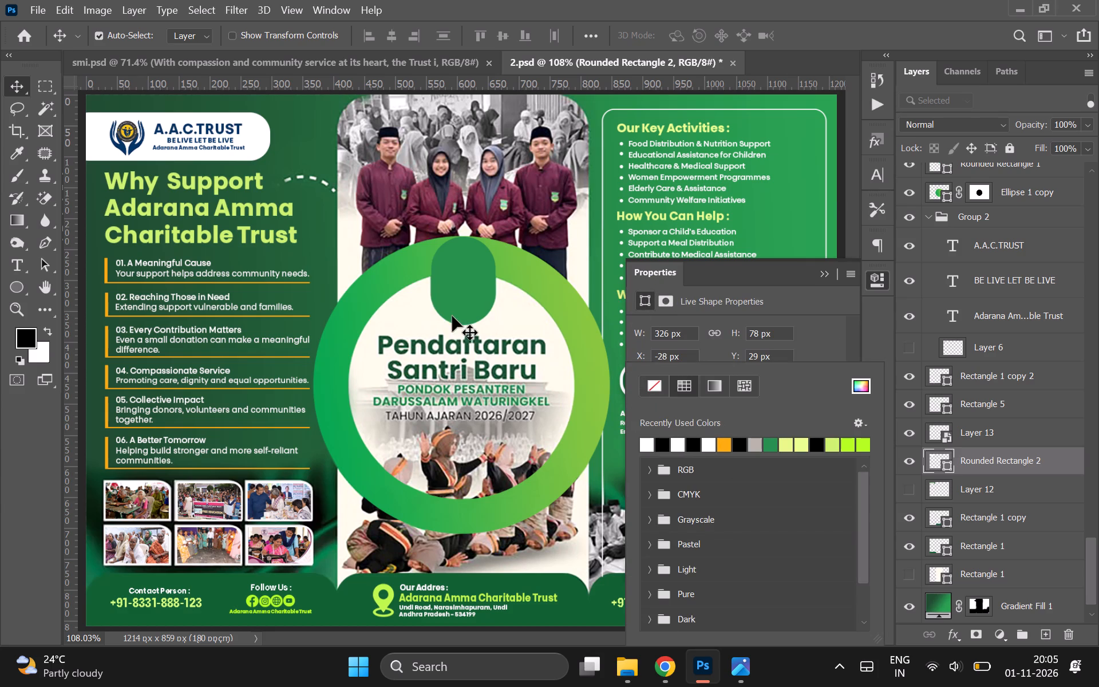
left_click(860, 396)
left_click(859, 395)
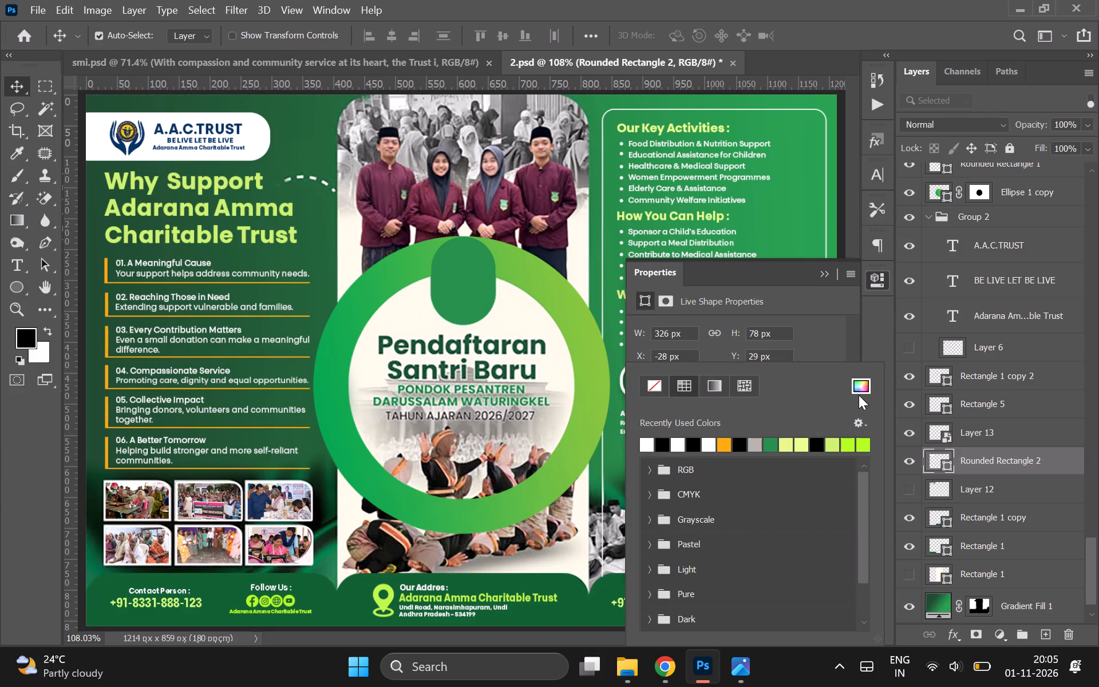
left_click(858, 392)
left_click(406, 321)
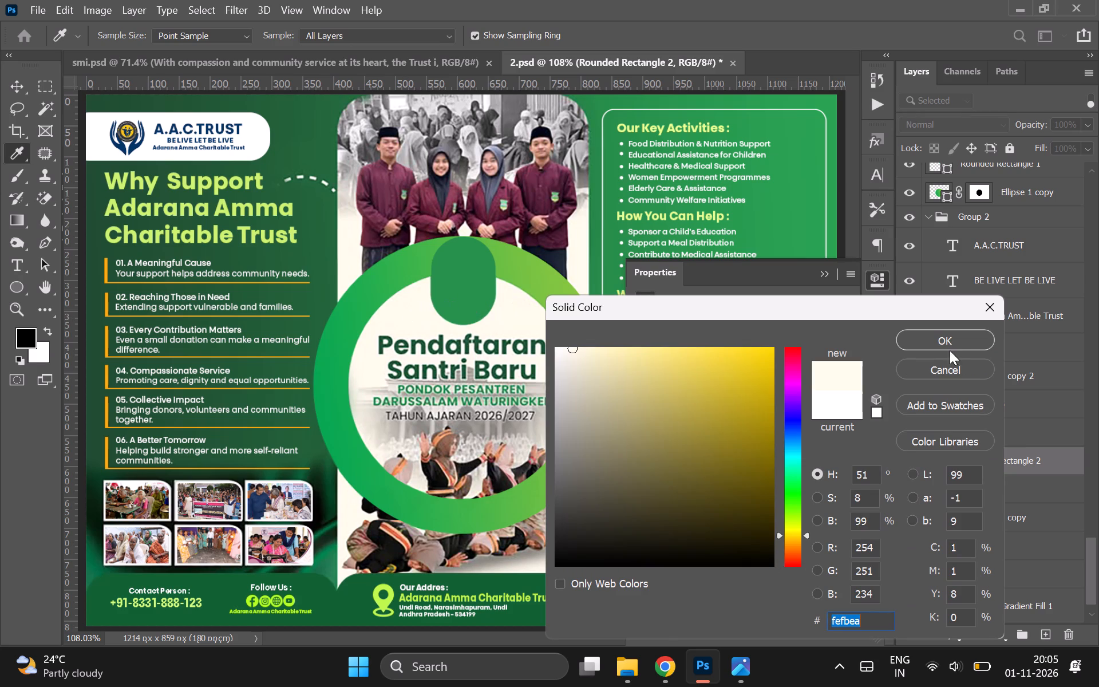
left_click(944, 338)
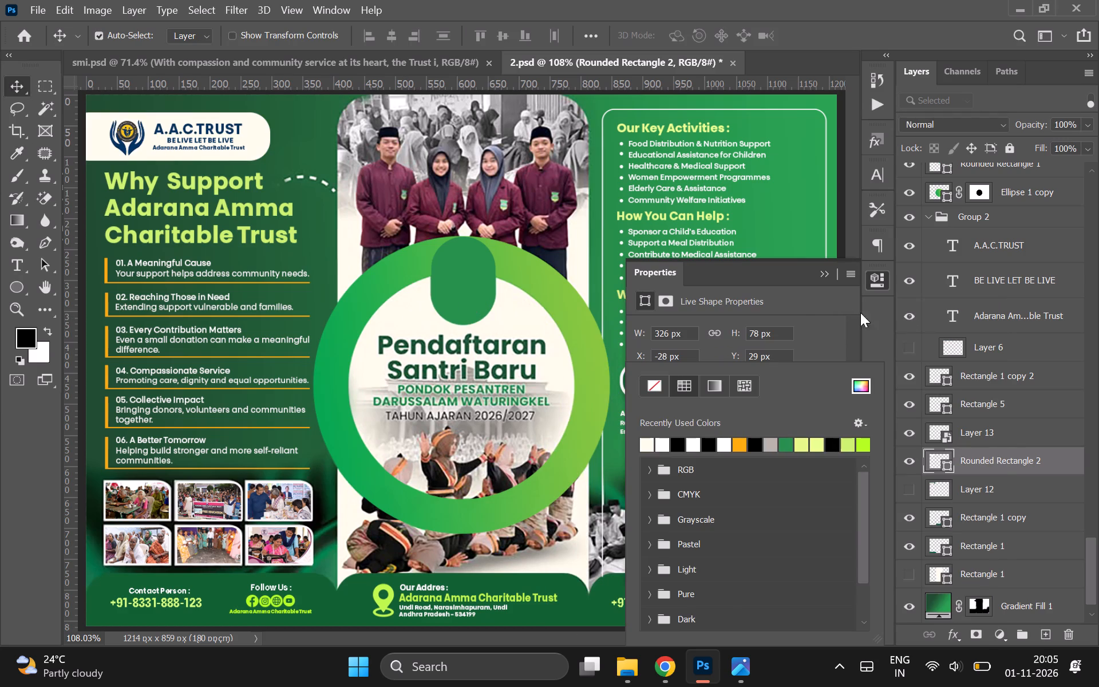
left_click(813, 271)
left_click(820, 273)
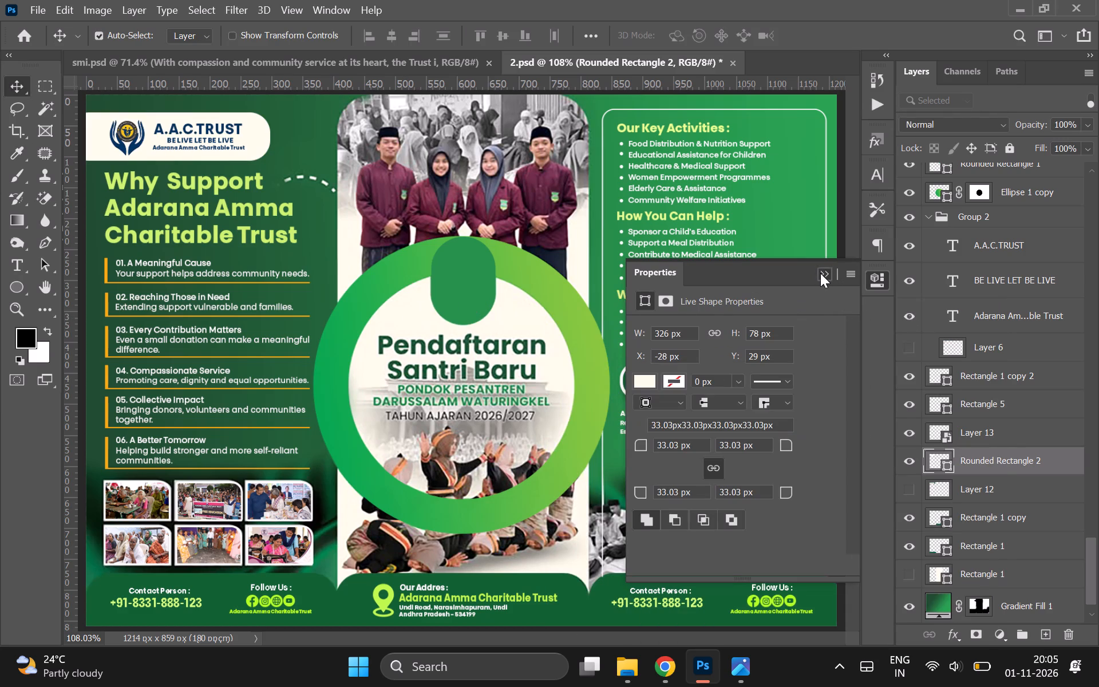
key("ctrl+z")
Save the 2.psd document.
key("ctrl+s")
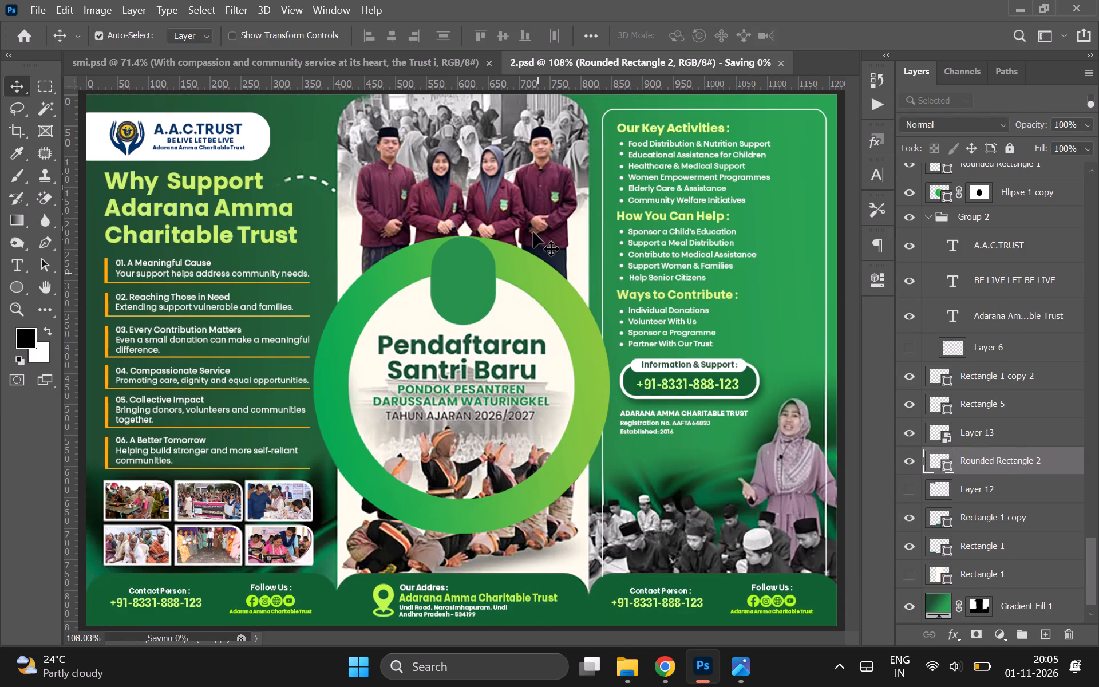
Check the logo block in smi.psd, and nudge the A.A.C.TRUST title in 2.psd's logo panel slightly to the right.
left_click(396, 68)
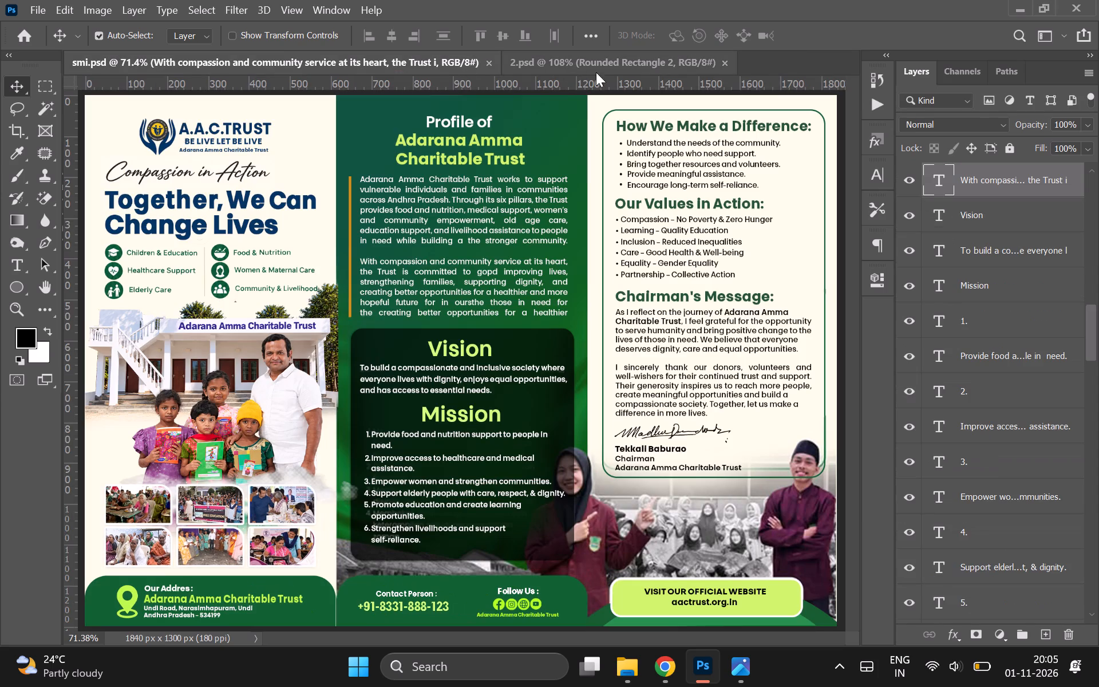
left_click(600, 62)
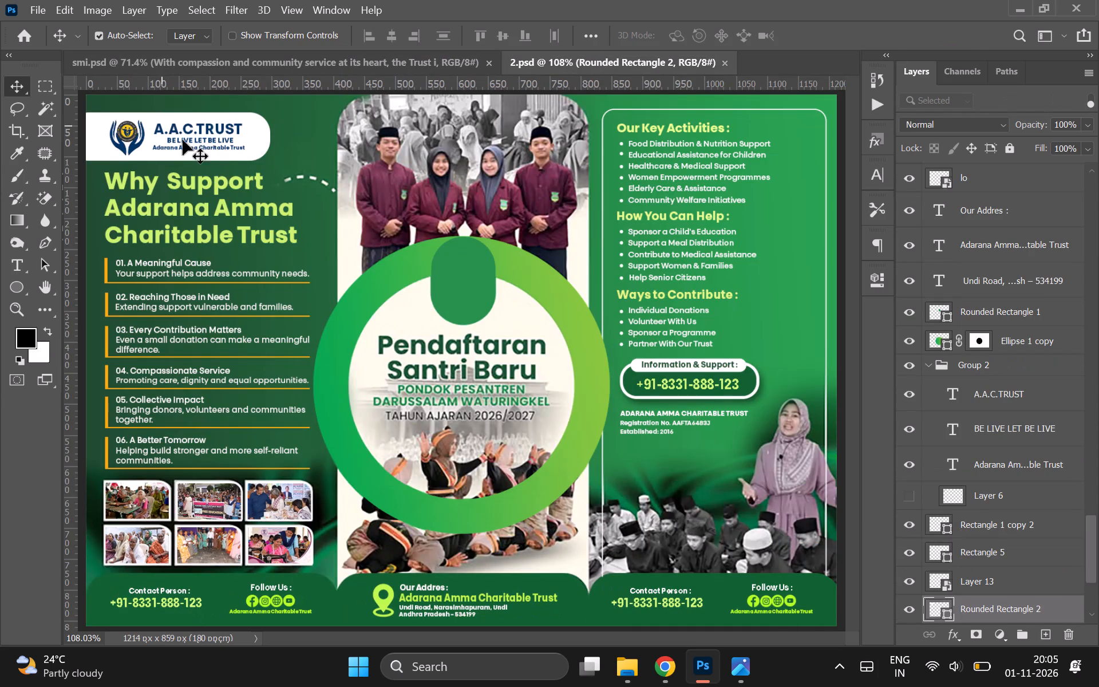
left_click(223, 127)
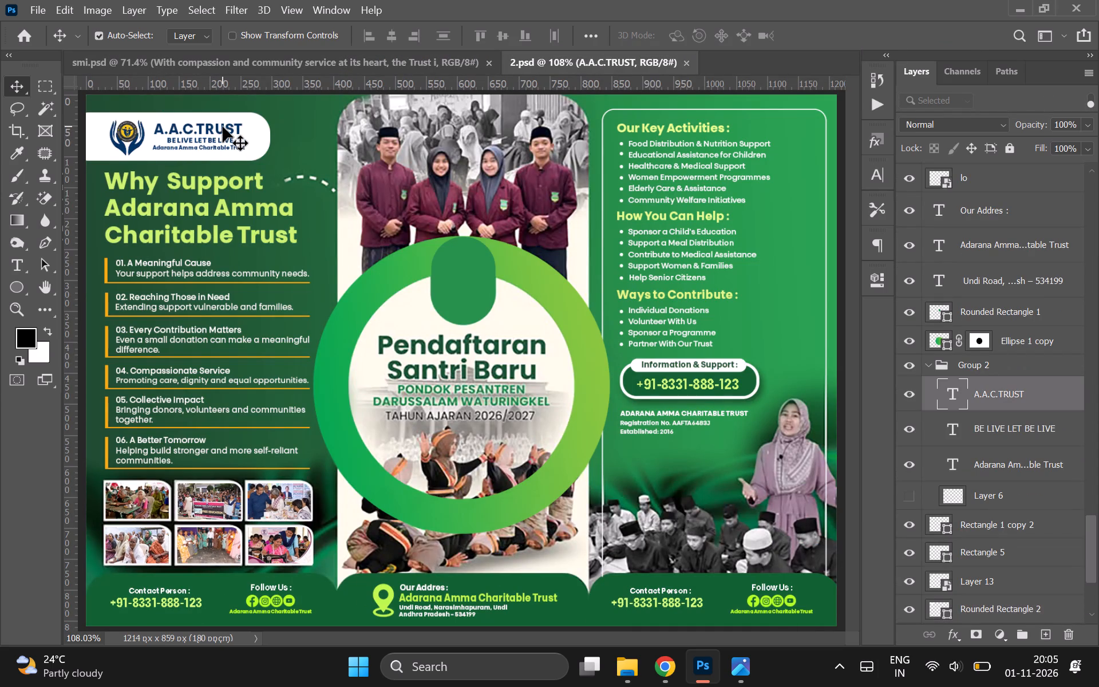
key("Right")
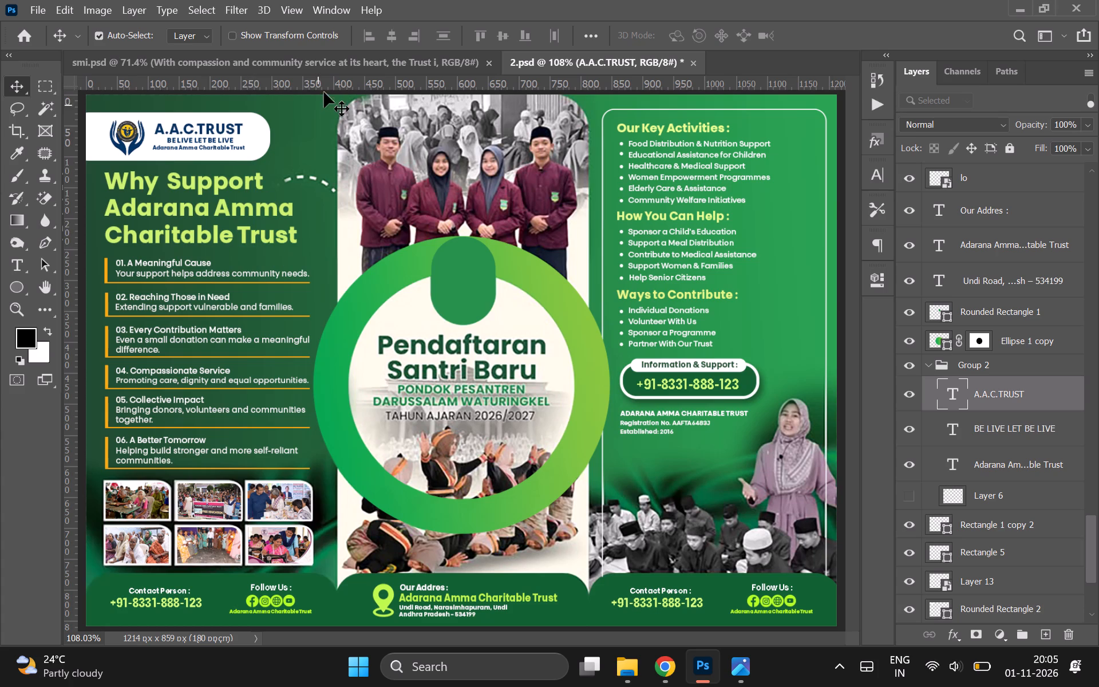
In smi.psd, select all the body text of the Chairman's Message and set its leading to 6 pt.
left_click(331, 68)
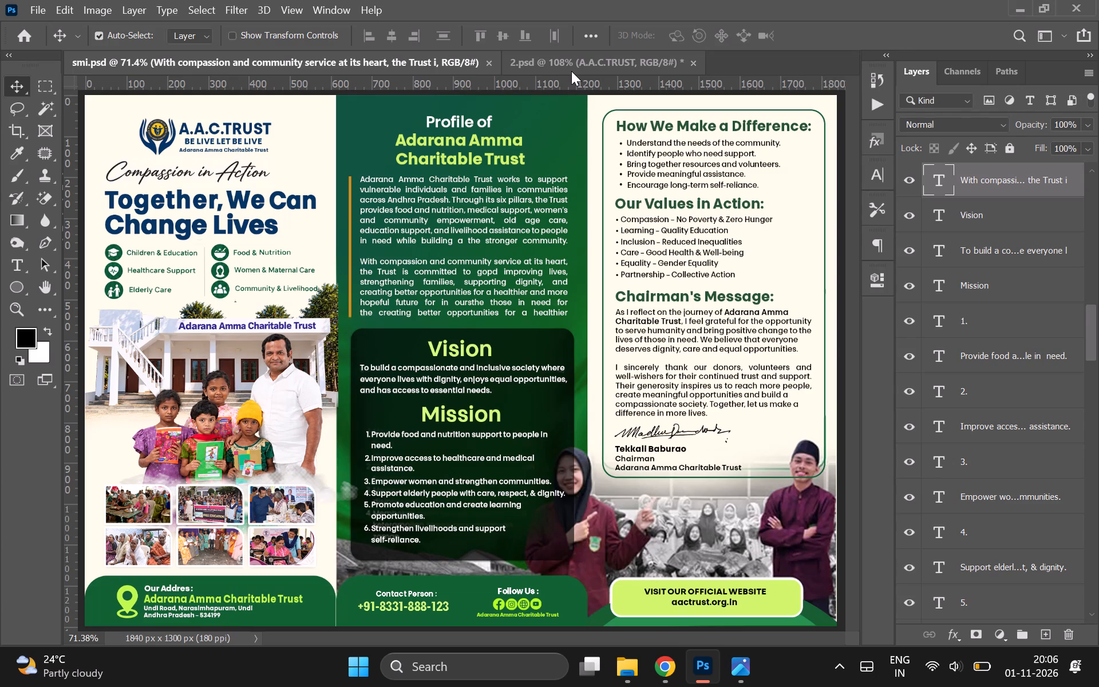
double_click(743, 375)
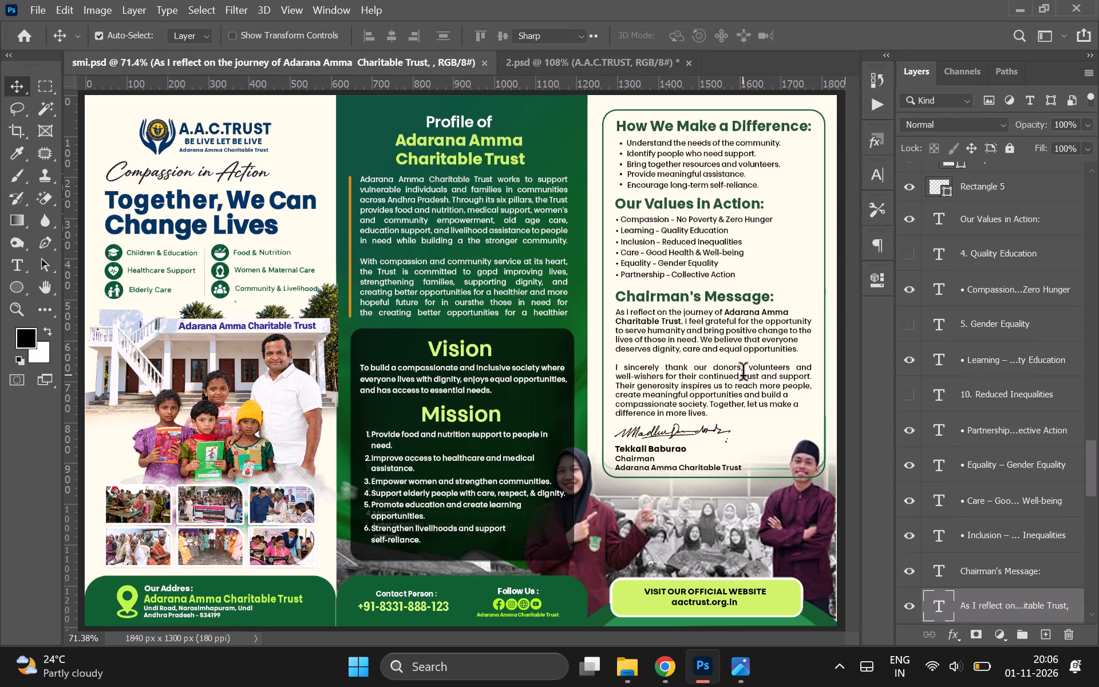
key("ctrl+t")
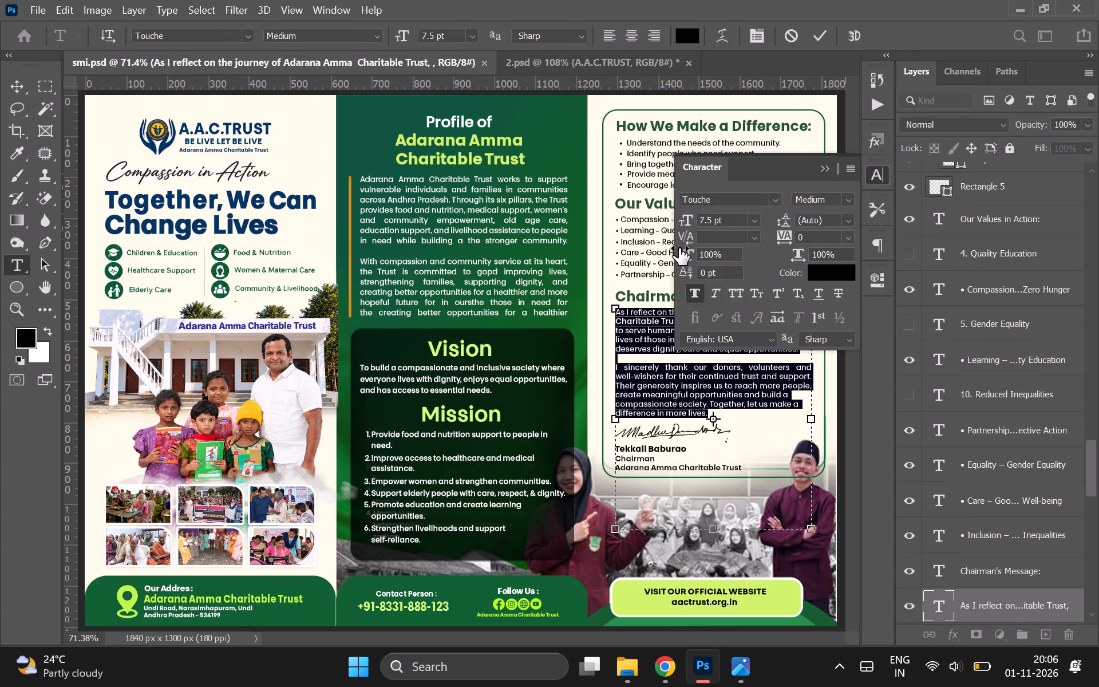
left_click(709, 252)
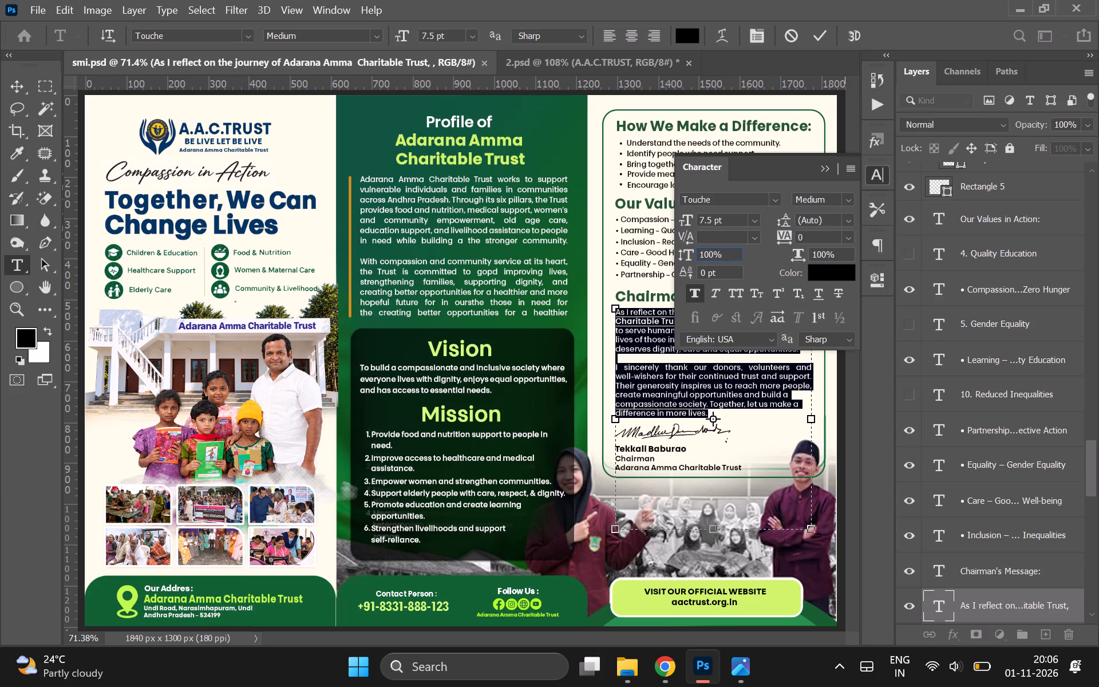
left_click(808, 223)
left_click(852, 223)
left_click(828, 252)
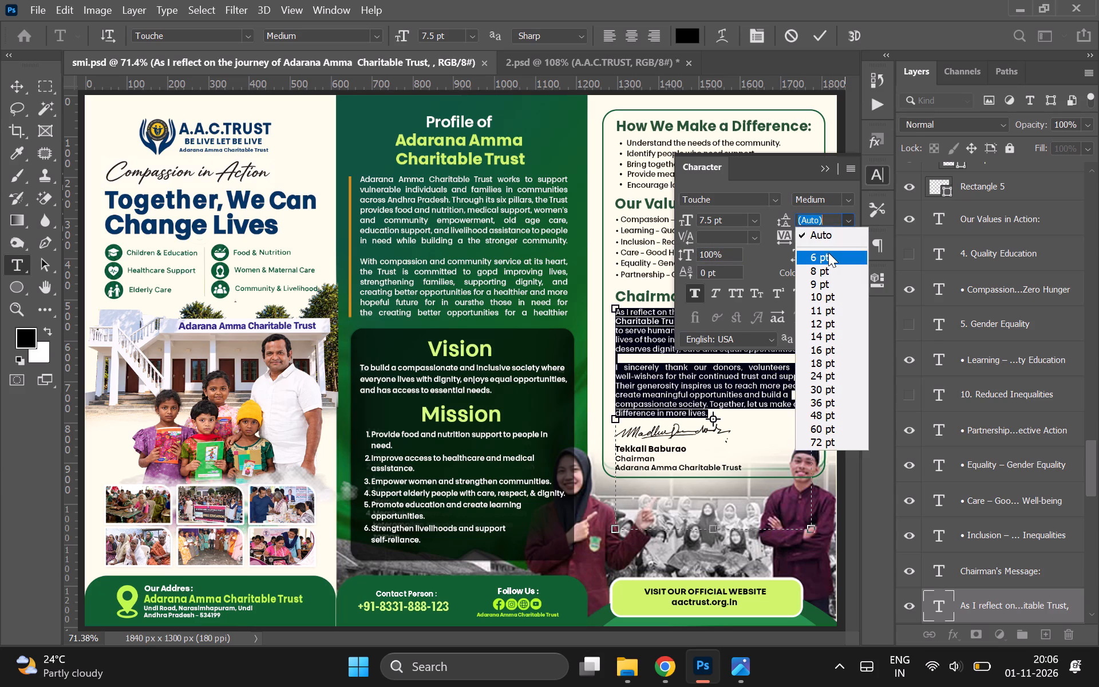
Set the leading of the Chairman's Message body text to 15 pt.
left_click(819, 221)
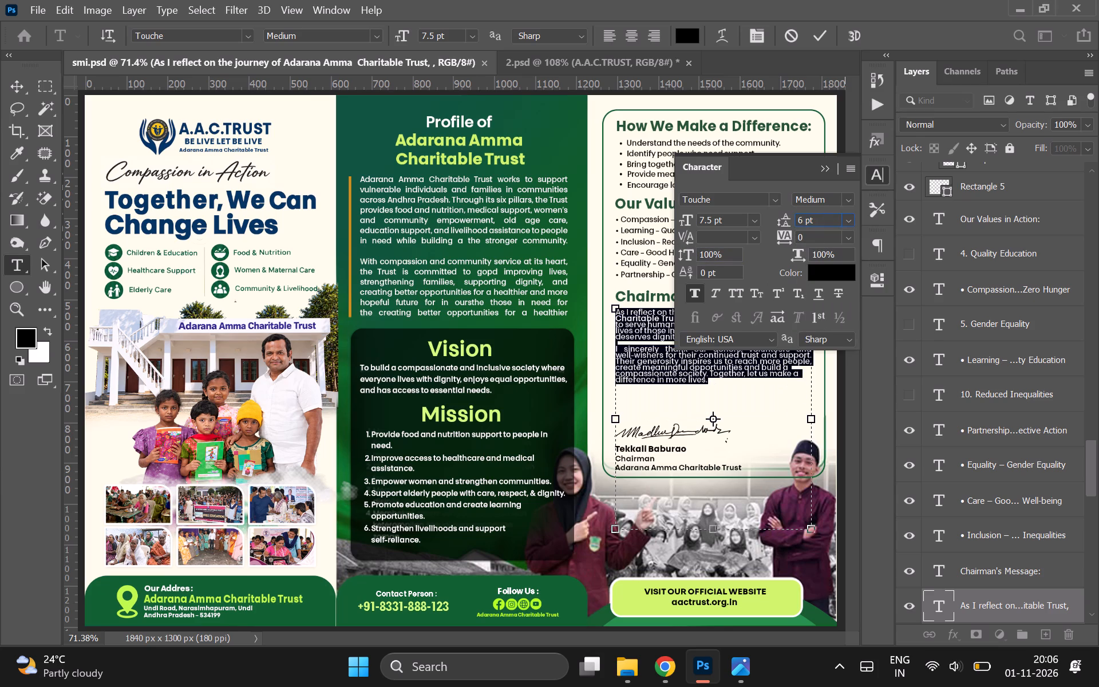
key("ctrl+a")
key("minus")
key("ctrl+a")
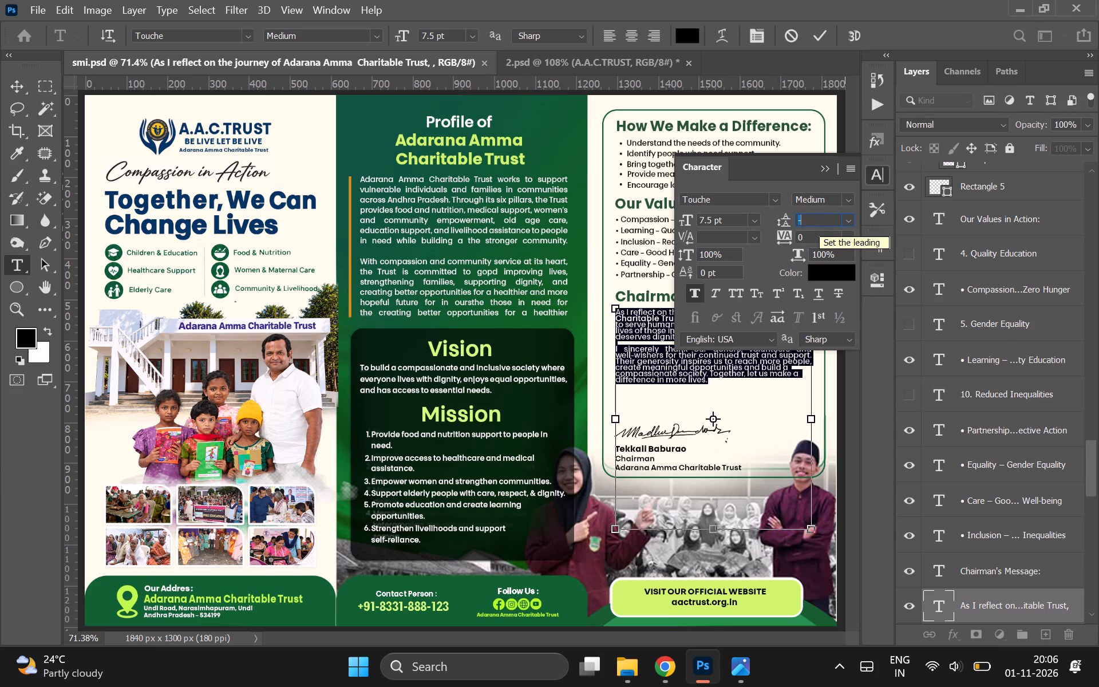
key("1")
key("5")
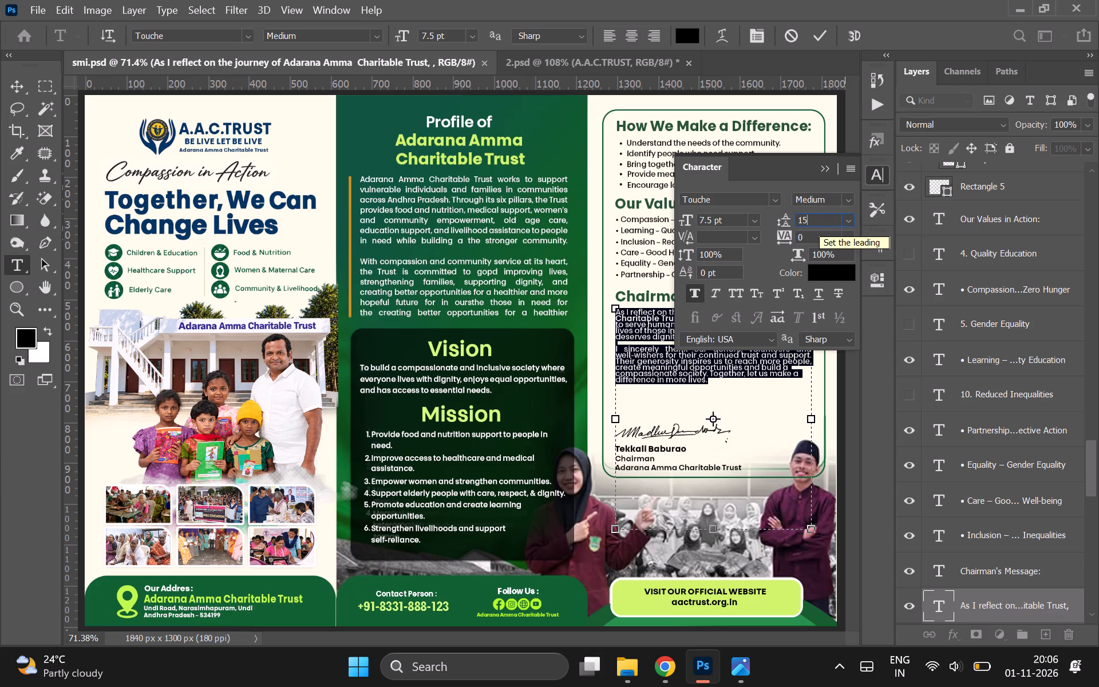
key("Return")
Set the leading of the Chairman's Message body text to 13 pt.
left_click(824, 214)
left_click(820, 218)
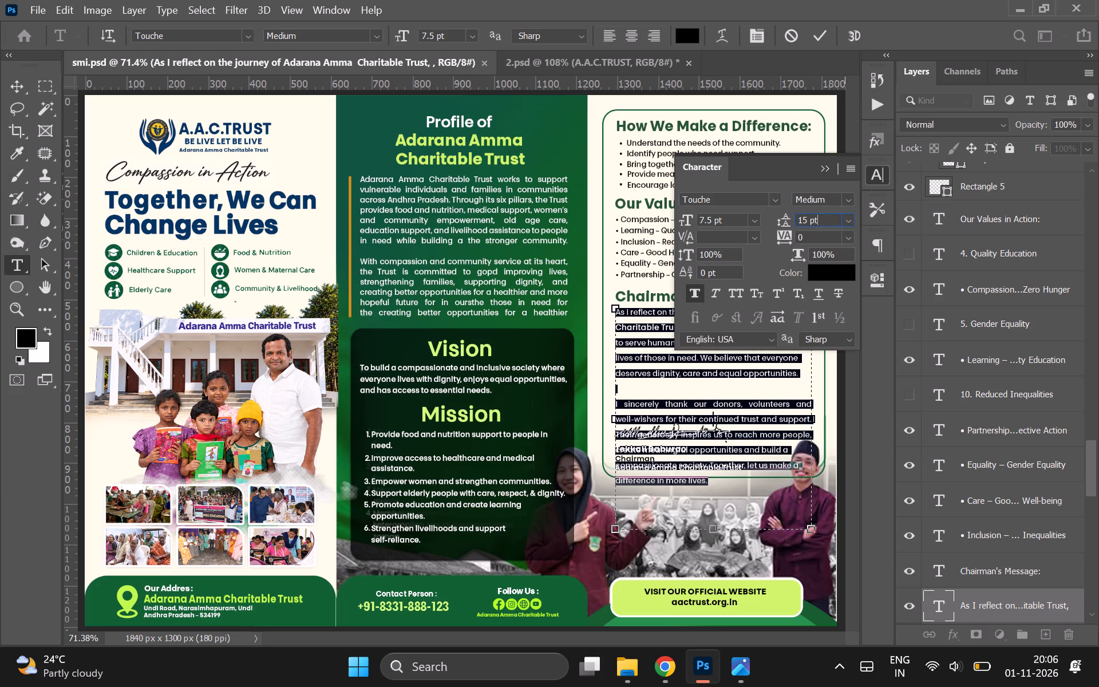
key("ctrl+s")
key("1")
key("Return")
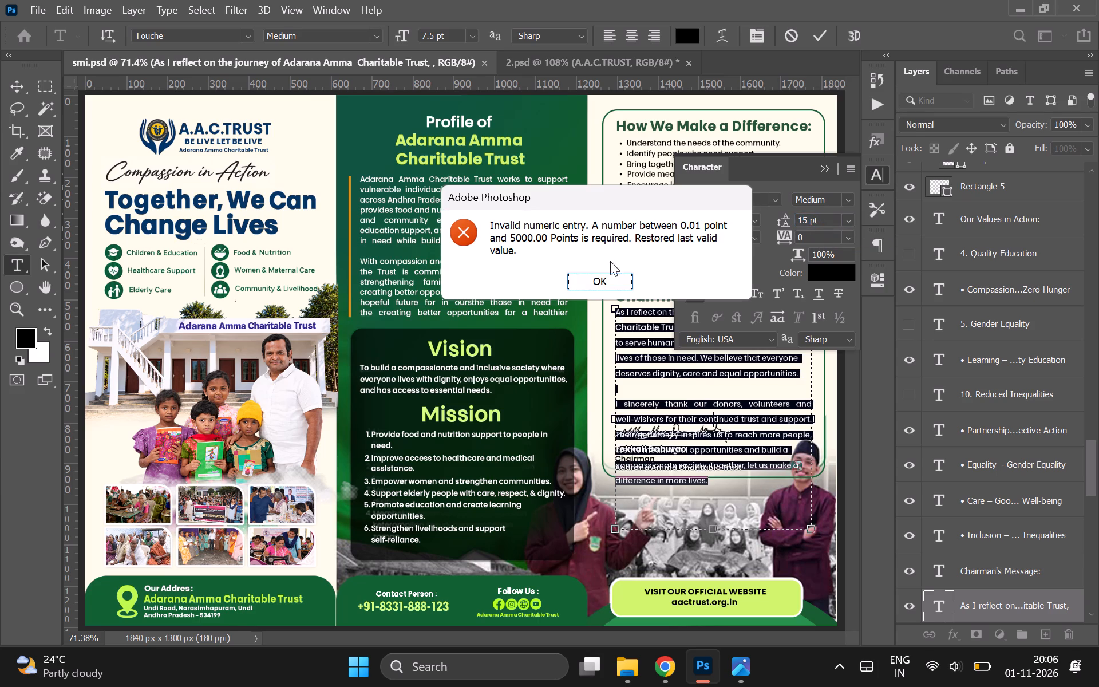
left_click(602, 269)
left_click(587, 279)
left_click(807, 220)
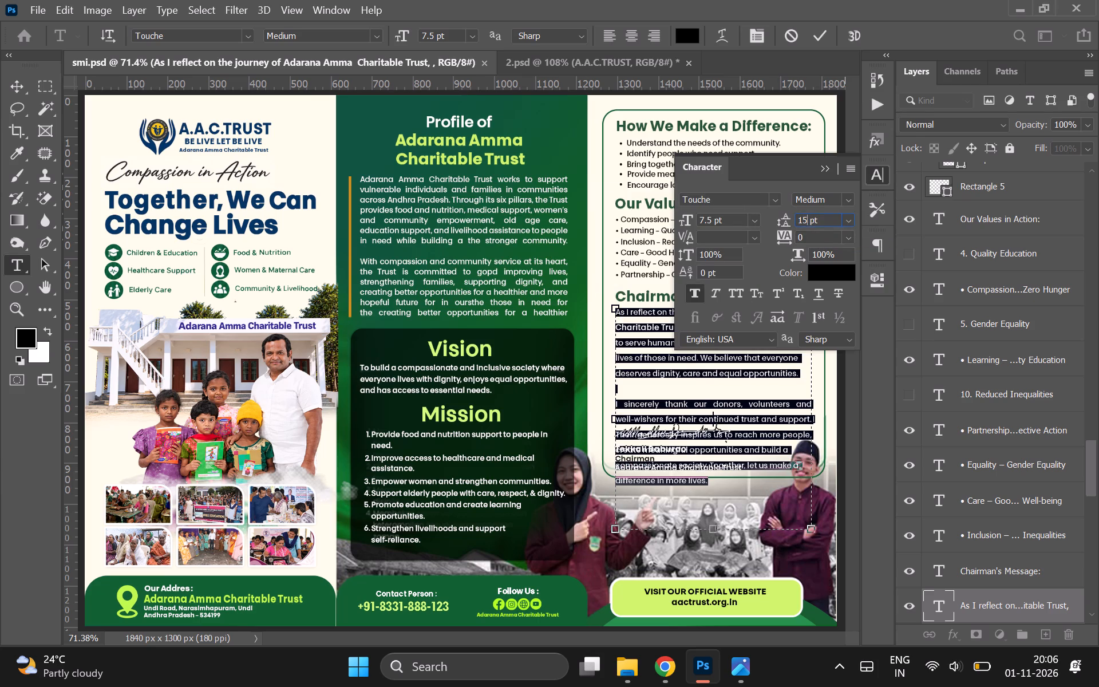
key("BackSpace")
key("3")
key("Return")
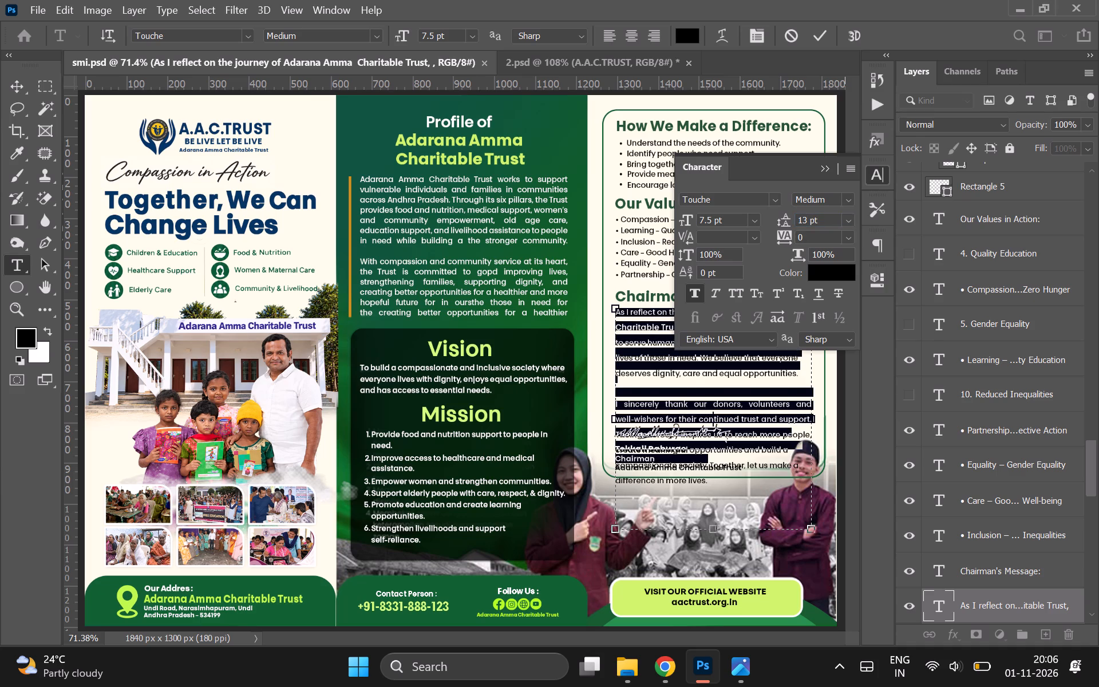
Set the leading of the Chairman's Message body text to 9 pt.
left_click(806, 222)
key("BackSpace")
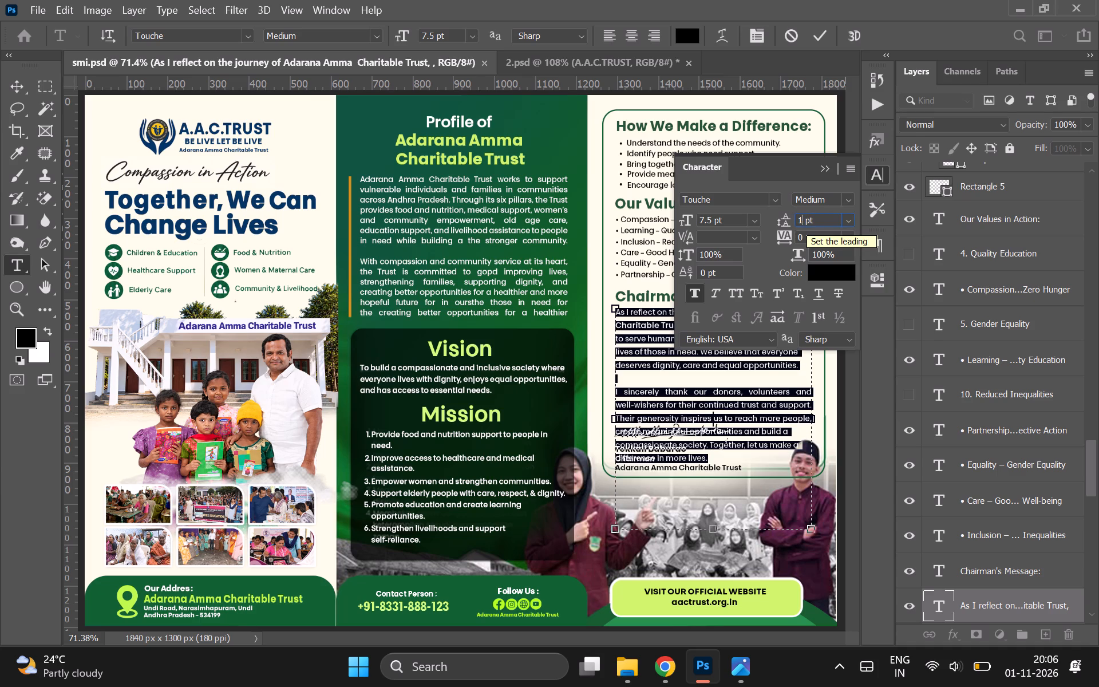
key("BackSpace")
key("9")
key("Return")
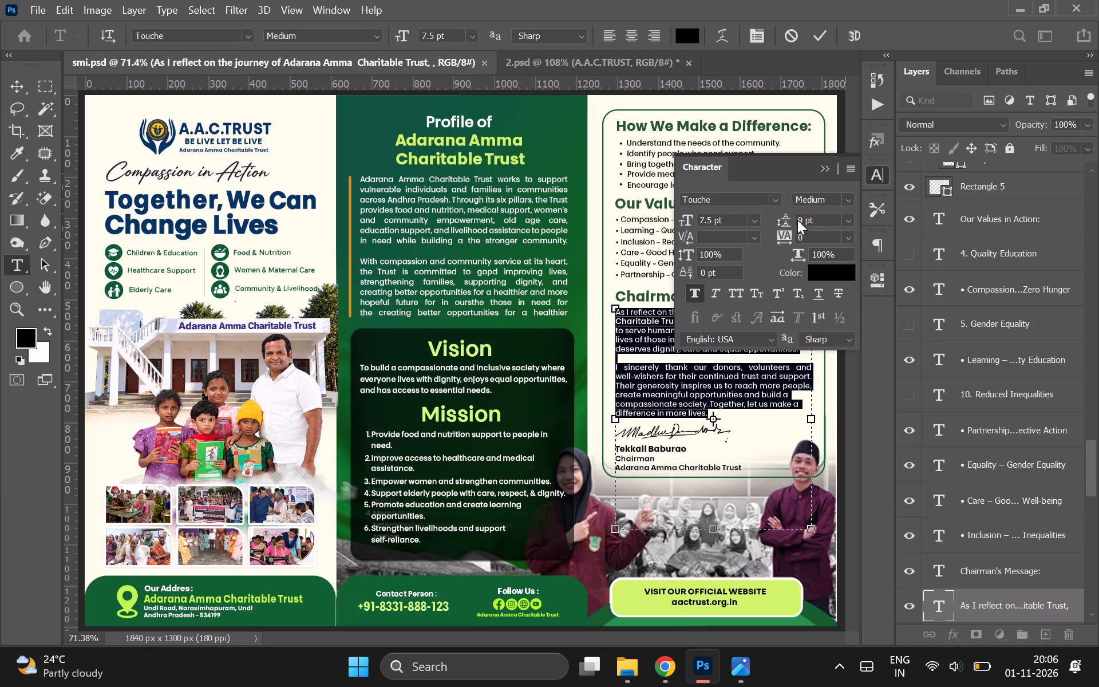
Set the leading of the Chairman's Message body text to 7 pt.
left_click(807, 216)
key("ctrl+a")
key("7")
key("Return")
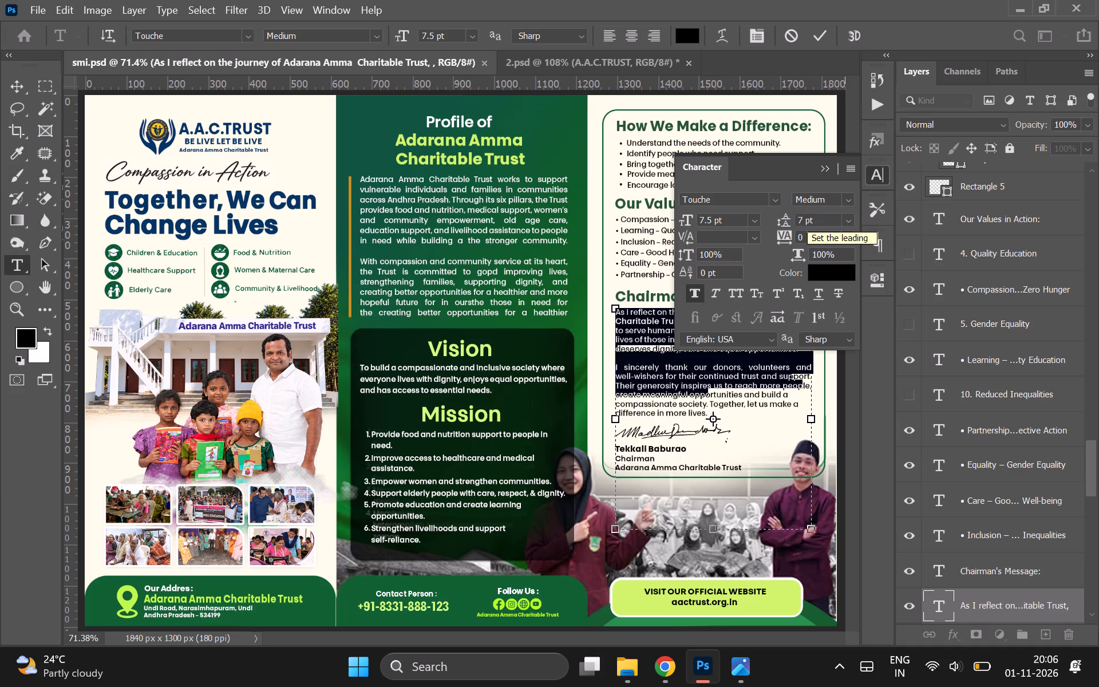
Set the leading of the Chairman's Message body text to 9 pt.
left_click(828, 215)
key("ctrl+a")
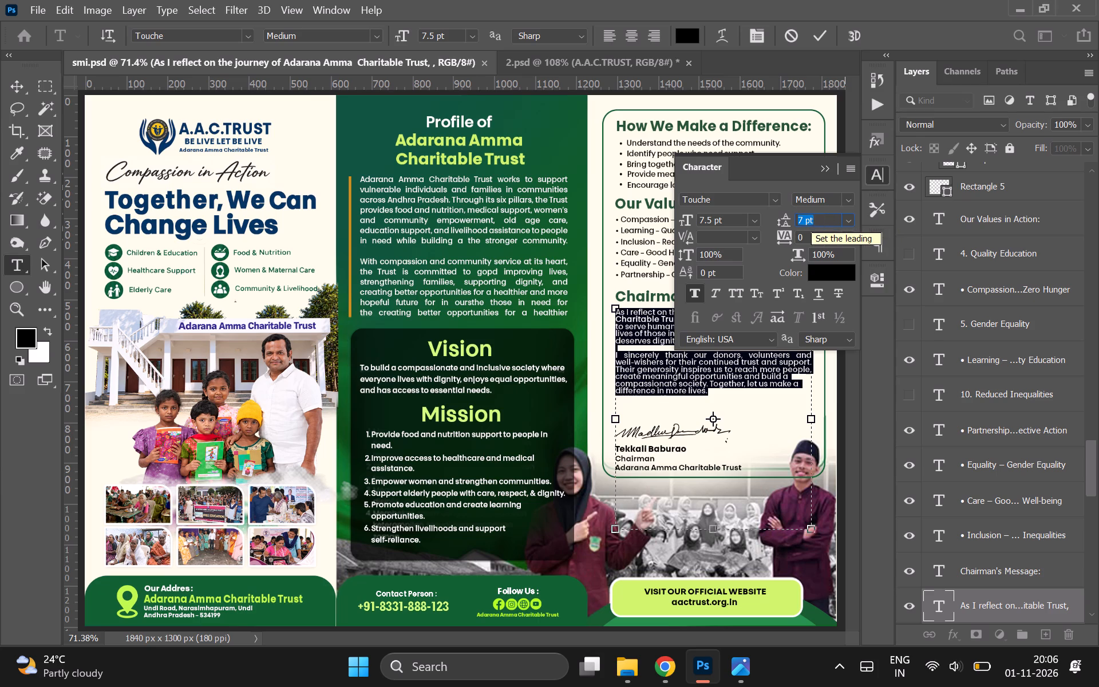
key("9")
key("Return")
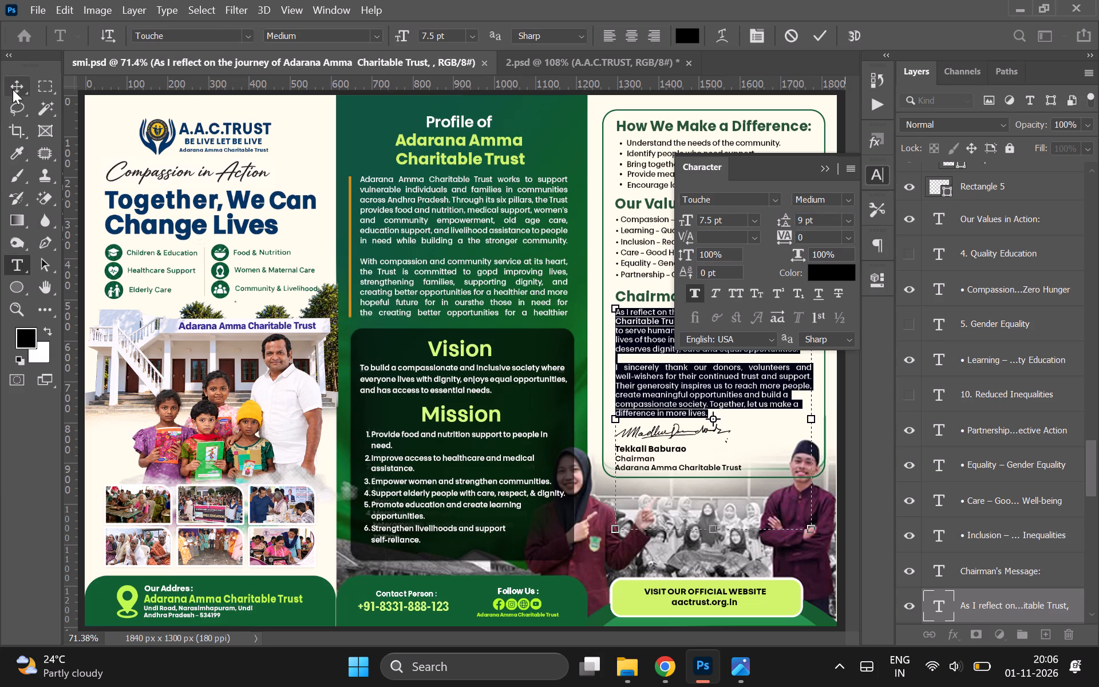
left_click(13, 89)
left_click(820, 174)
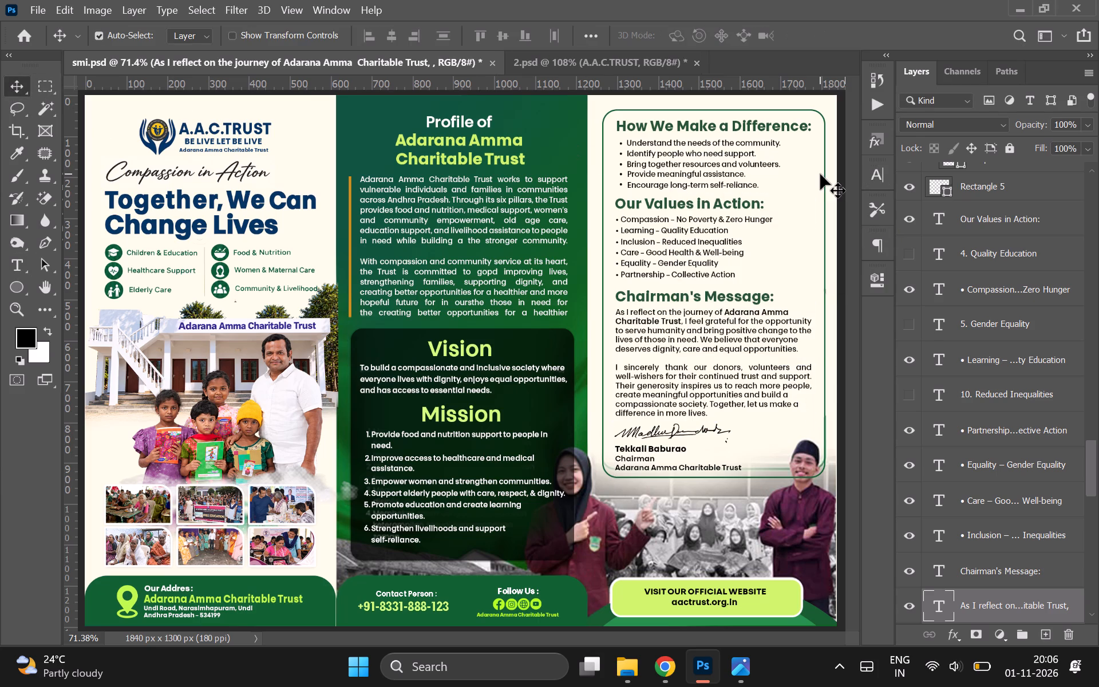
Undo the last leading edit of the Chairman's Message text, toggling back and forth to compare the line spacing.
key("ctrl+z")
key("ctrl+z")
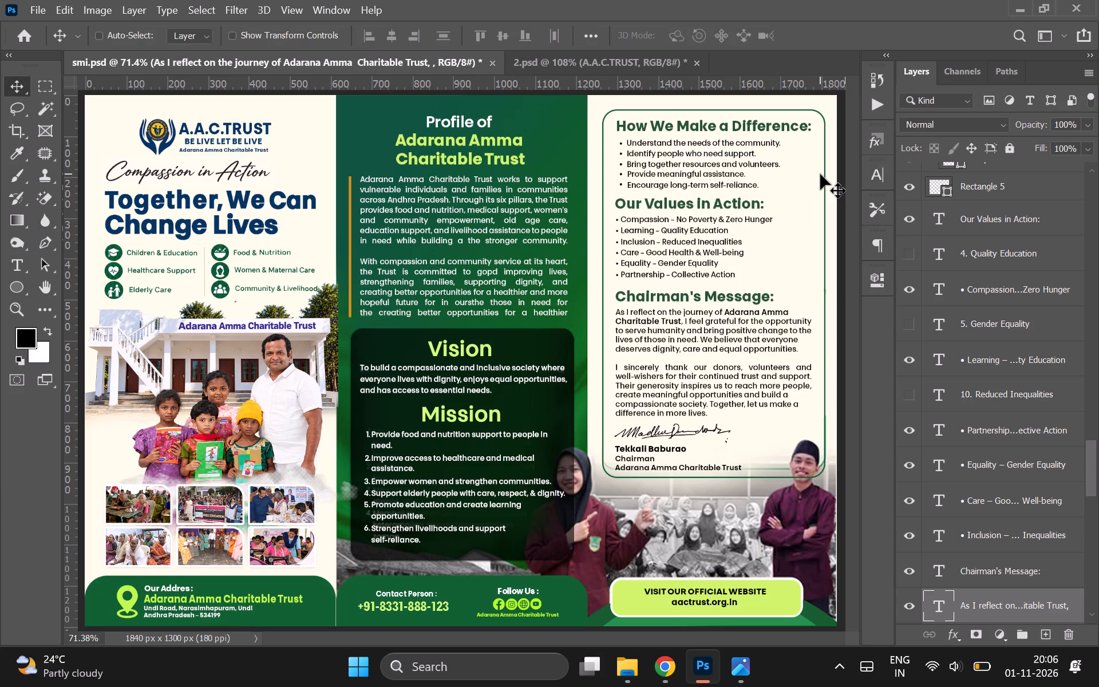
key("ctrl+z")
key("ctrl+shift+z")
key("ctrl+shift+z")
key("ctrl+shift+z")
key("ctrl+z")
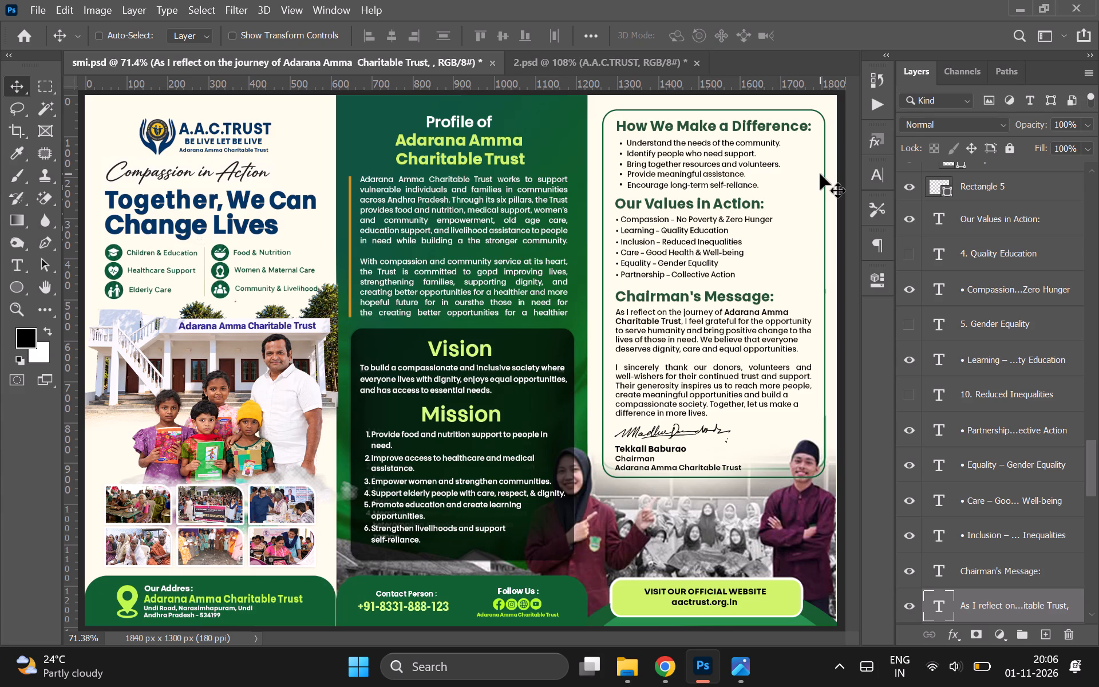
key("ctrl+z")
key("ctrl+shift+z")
Save smi.psd.
key("ctrl+s")
Cut the second paragraph, starting "I sincerely thank our donors", out of the Chairman's Message body text, keeping it copied for reuse.
double_click(674, 343)
double_click(674, 359)
double_click(672, 374)
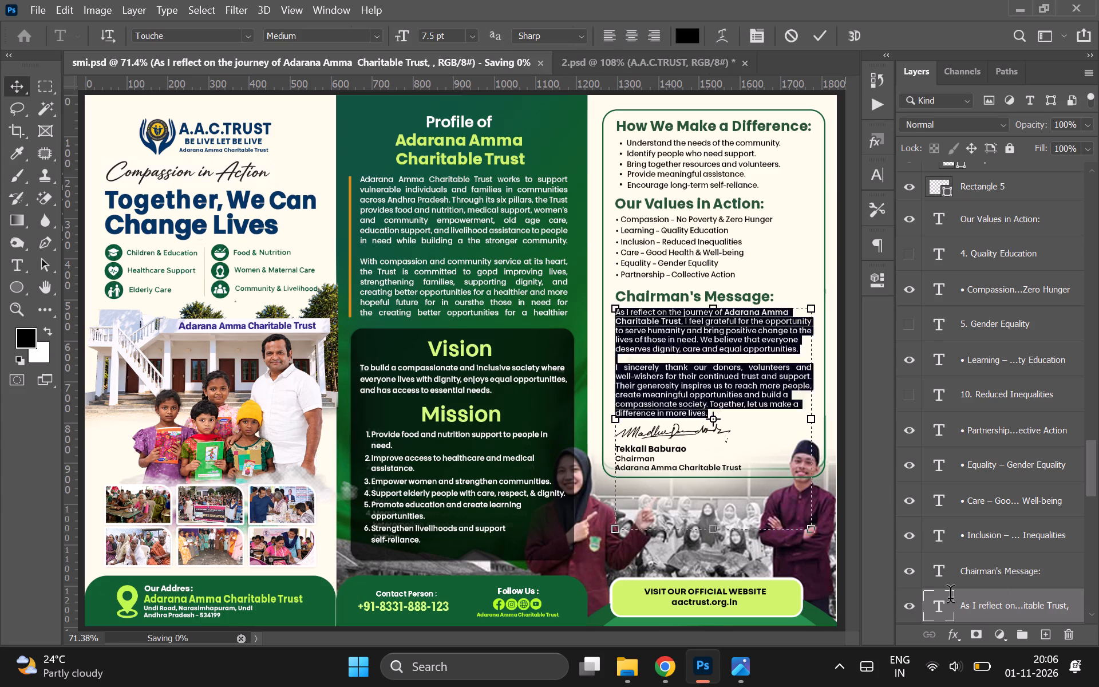
triple_click(682, 387)
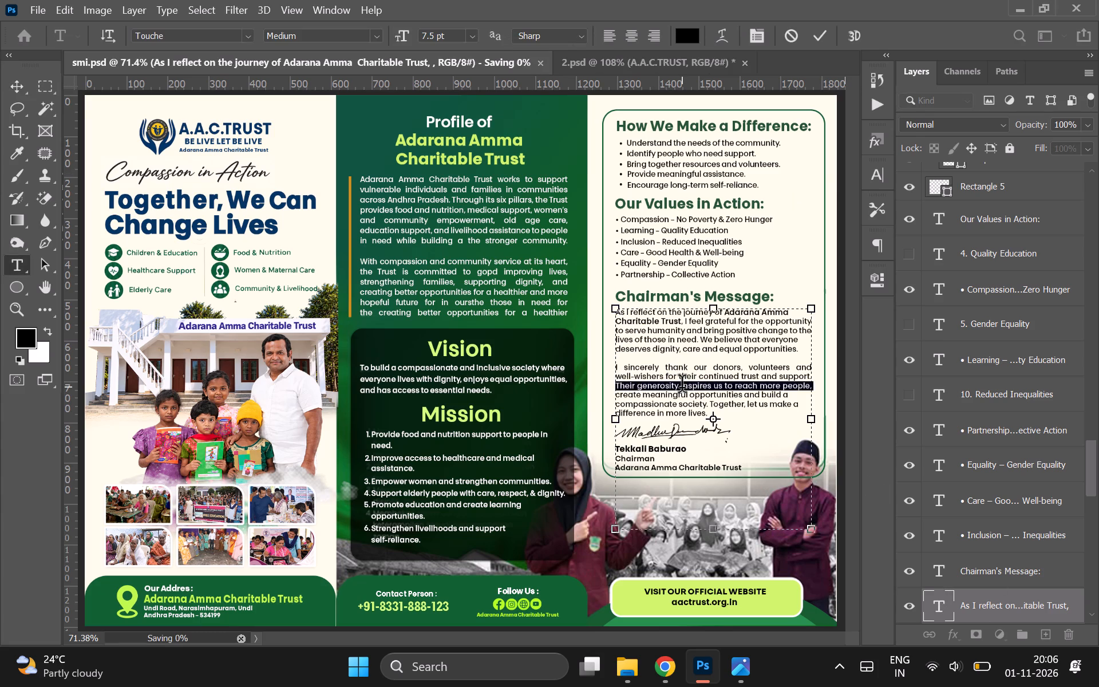
triple_click(682, 387)
left_click_drag(741, 420, 588, 334)
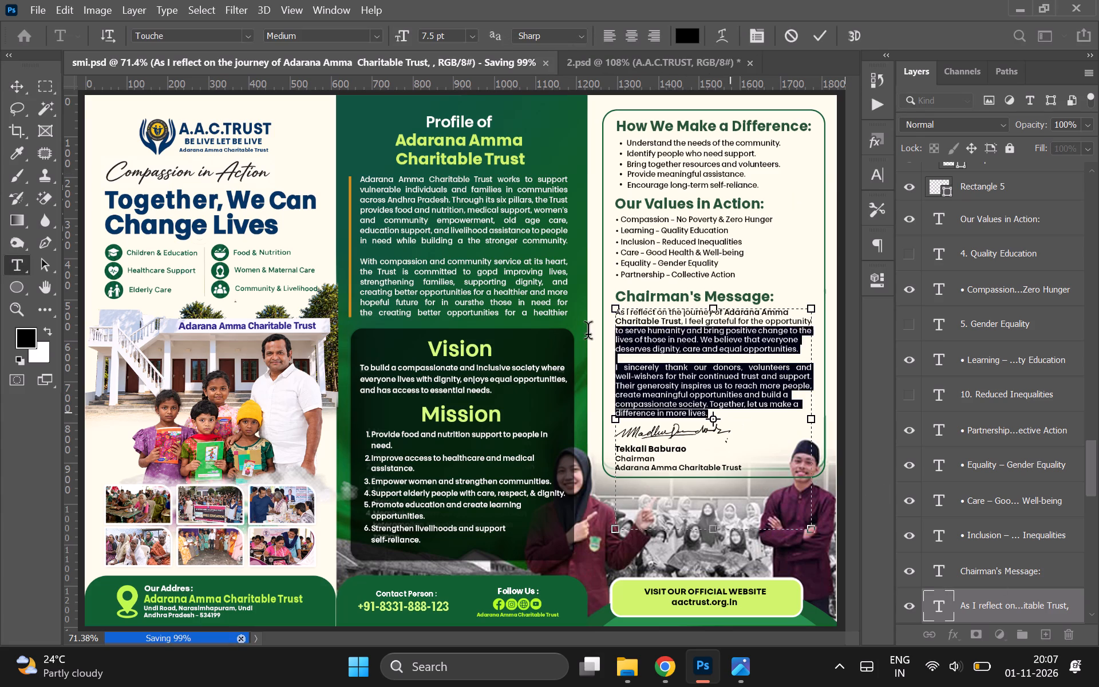
left_click_drag(588, 334, 583, 374)
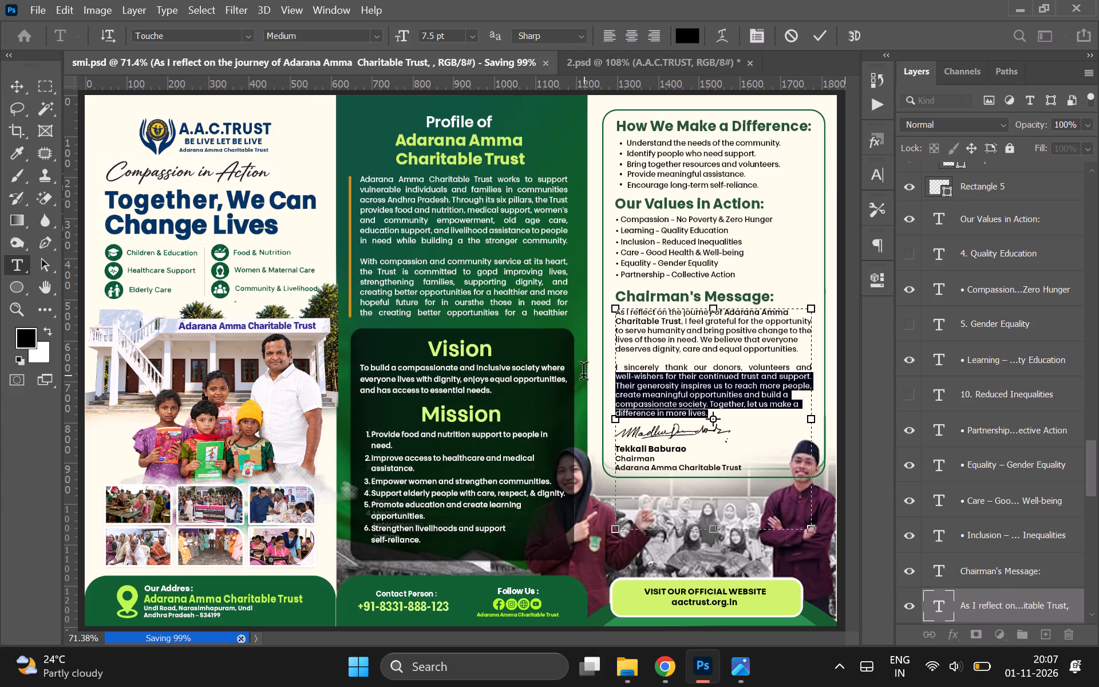
left_click_drag(583, 374, 580, 369)
key("ctrl+c")
key("BackSpace")
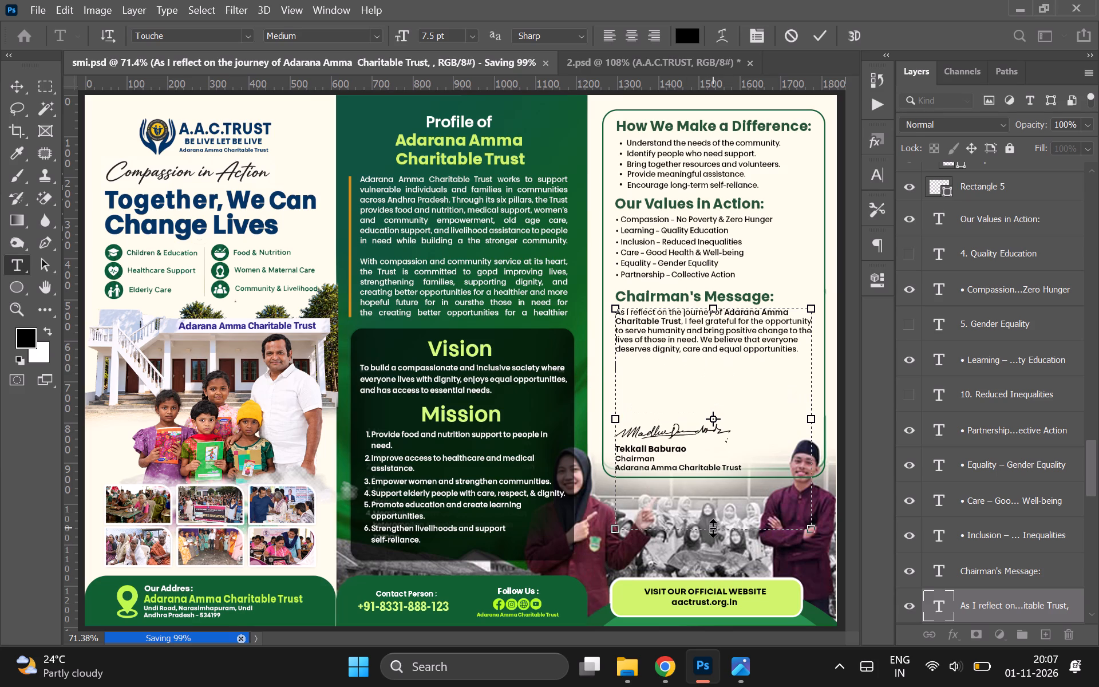
Shorten the Chairman's Message text box from the bottom so it fits closely around the remaining first paragraph.
left_click_drag(713, 528, 718, 378)
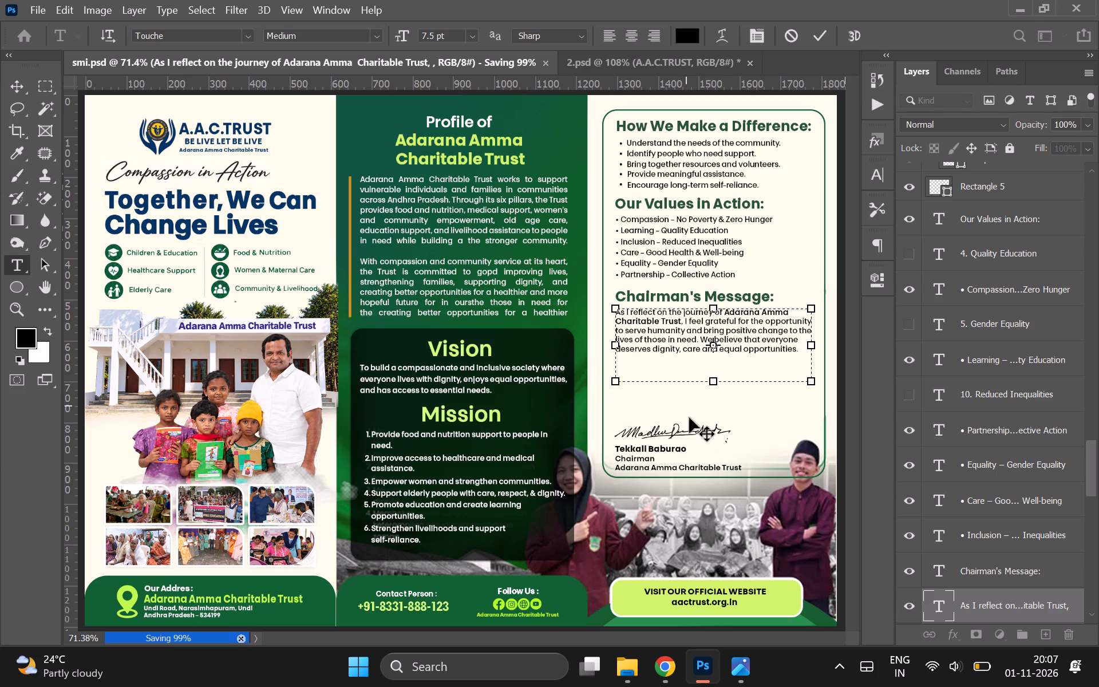
left_click_drag(718, 381, 718, 369)
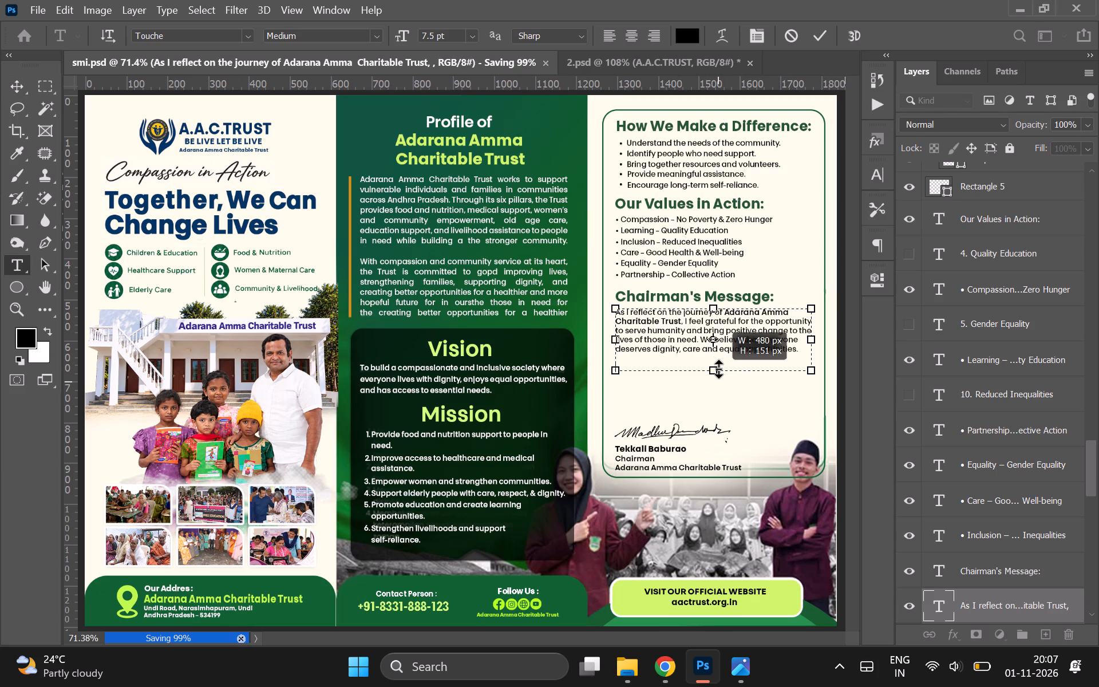
left_click_drag(718, 369, 718, 362)
left_click(21, 90)
Duplicate the first-paragraph text layer and move the copy straight down to just below the original paragraph.
key("ctrl+j")
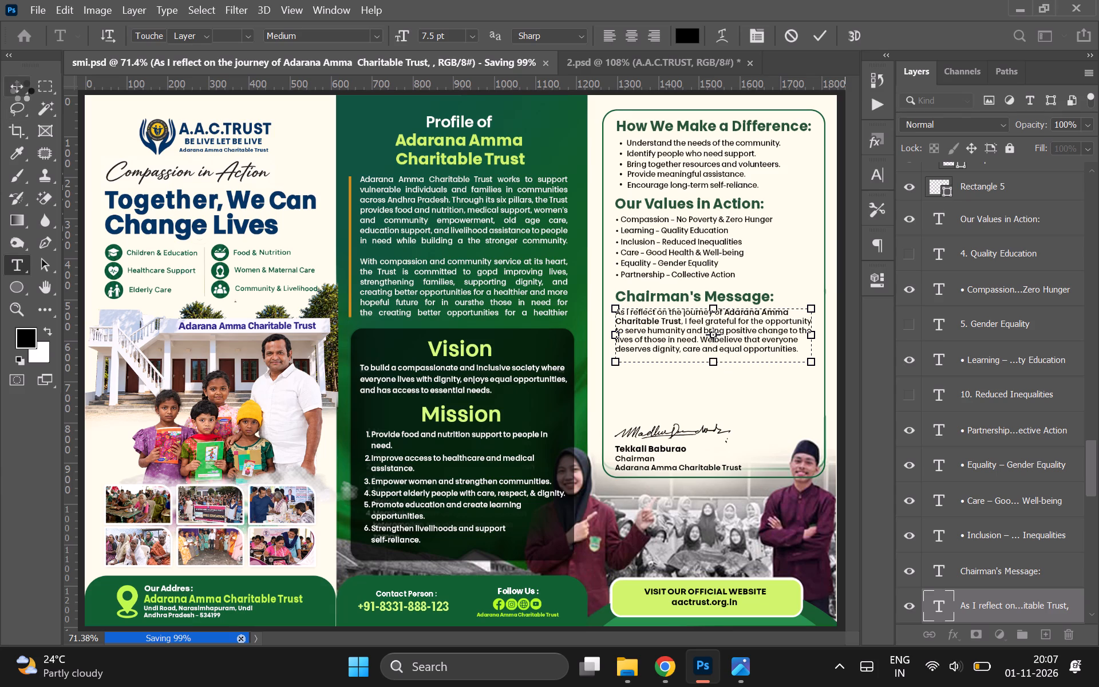
key("shift+Down")
key("shift+Down")
key("shift+Down")
key("shift+Down")
type("bv")
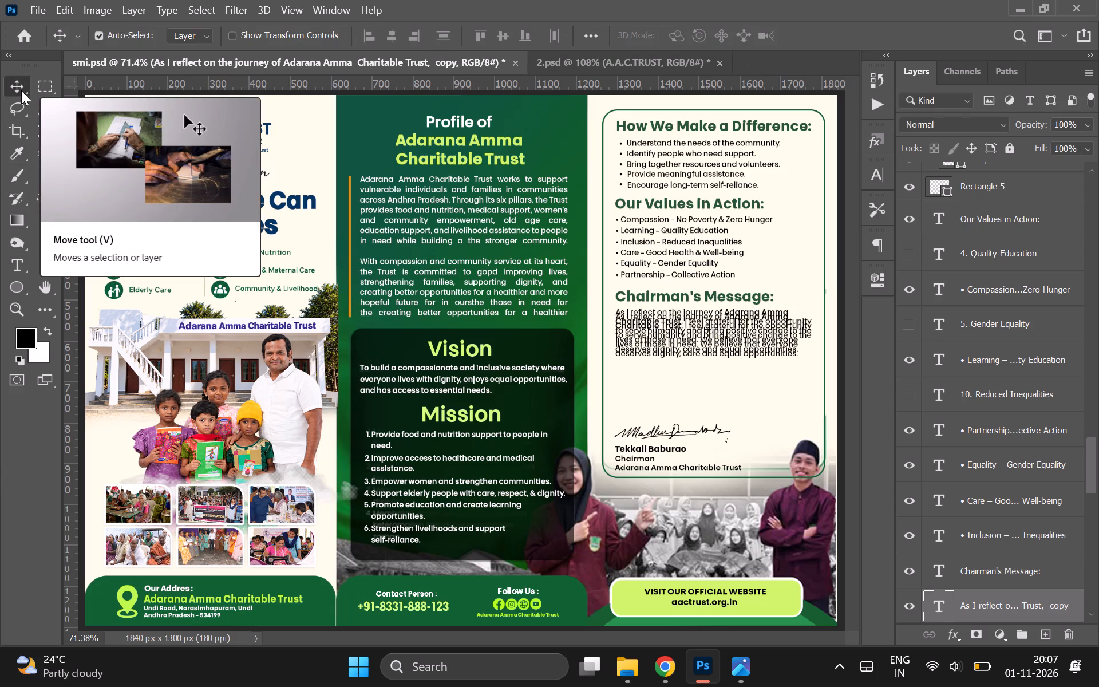
key("shift+Down")
key("shift+Down")
key("shift+Down")
key("shift+Down")
key("shift+Down")
key("shift+Down")
key("shift+Down")
key("shift+Down")
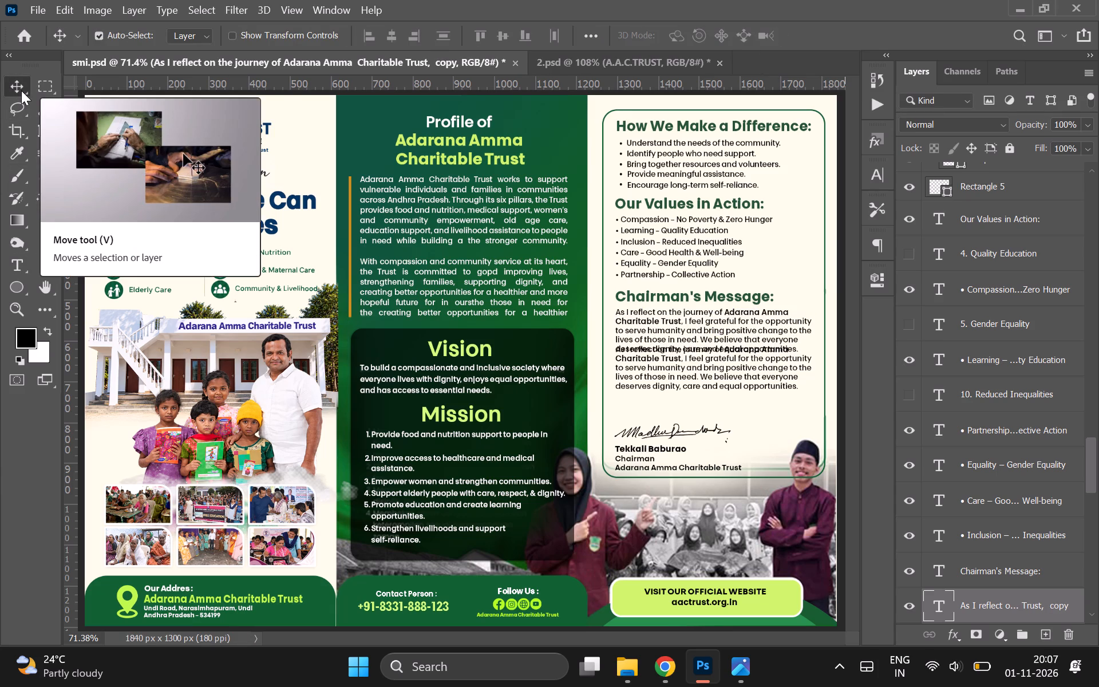
key("shift+Down")
key("shift+Down")
key("shift+Down")
key("Down")
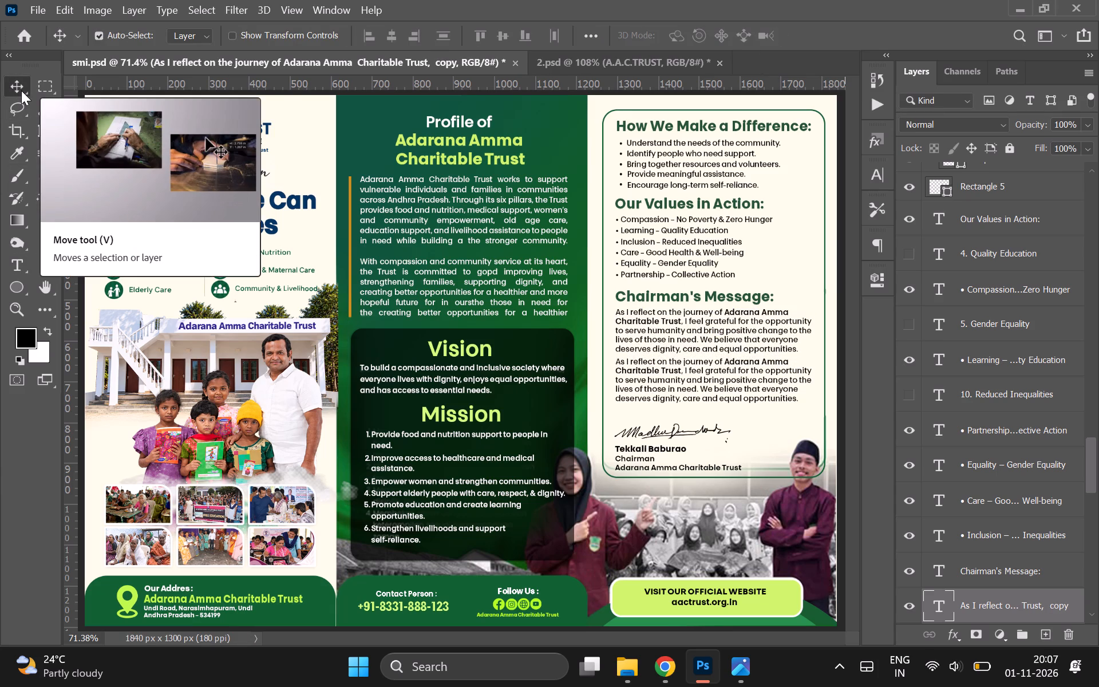
key("Down")
Replace the duplicated layer's text with the copied paragraph starting "I sincerely thank our donors".
double_click(947, 606)
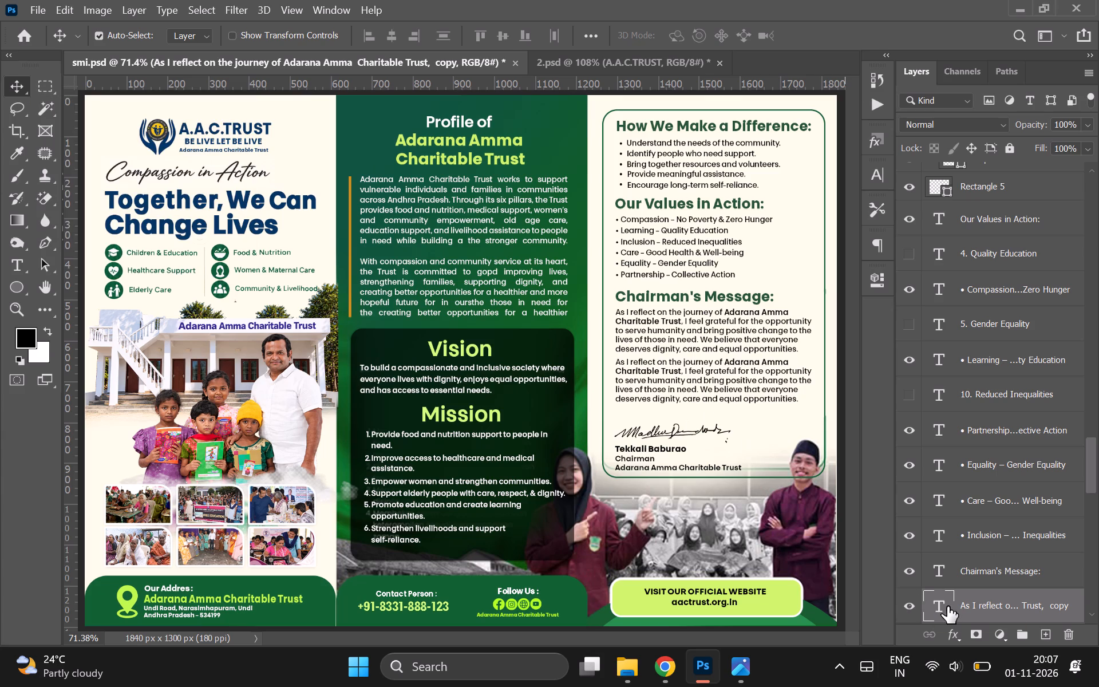
key("ctrl+v")
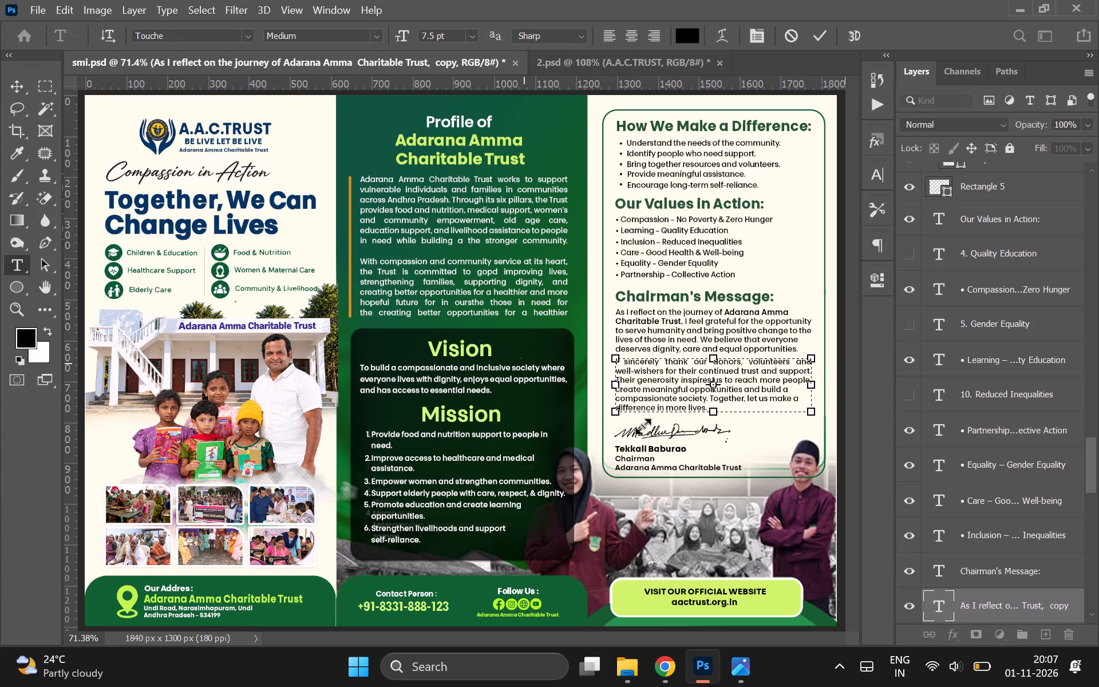
left_click(11, 86)
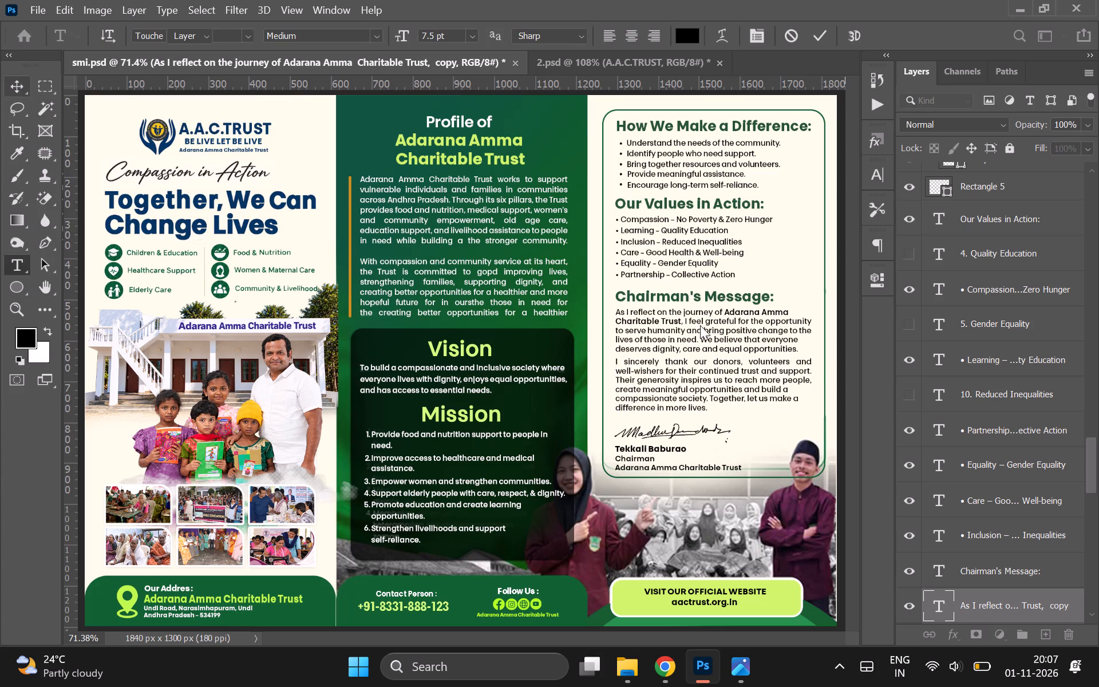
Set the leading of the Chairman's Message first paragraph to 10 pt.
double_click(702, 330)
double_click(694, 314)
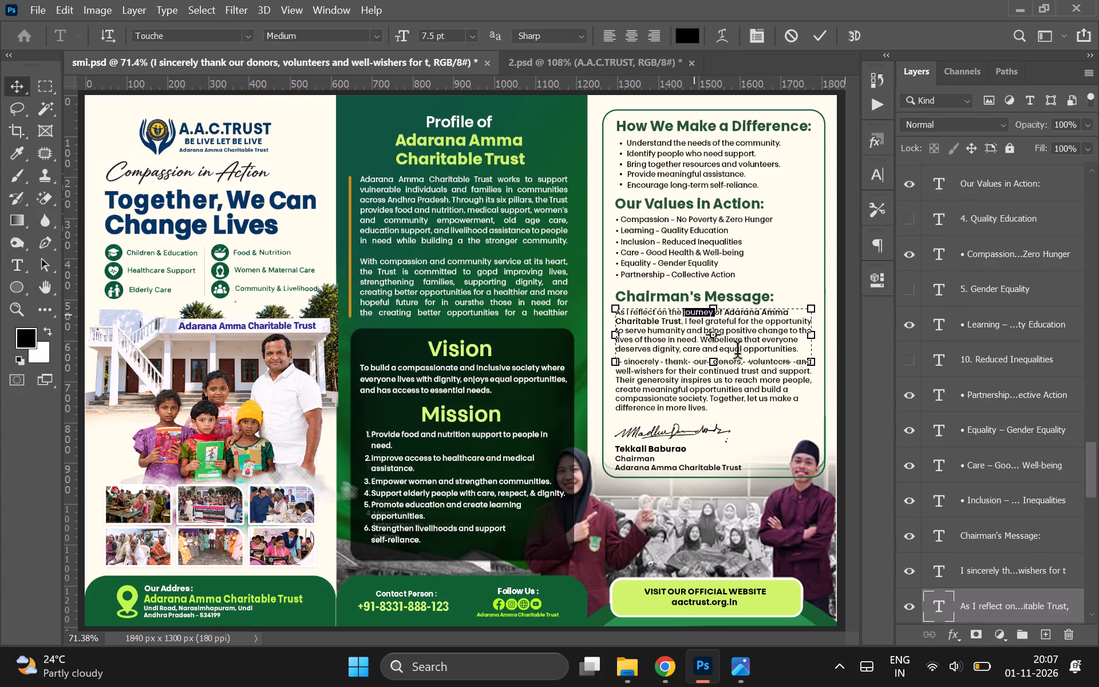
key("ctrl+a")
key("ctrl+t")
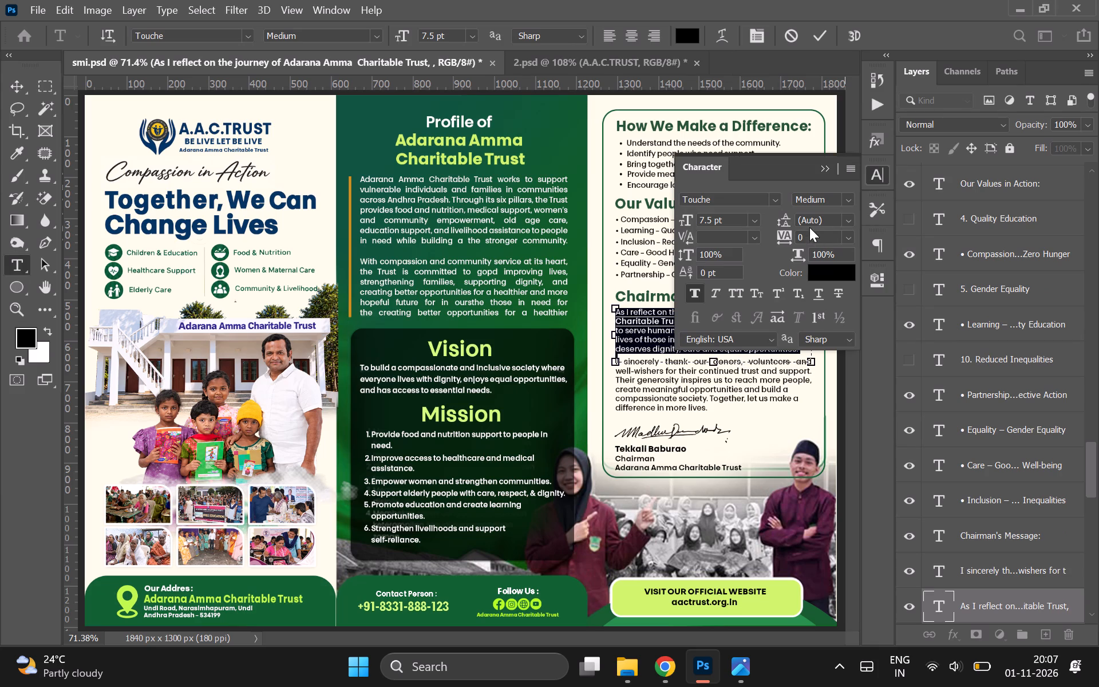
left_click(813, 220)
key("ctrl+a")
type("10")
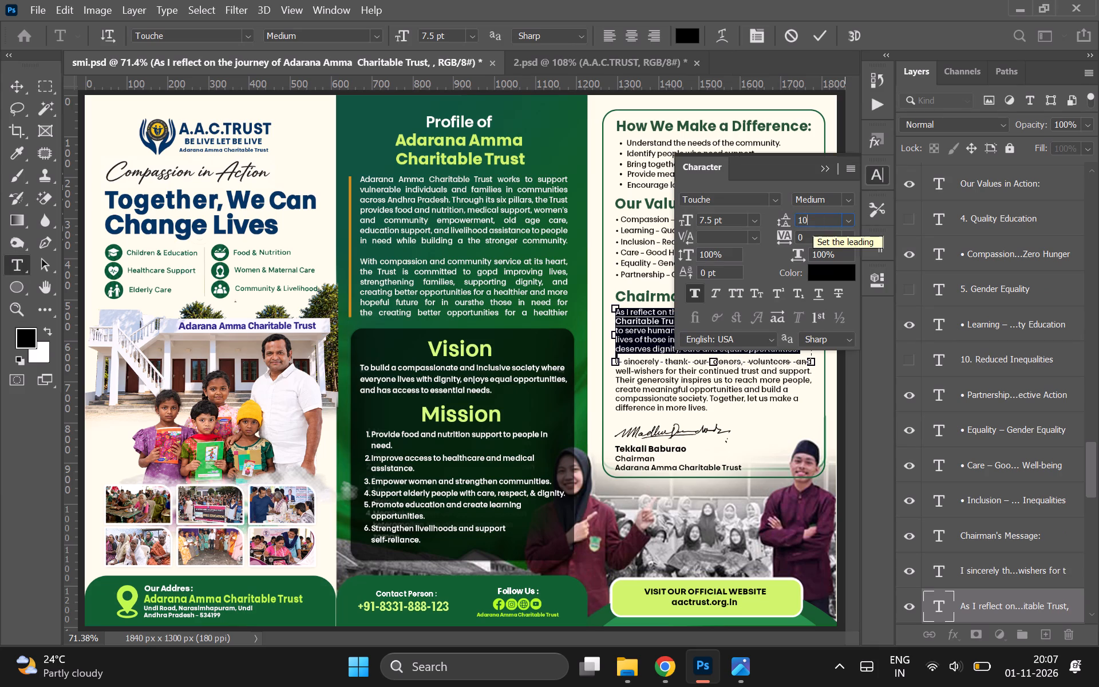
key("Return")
Set the leading of the Chairman's Message first paragraph to 9 pt.
left_click(826, 220)
key("ctrl+a")
key("9")
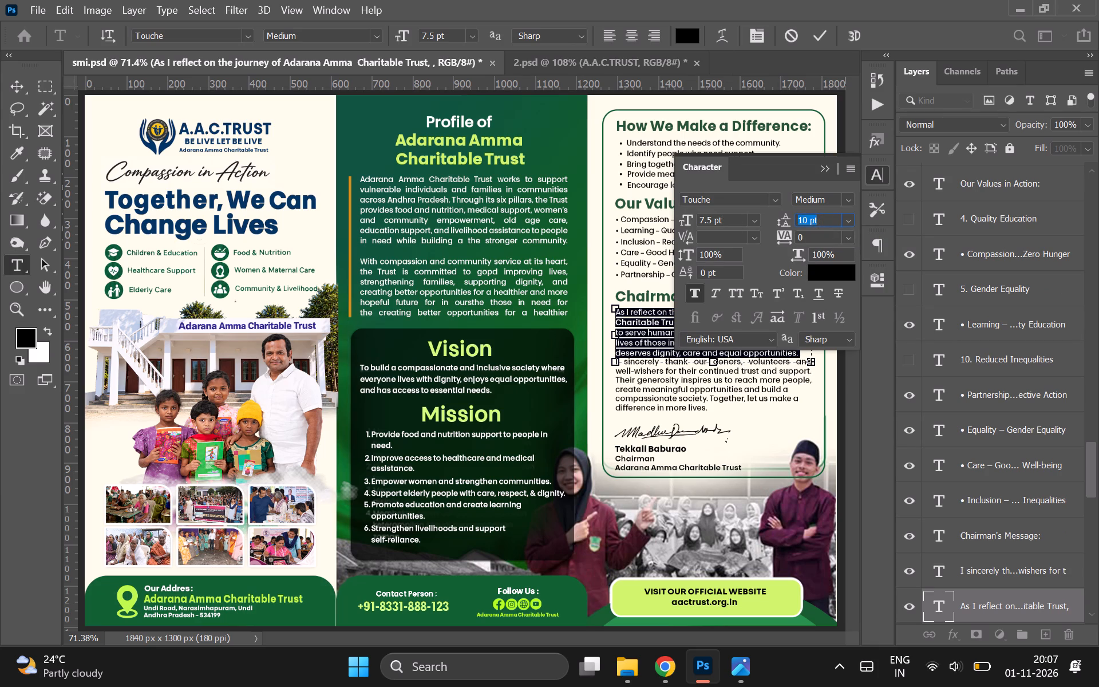
key("Return")
left_click(11, 84)
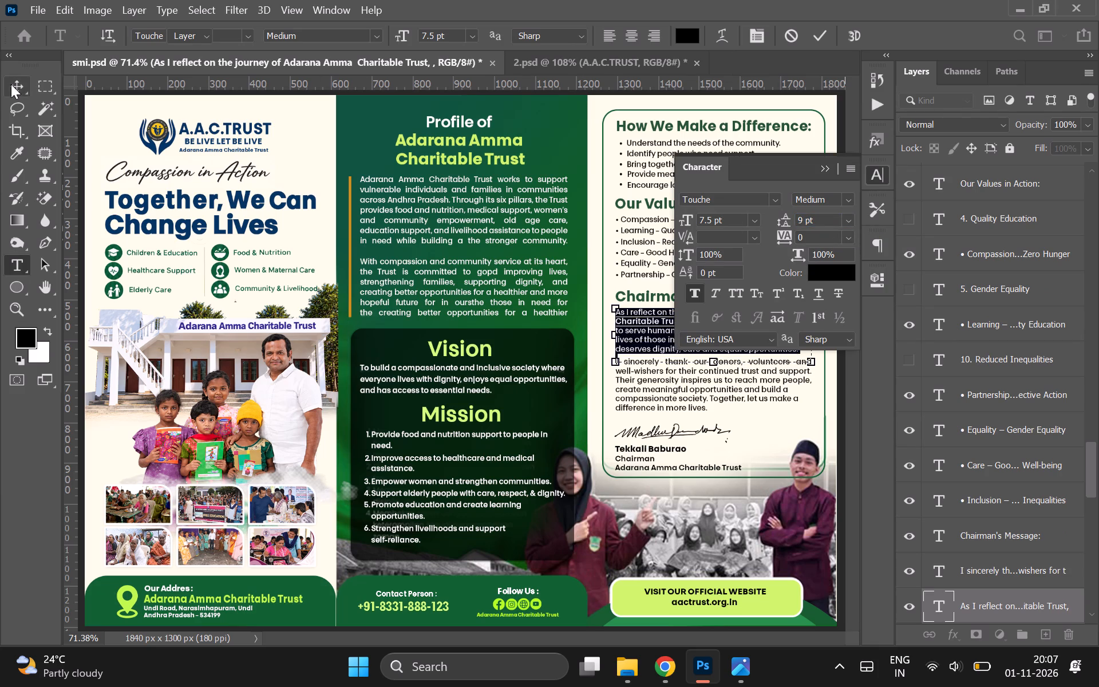
left_click(824, 173)
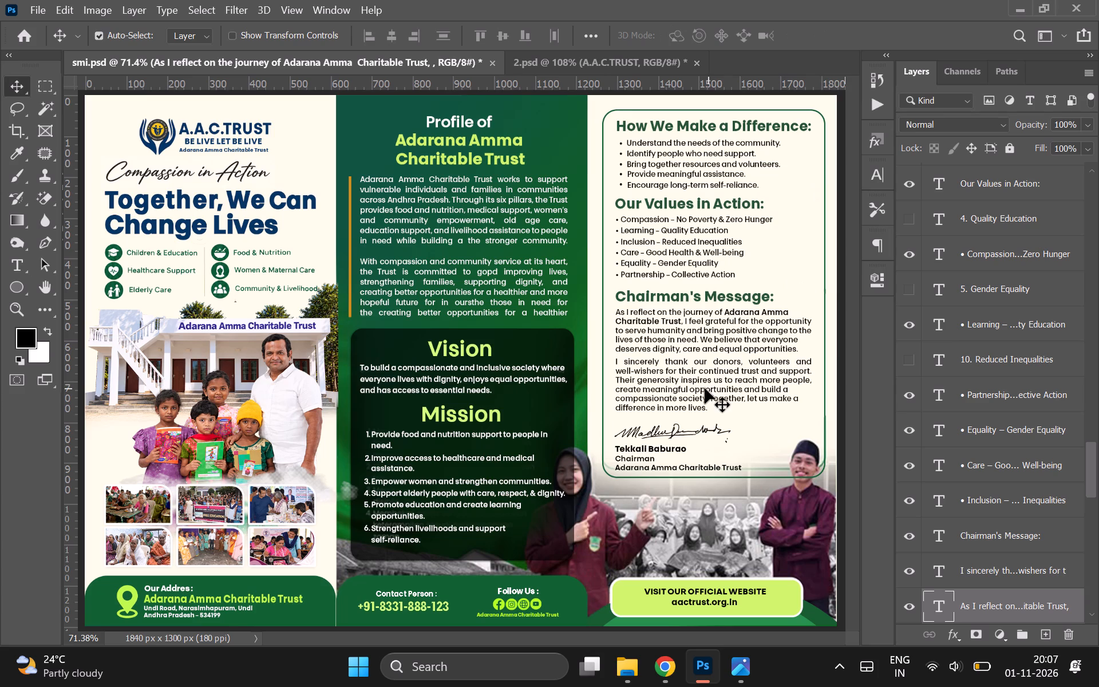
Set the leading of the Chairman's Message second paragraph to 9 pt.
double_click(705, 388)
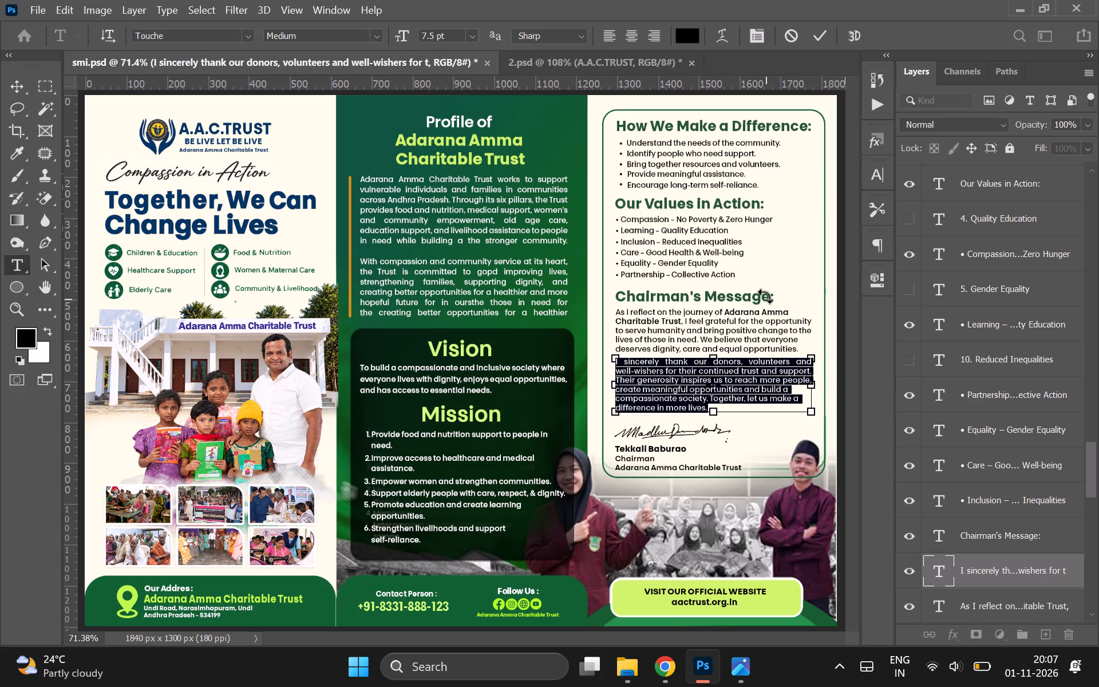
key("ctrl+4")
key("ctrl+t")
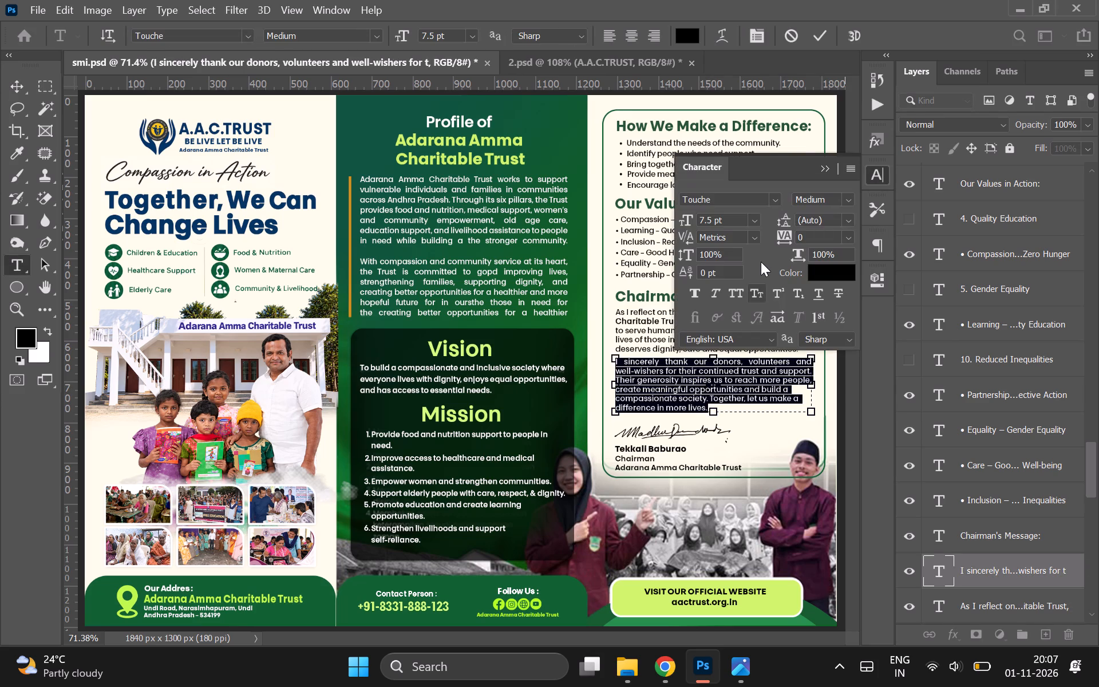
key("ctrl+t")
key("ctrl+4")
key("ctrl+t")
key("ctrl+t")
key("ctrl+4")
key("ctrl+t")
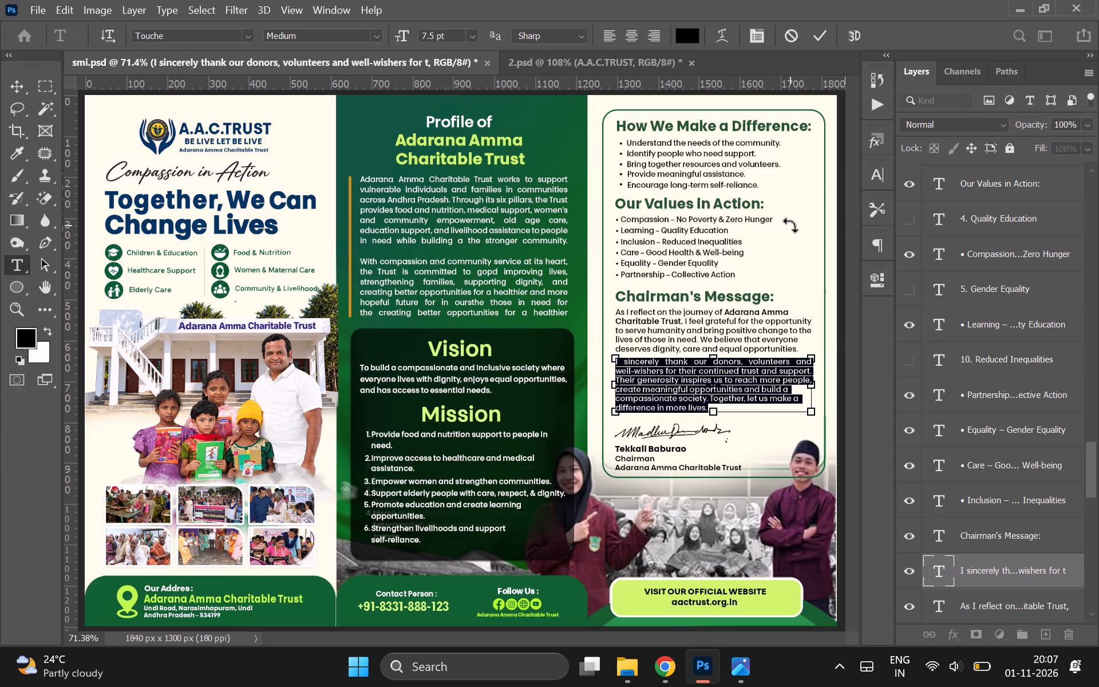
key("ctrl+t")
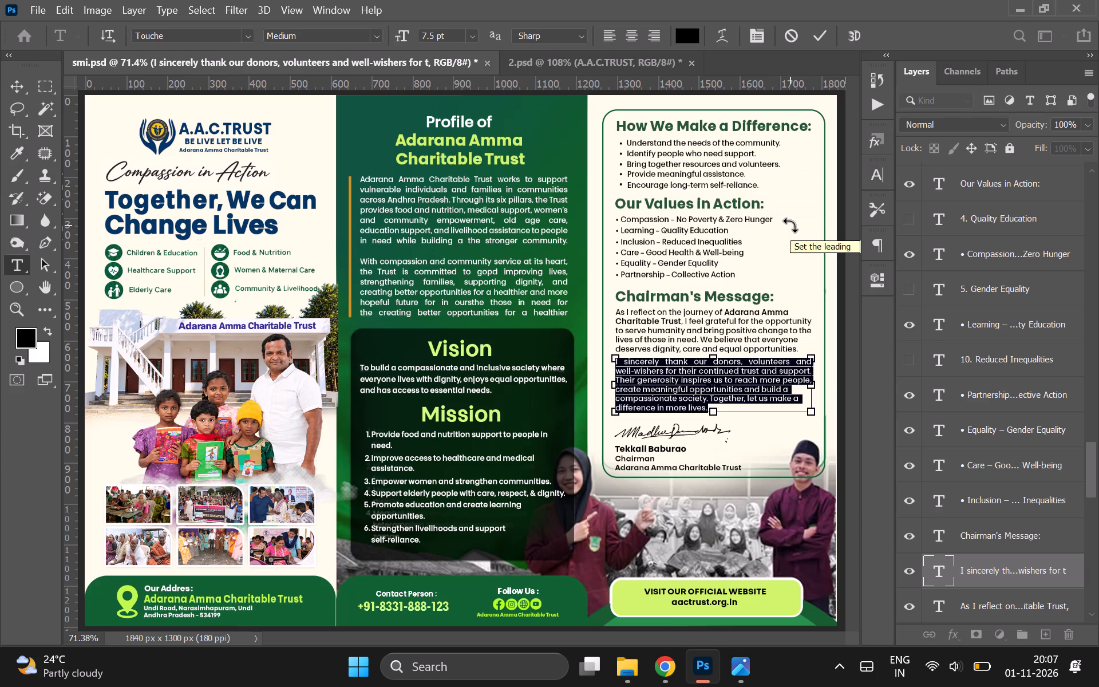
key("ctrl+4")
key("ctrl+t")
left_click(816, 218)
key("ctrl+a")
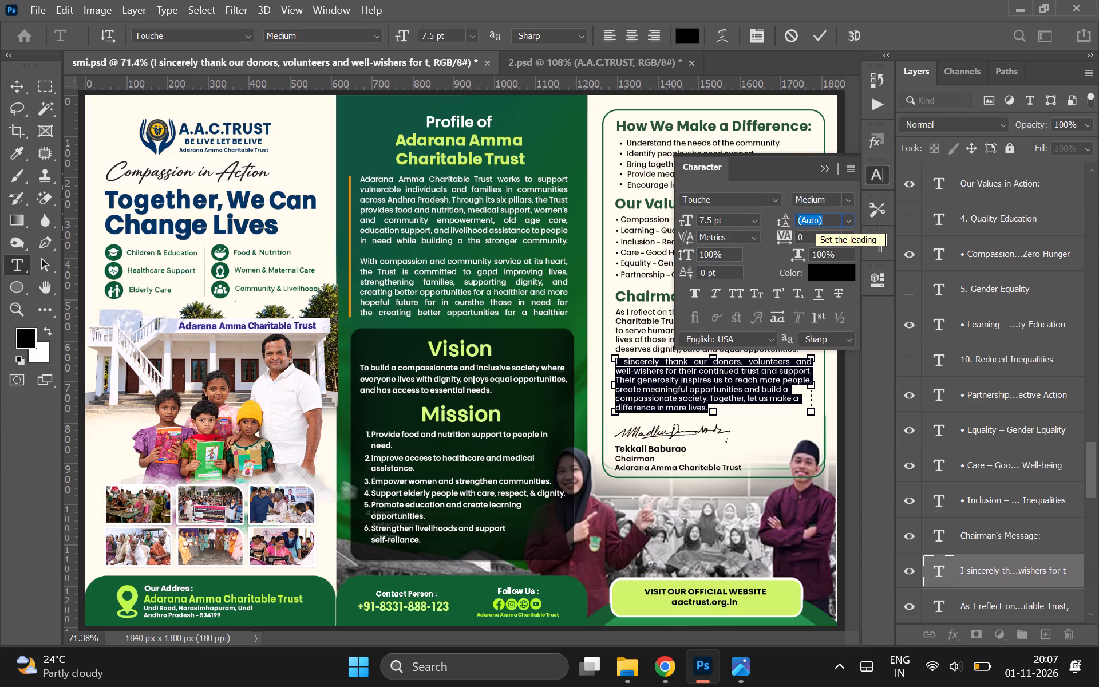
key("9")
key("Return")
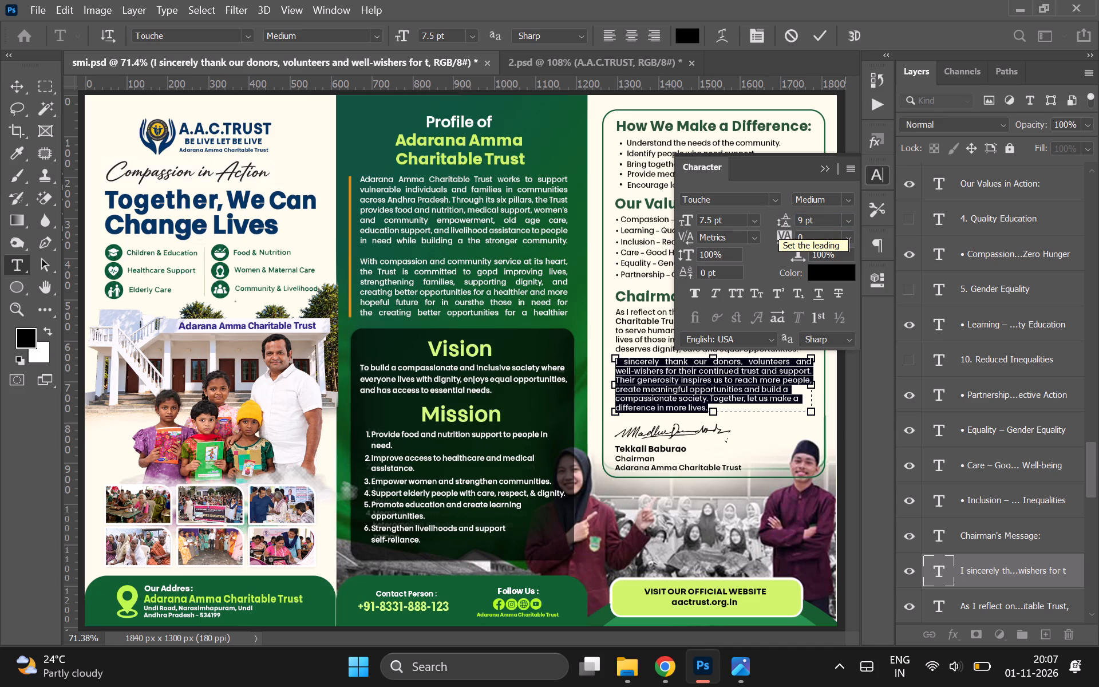
Set the leading of the Chairman's Message second paragraph to 10 pt.
left_click(821, 220)
key("ctrl+a")
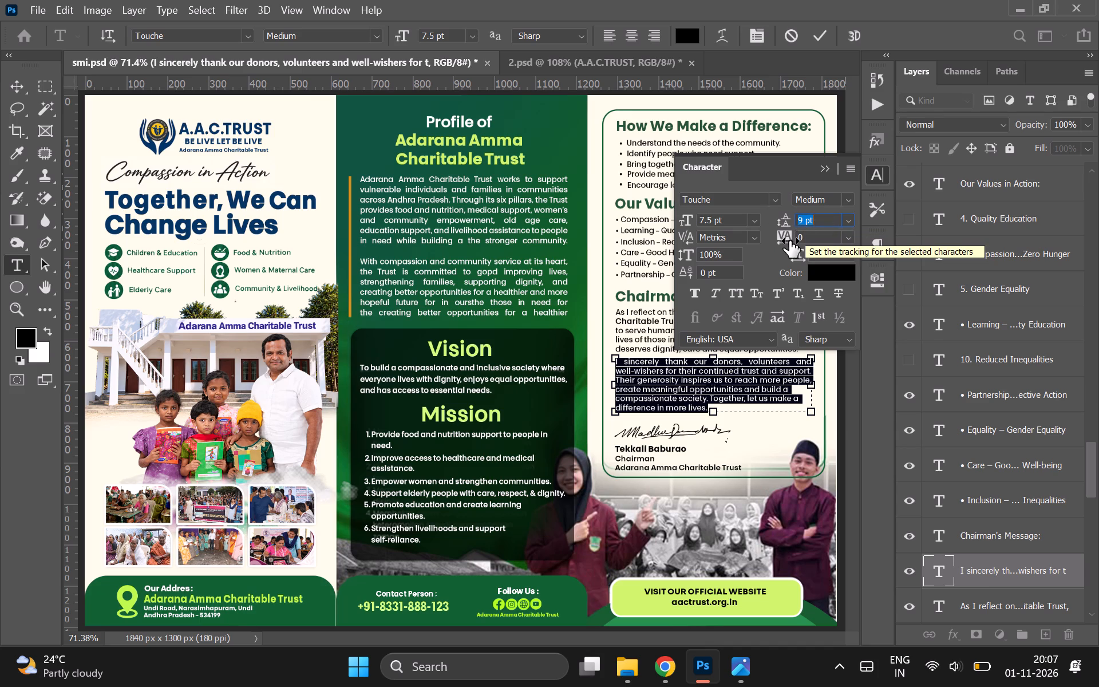
type("10")
key("Return")
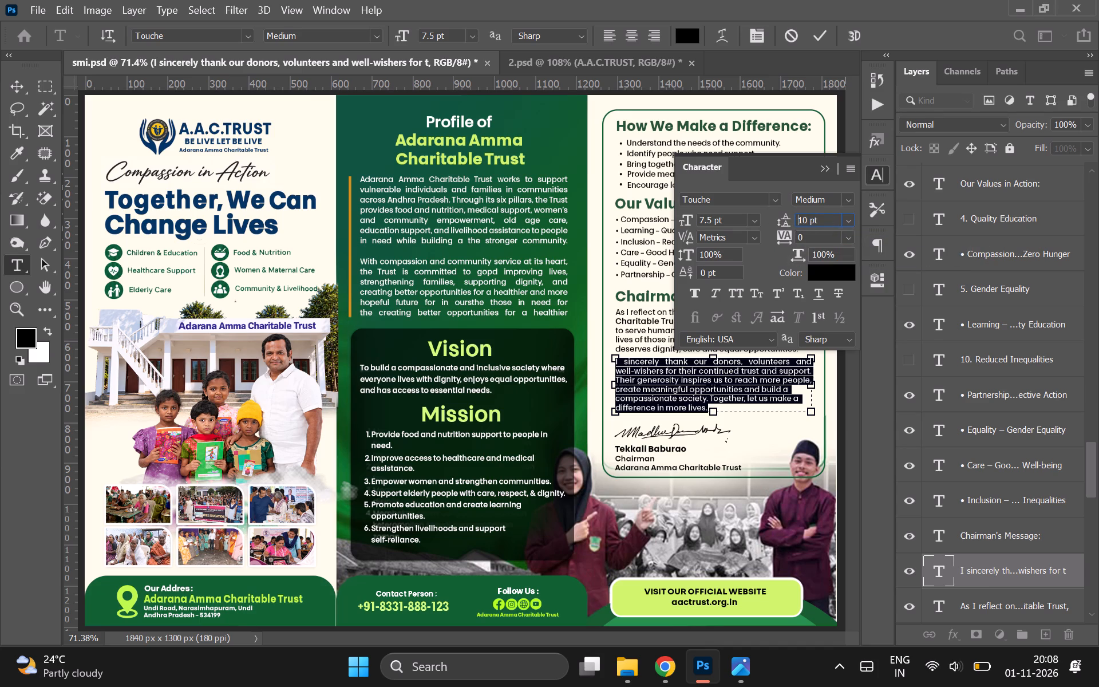
left_click(17, 80)
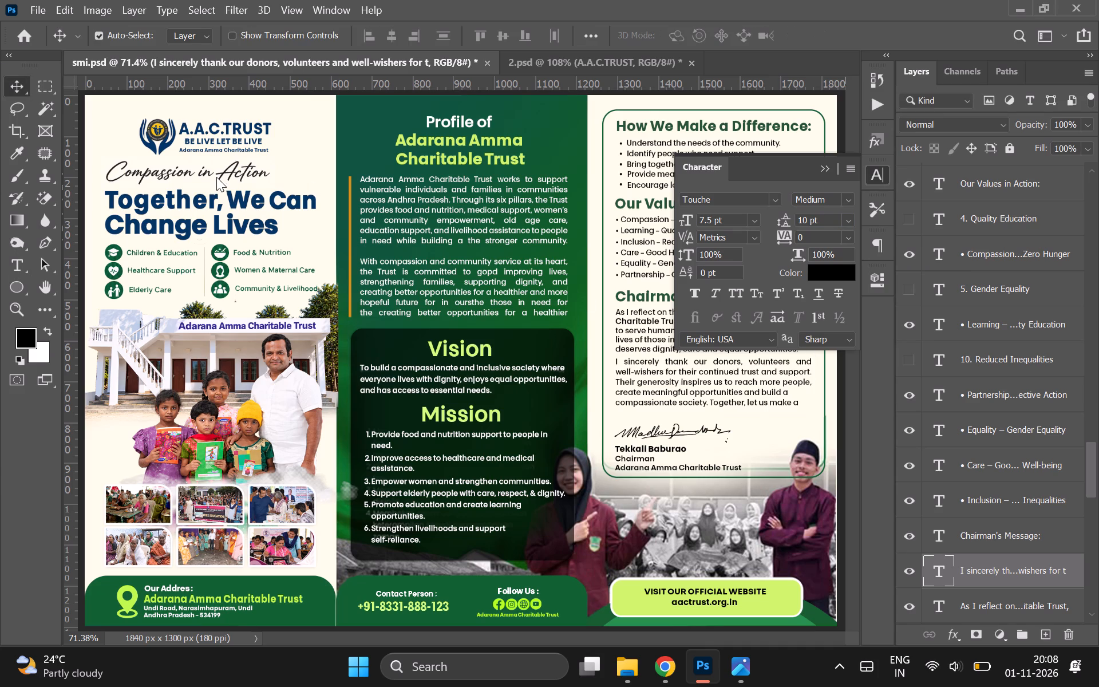
left_click(823, 165)
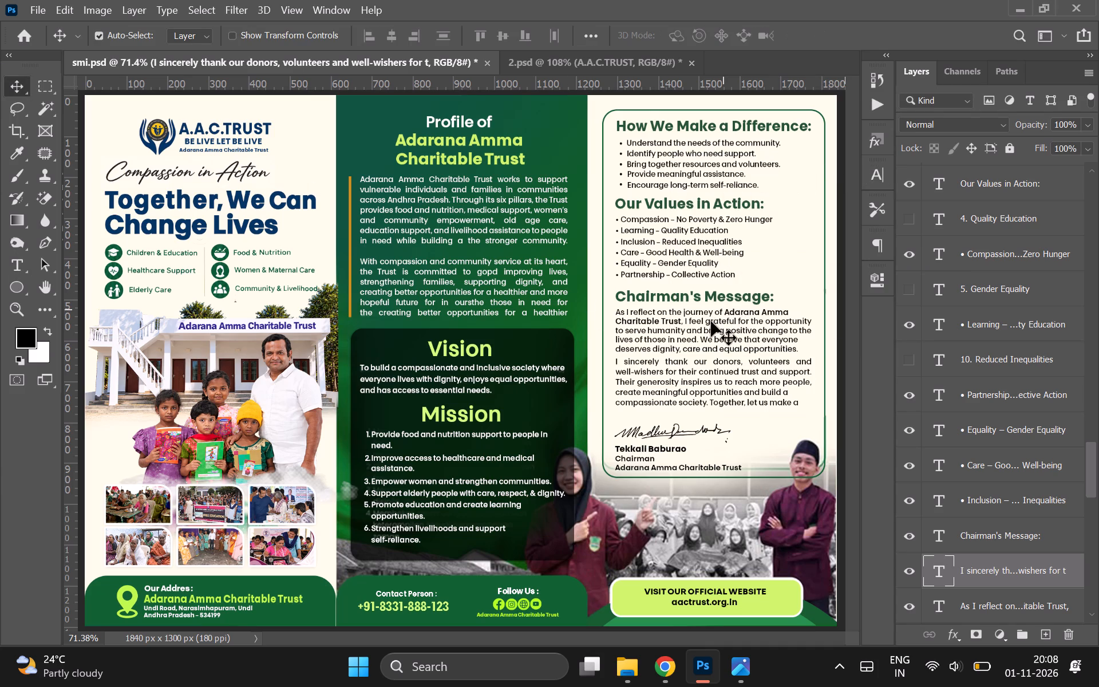
Set the leading of the Chairman's Message first paragraph to 10 pt.
double_click(709, 324)
key("ctrl+t")
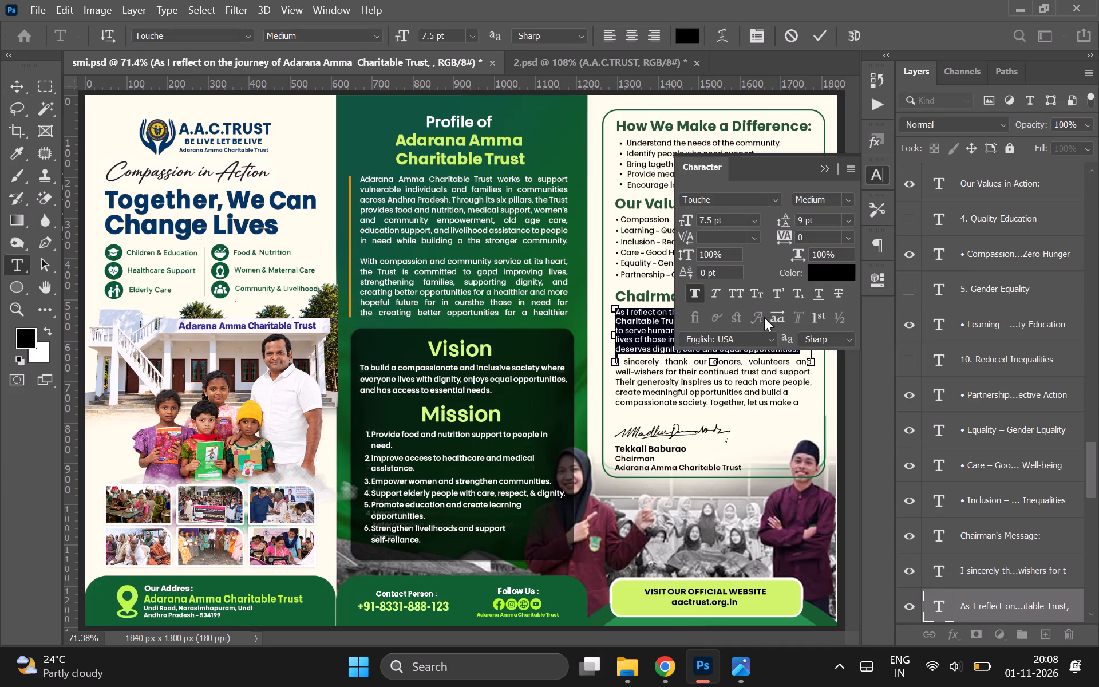
left_click(819, 219)
key("ctrl+a")
type("10")
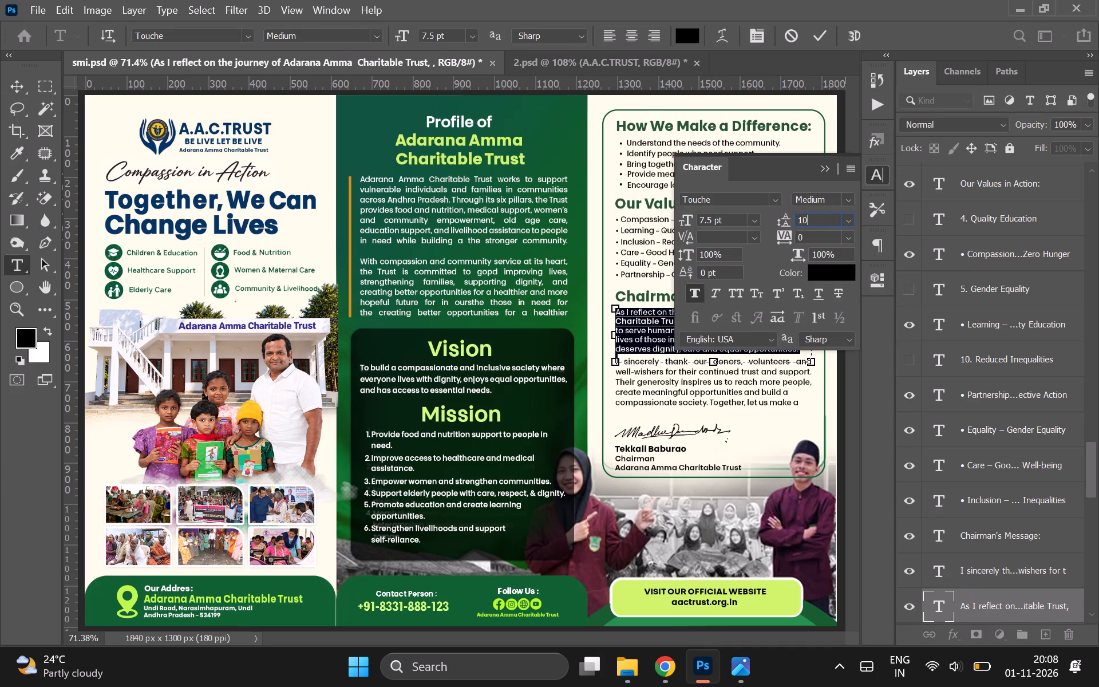
key("Return")
double_click(23, 79)
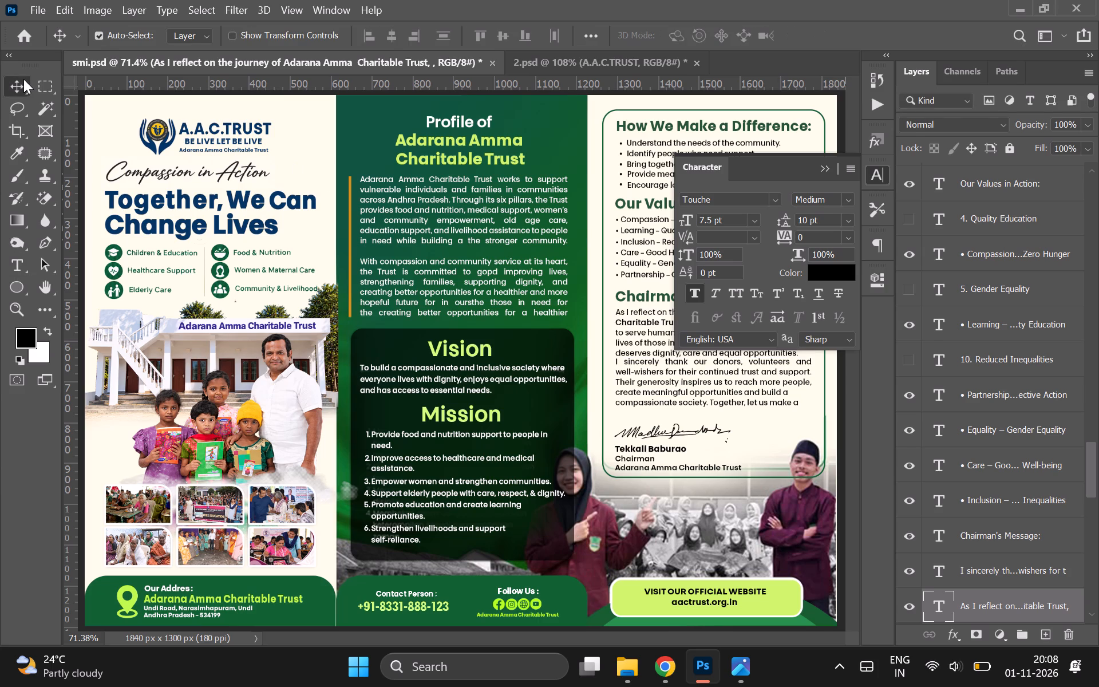
left_click(829, 172)
Nudge the "I sincerely thank our donors" paragraph straight down to leave a clear gap below the first paragraph.
left_click(731, 380)
key("Down")
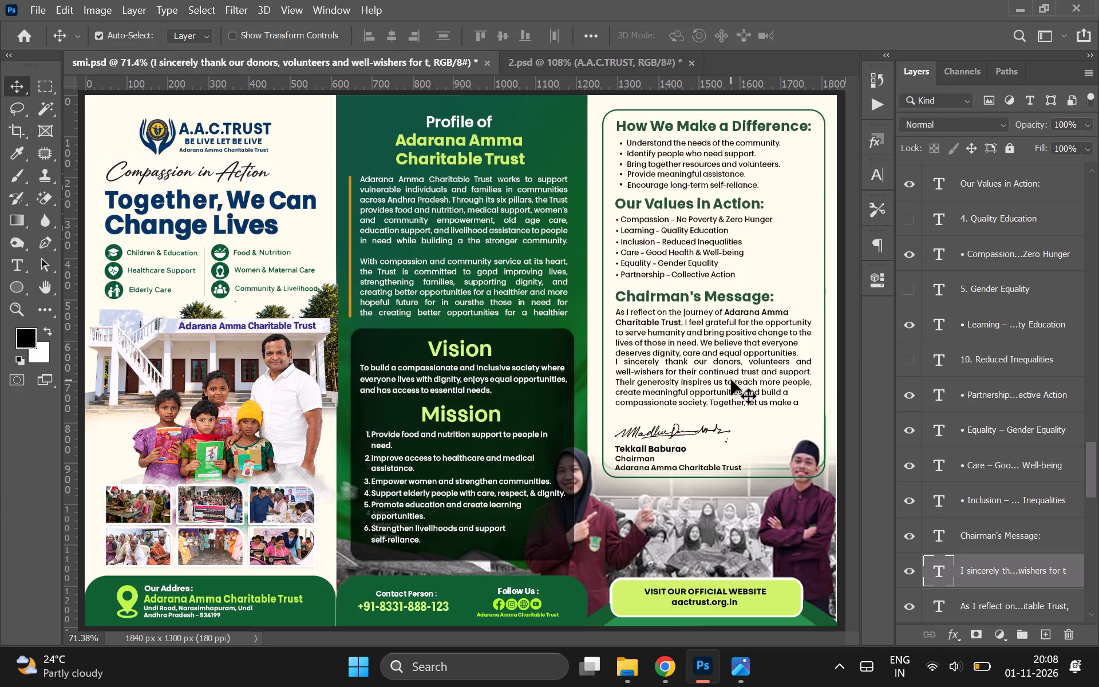
key("Down")
key("Down")
key("Down")
key("Down")
key("Down")
key("Down")
key("Down")
key("Down")
key("Down")
key("Down")
key("Down")
key("Down")
key("Down")
key("Down")
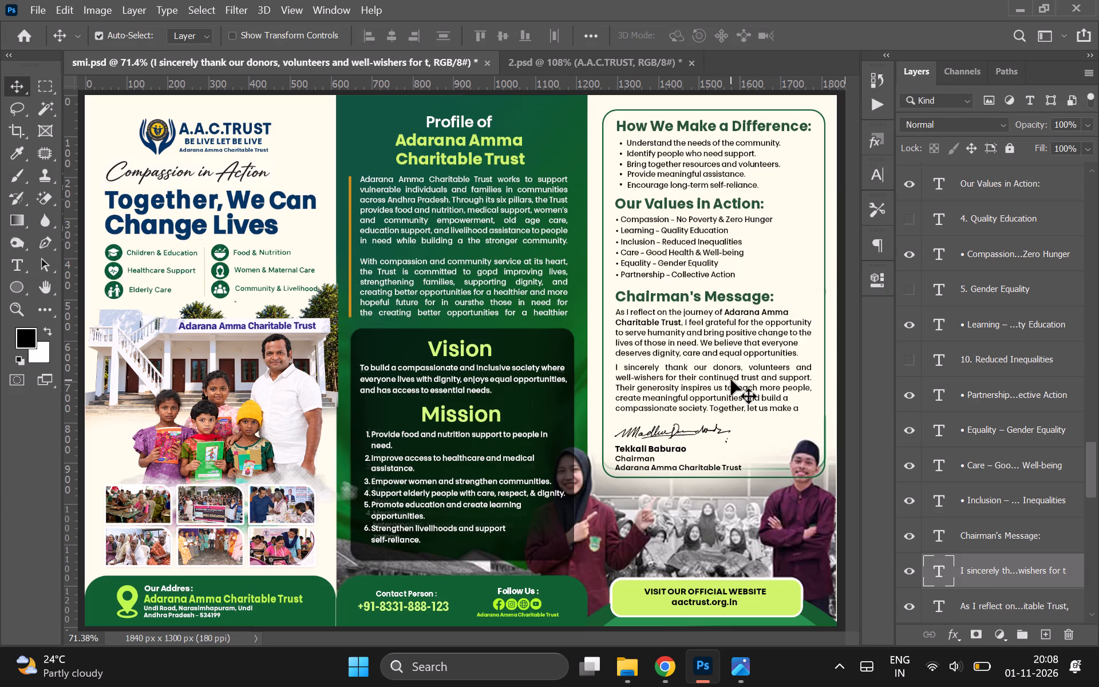
key("Down")
key("Down")
key("Down")
Extend the second paragraph's text box downward to about 480 by 167 px so its last line fits.
double_click(721, 382)
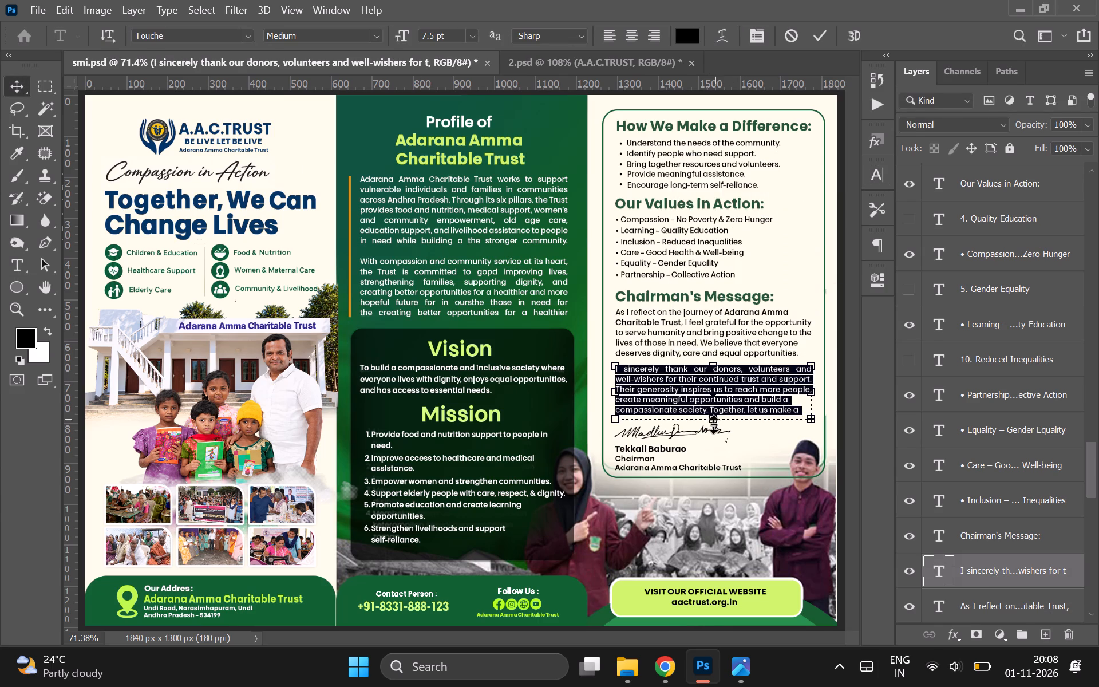
left_click_drag(714, 427, 709, 443)
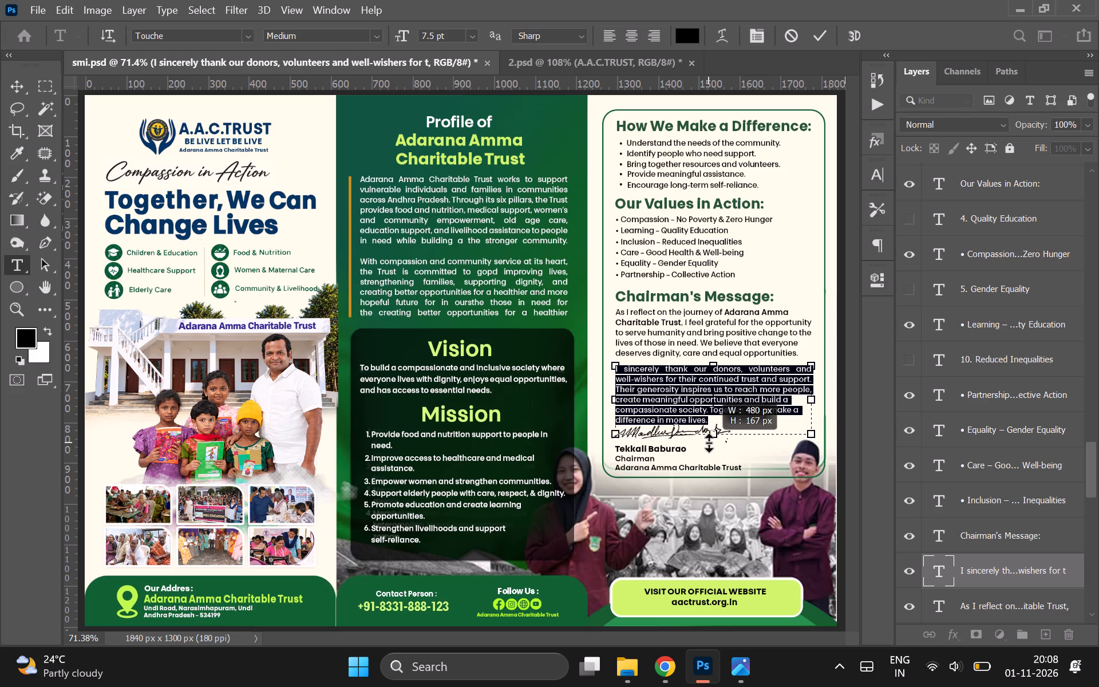
left_click(15, 93)
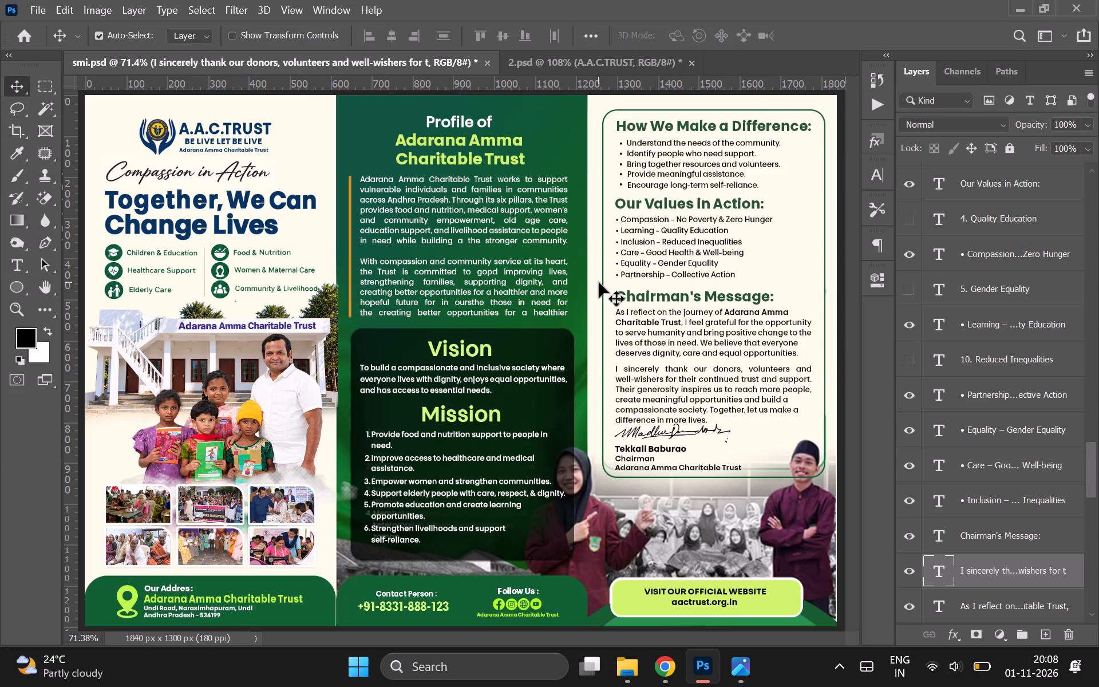
Nudge the Chairman's Message second paragraph up slightly, away from the signature.
left_click(702, 373)
key("Up")
key("Up")
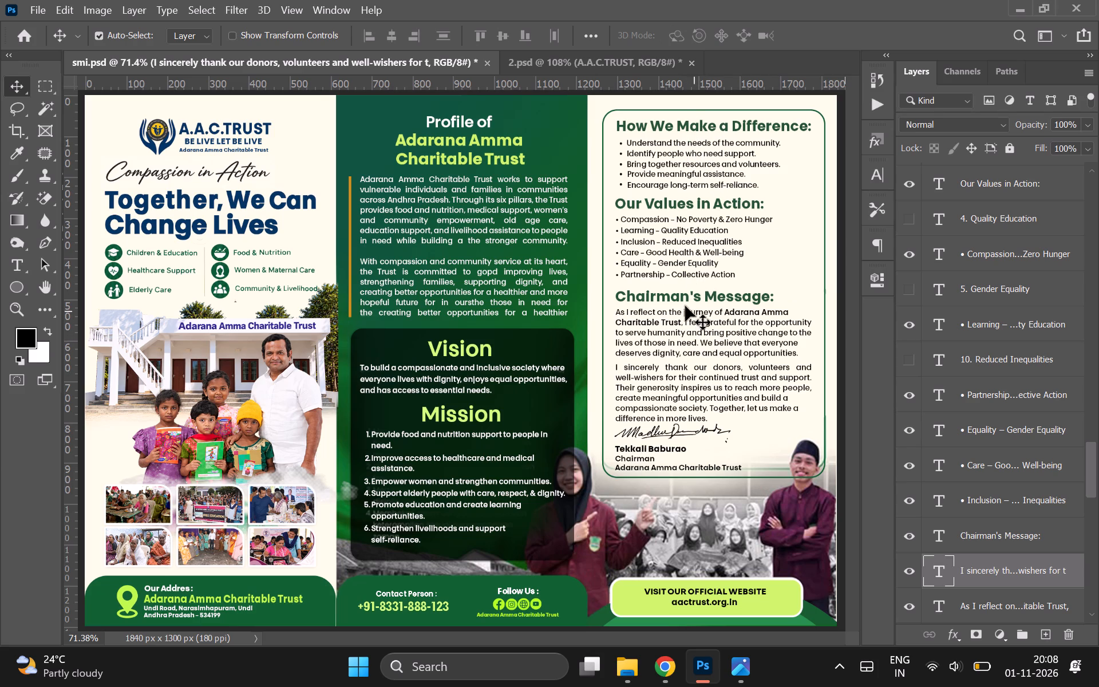
Select the Our Values in Action bullet layers from Compassion through Inclusion and nudge them up slightly as a block.
left_click(668, 220)
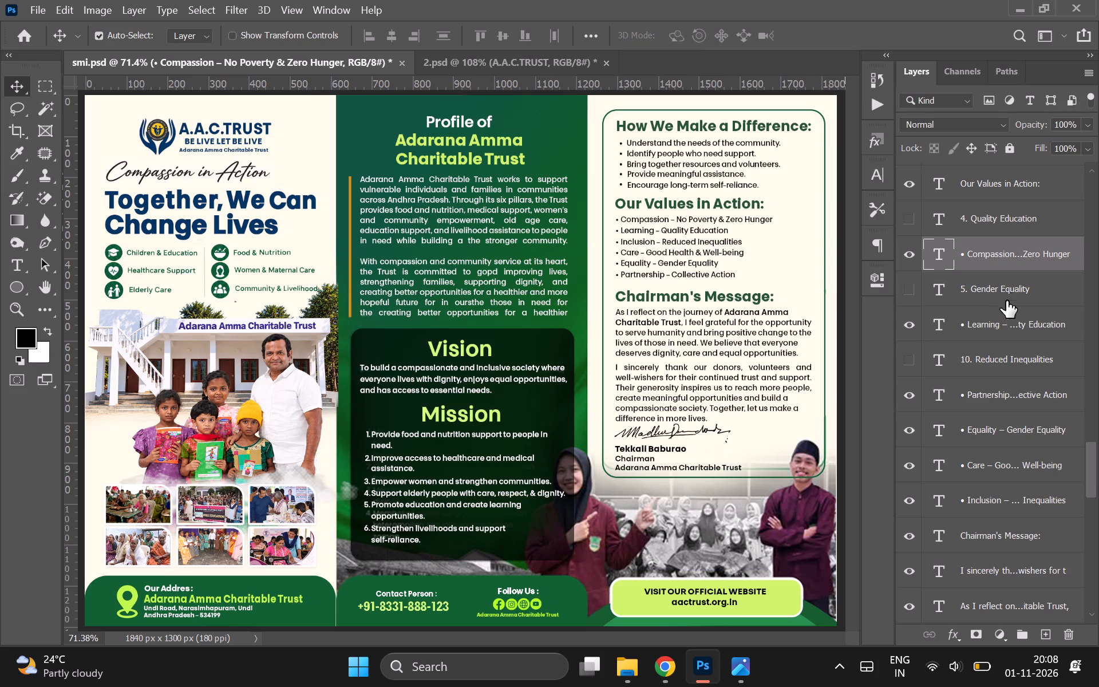
scroll(1002, 301, "up", 1)
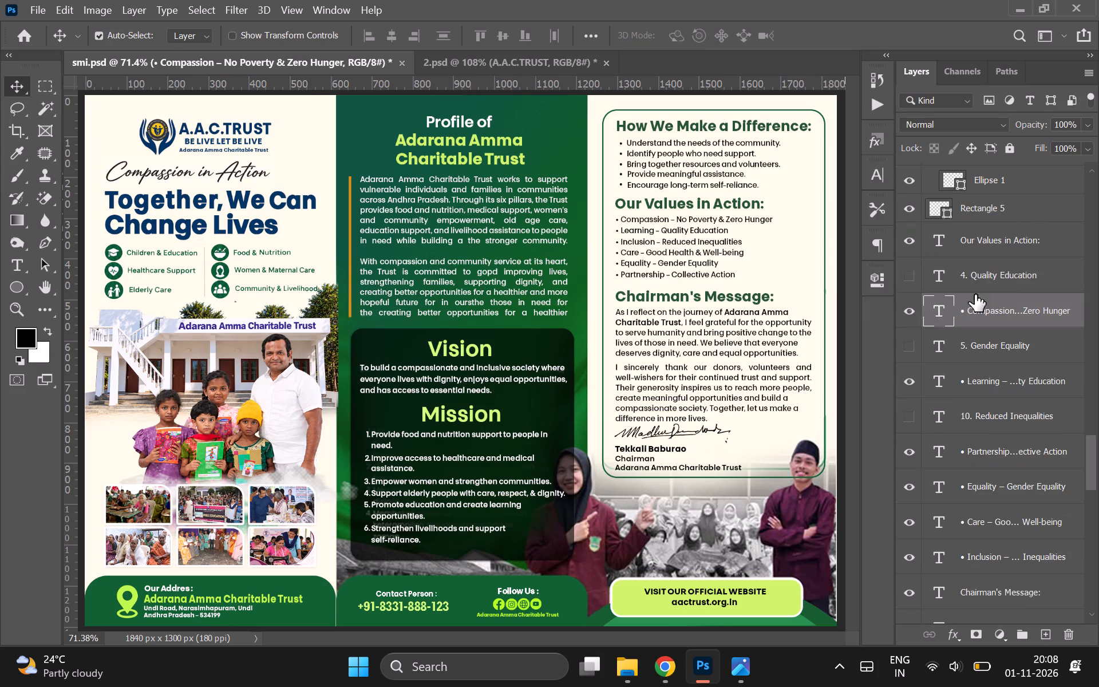
left_click(976, 562, "shift")
key("Up")
key("Up")
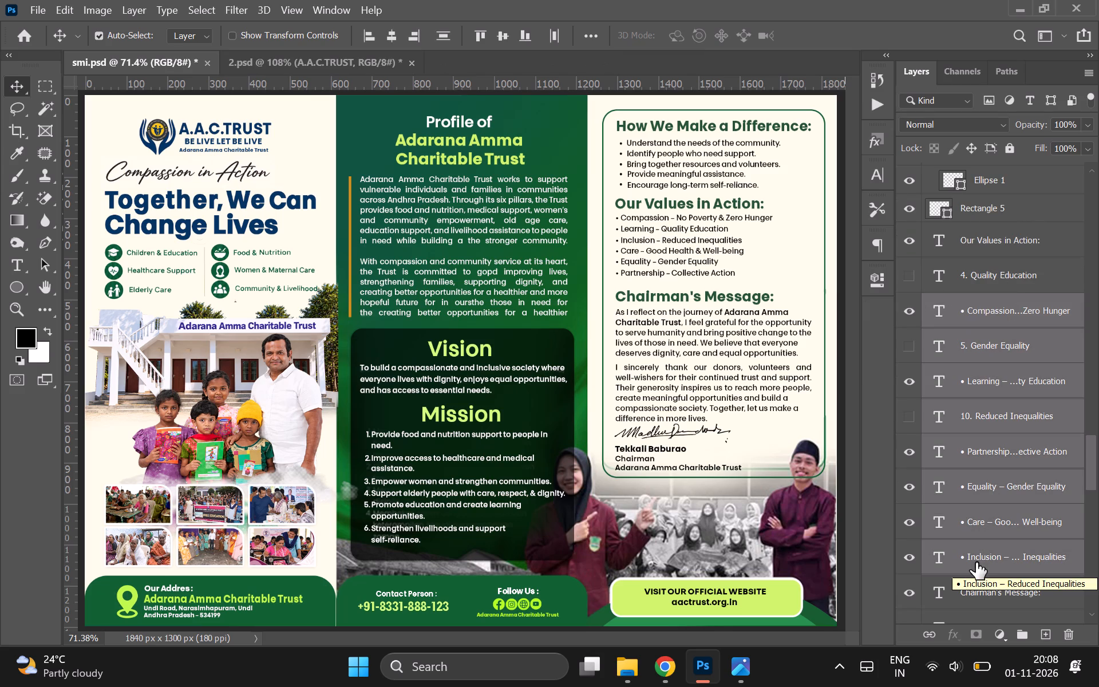
key("Down")
Select the Chairman's Message heading with its two paragraphs and nudge them up slightly together.
left_click(699, 298)
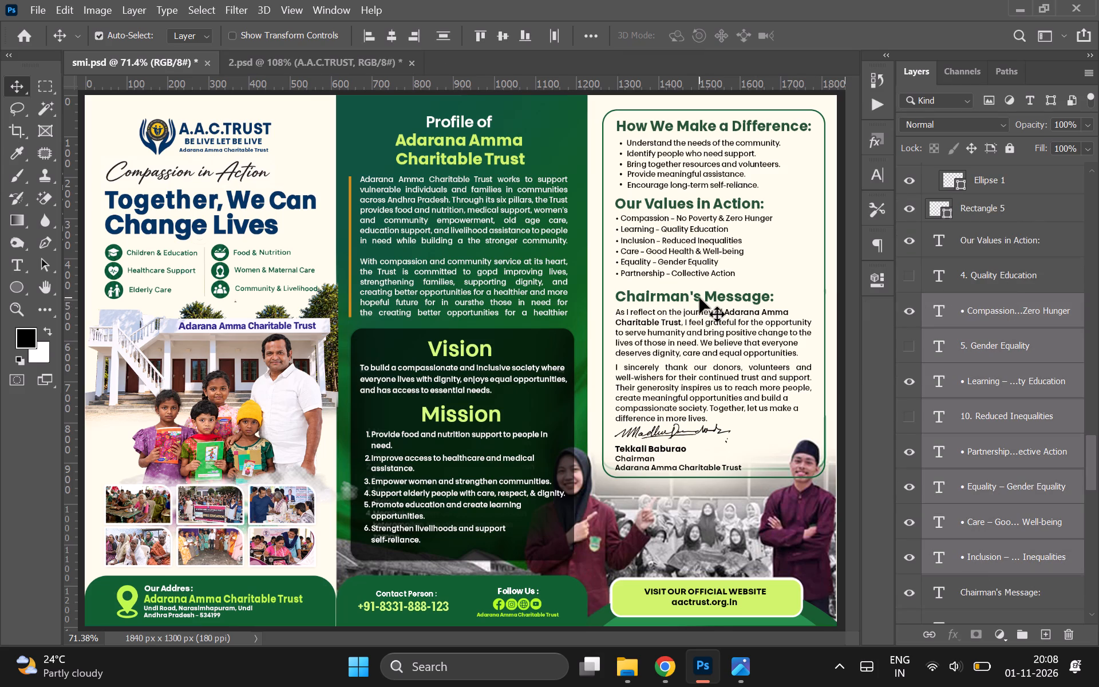
scroll(948, 482, "down", 1)
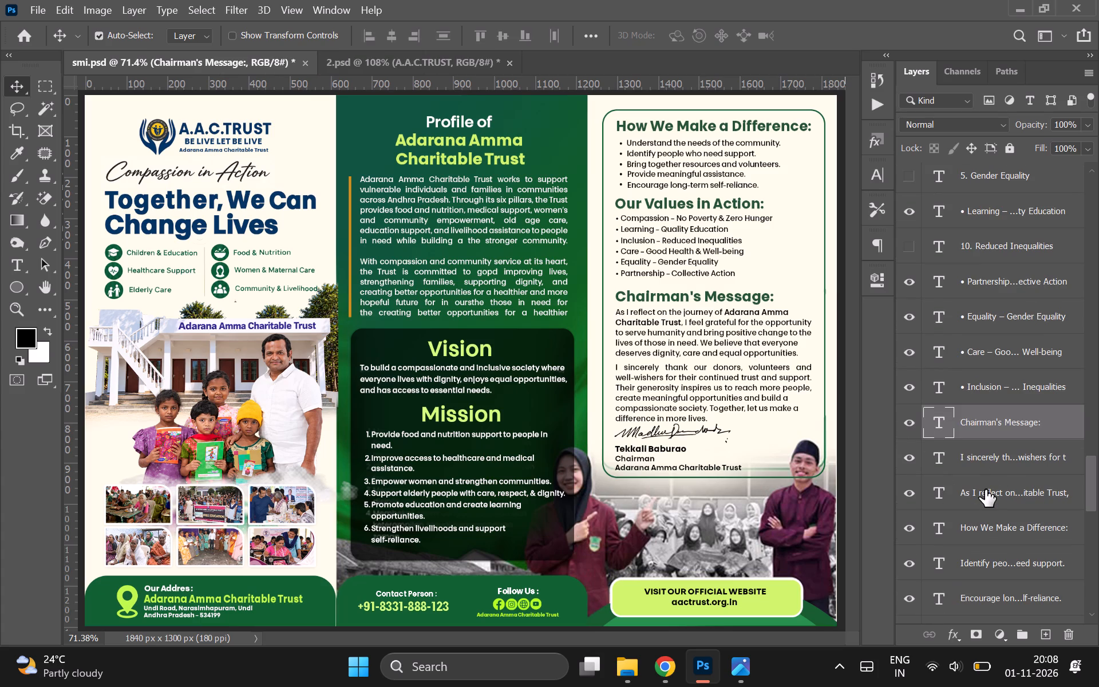
left_click(985, 489, "shift")
key("Up")
key("Up")
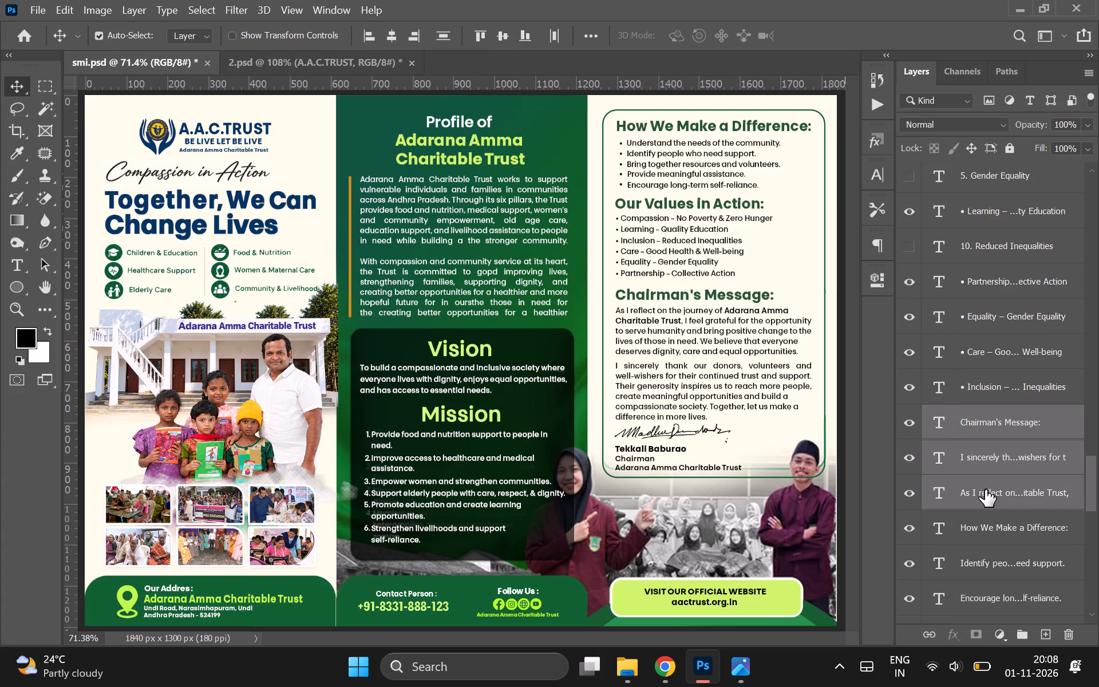
Select the Our Values in Action heading with all its bullet layers and nudge the block up slightly.
left_click(673, 195)
left_click(663, 205)
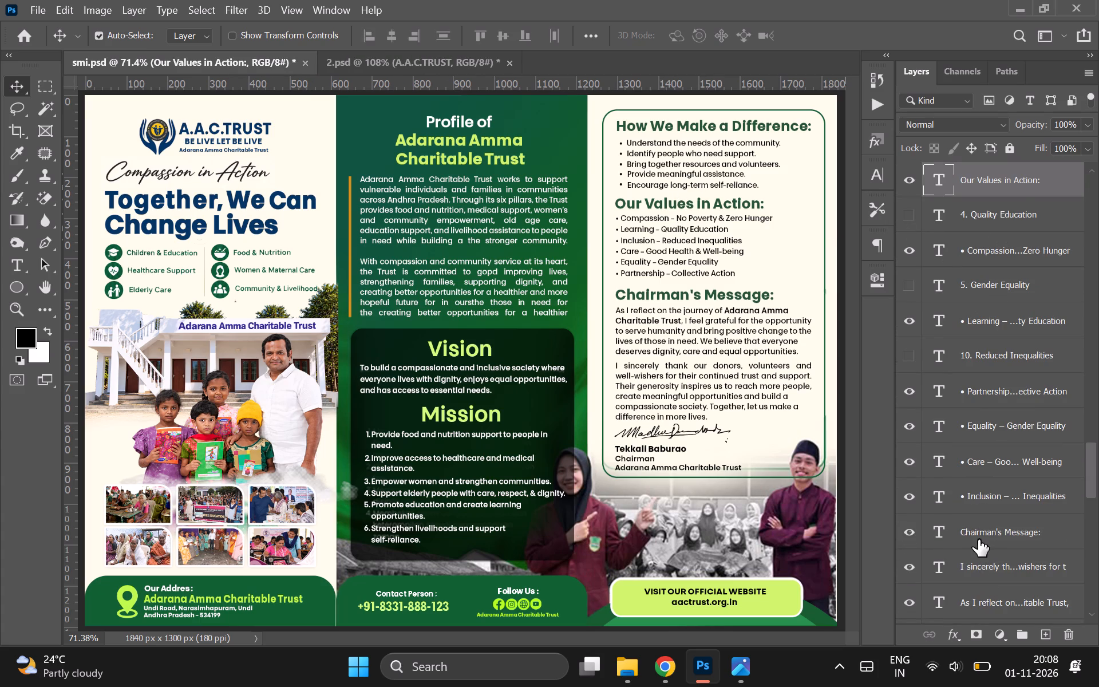
scroll(978, 539, "down", 1)
scroll(983, 510, "up", 1)
left_click(968, 490, "shift")
key("Up")
key("Up")
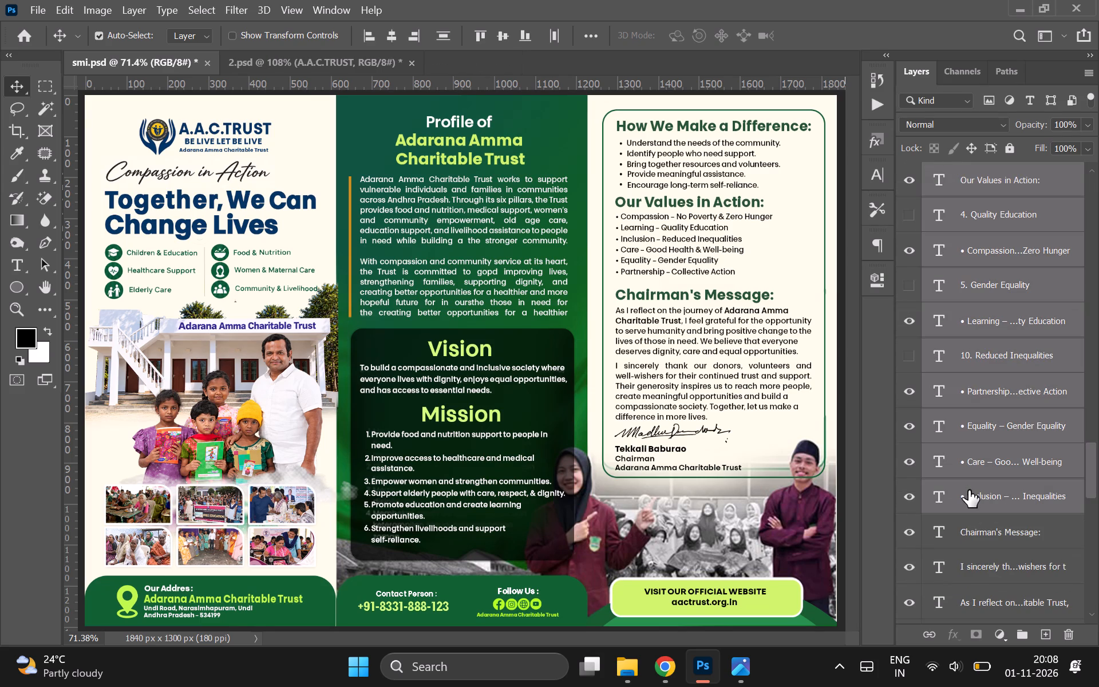
key("Down")
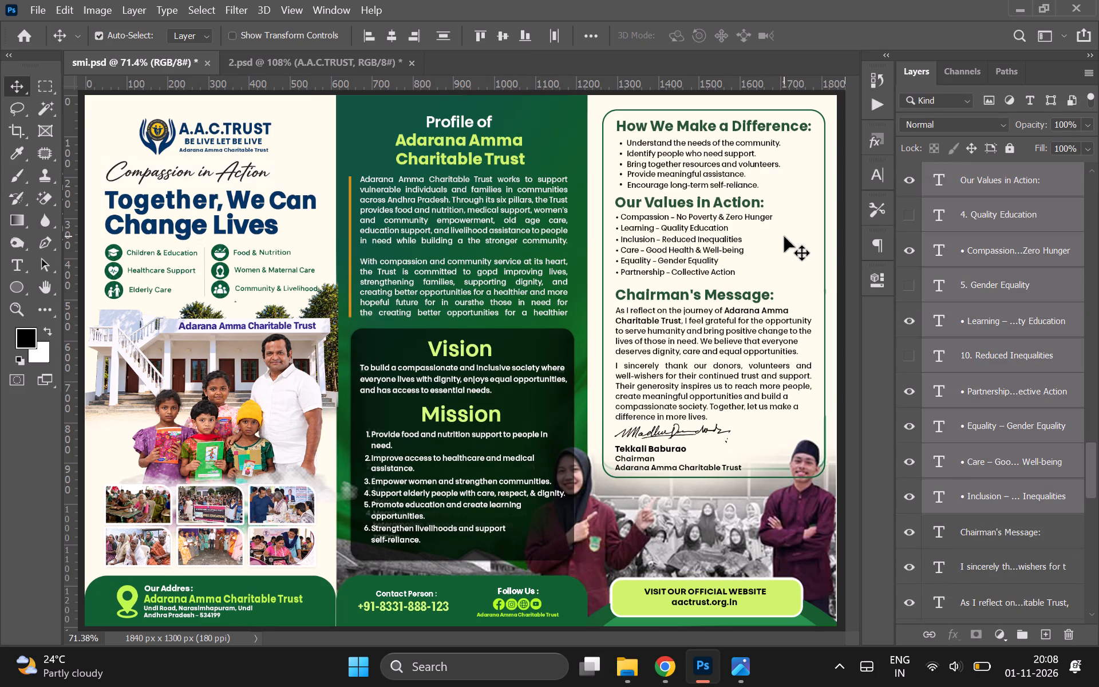
Select the Chairman's Message heading with its two paragraphs and nudge them up slightly together, closer to Our Values in Action.
left_click(666, 296)
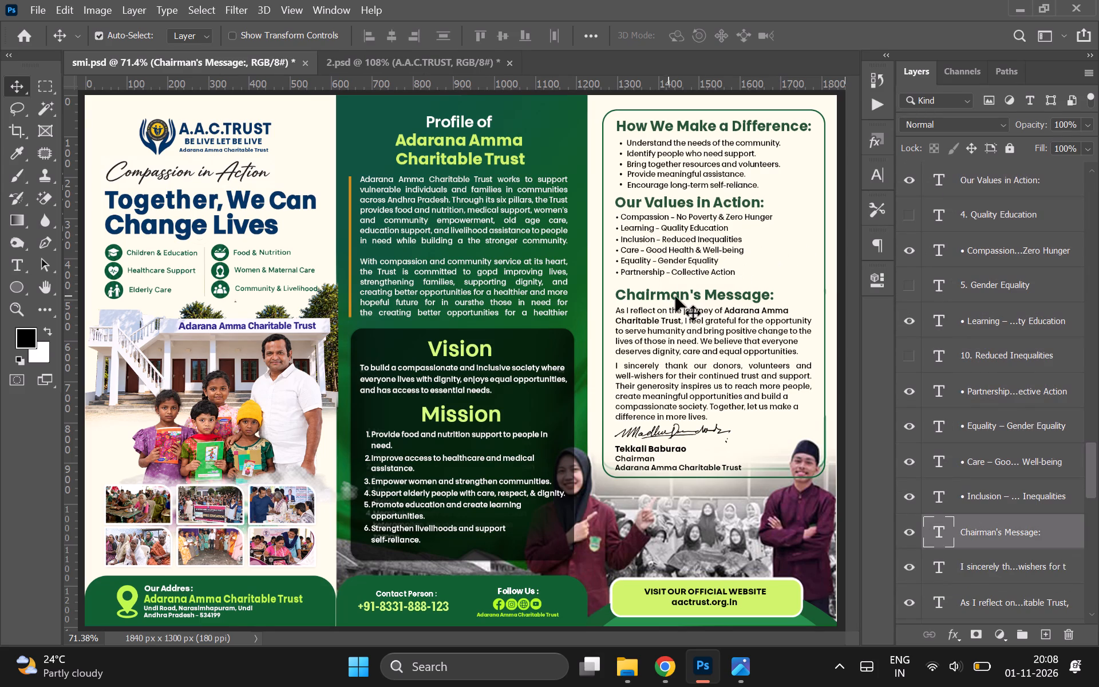
scroll(962, 522, "down", 1)
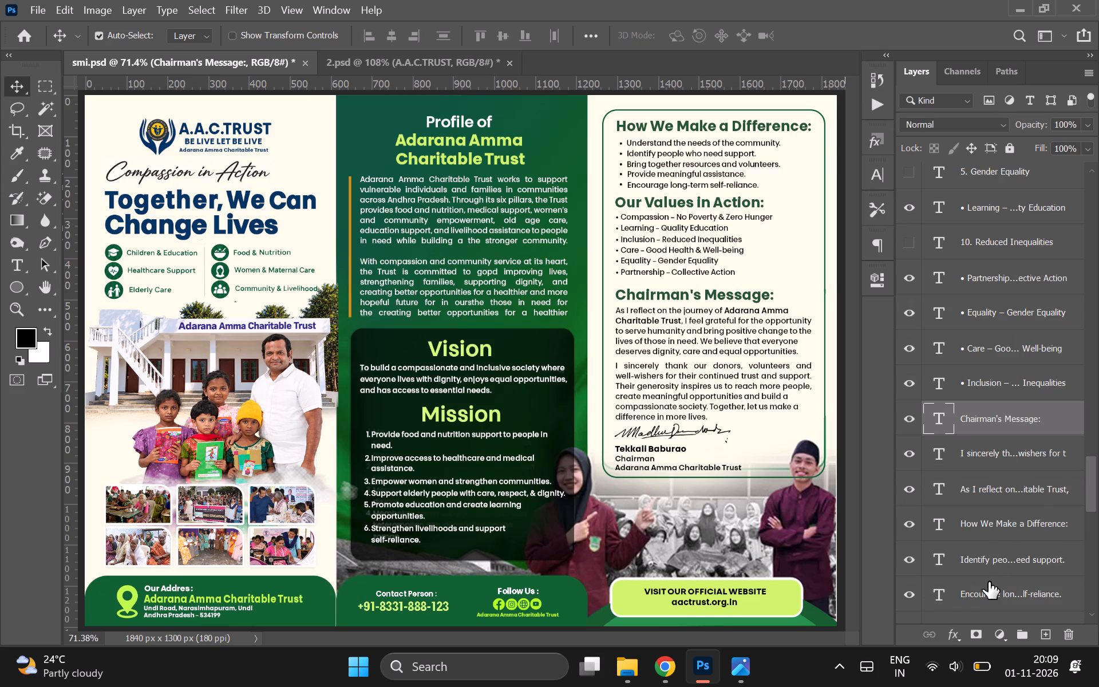
scroll(981, 535, "down", 1)
left_click(986, 429, "shift")
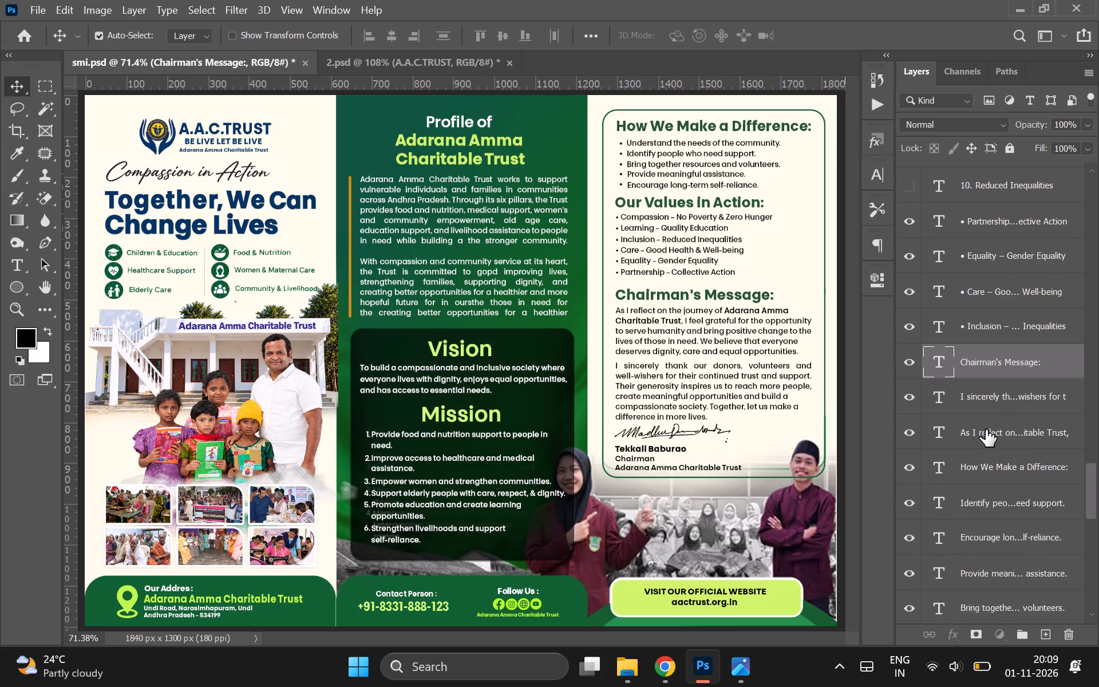
key("Up")
key("Up")
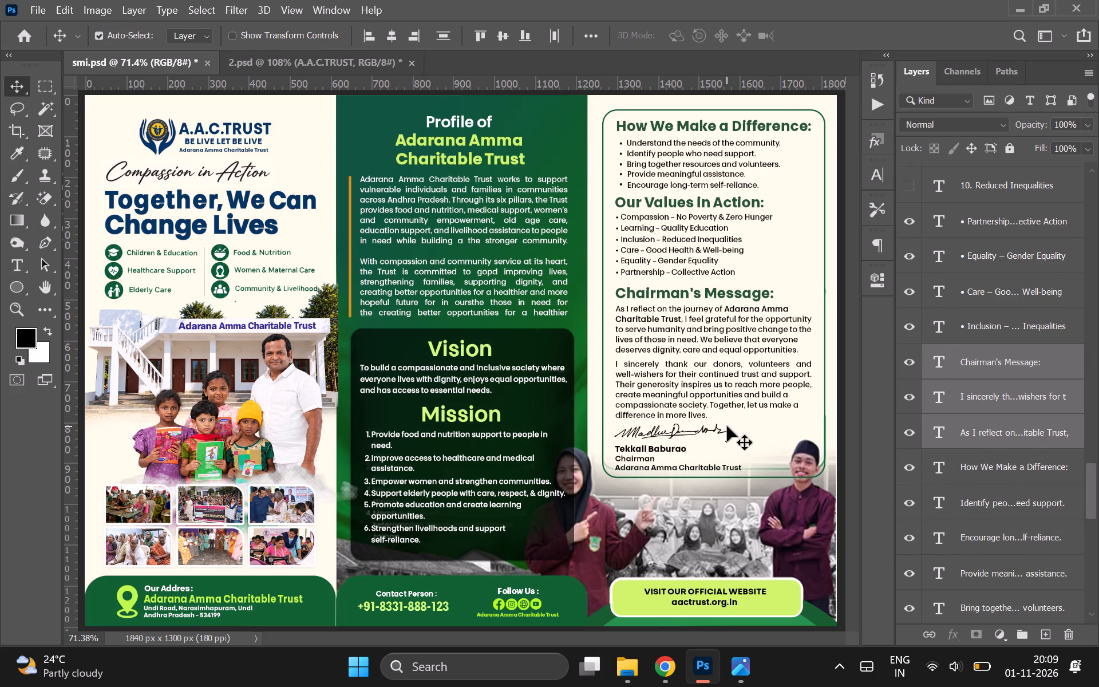
left_click(663, 436)
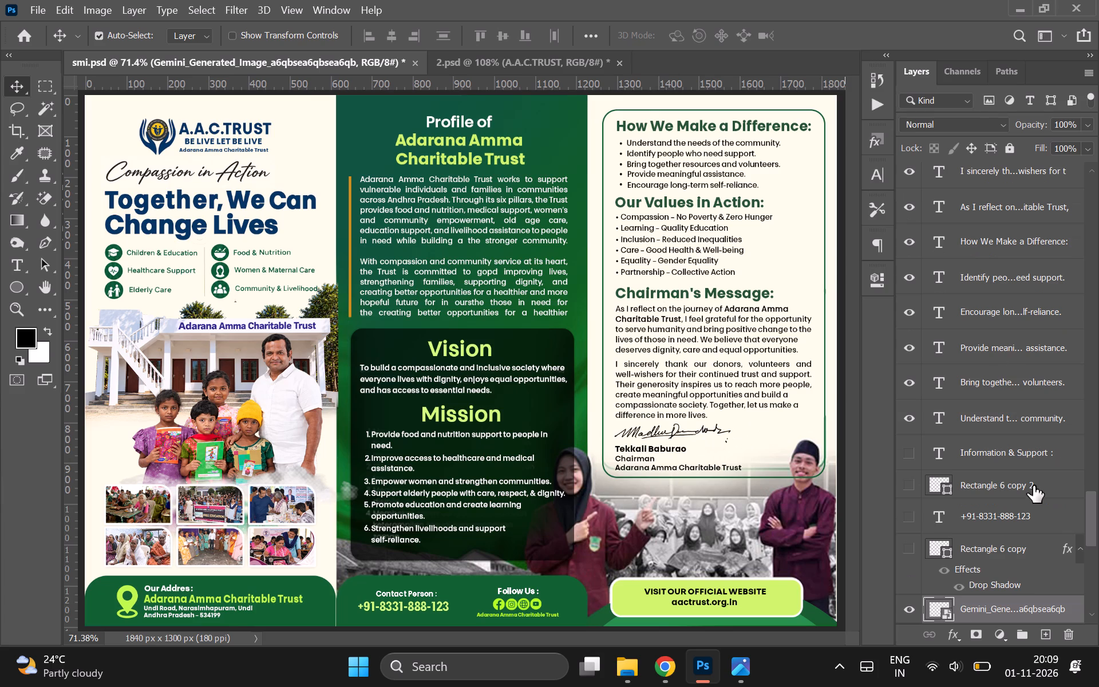
left_click(679, 289)
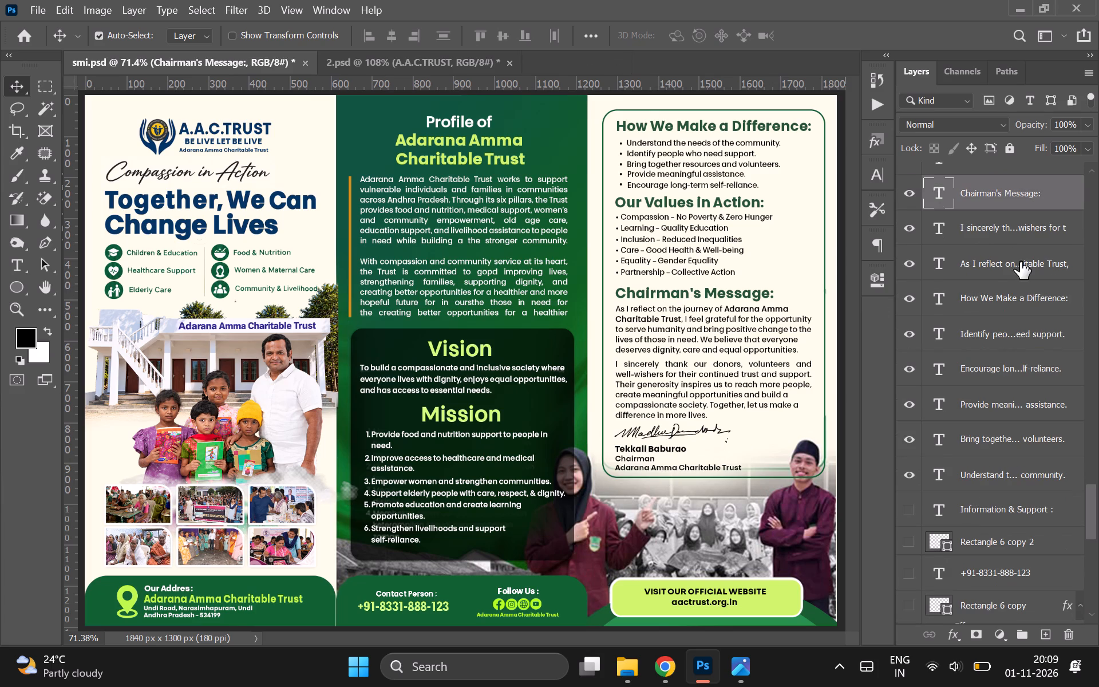
left_click(989, 258, "shift")
key("Up")
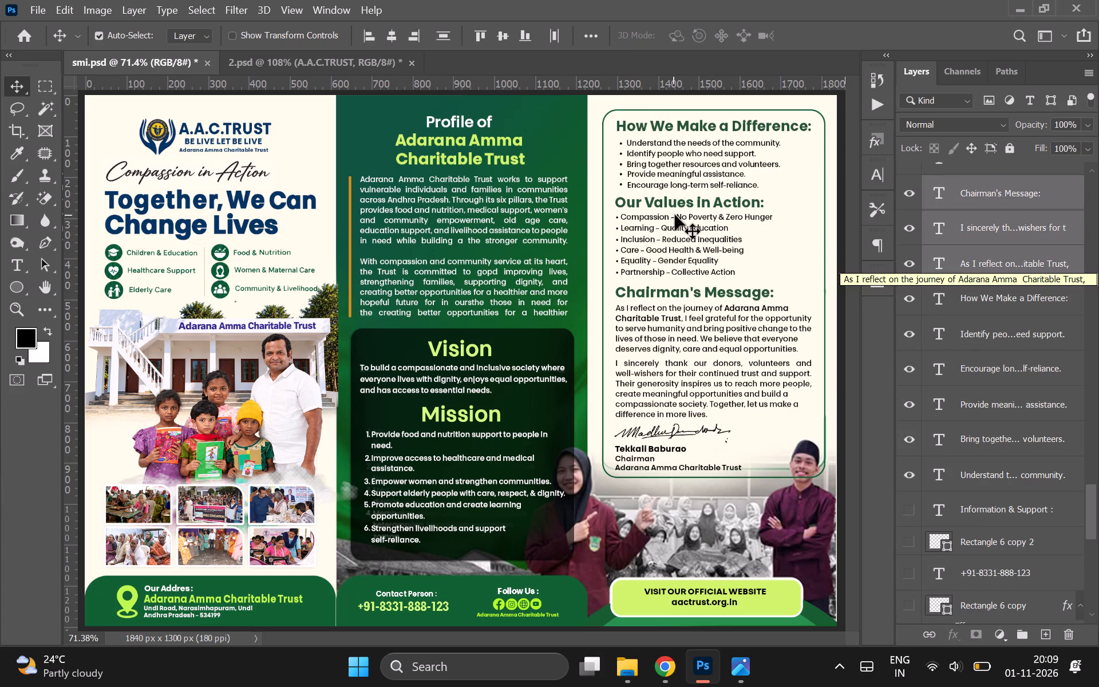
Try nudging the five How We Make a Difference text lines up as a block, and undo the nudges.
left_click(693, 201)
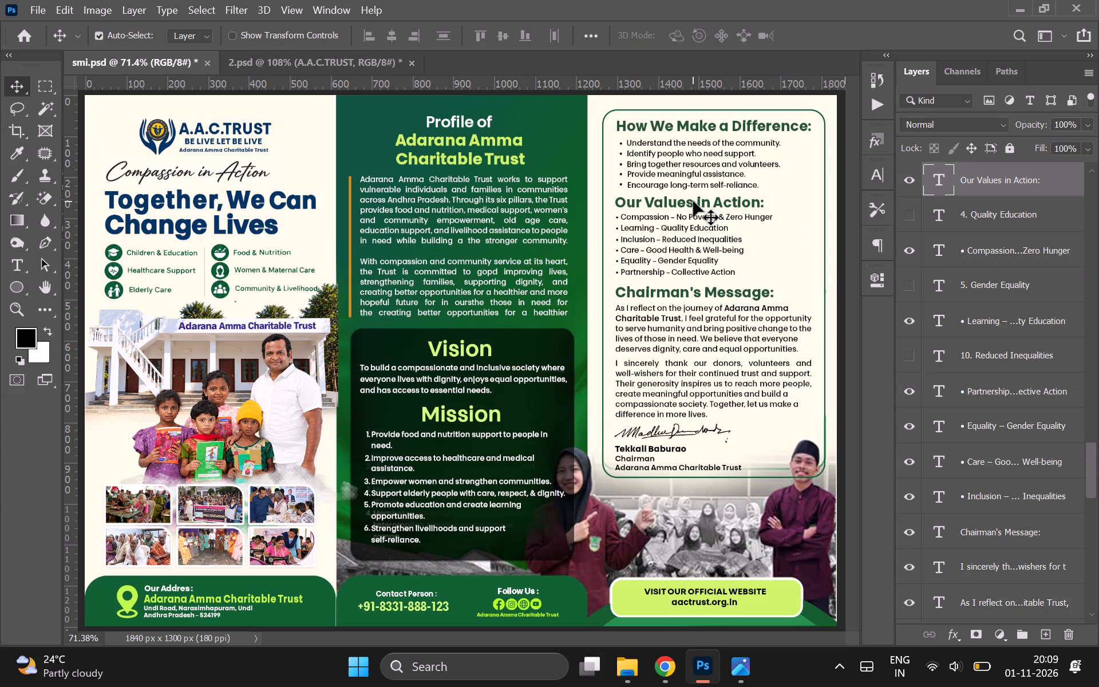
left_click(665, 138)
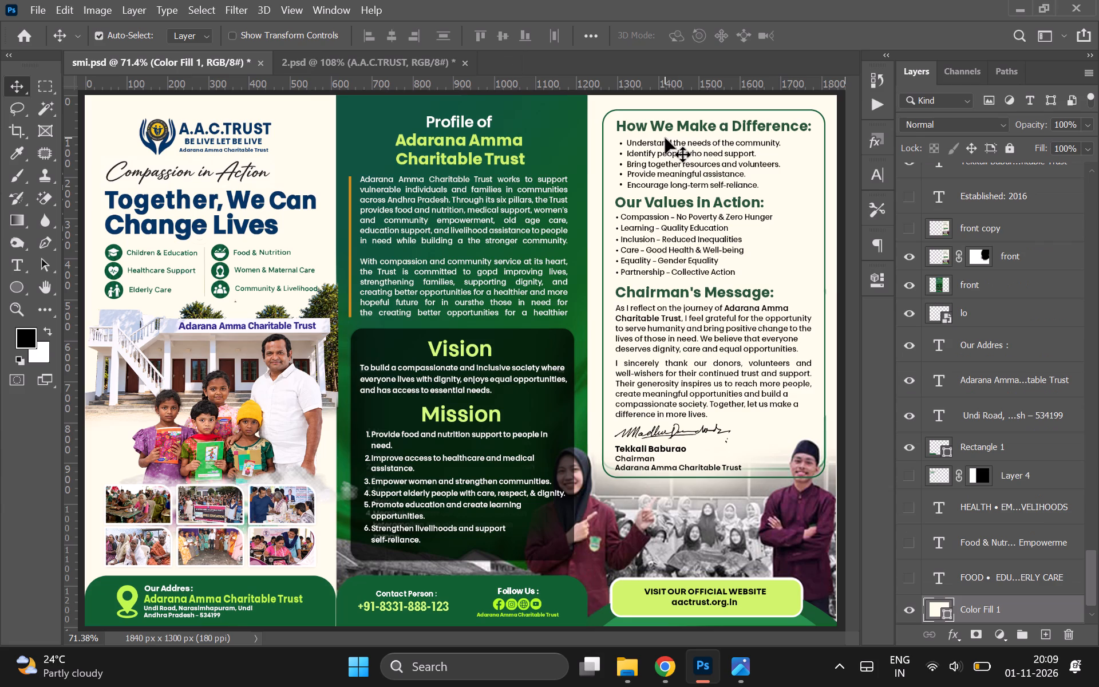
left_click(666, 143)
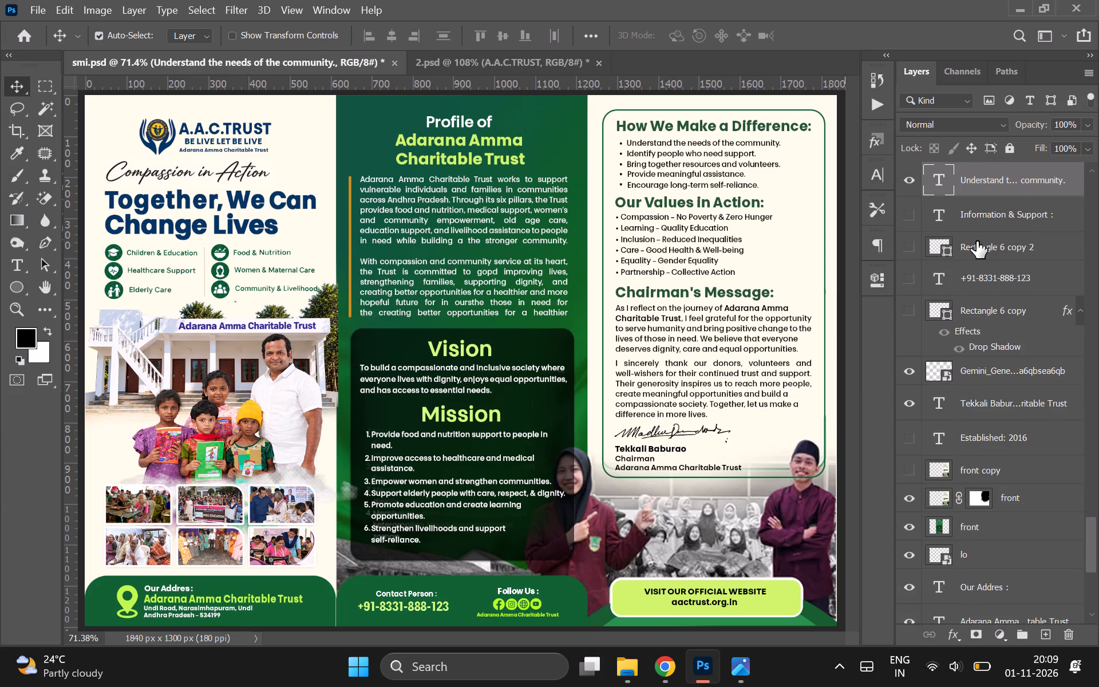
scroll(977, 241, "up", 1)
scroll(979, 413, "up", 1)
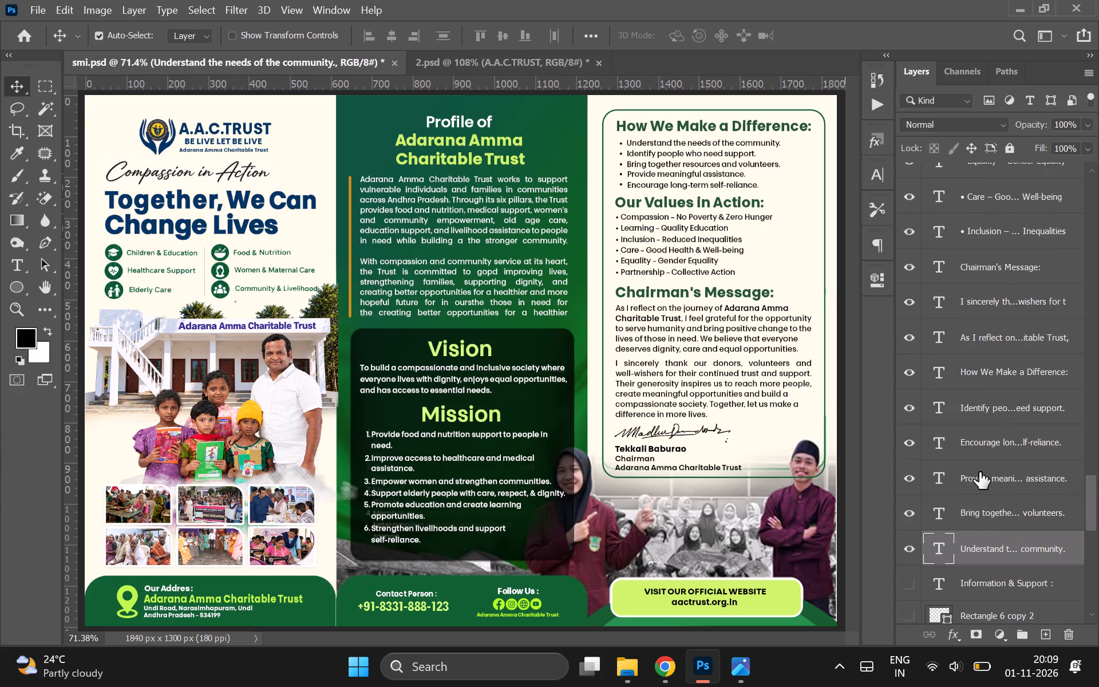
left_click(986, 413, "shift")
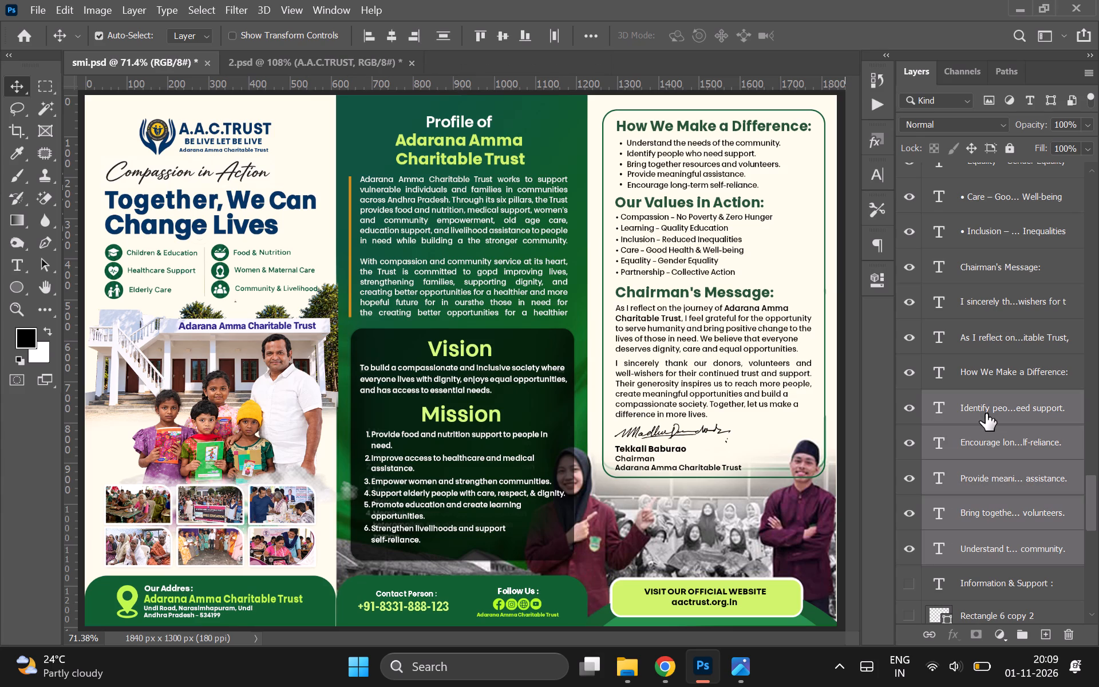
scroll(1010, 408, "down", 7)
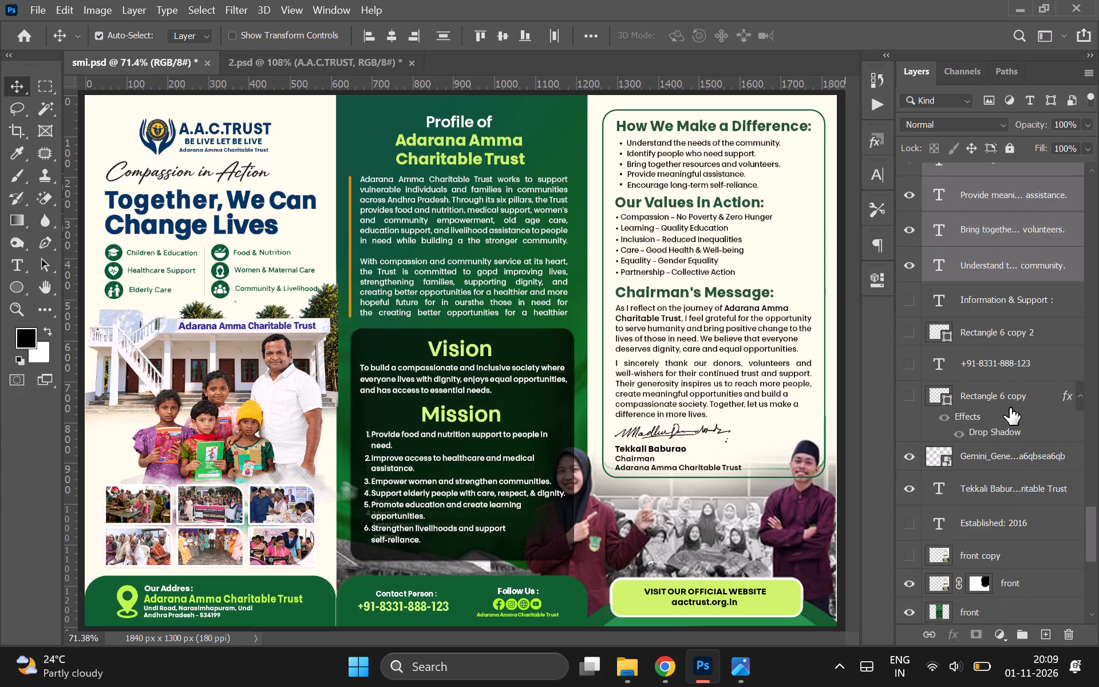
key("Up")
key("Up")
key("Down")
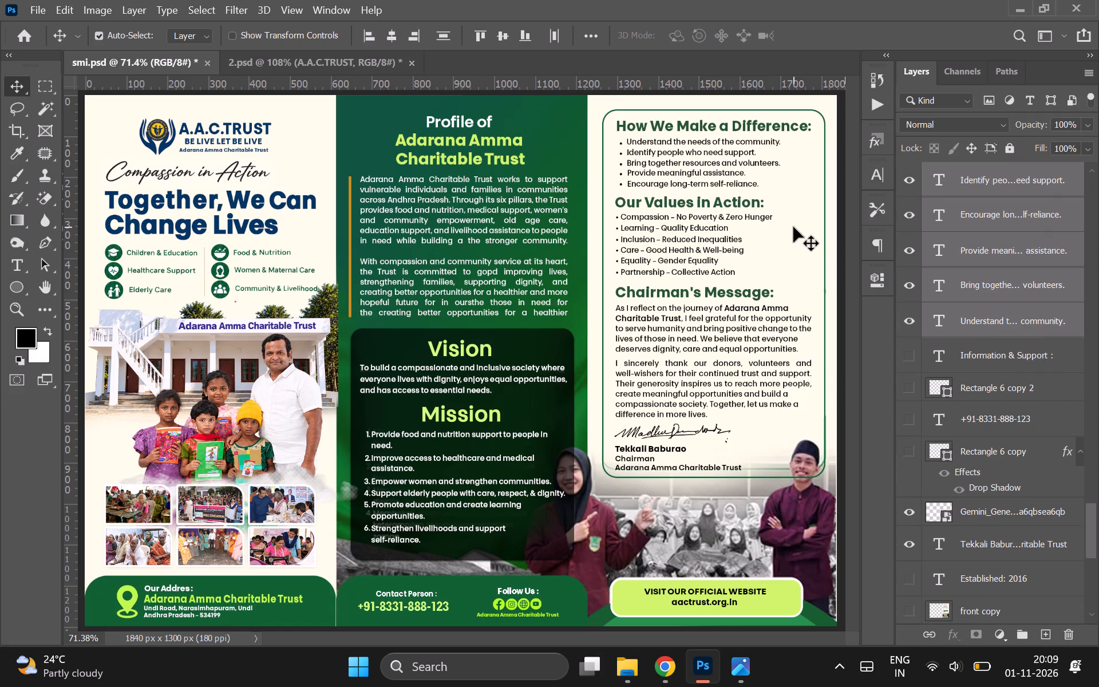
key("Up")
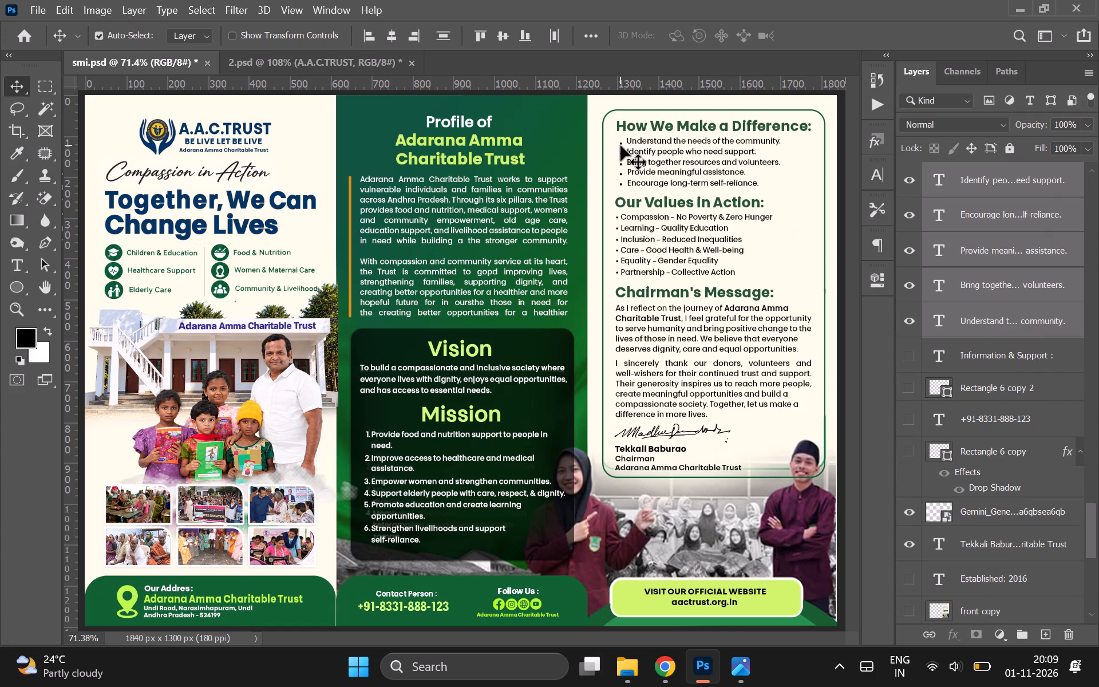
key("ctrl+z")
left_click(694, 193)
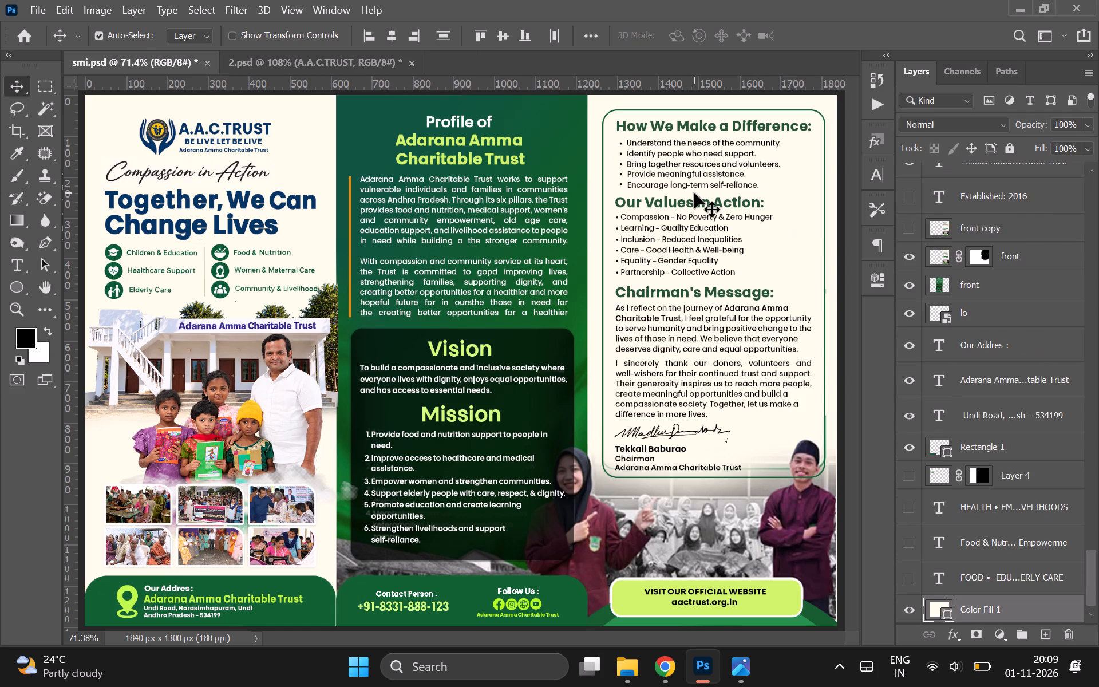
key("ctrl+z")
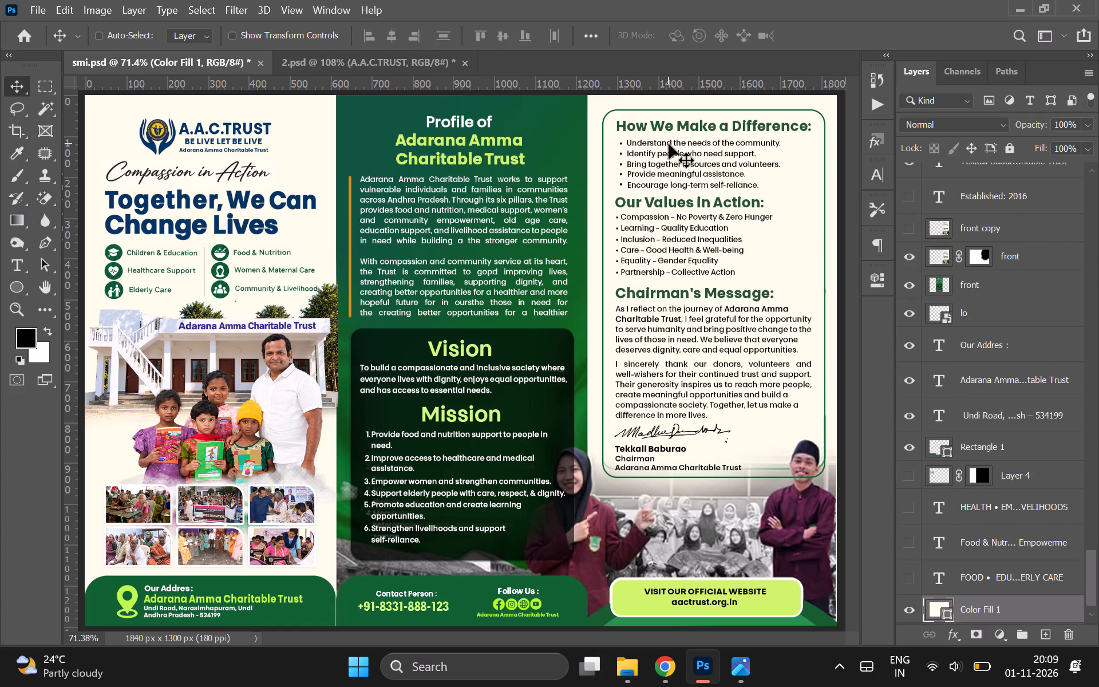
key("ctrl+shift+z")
Select the five How We Make a Difference text lines without their heading and nudge them up slightly.
left_click(669, 144)
scroll(962, 270, "up", 1)
left_click(978, 199, "shift")
scroll(978, 199, "up", 1)
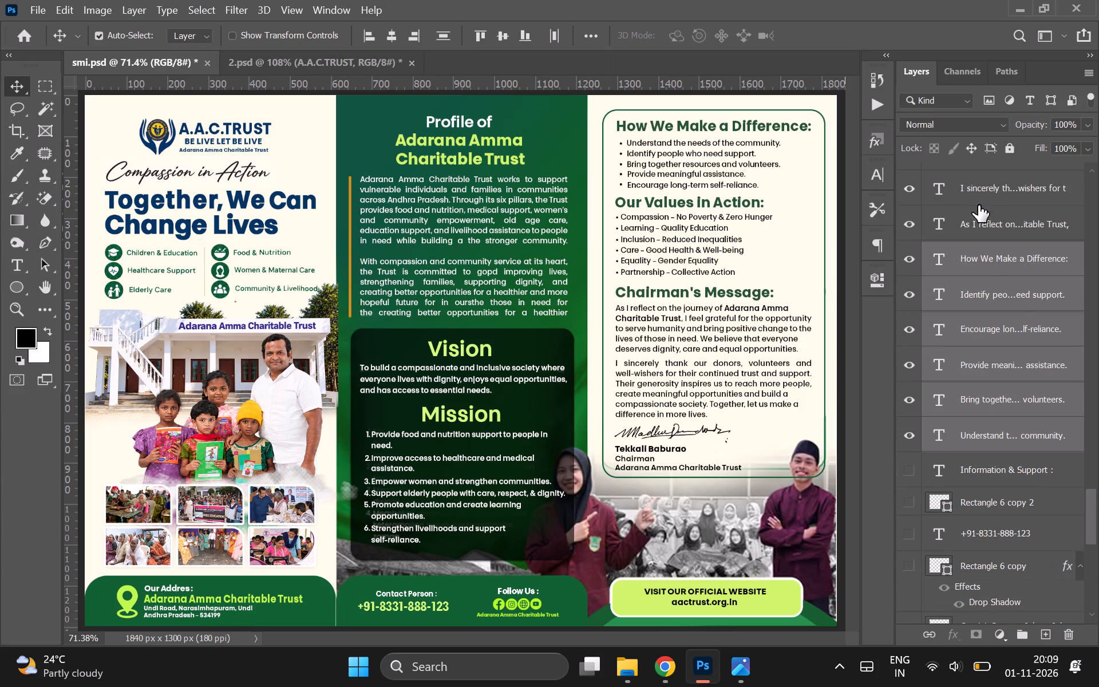
left_click(982, 258, "ctrl")
key("Up")
key("Up")
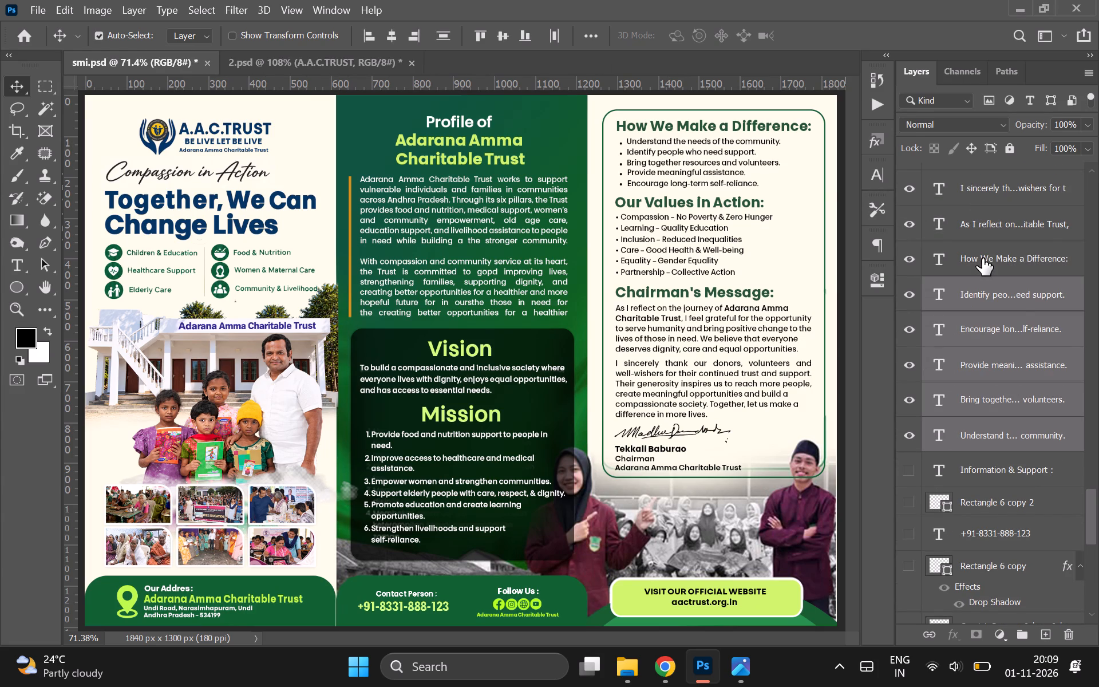
Select the five ellipse bullet dots beside the How We Make a Difference lines and nudge them up to match the text.
left_click(620, 143)
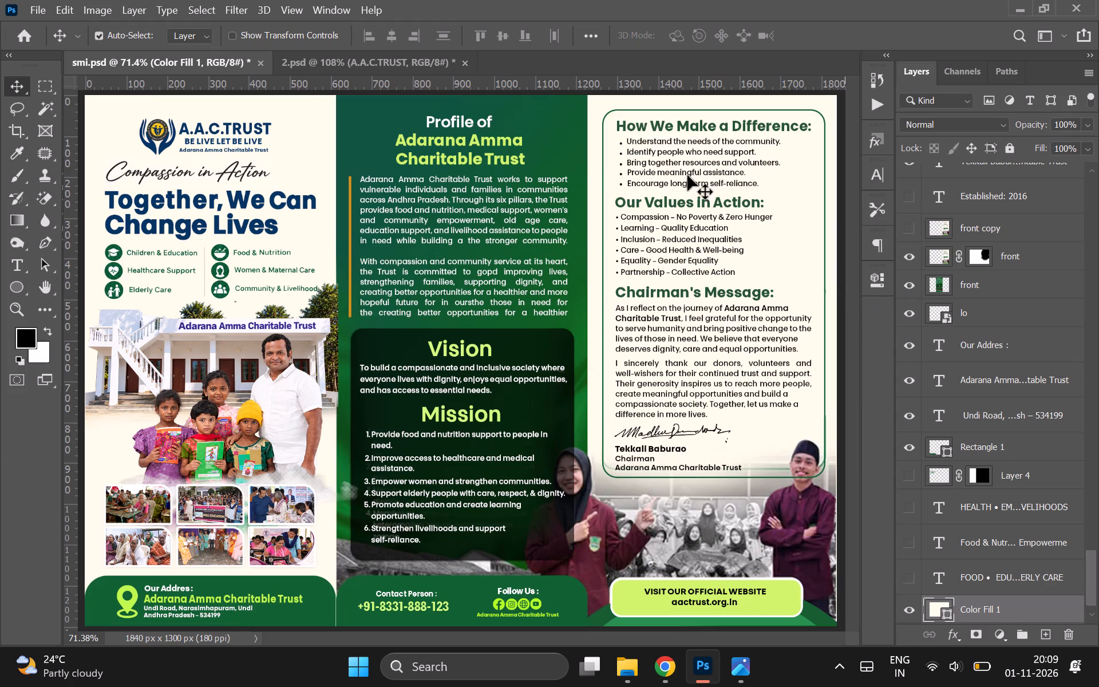
left_click(620, 145)
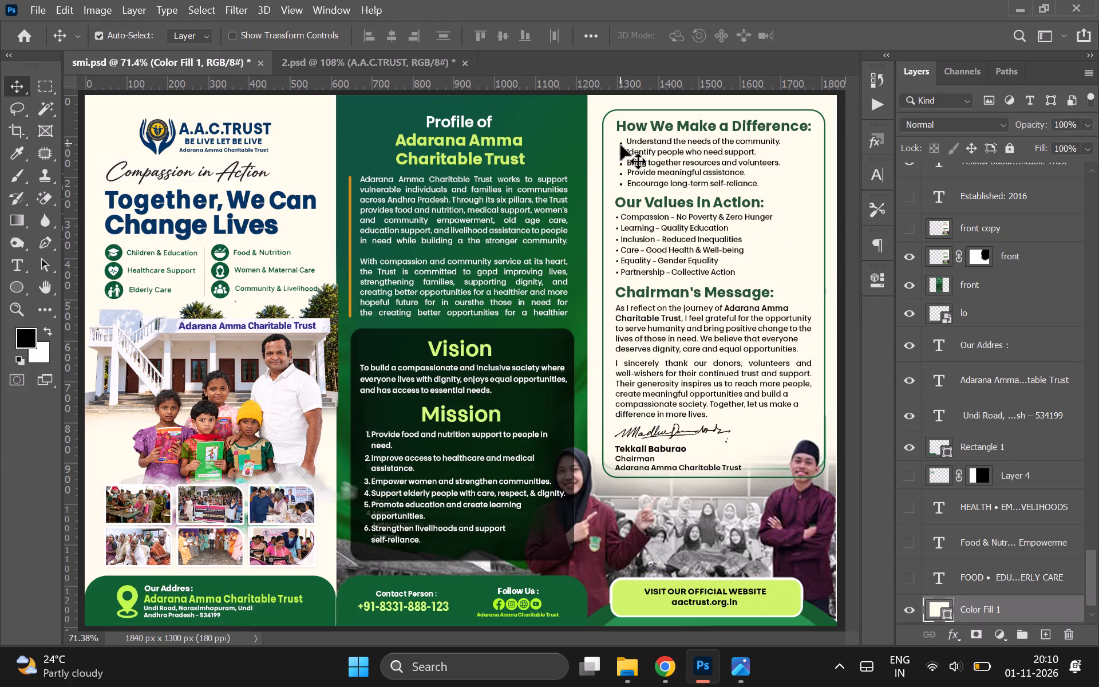
left_click(620, 145)
left_click(620, 145)
right_click(620, 145)
left_click(638, 167)
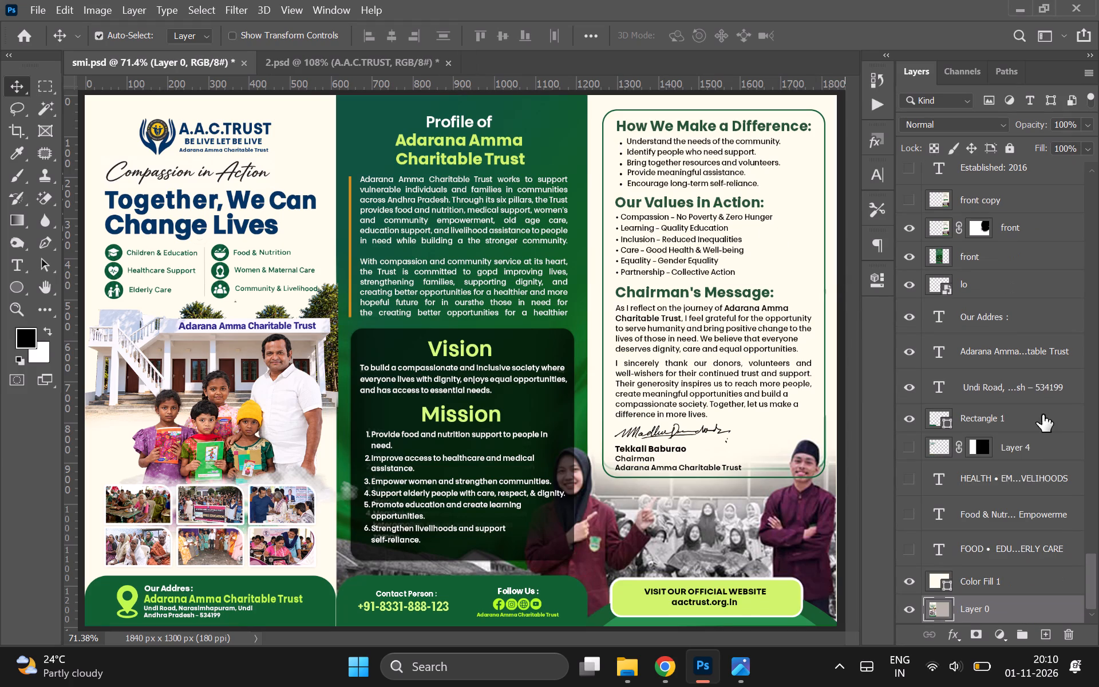
left_click(622, 144)
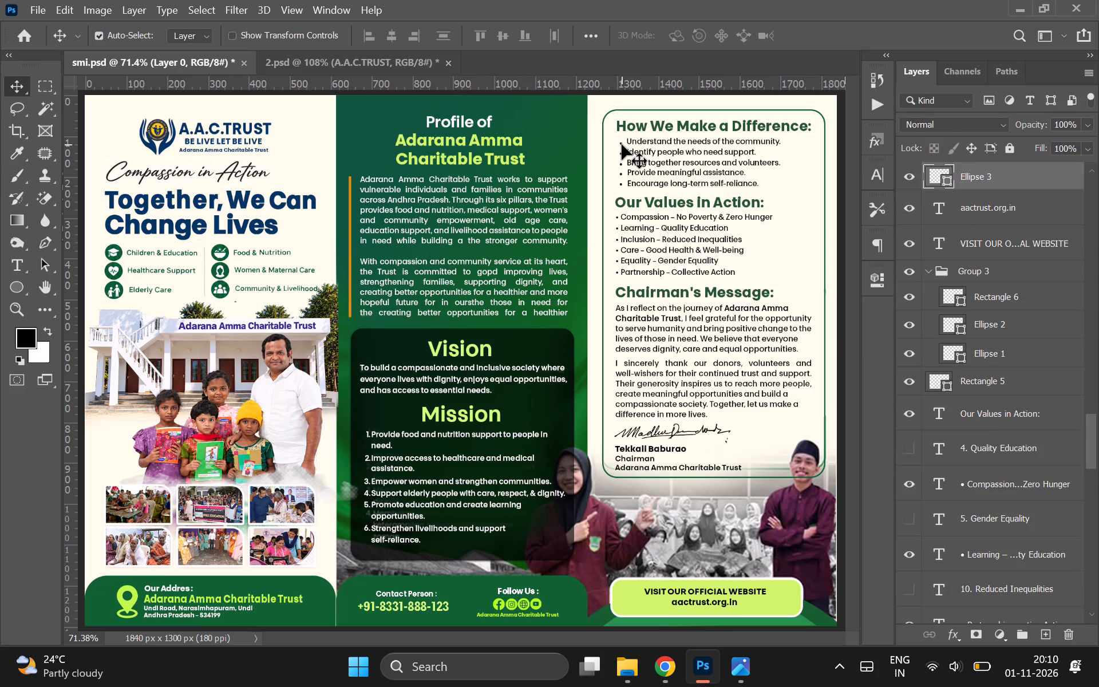
scroll(959, 244, "up", 1)
left_click(993, 323, "shift")
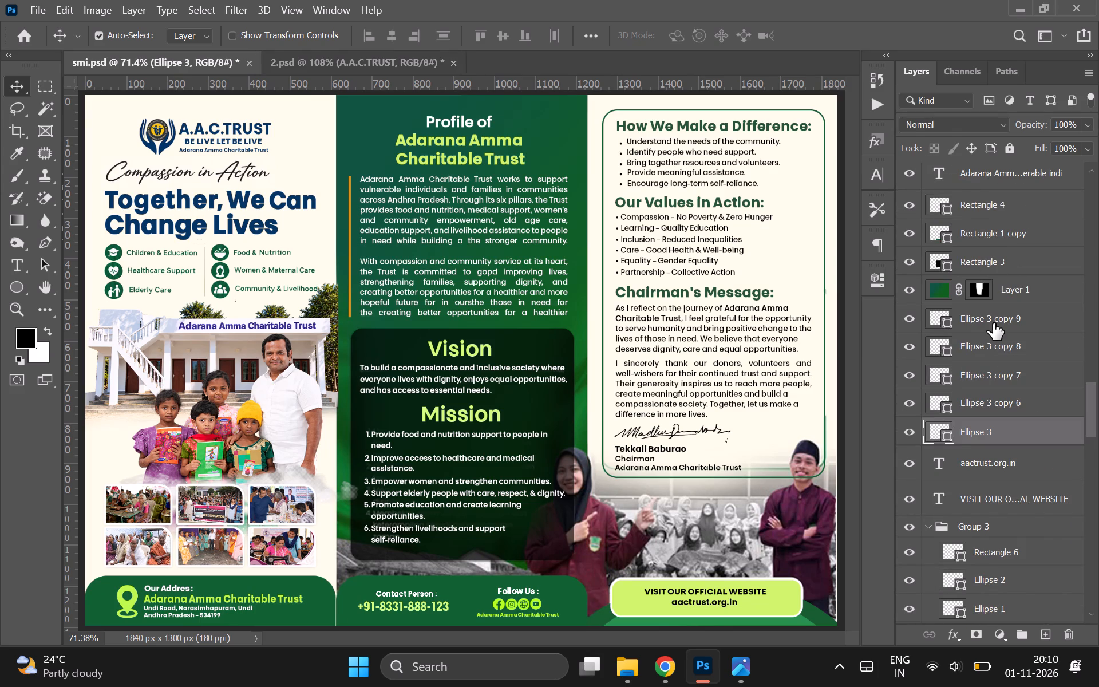
key("Up")
key("Up")
Save smi.psd with the adjusted third-column spacing.
left_click(754, 329)
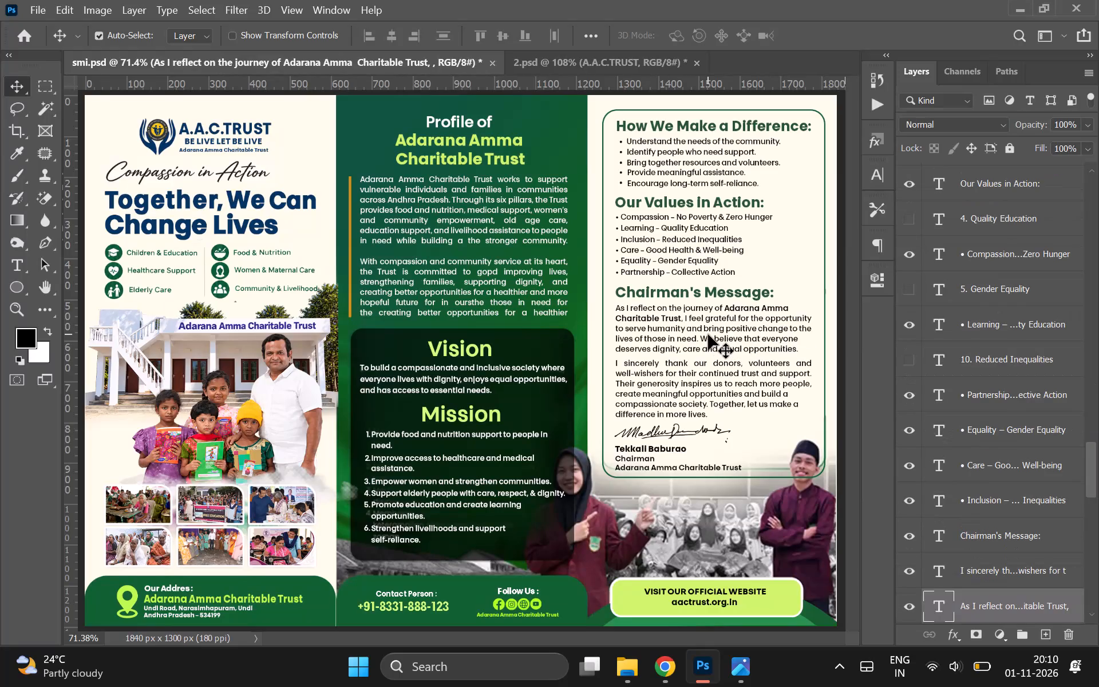
scroll(708, 334, "down", 2)
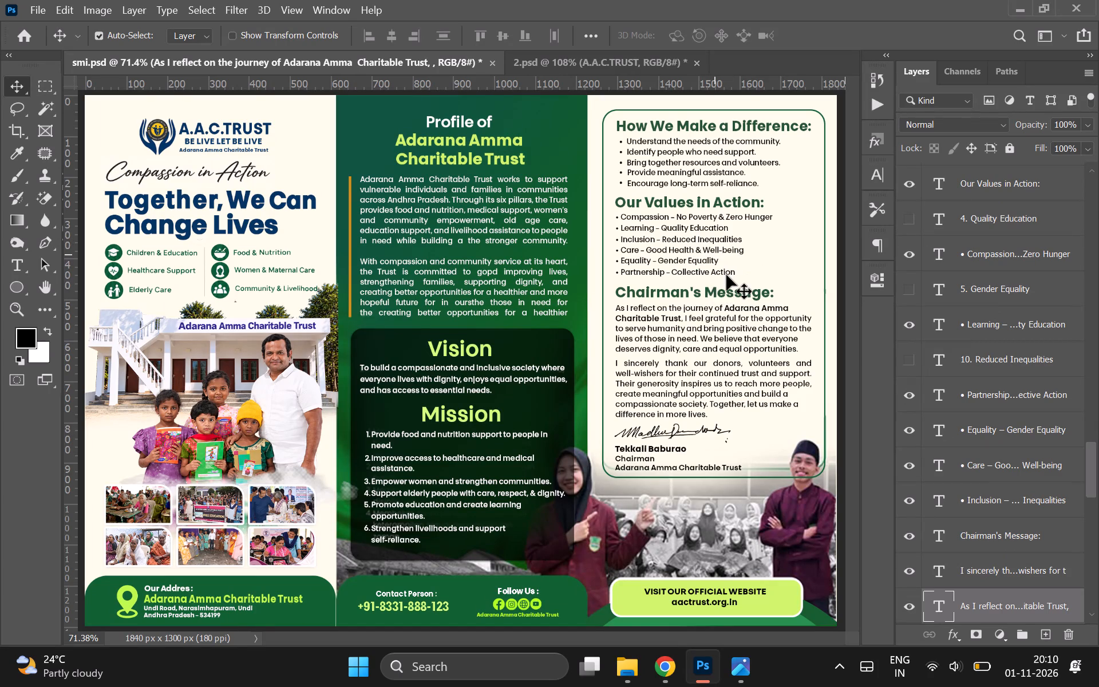
key("ctrl+s")
Nudge the Chairman's Message heading up slightly above its first paragraph and save smi.psd.
left_click(737, 293)
key("Up")
key("ctrl+s")
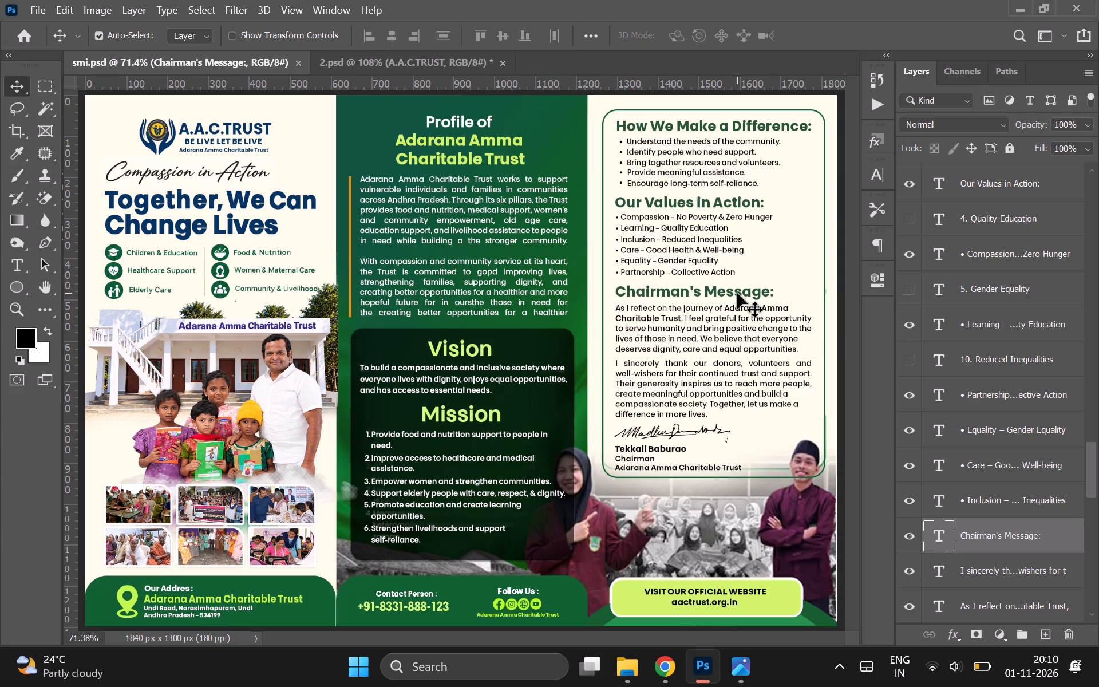
key("ctrl+s")
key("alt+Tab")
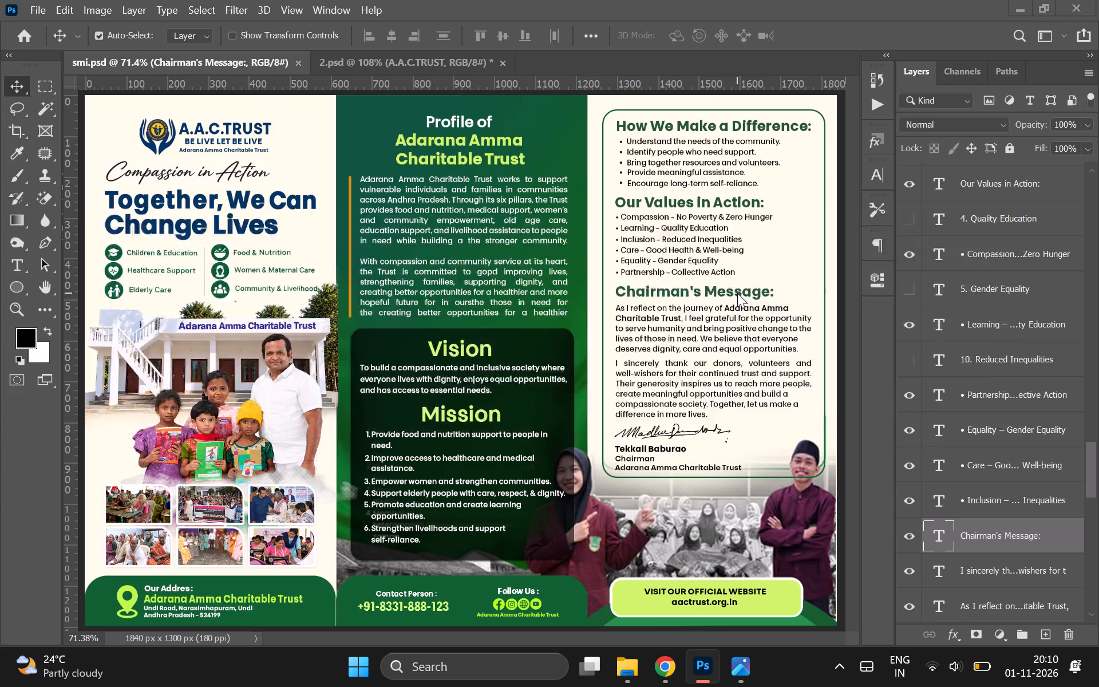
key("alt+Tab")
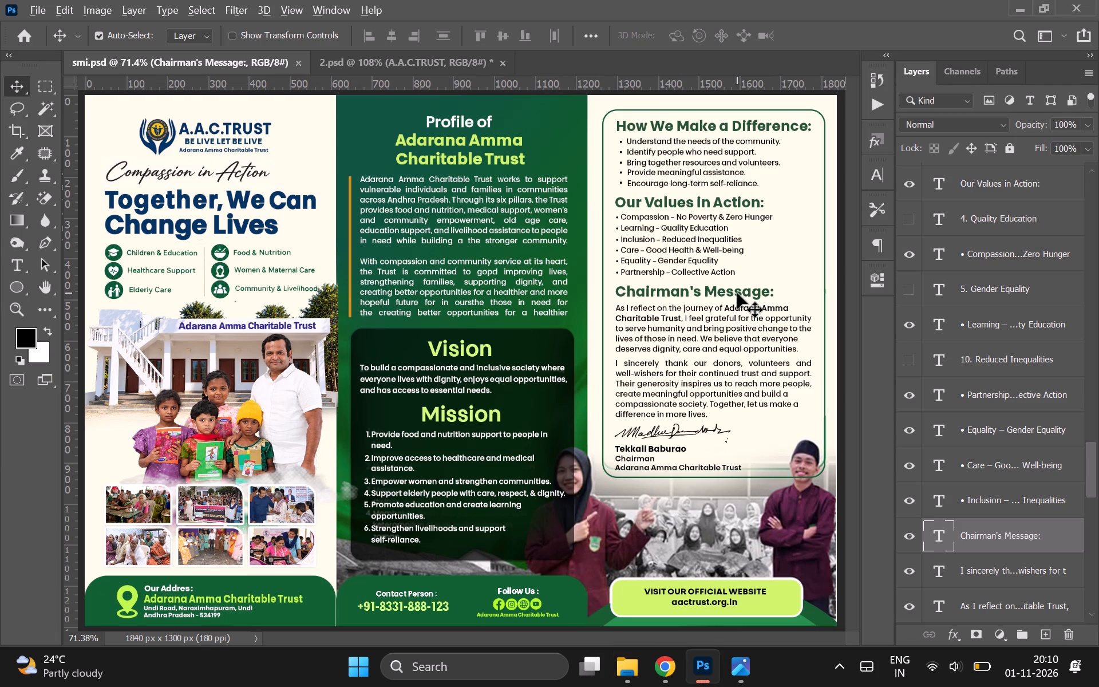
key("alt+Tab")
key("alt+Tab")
Review the reference image 2.jpg and the 2.psd brochure page, and return to smi.psd.
key("alt+Tab")
key("alt+Tab")
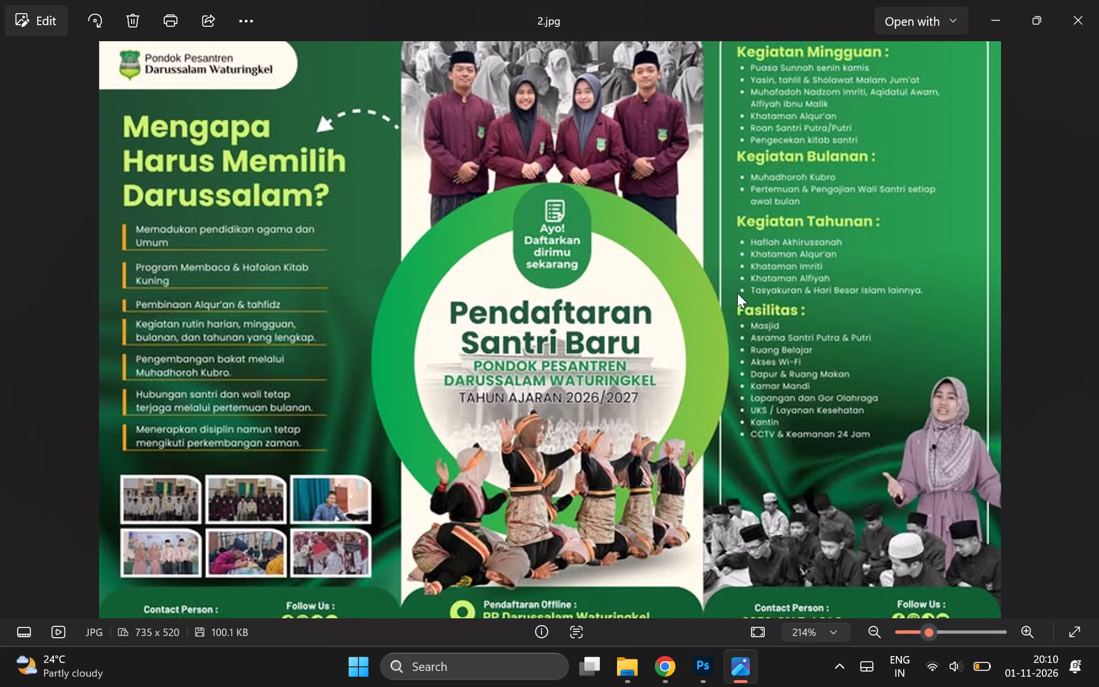
key("alt+Tab")
key("alt+Tab")
key("alt+Tab")
key("alt+Tab")
key("alt+Tab")
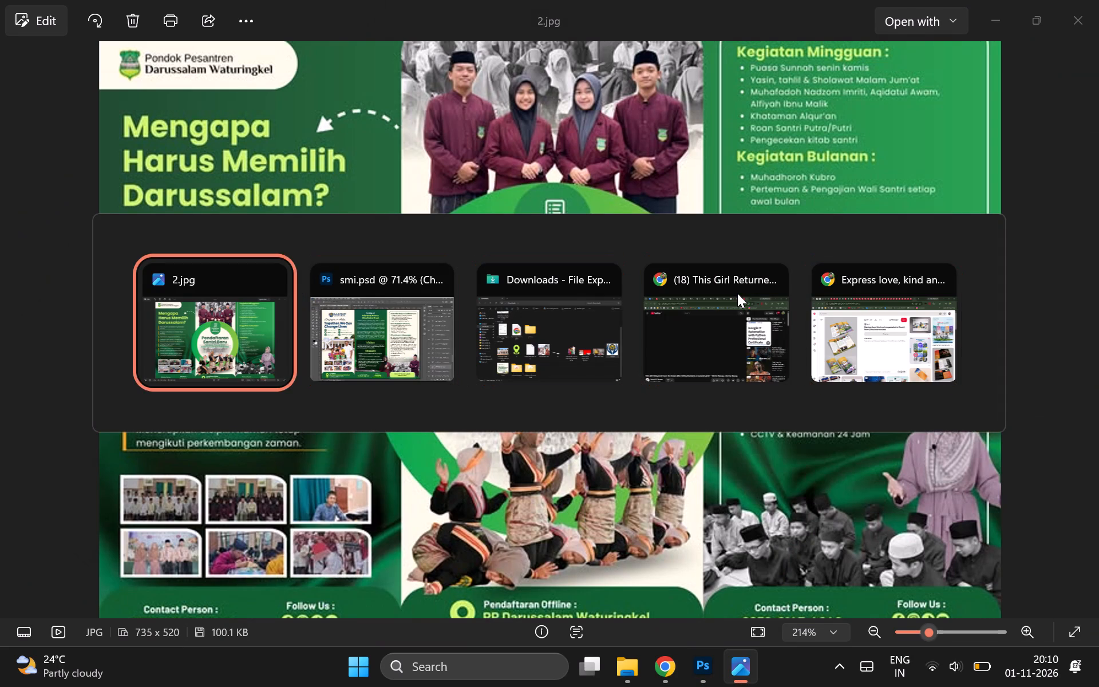
key("alt+Tab")
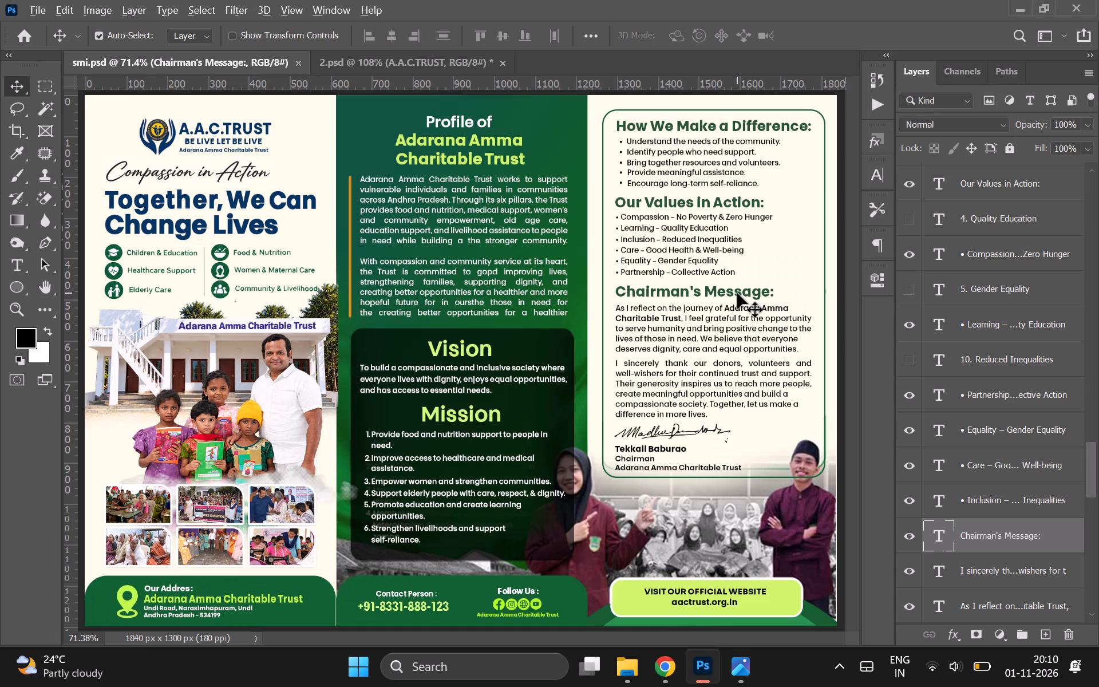
left_click(394, 61)
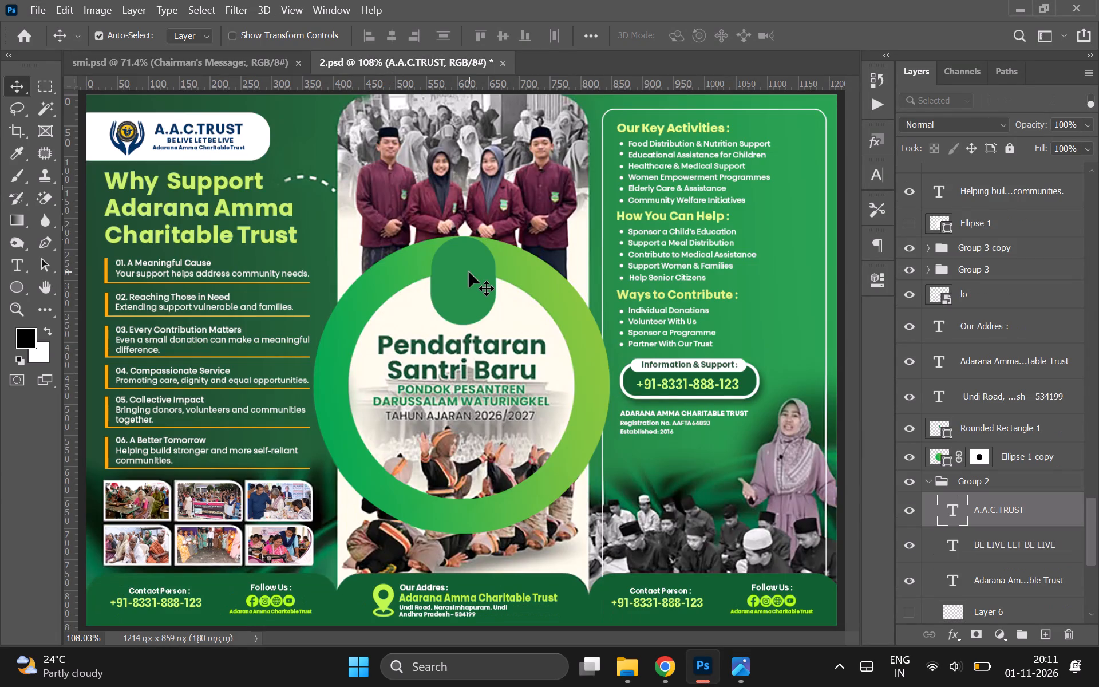
left_click(225, 61)
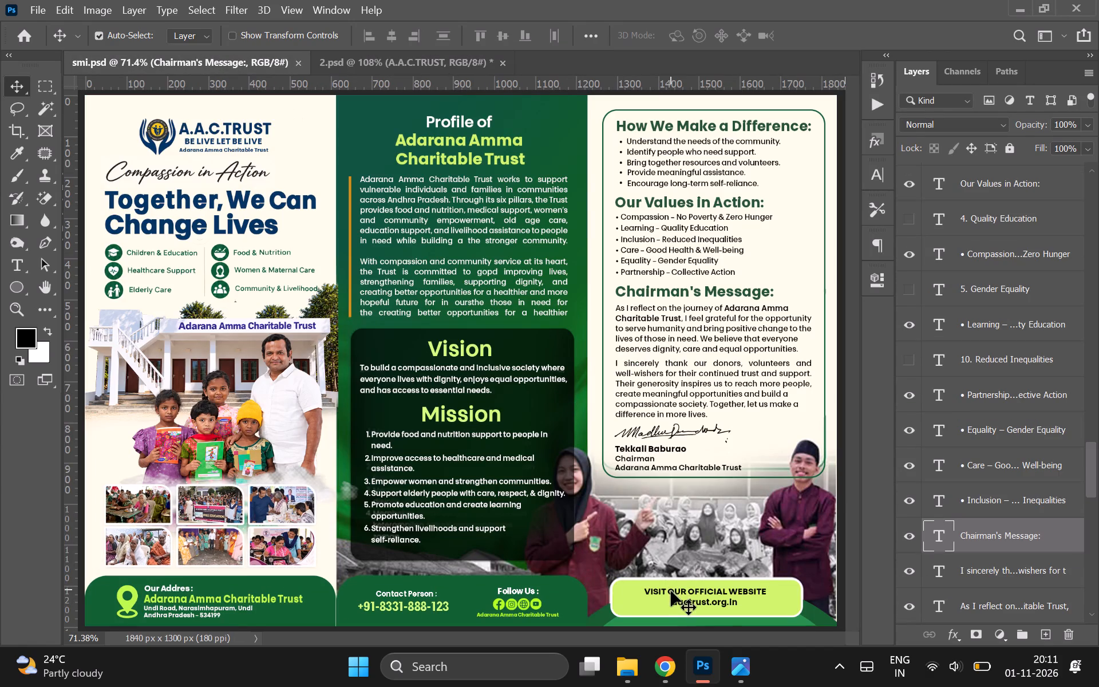
Save smi.psd.
key("ctrl+s")
Delete the selected Chairman's Message heading layer from smi.psd's third column.
key("BackSpace")
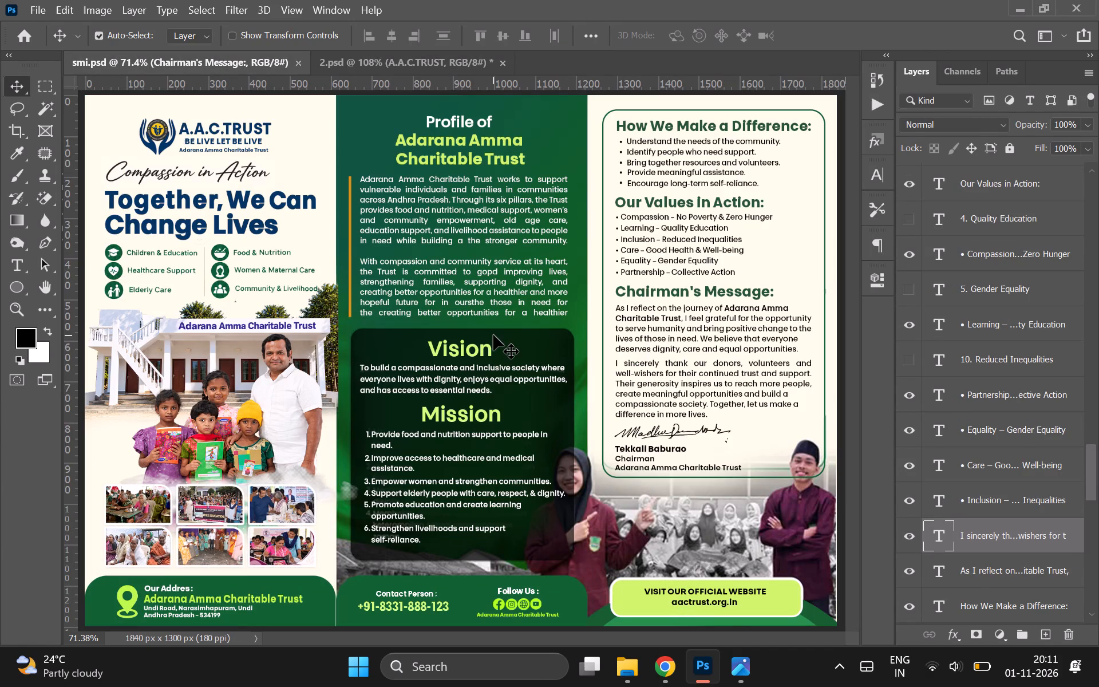